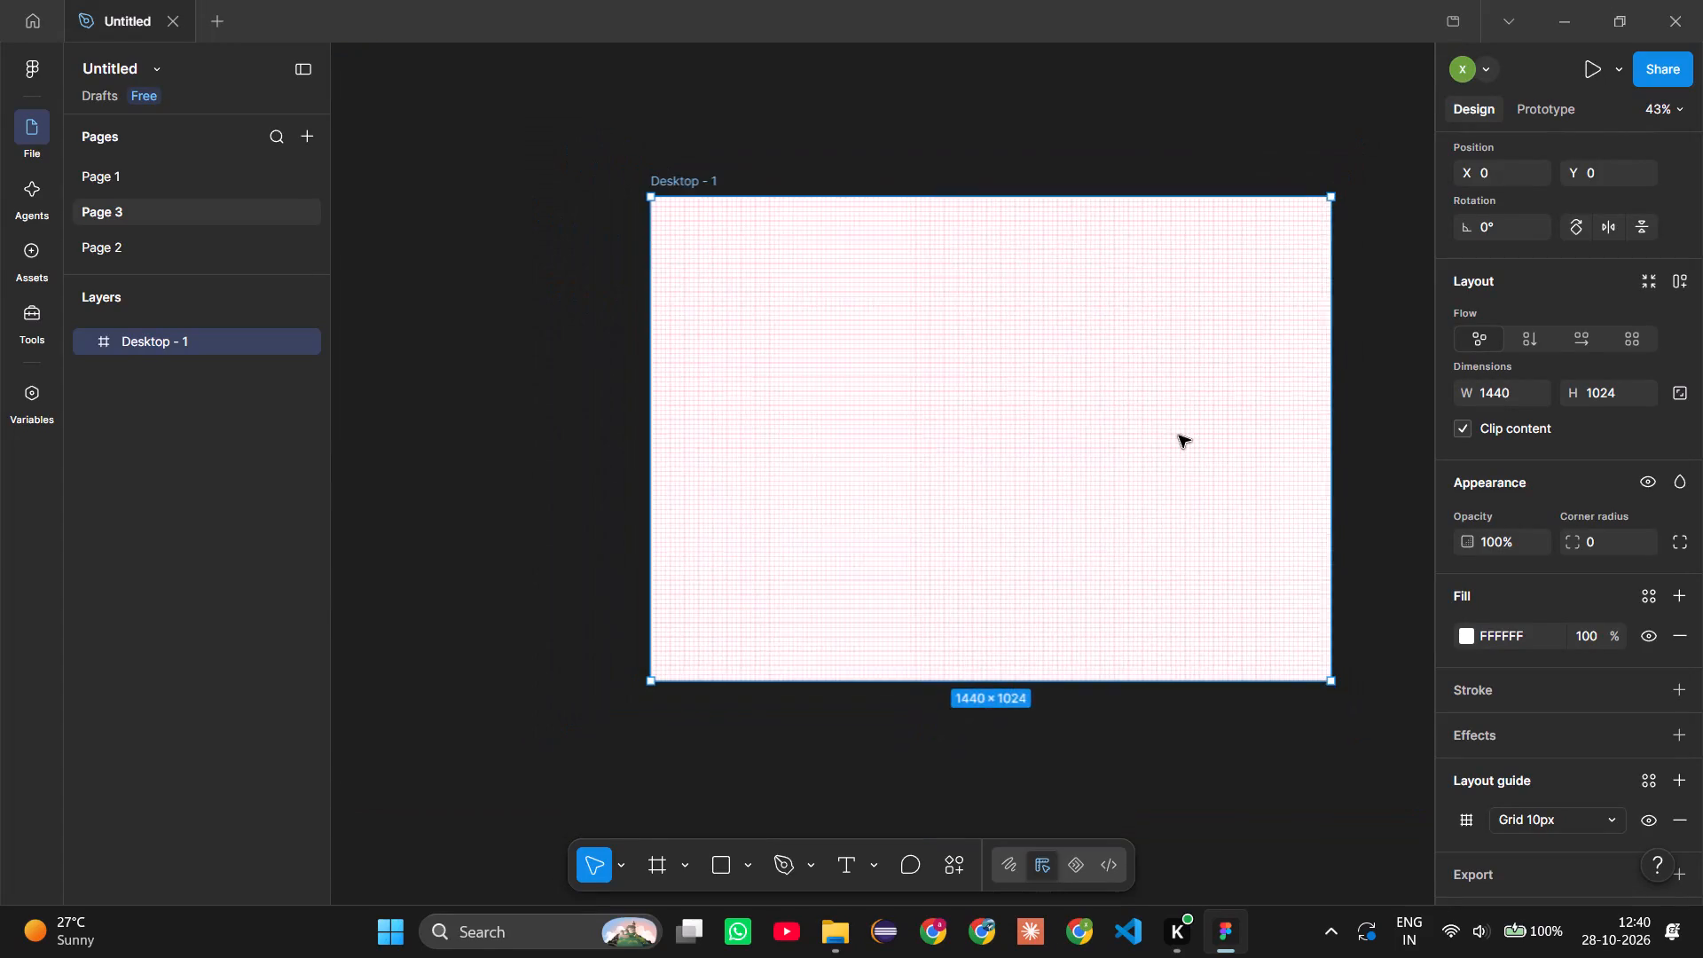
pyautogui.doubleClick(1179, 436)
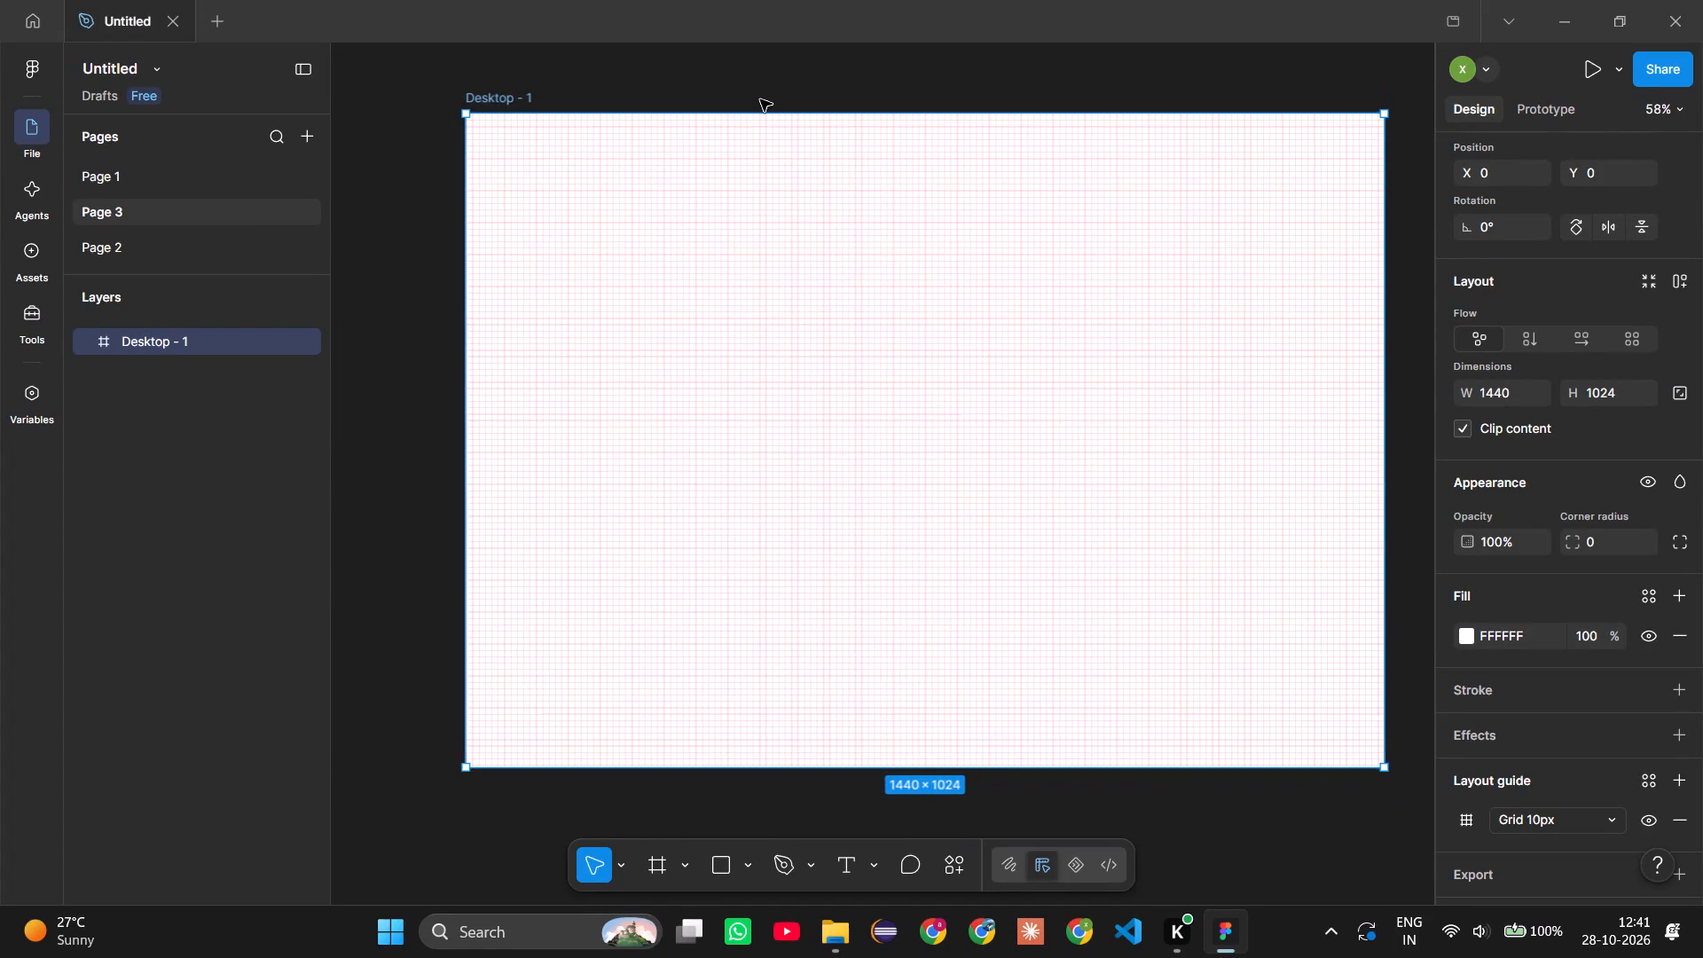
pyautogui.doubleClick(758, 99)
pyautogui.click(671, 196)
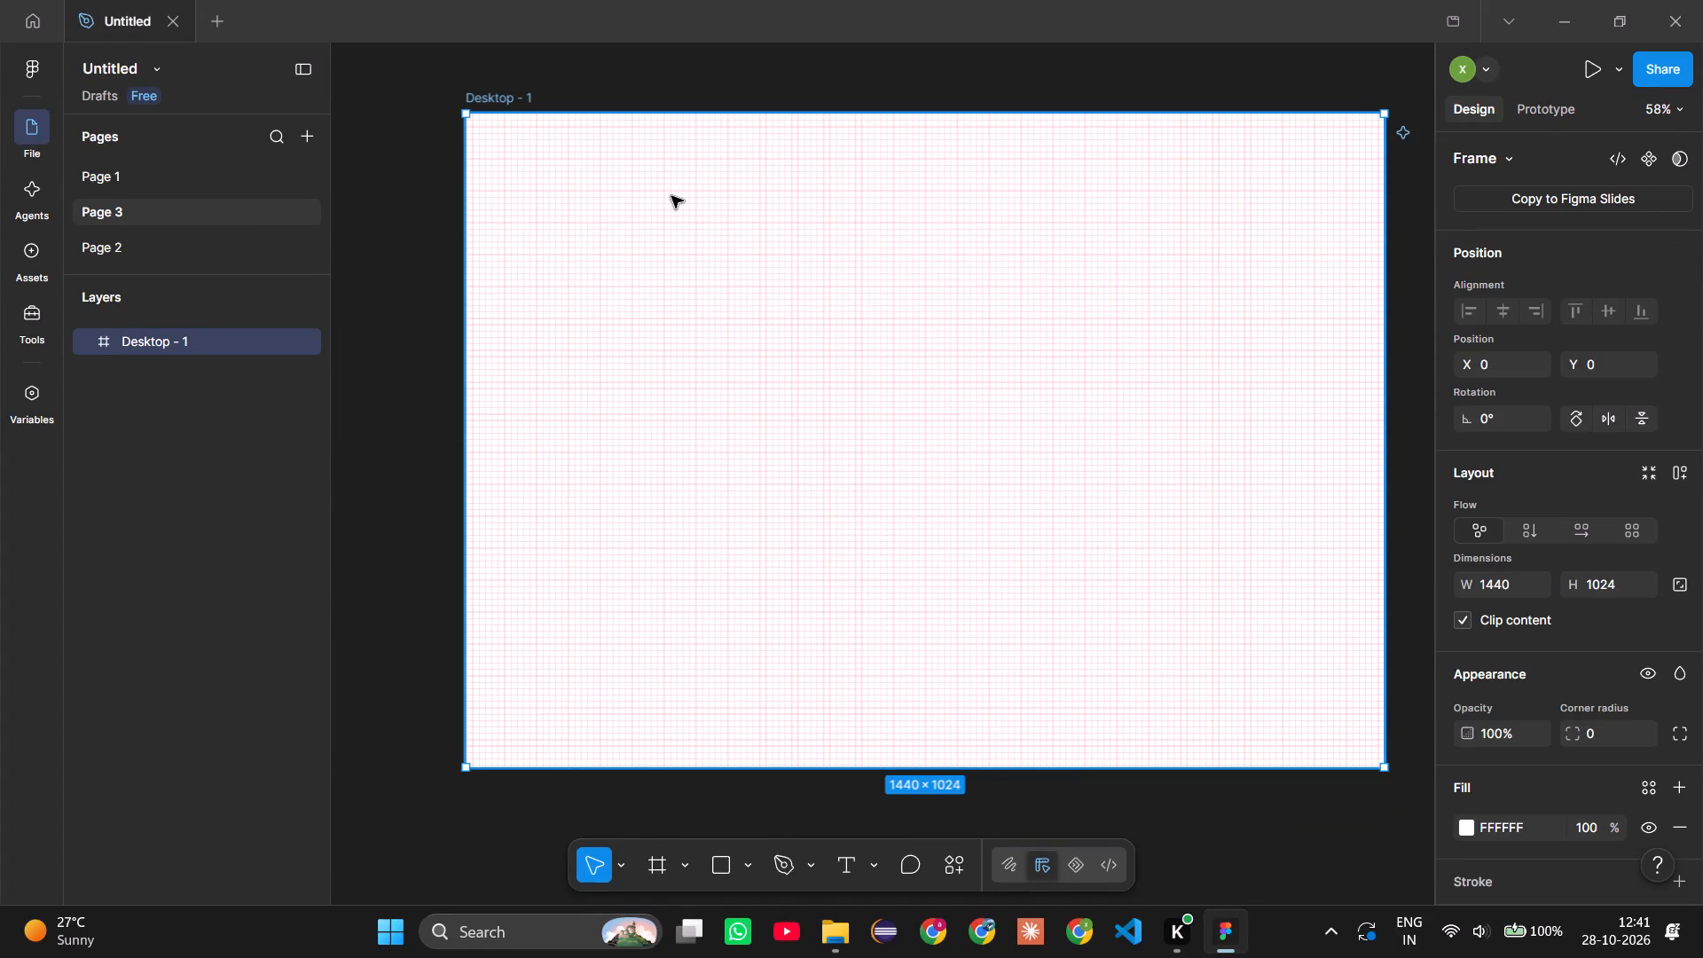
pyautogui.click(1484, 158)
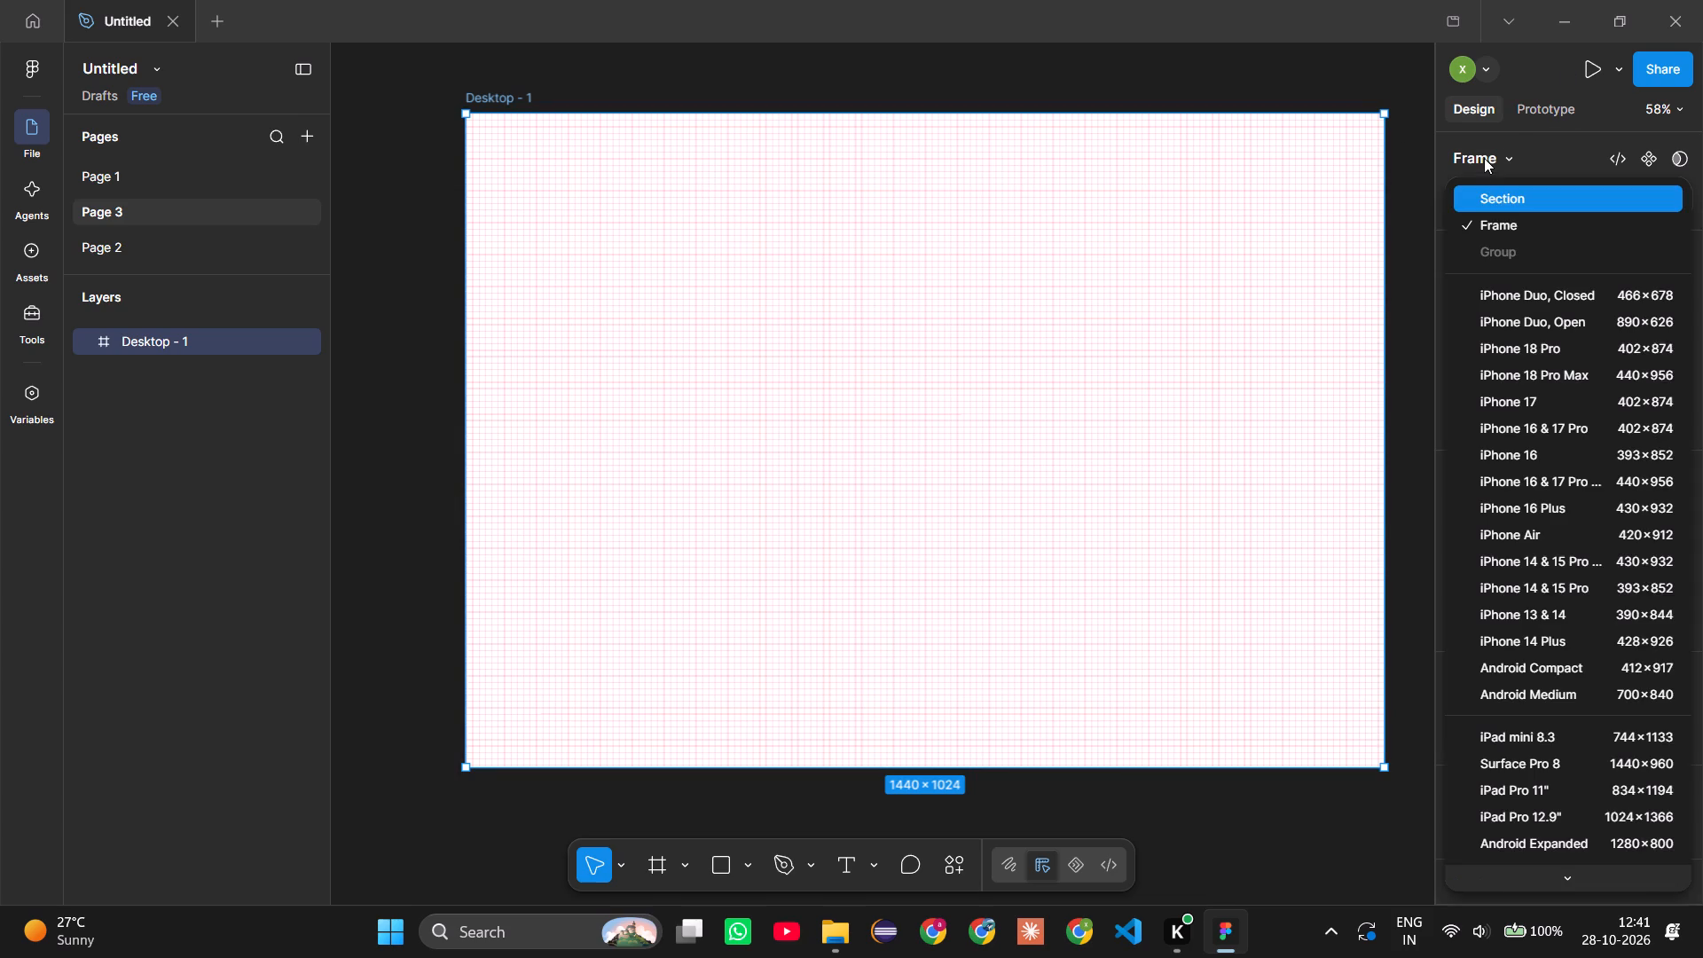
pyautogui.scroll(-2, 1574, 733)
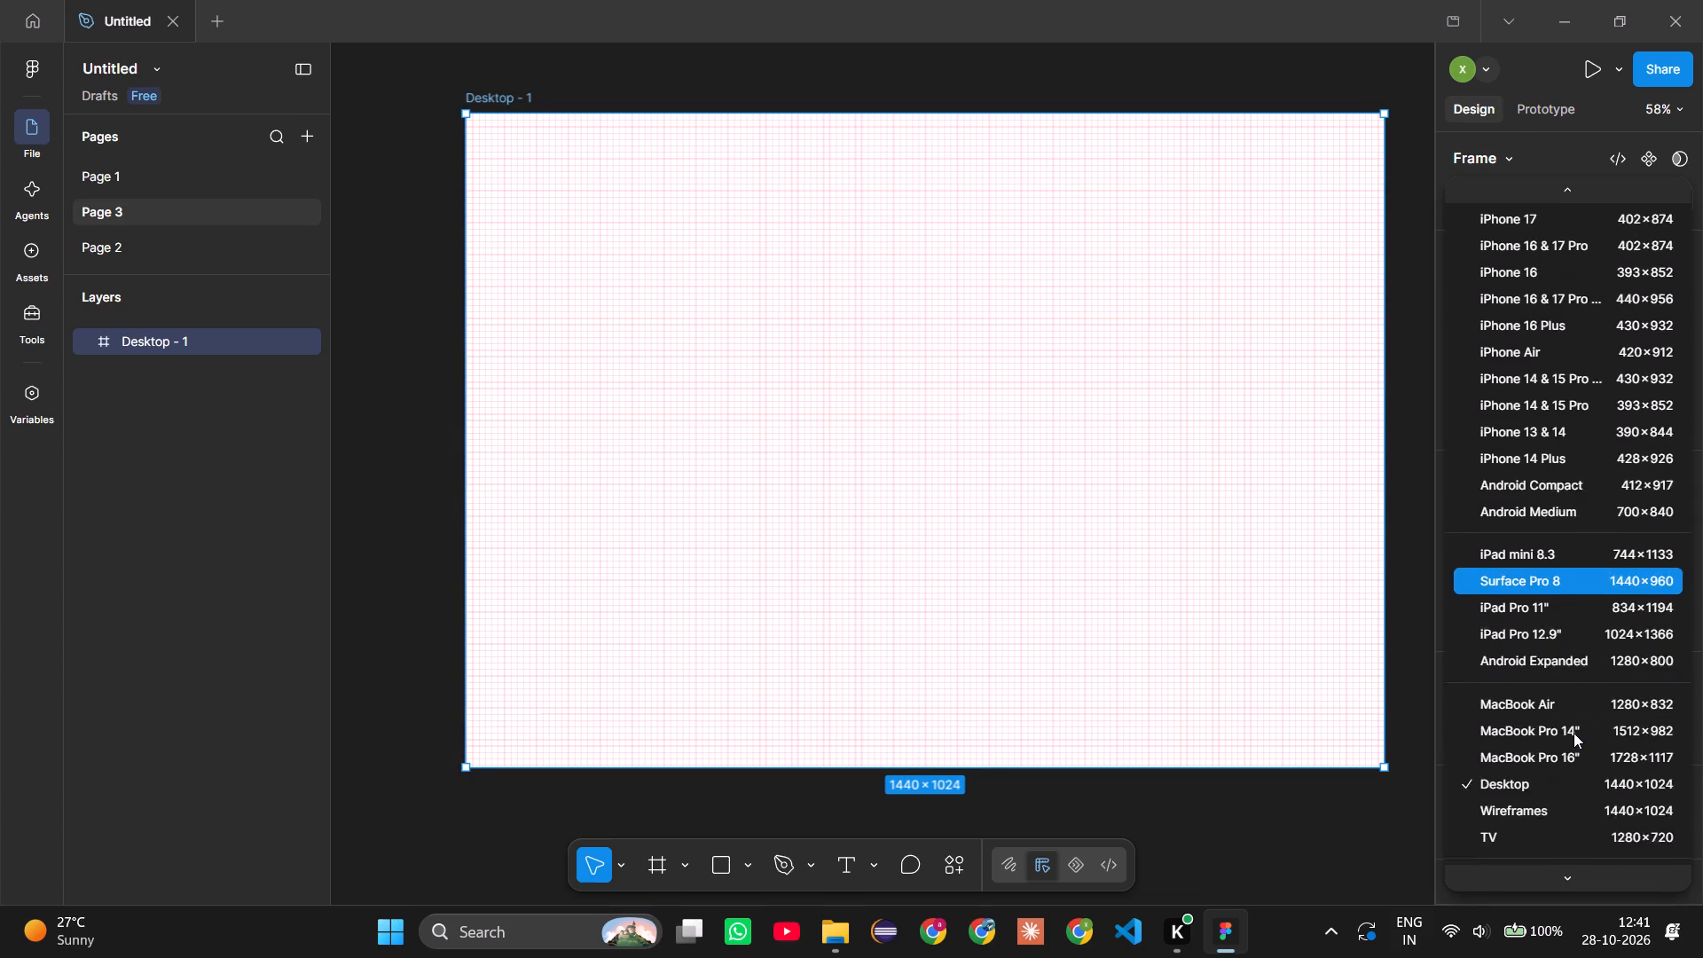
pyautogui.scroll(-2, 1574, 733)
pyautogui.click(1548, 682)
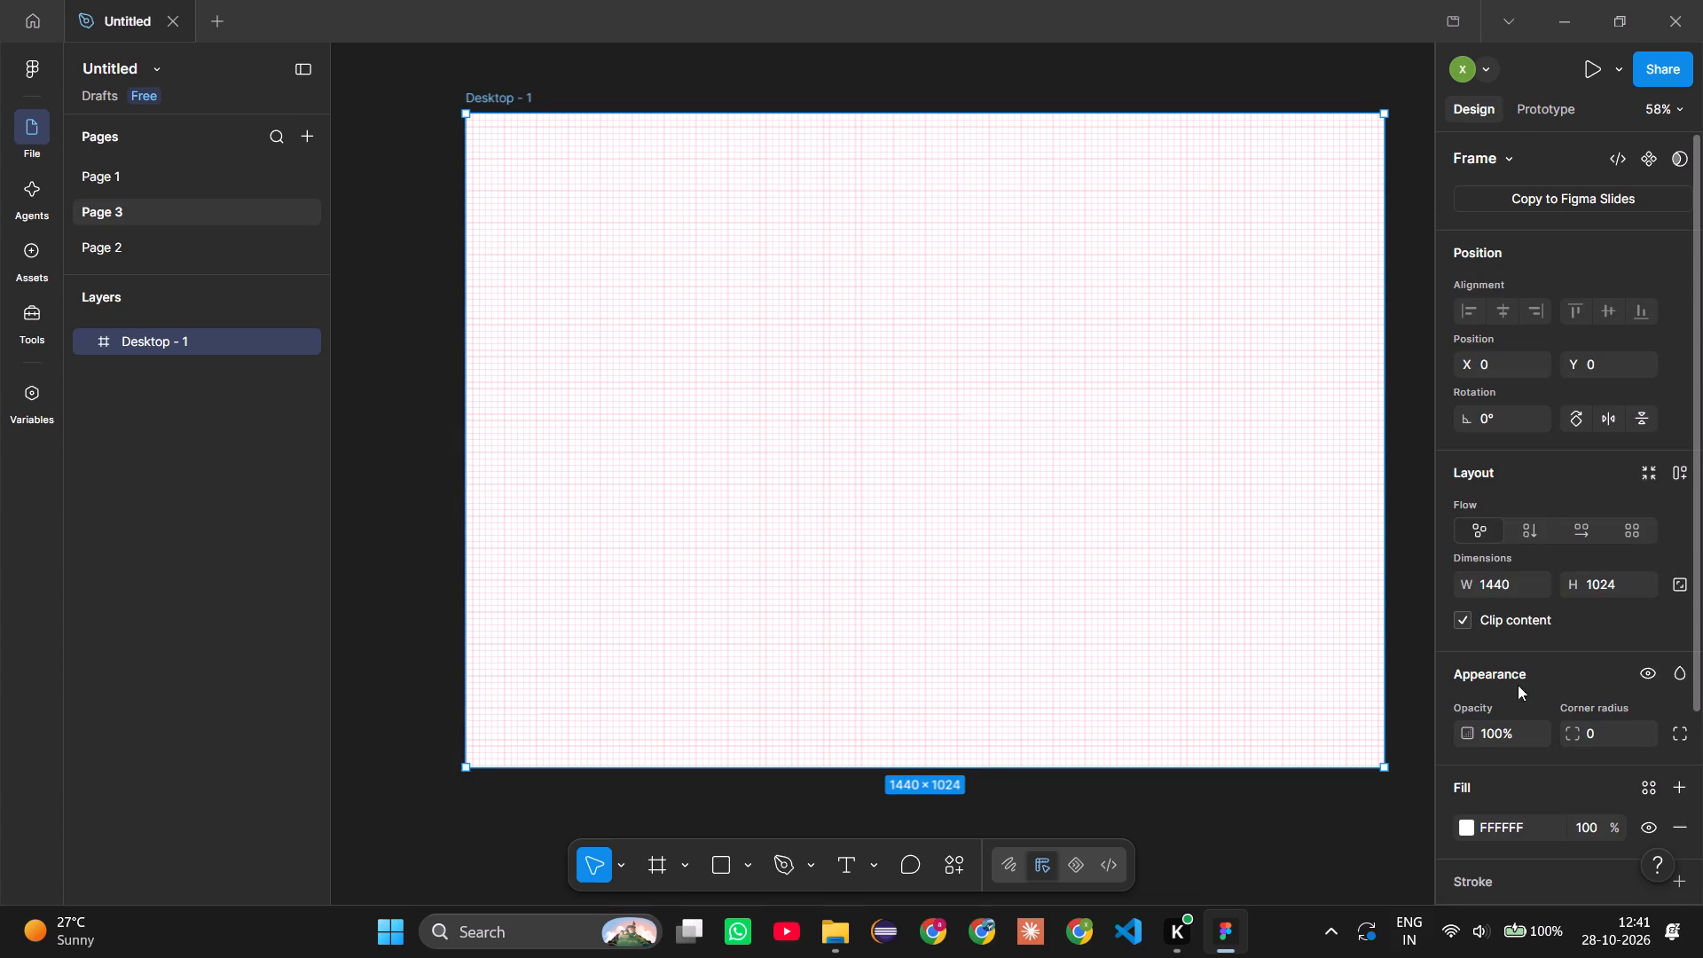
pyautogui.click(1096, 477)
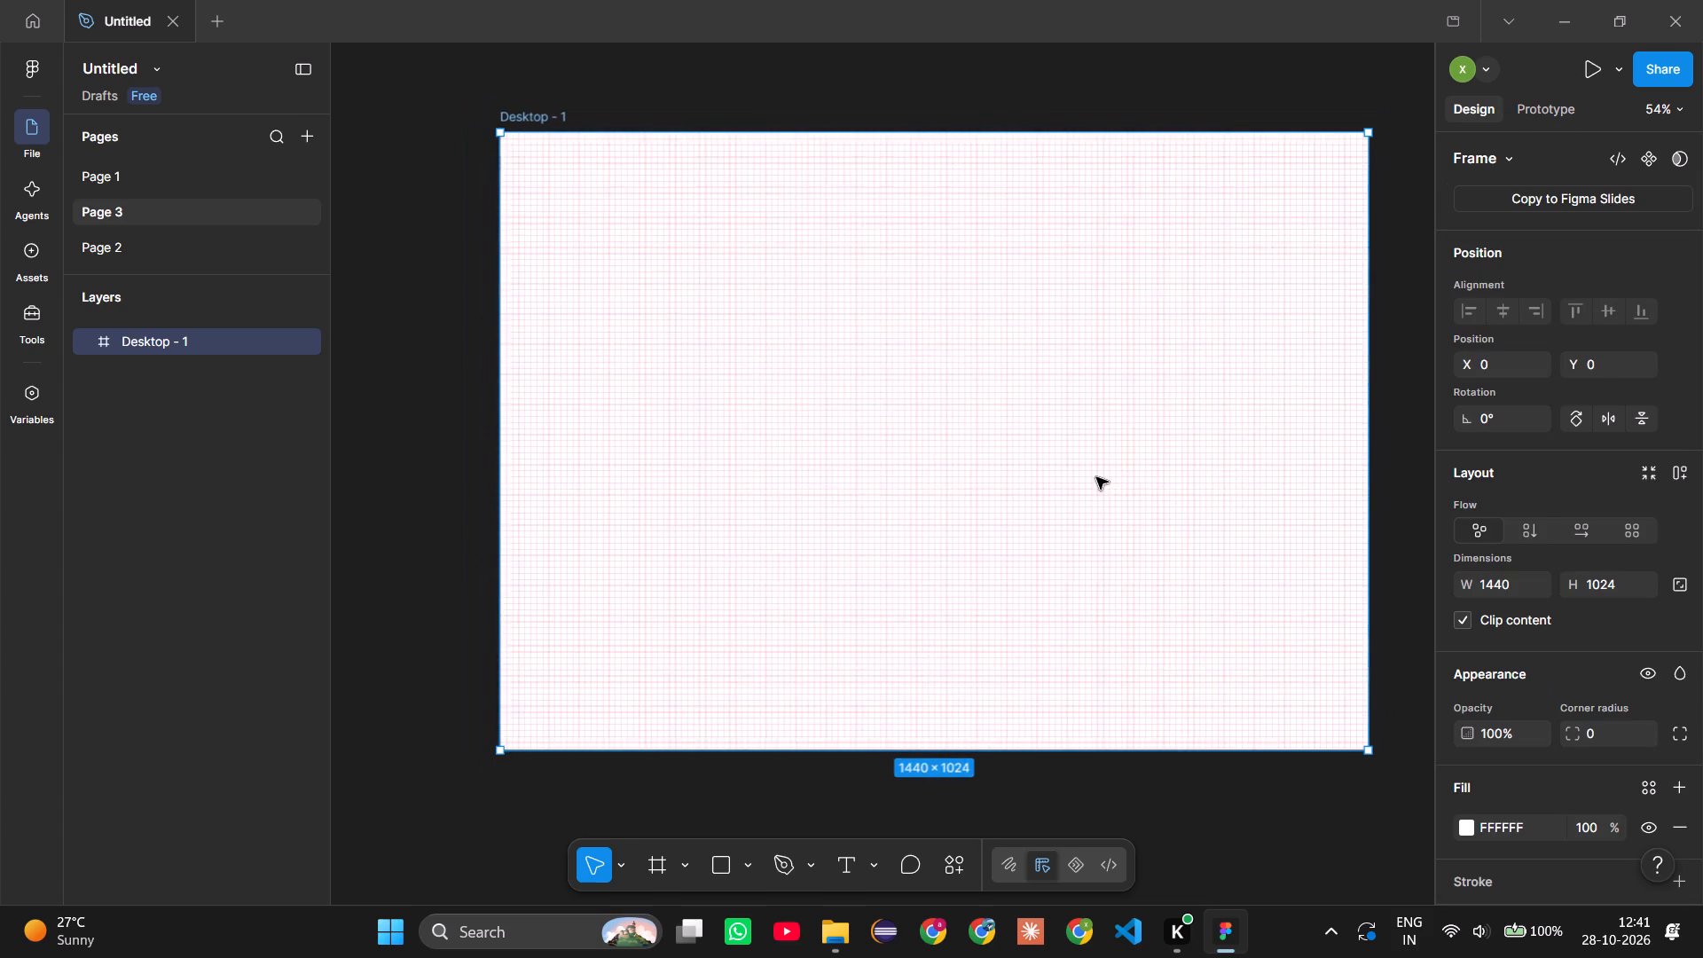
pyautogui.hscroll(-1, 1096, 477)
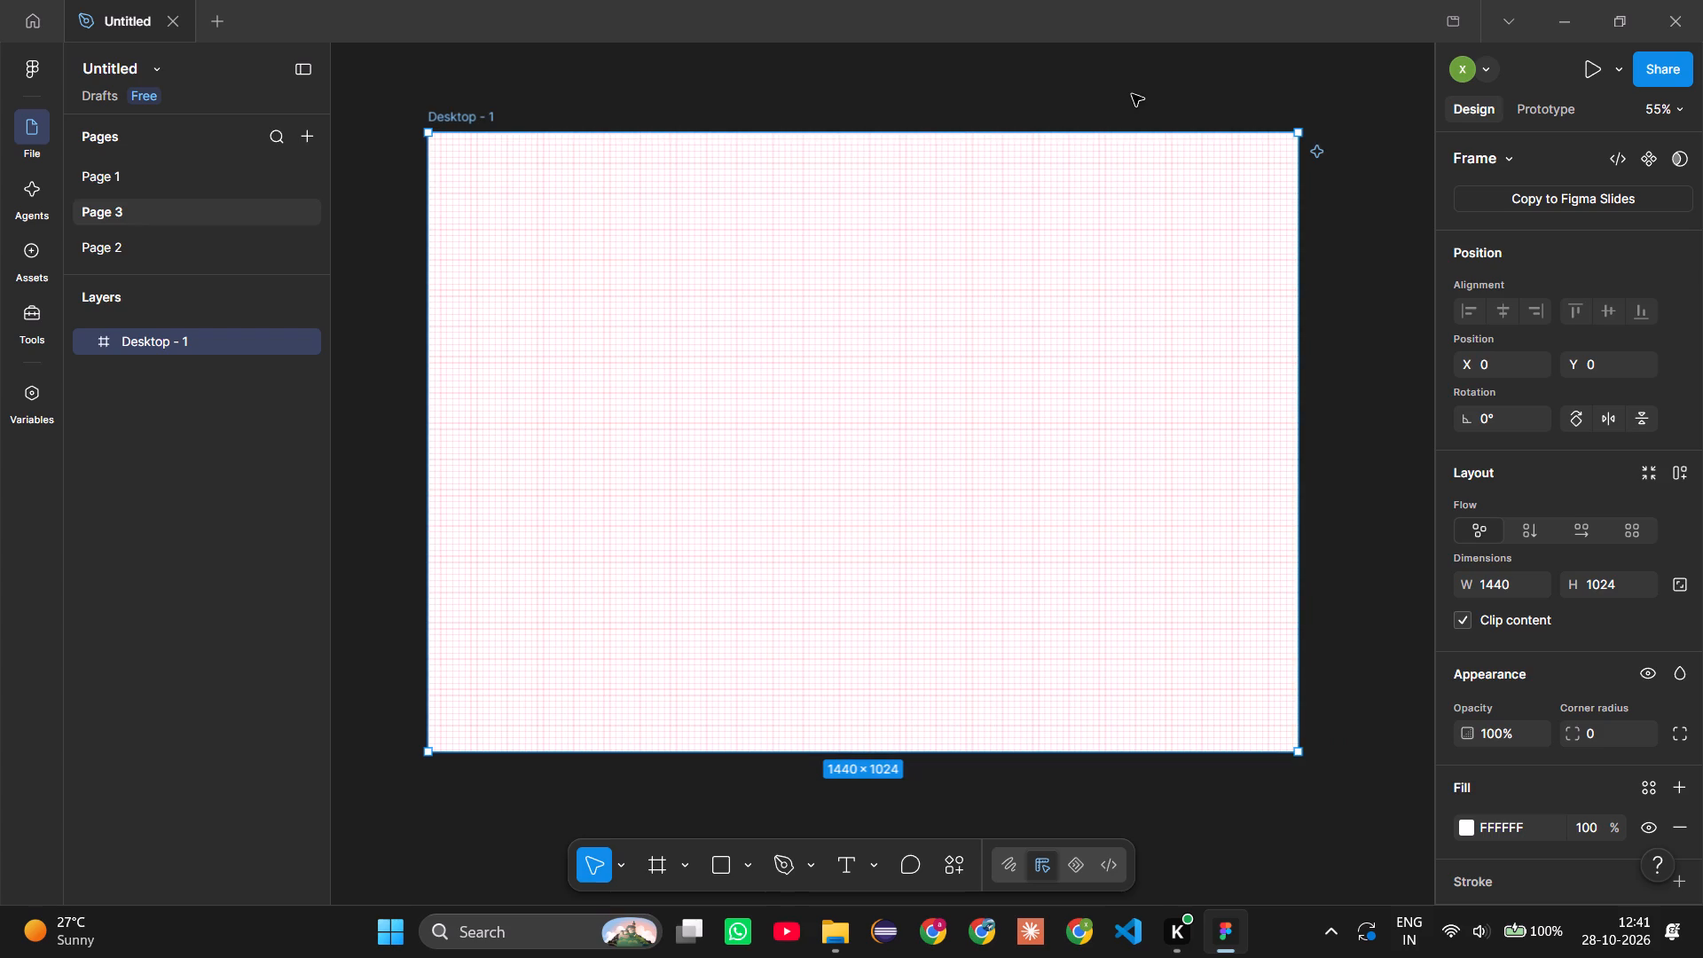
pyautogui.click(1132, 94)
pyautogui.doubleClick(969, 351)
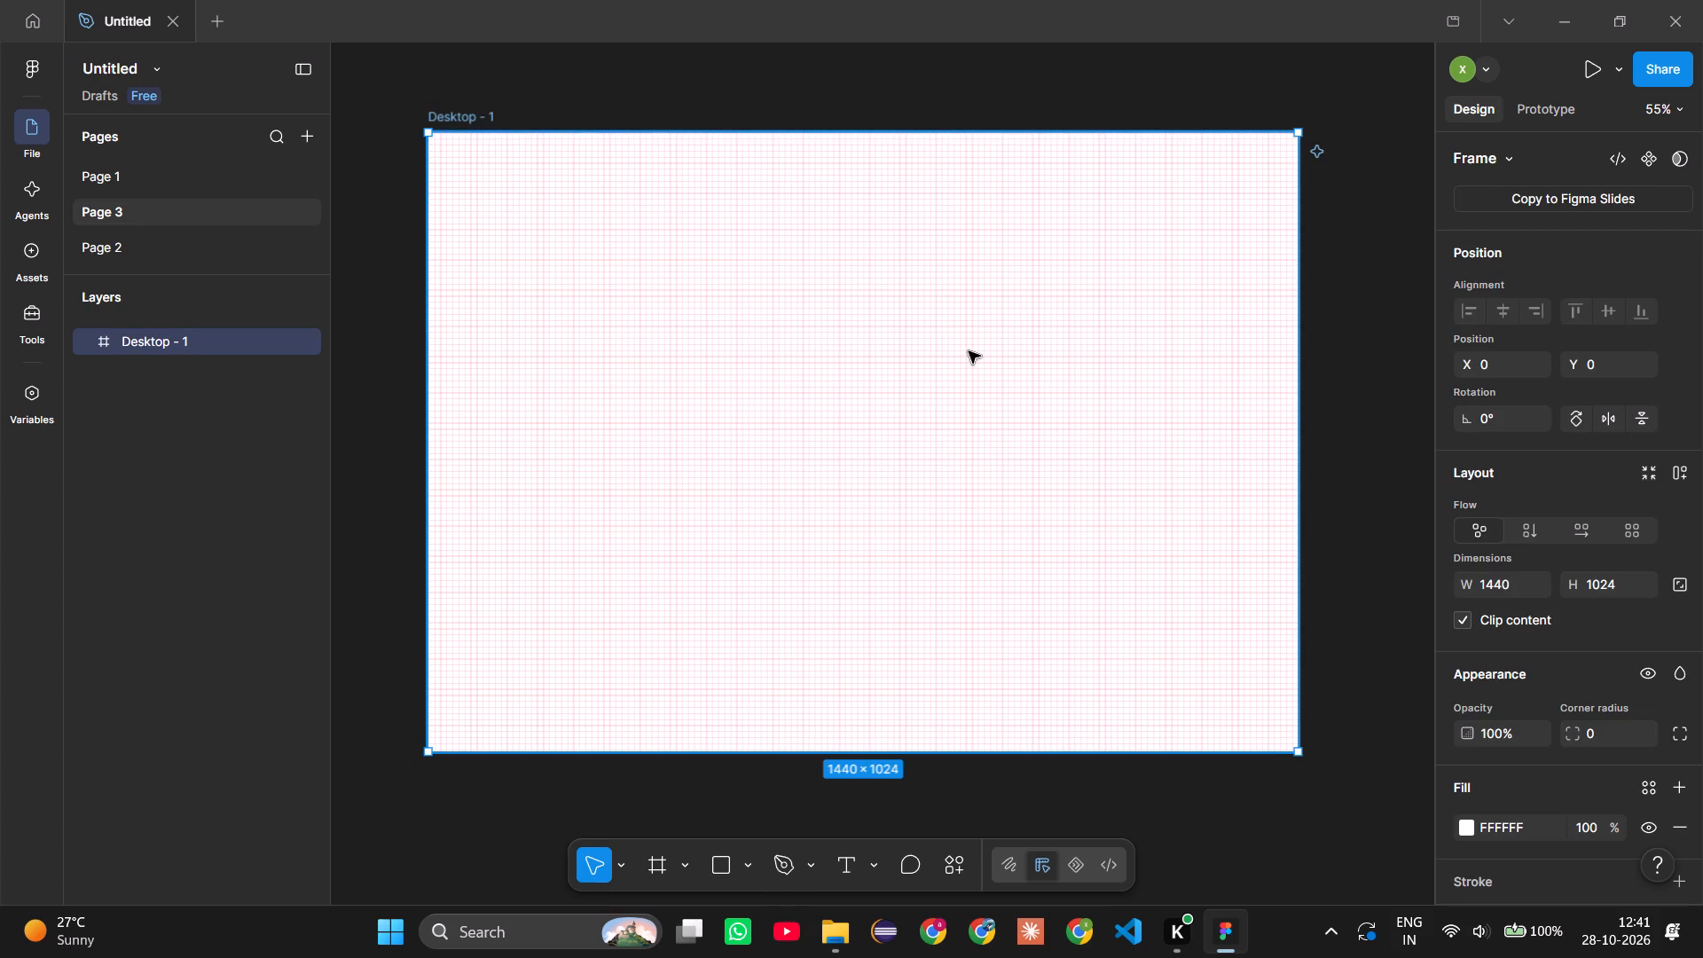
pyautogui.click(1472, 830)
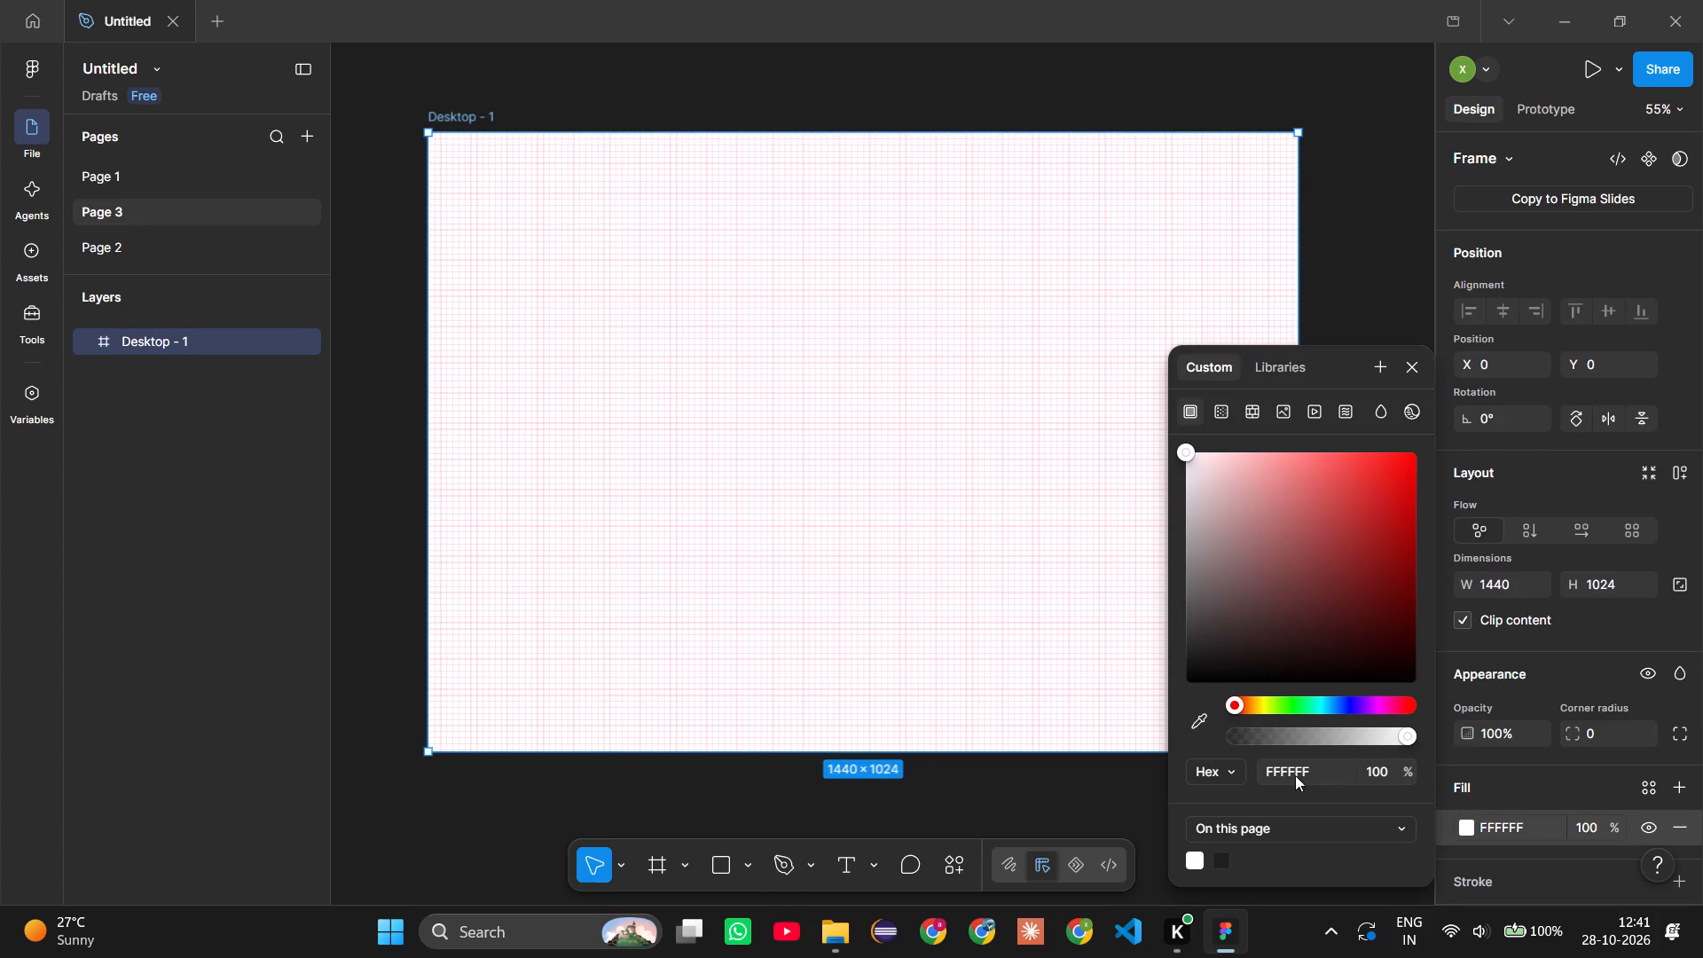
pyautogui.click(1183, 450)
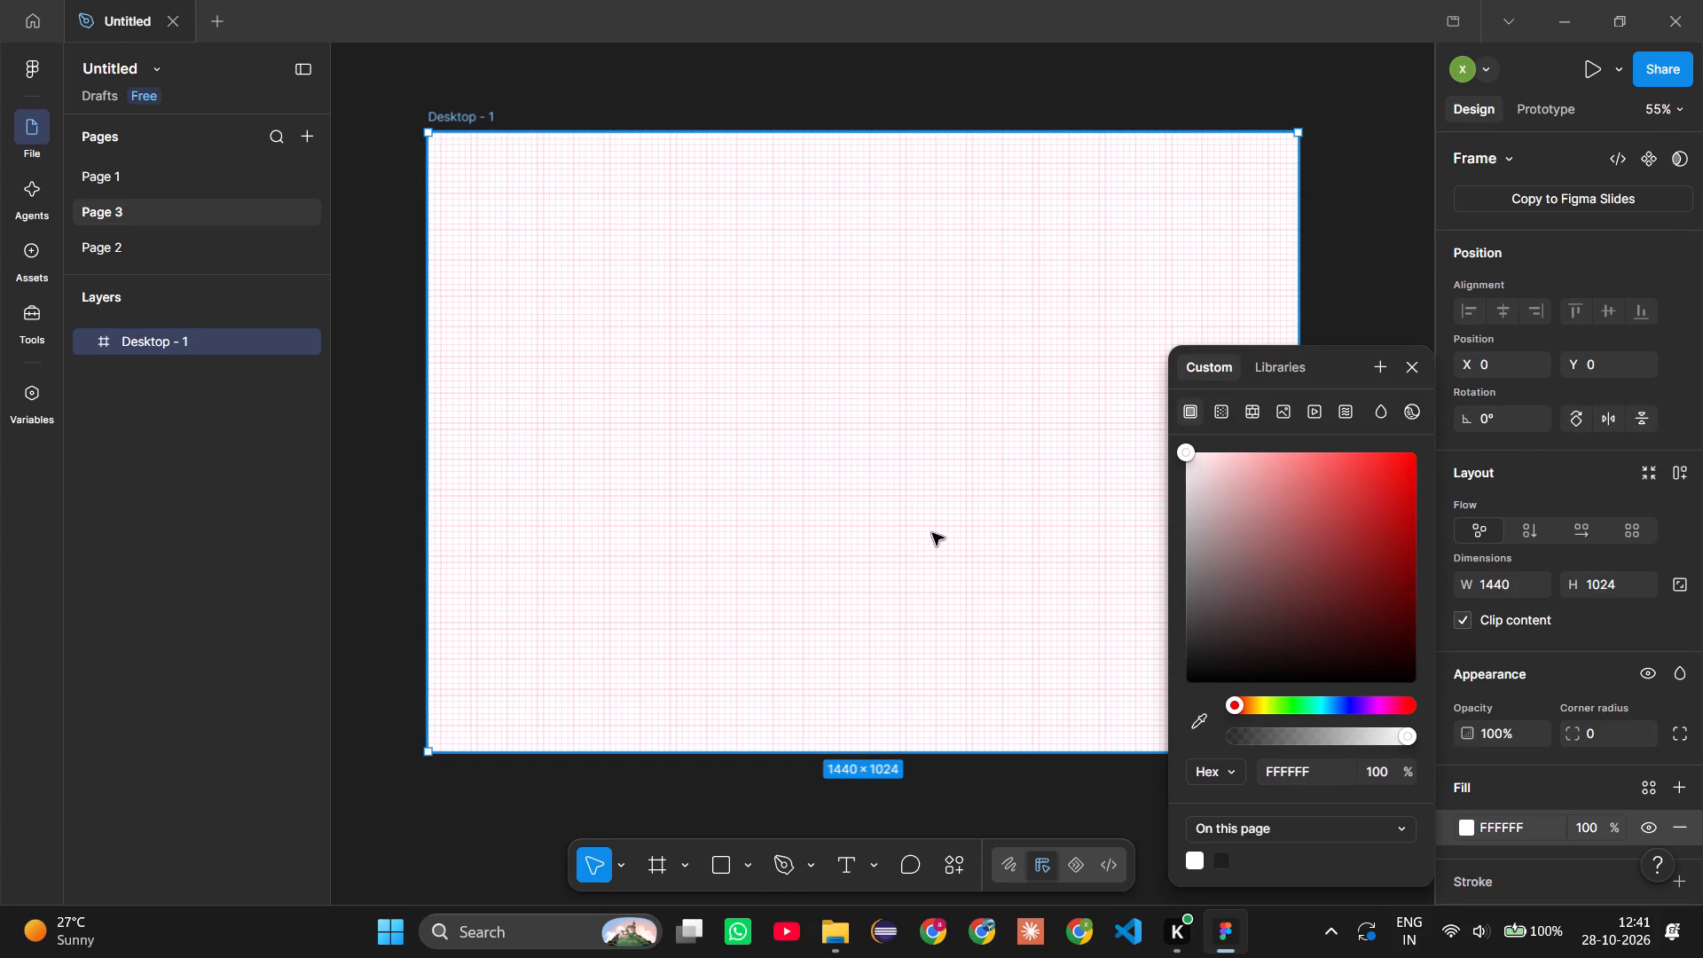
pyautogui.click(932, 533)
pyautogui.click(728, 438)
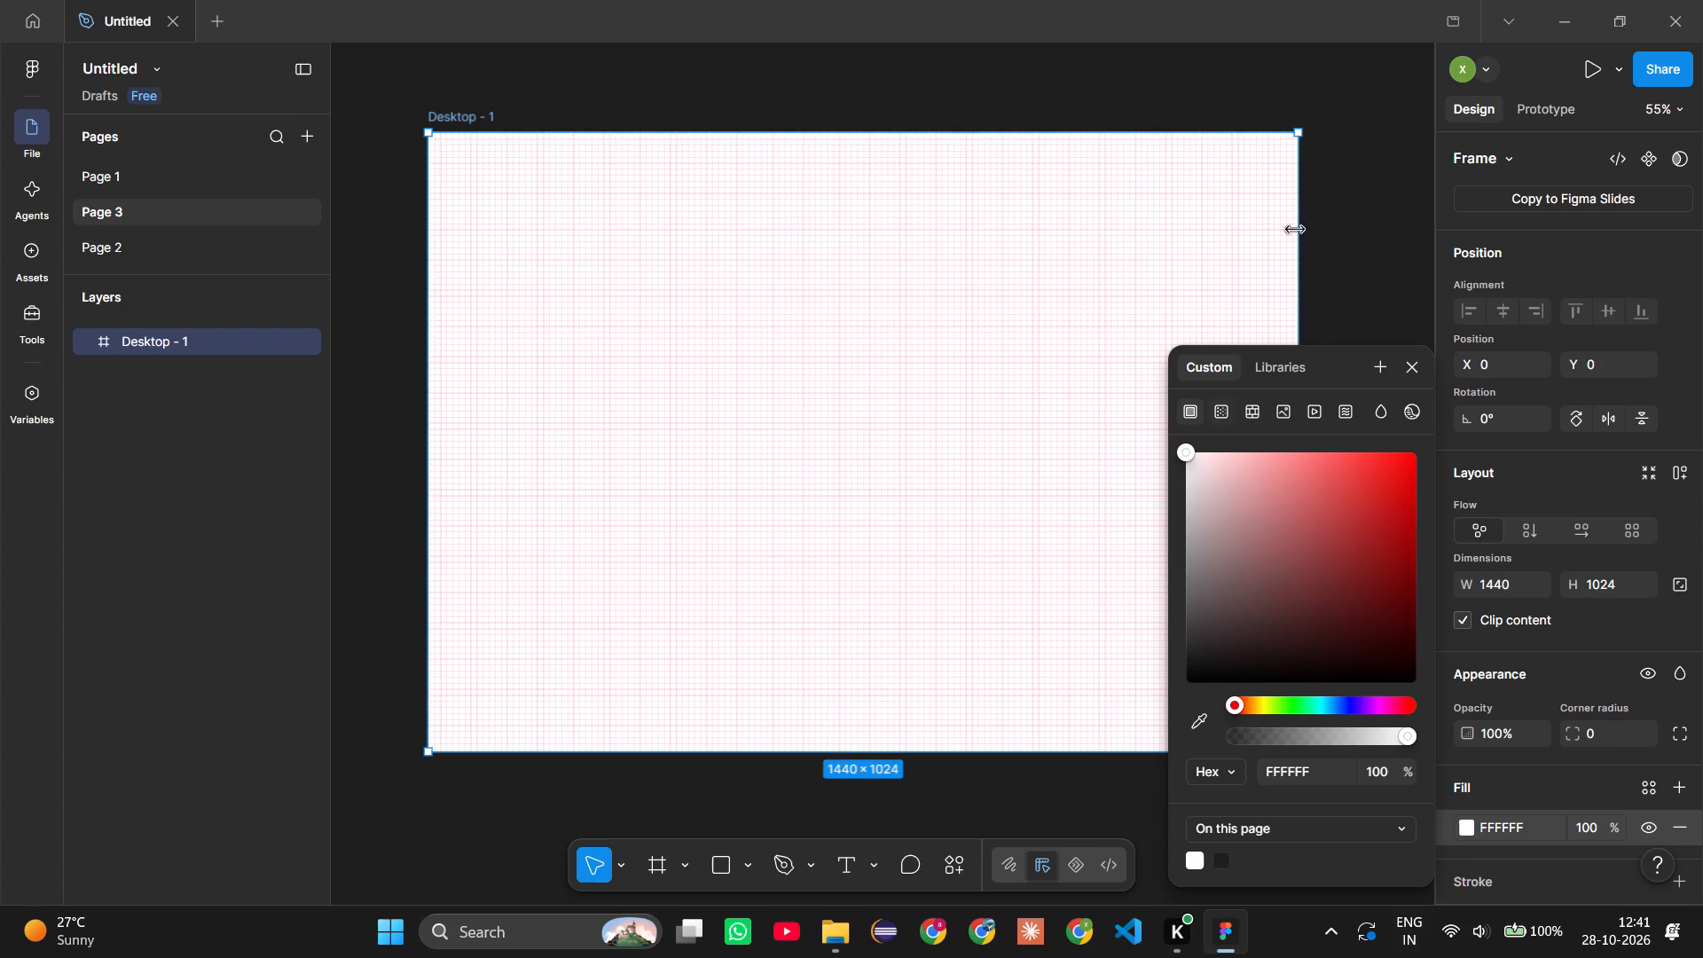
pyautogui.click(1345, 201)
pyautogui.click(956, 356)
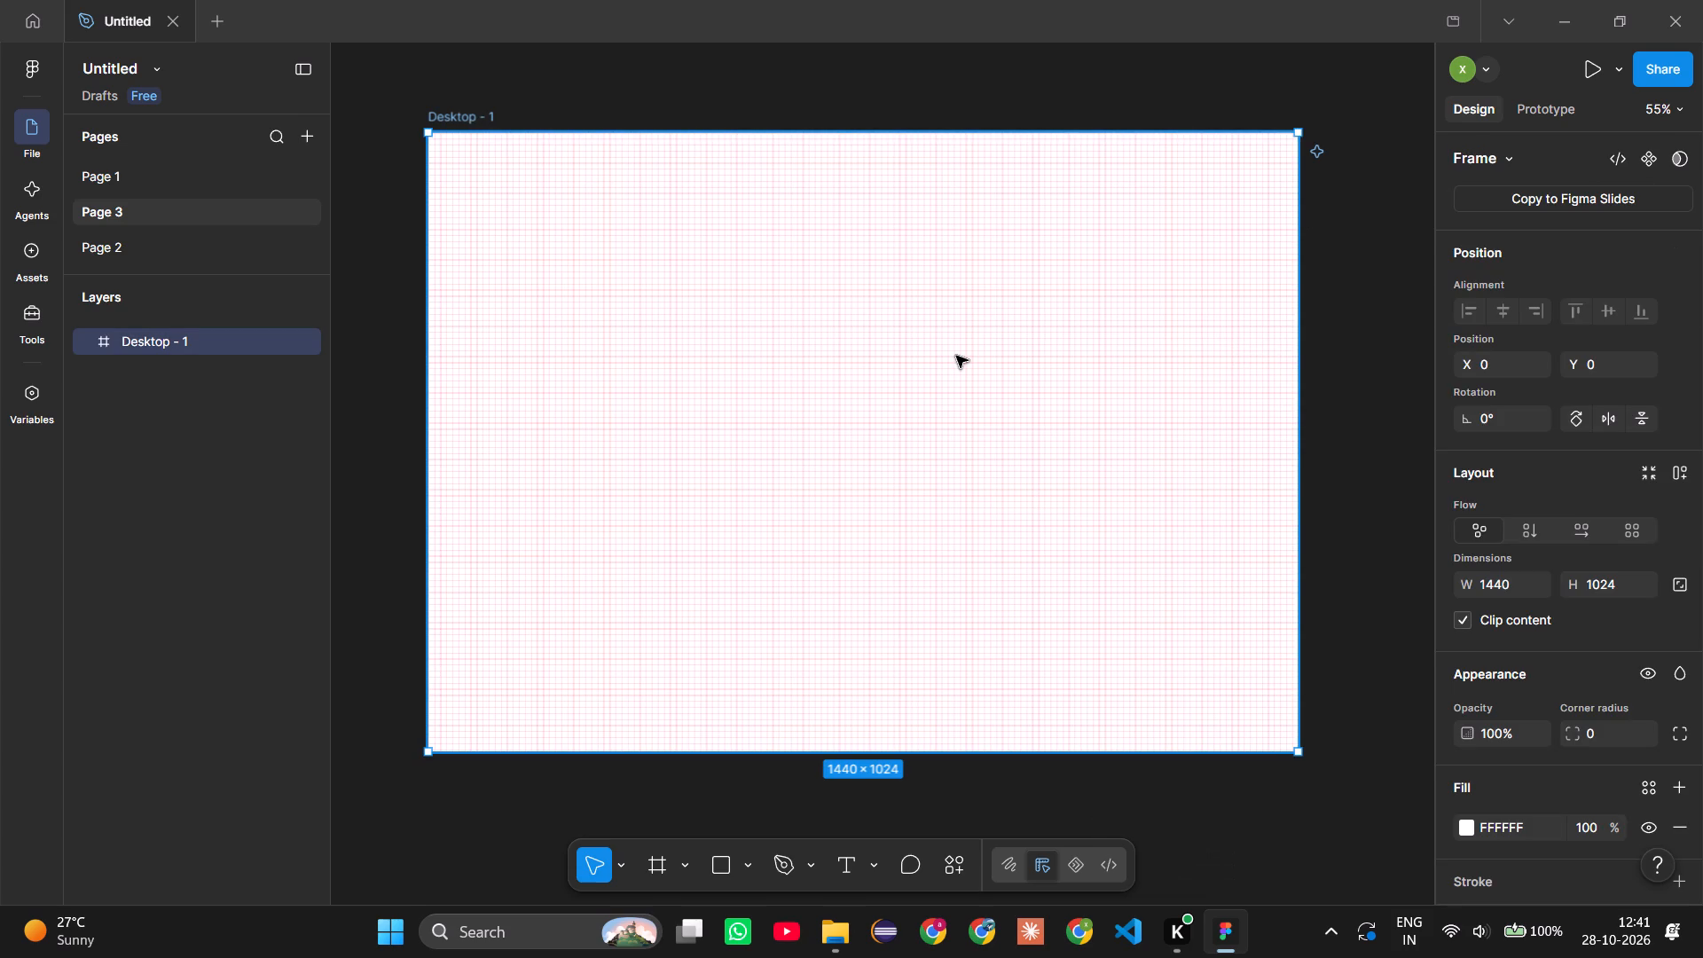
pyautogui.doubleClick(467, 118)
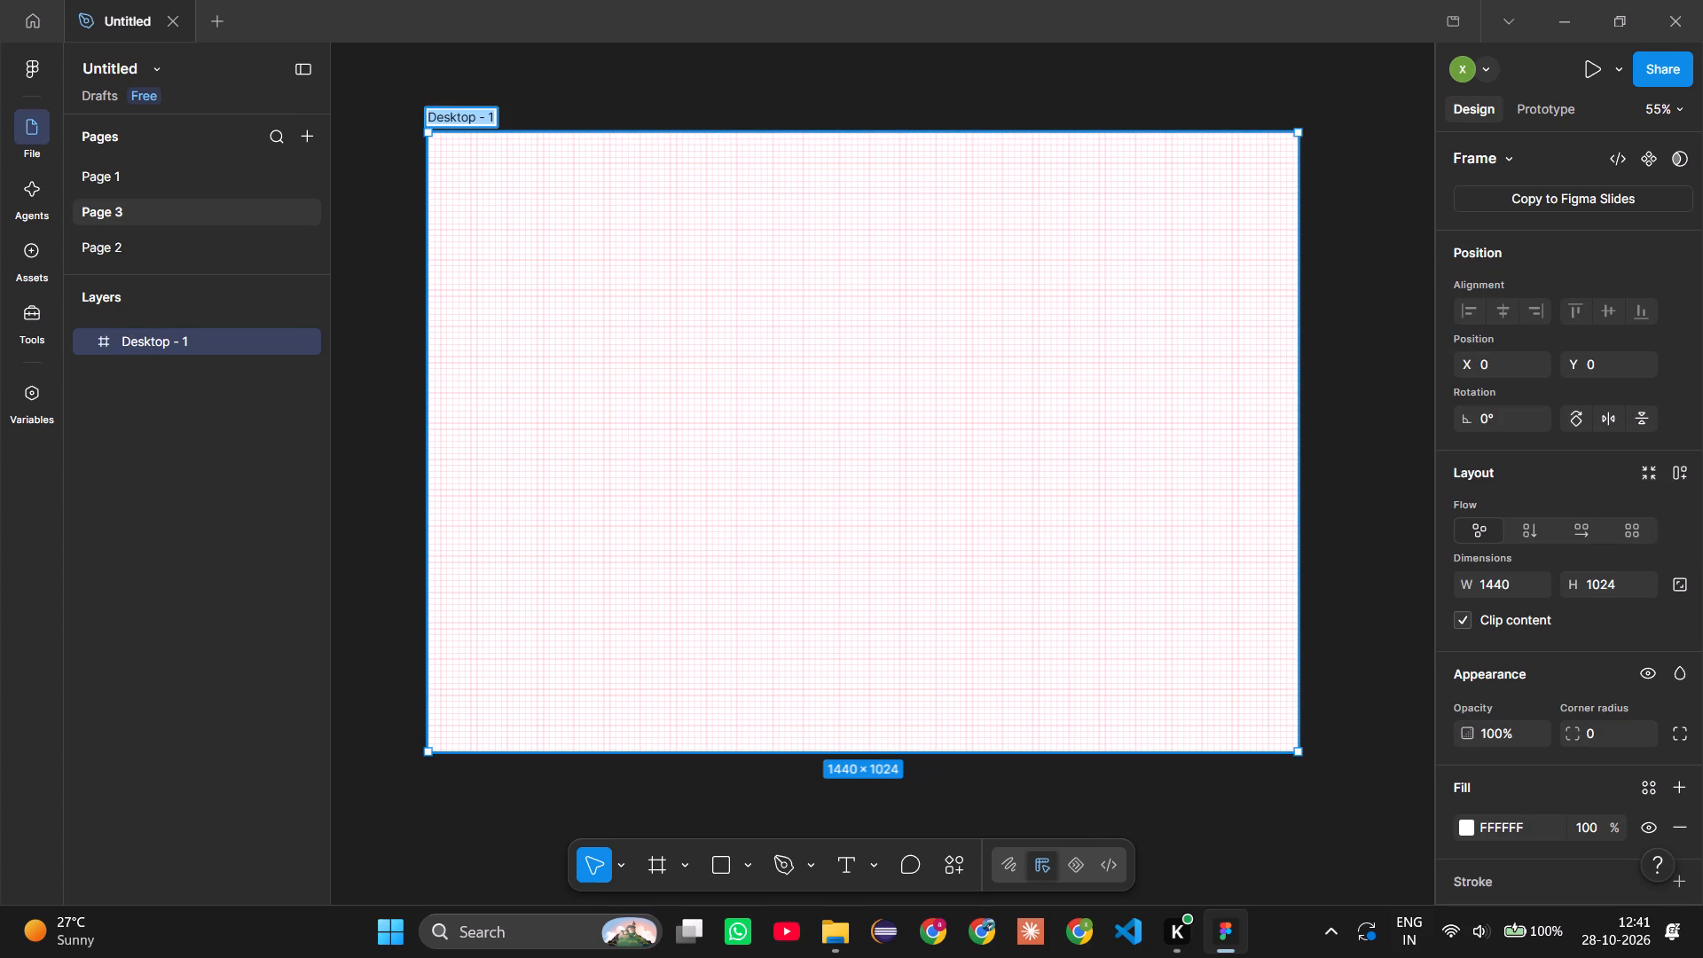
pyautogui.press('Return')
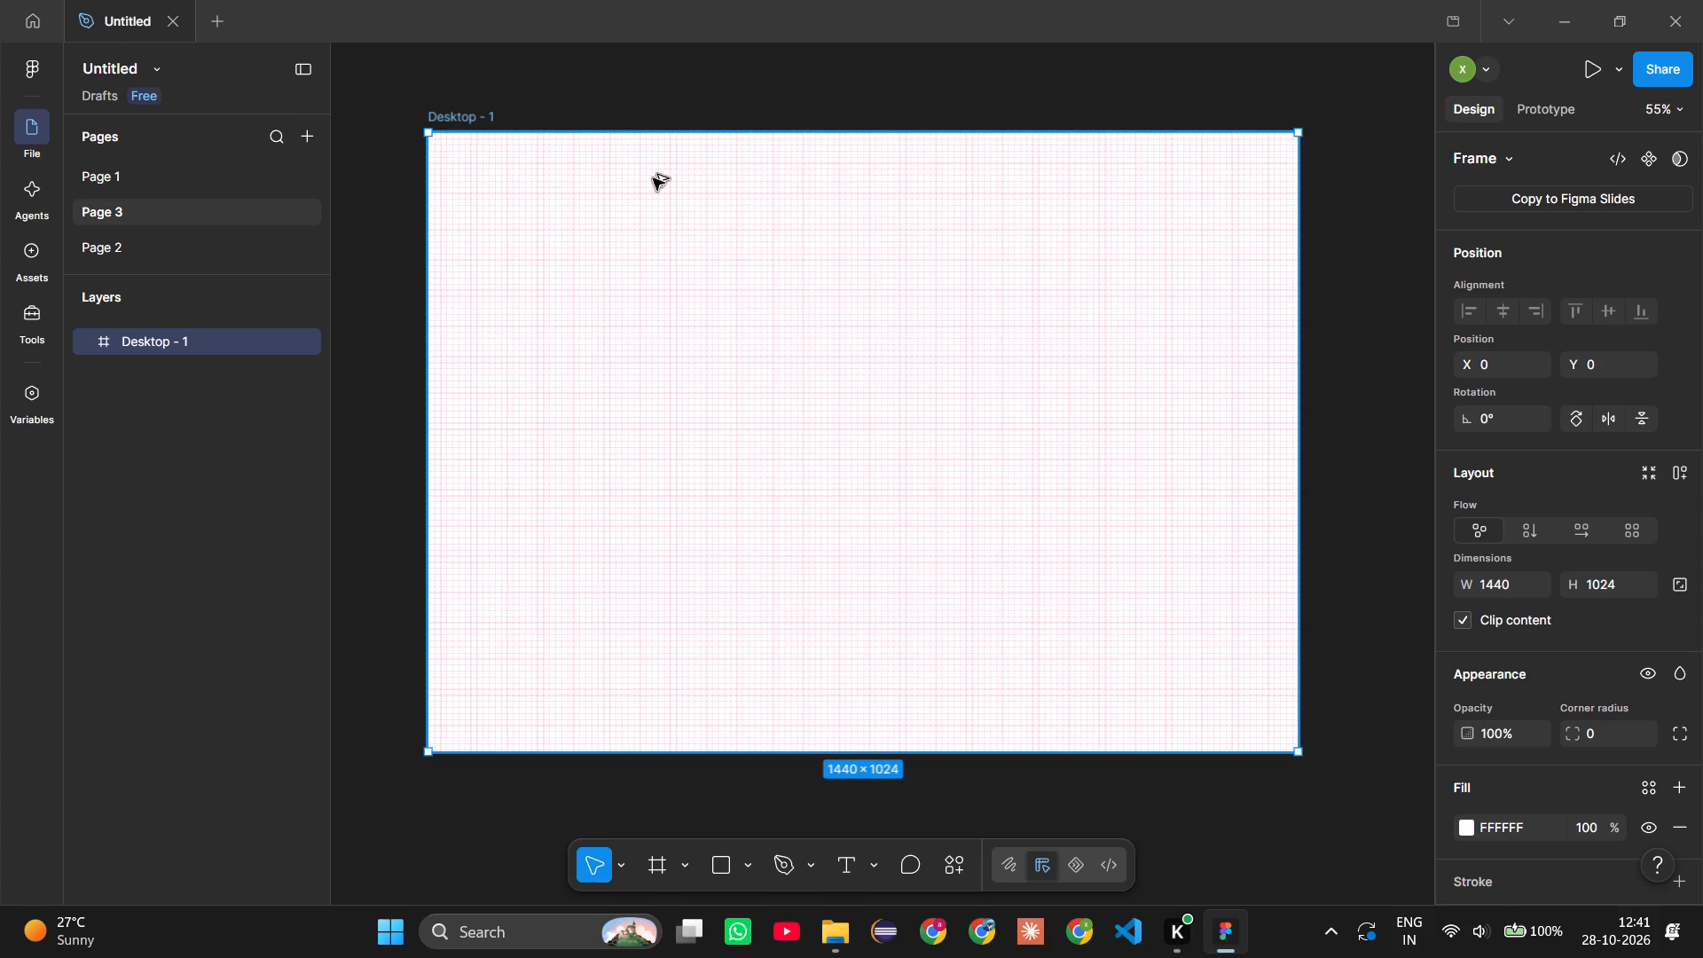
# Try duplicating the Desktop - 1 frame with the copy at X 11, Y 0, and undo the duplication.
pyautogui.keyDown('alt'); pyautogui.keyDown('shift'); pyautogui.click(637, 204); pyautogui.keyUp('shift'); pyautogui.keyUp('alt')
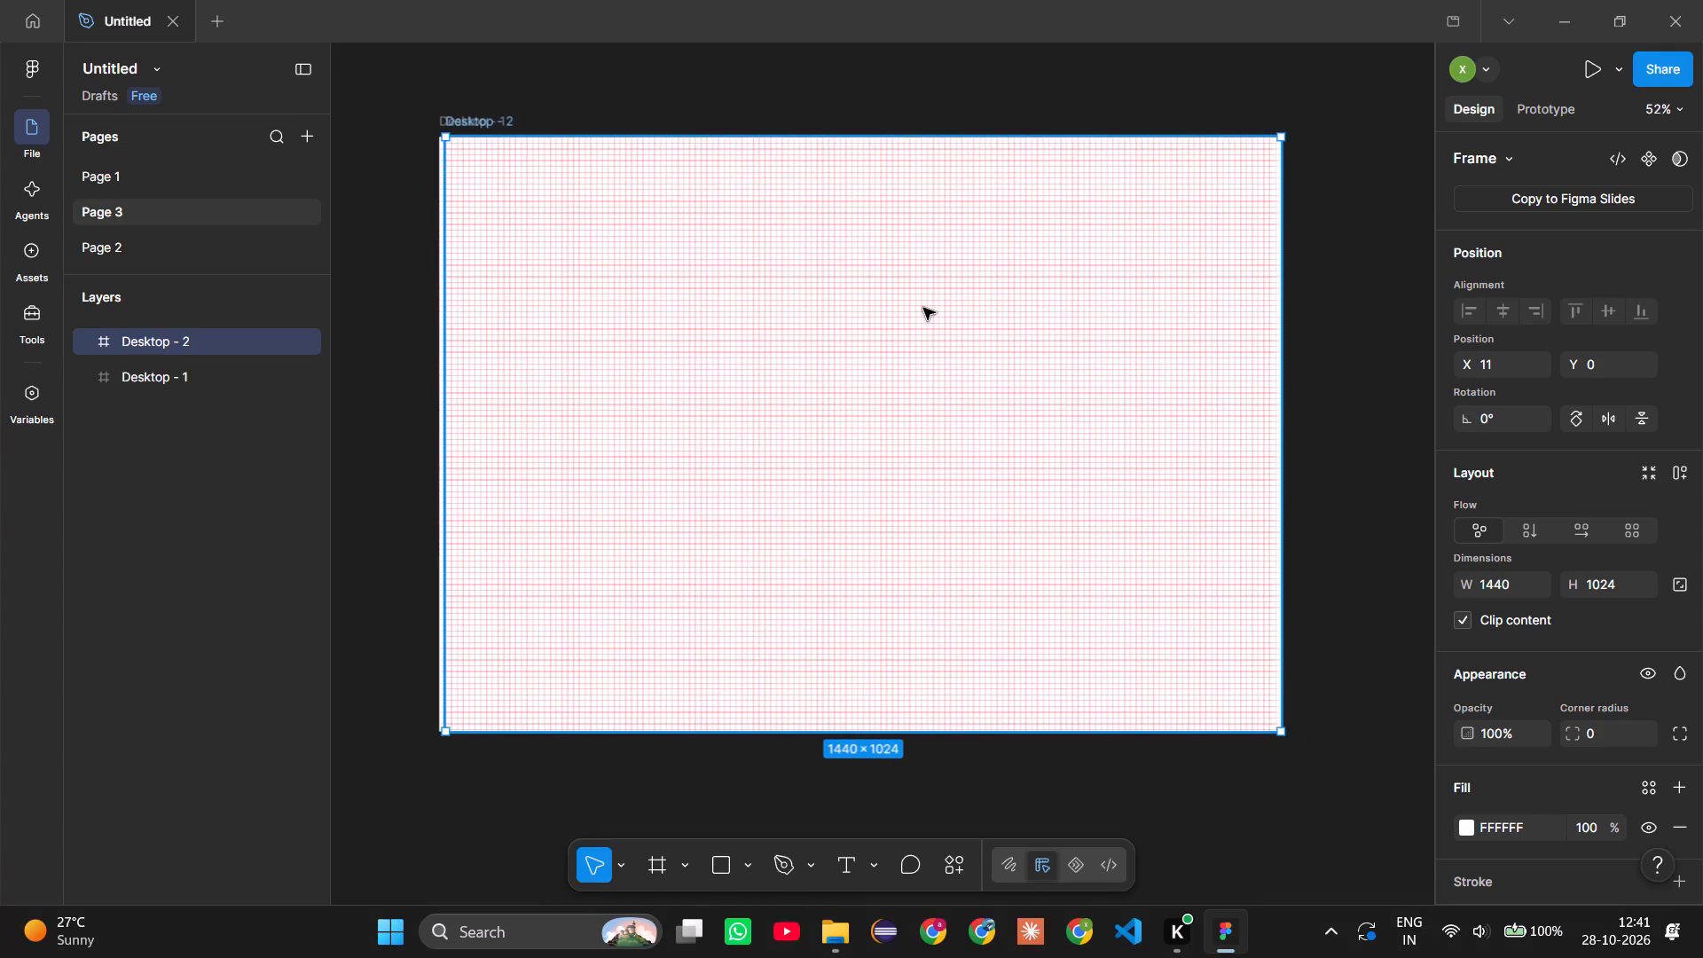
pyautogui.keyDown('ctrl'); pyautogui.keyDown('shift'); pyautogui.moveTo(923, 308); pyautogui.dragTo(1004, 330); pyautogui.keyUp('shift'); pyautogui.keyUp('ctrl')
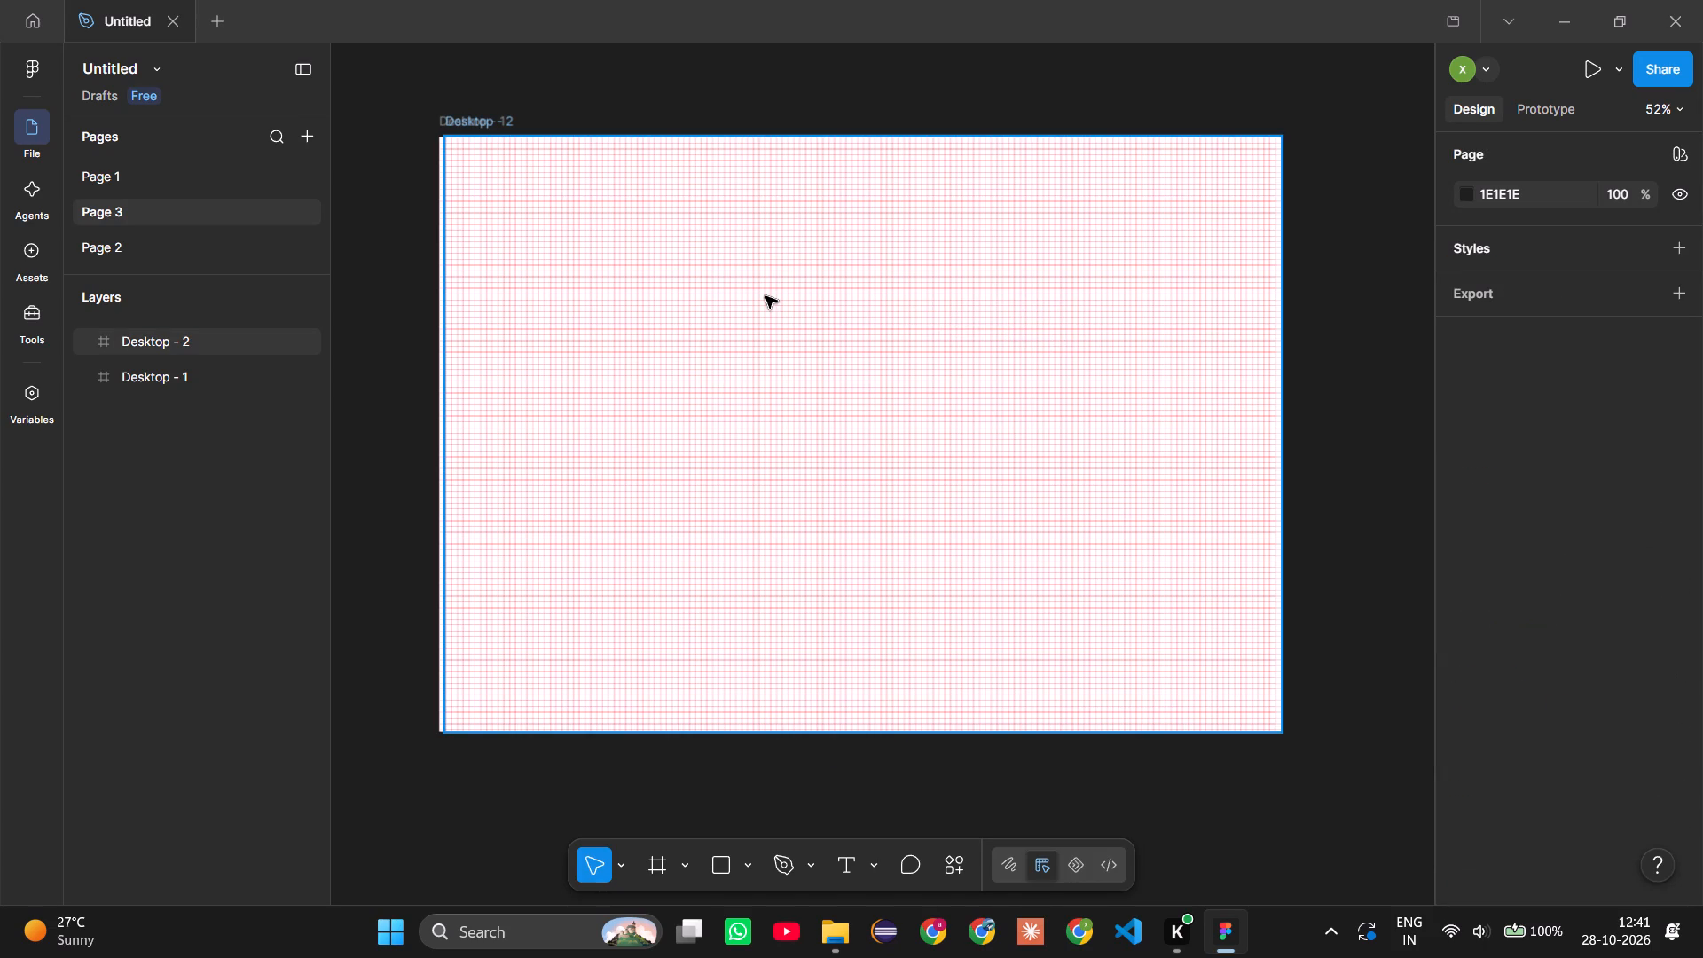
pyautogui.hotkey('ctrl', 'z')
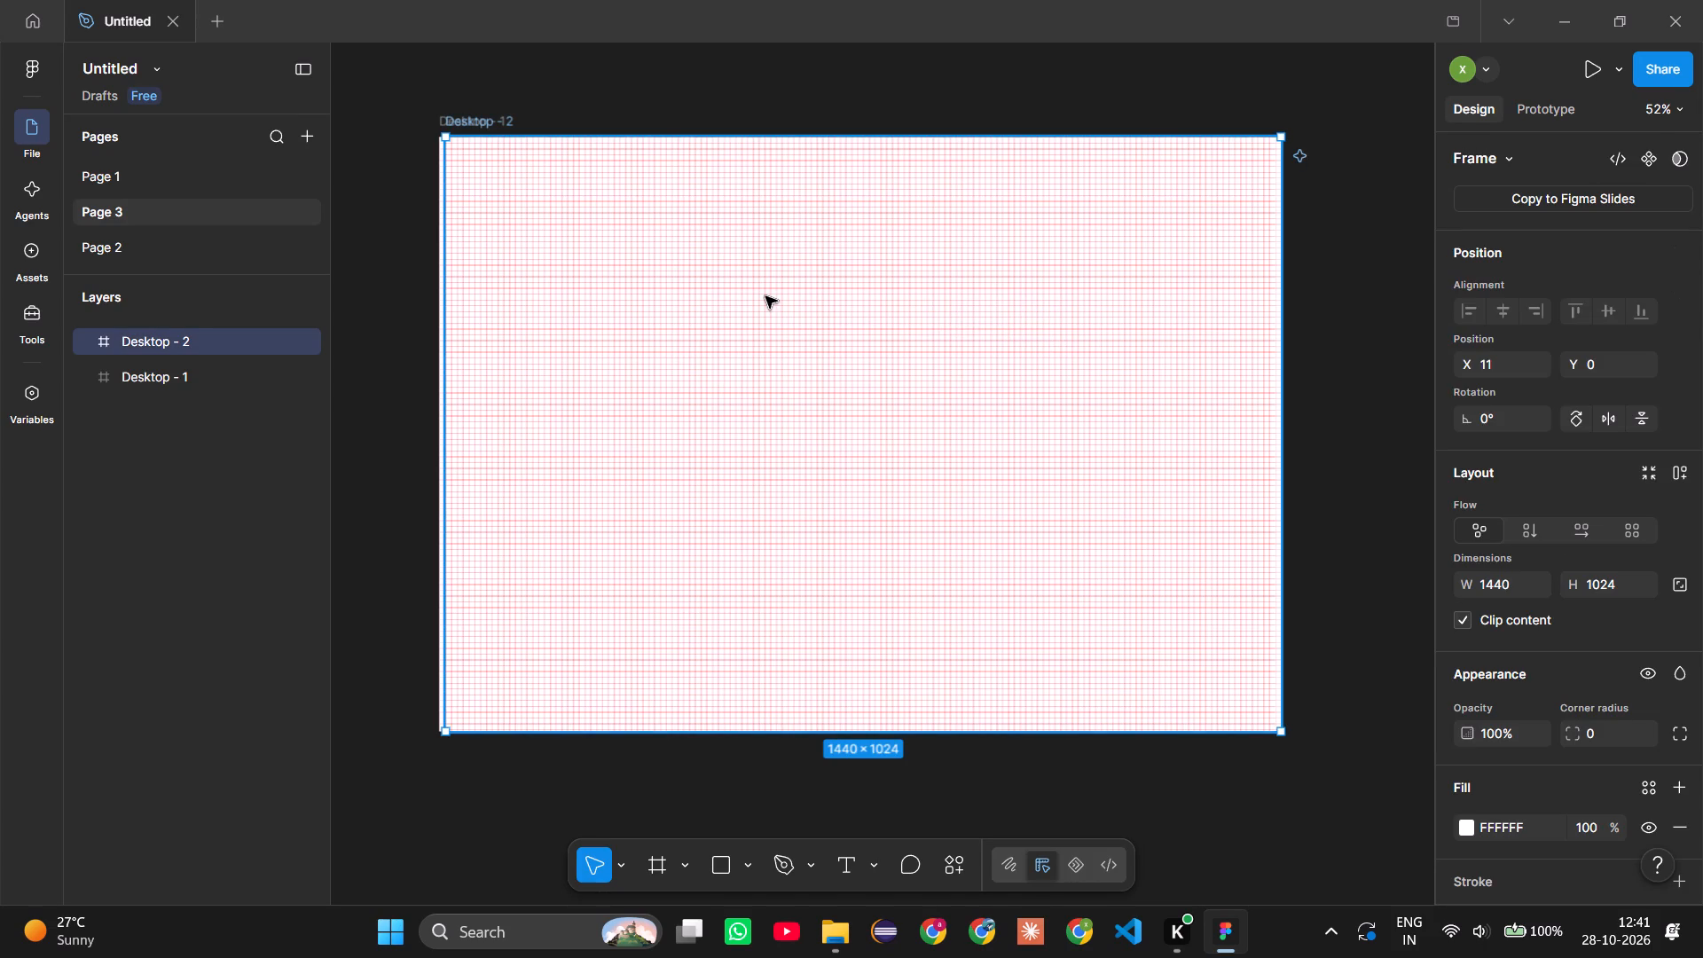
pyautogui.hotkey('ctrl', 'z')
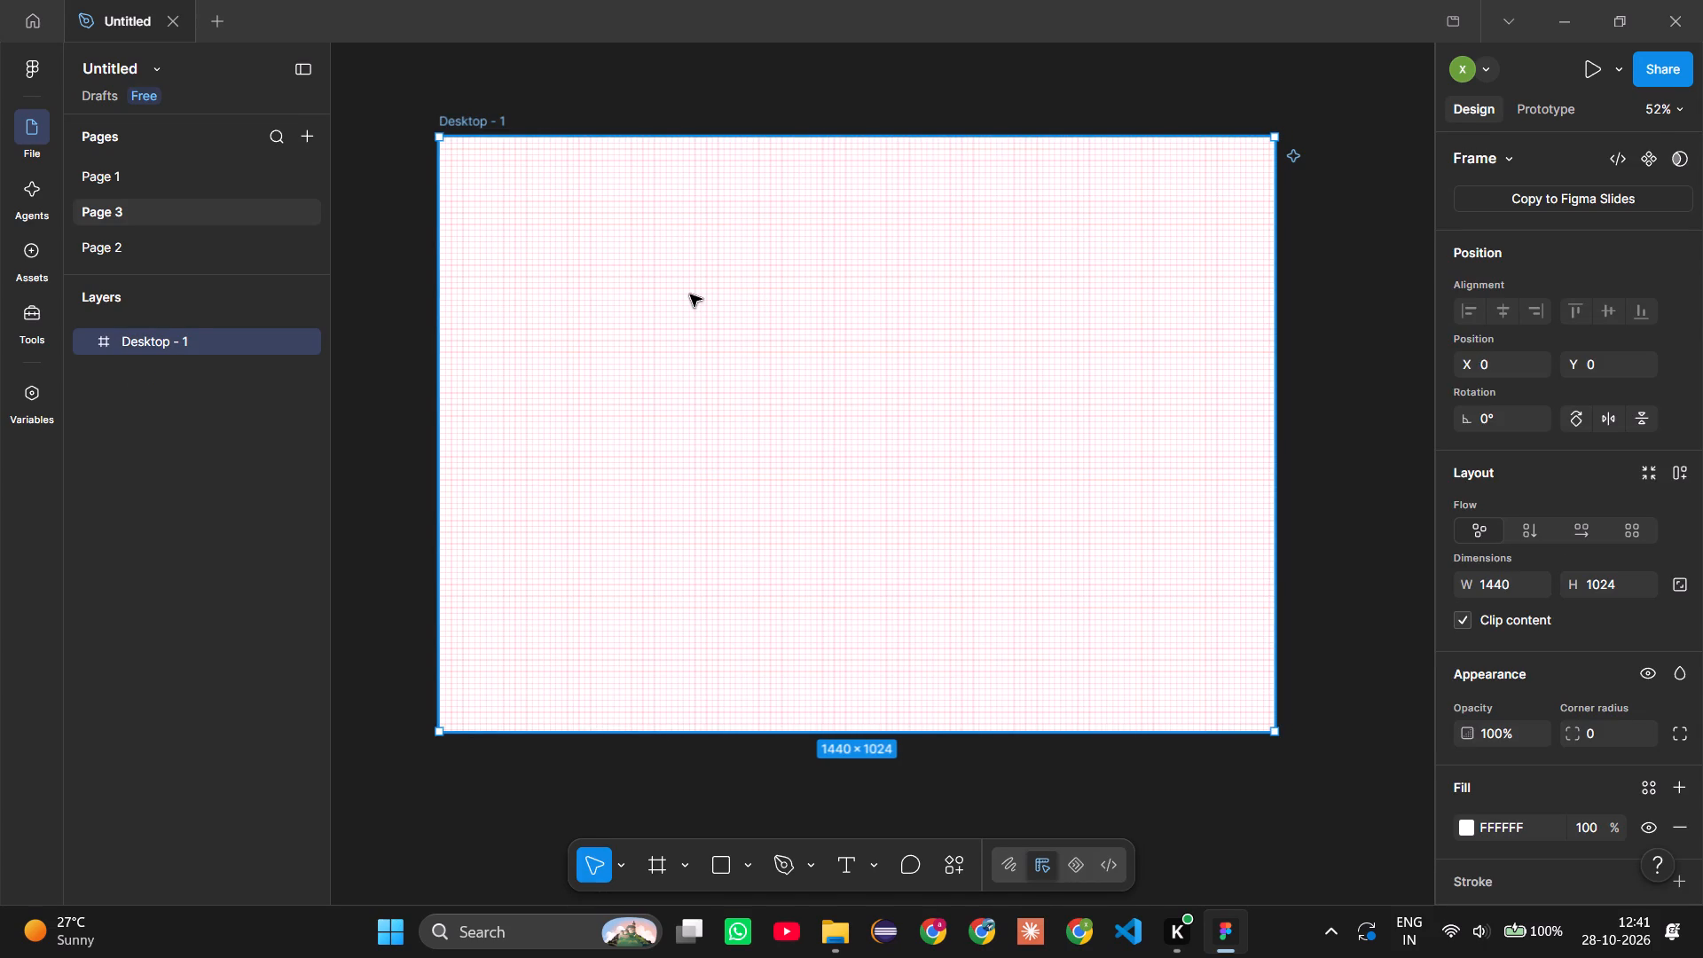
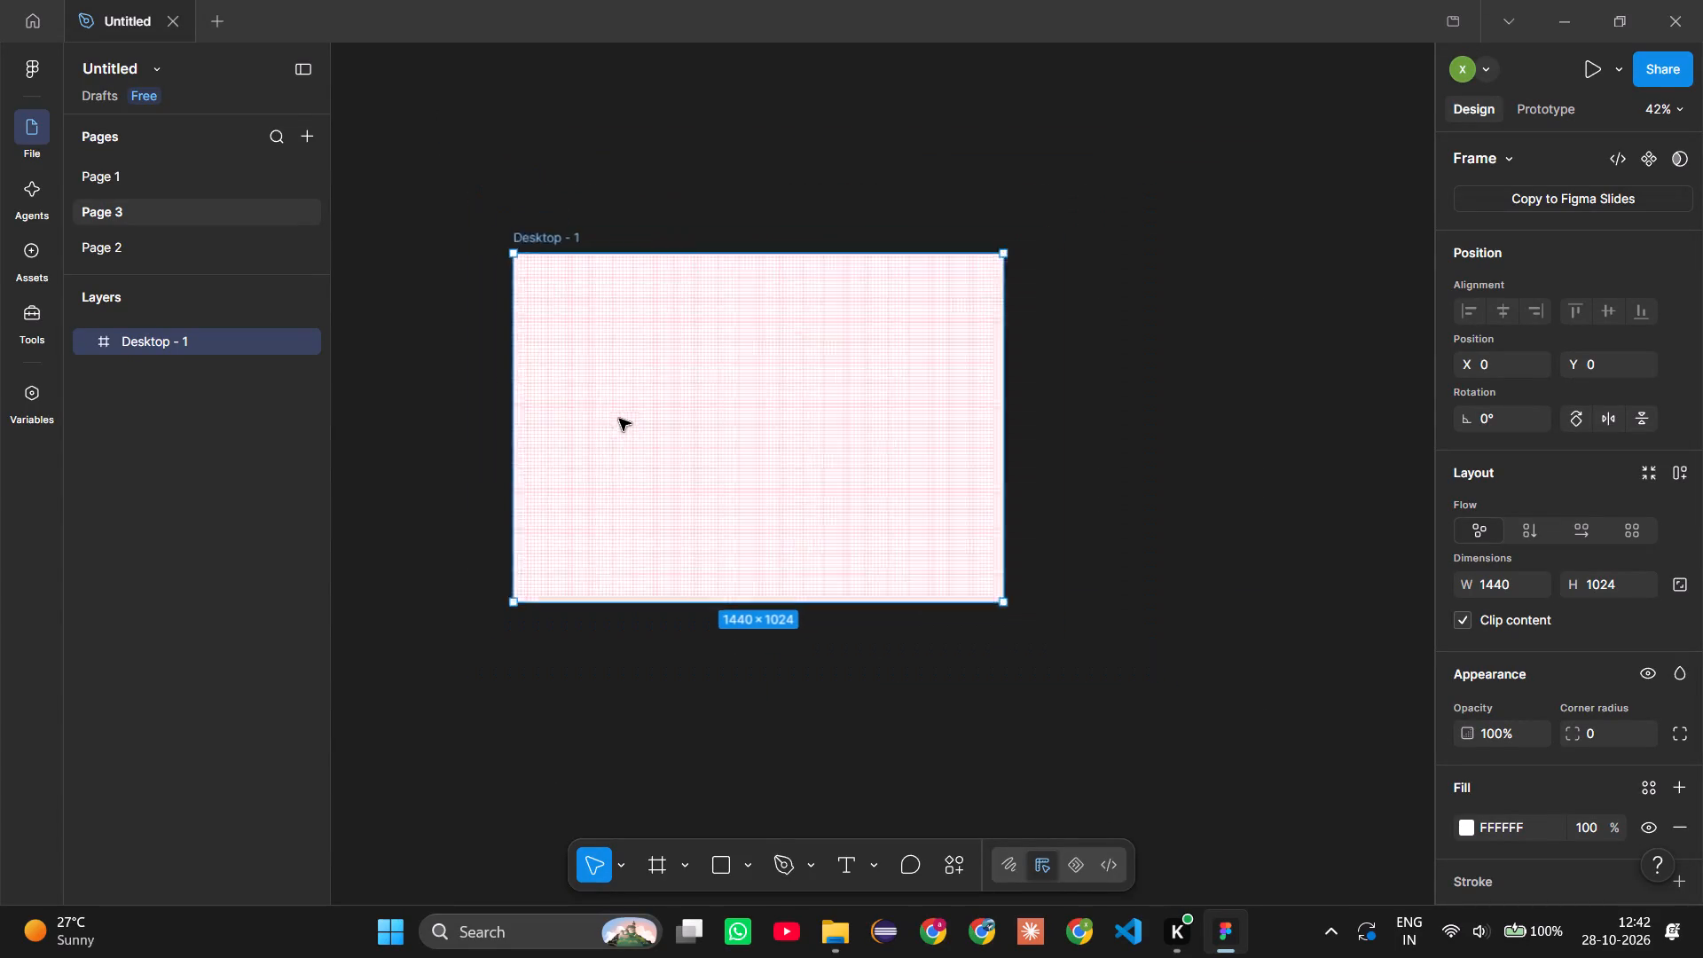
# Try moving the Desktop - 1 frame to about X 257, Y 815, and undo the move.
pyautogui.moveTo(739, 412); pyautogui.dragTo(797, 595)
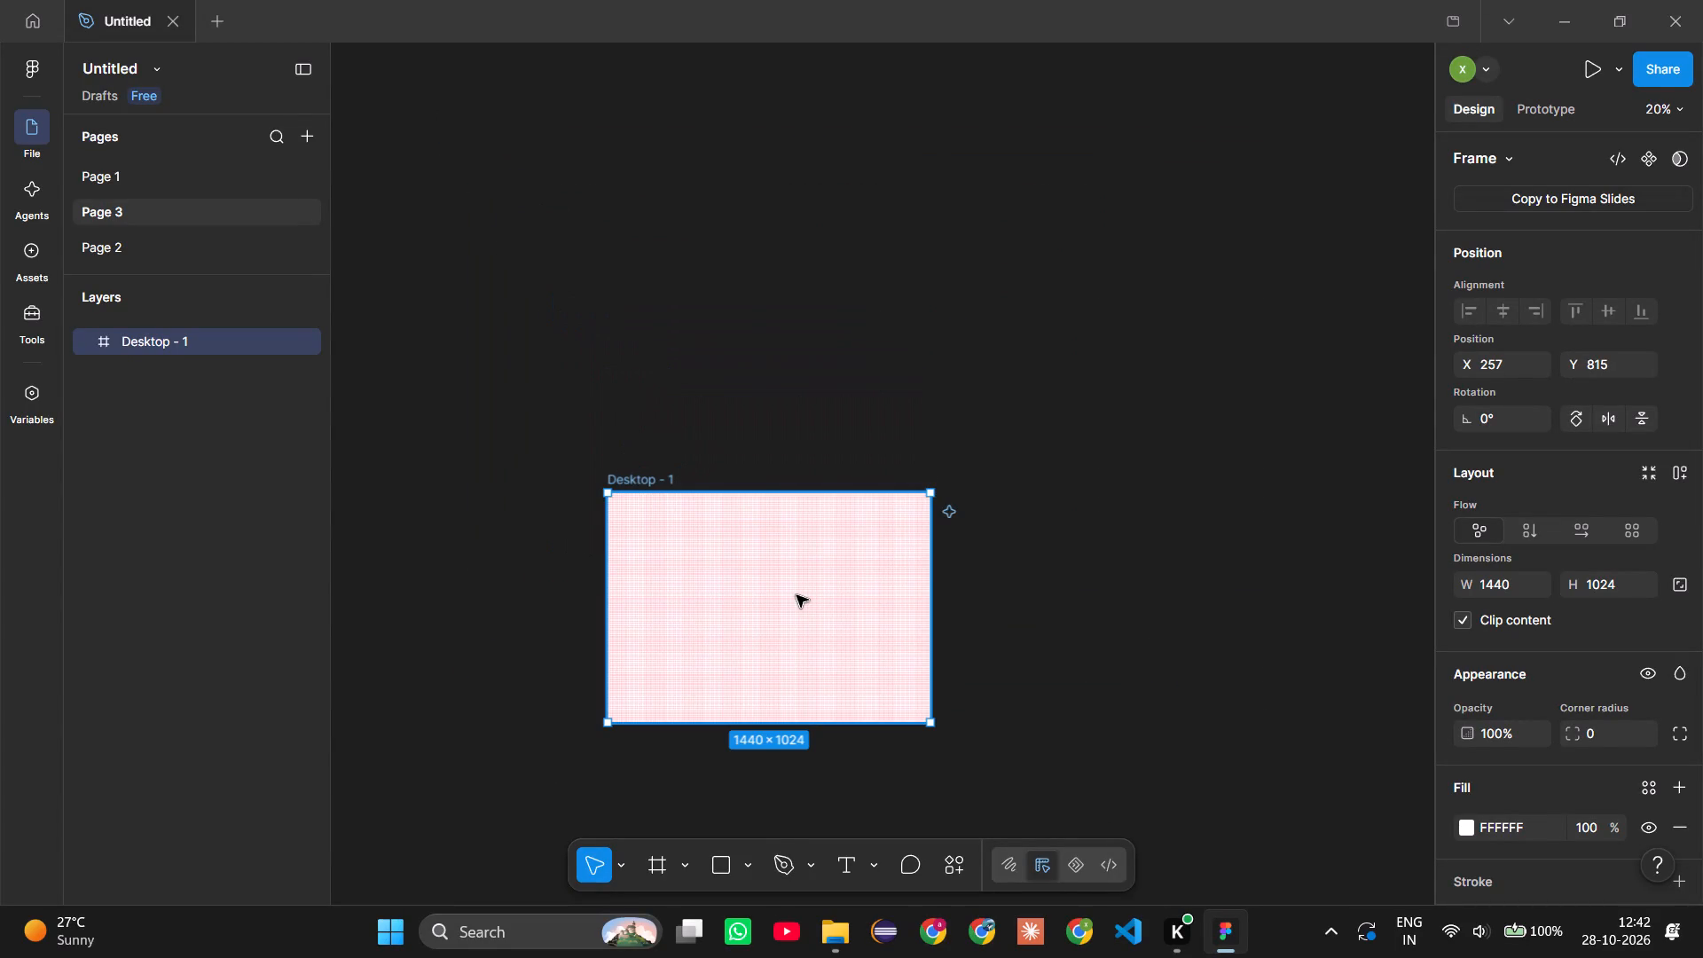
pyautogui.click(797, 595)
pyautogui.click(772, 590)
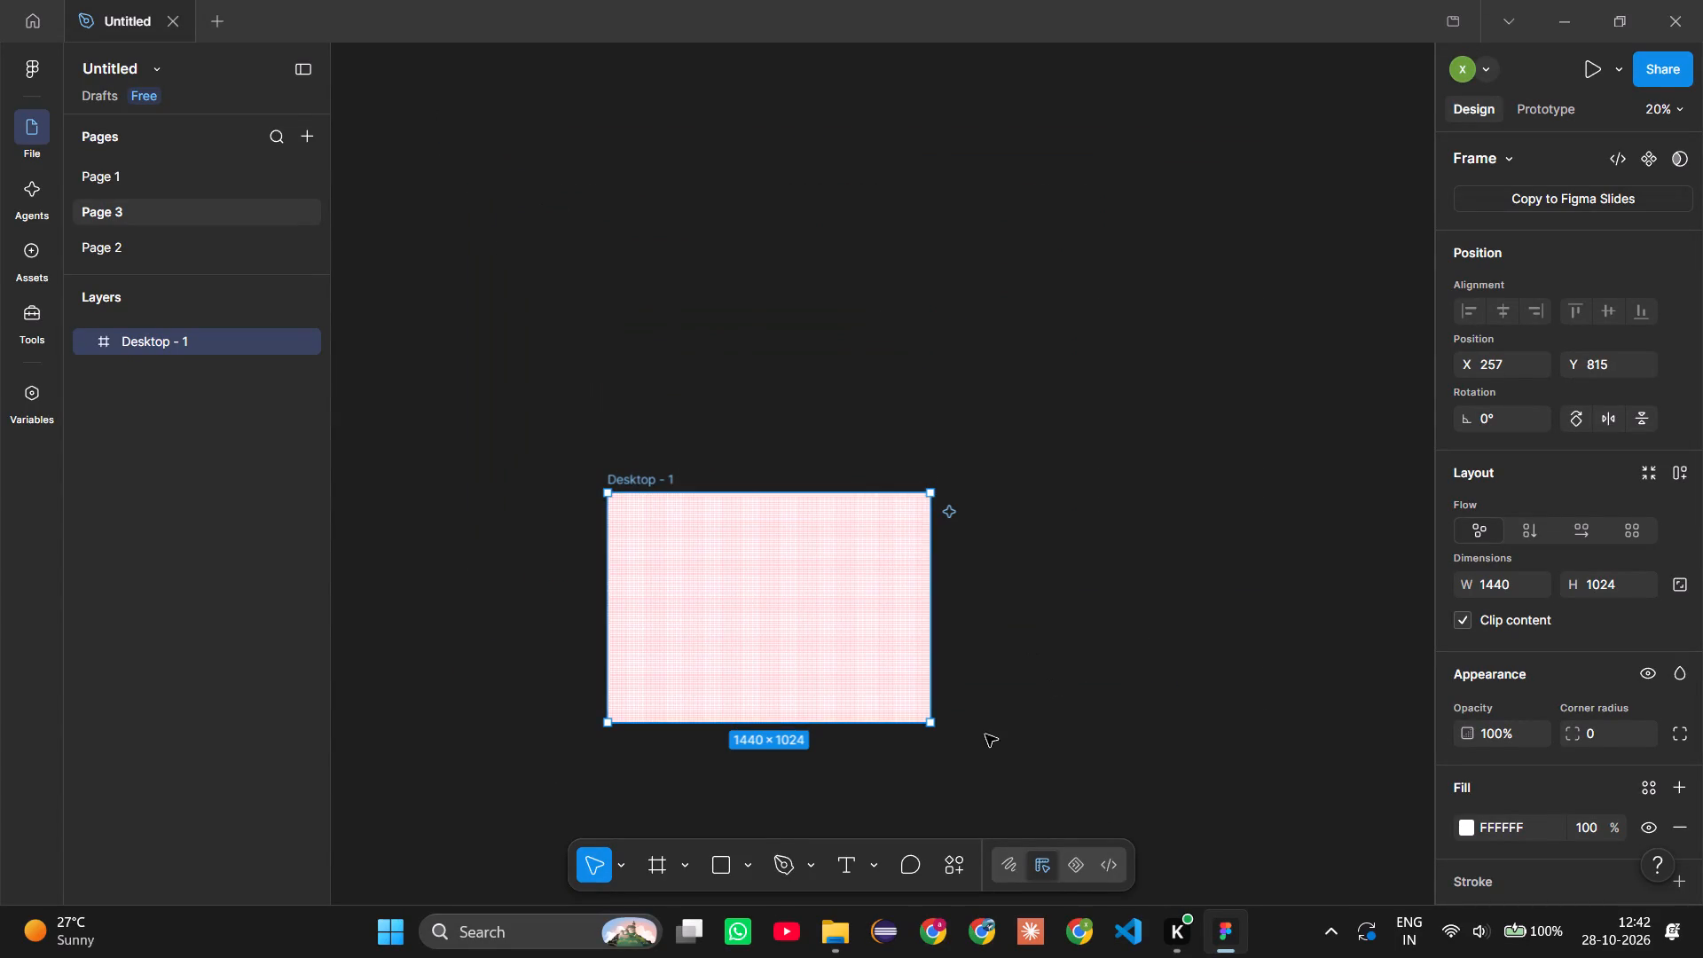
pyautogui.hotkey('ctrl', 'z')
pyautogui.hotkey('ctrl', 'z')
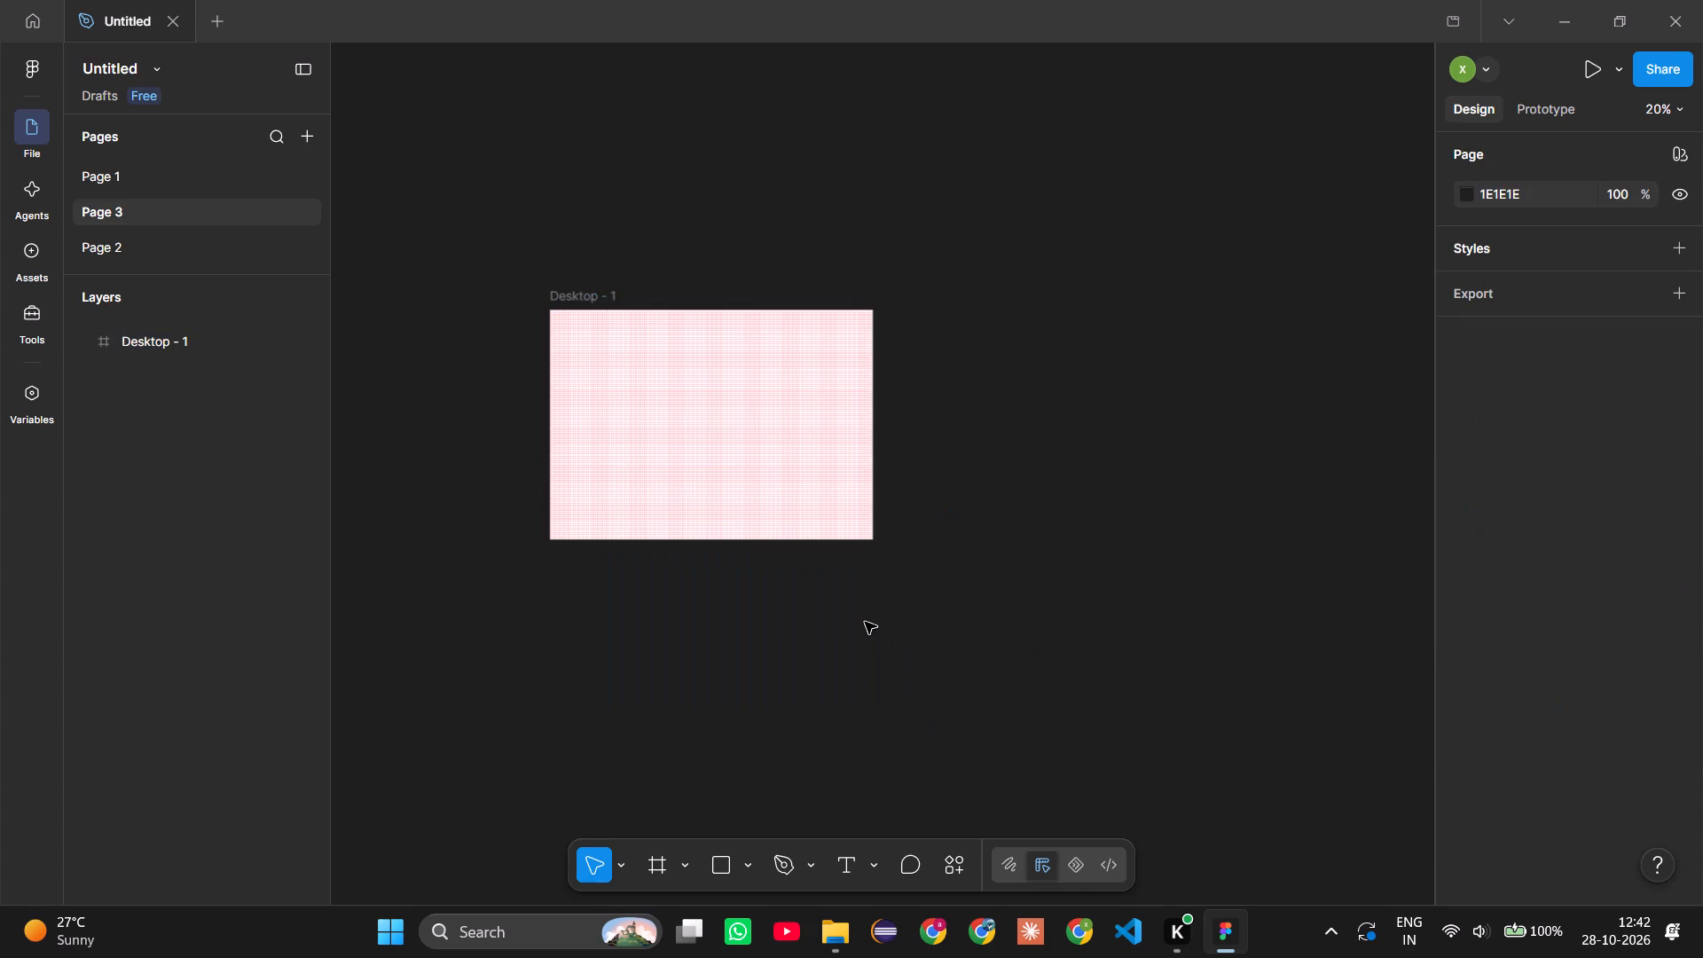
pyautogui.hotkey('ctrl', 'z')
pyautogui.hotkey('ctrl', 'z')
# Delete the gridded Desktop - 1 frame from Page 3.
pyautogui.click(734, 458)
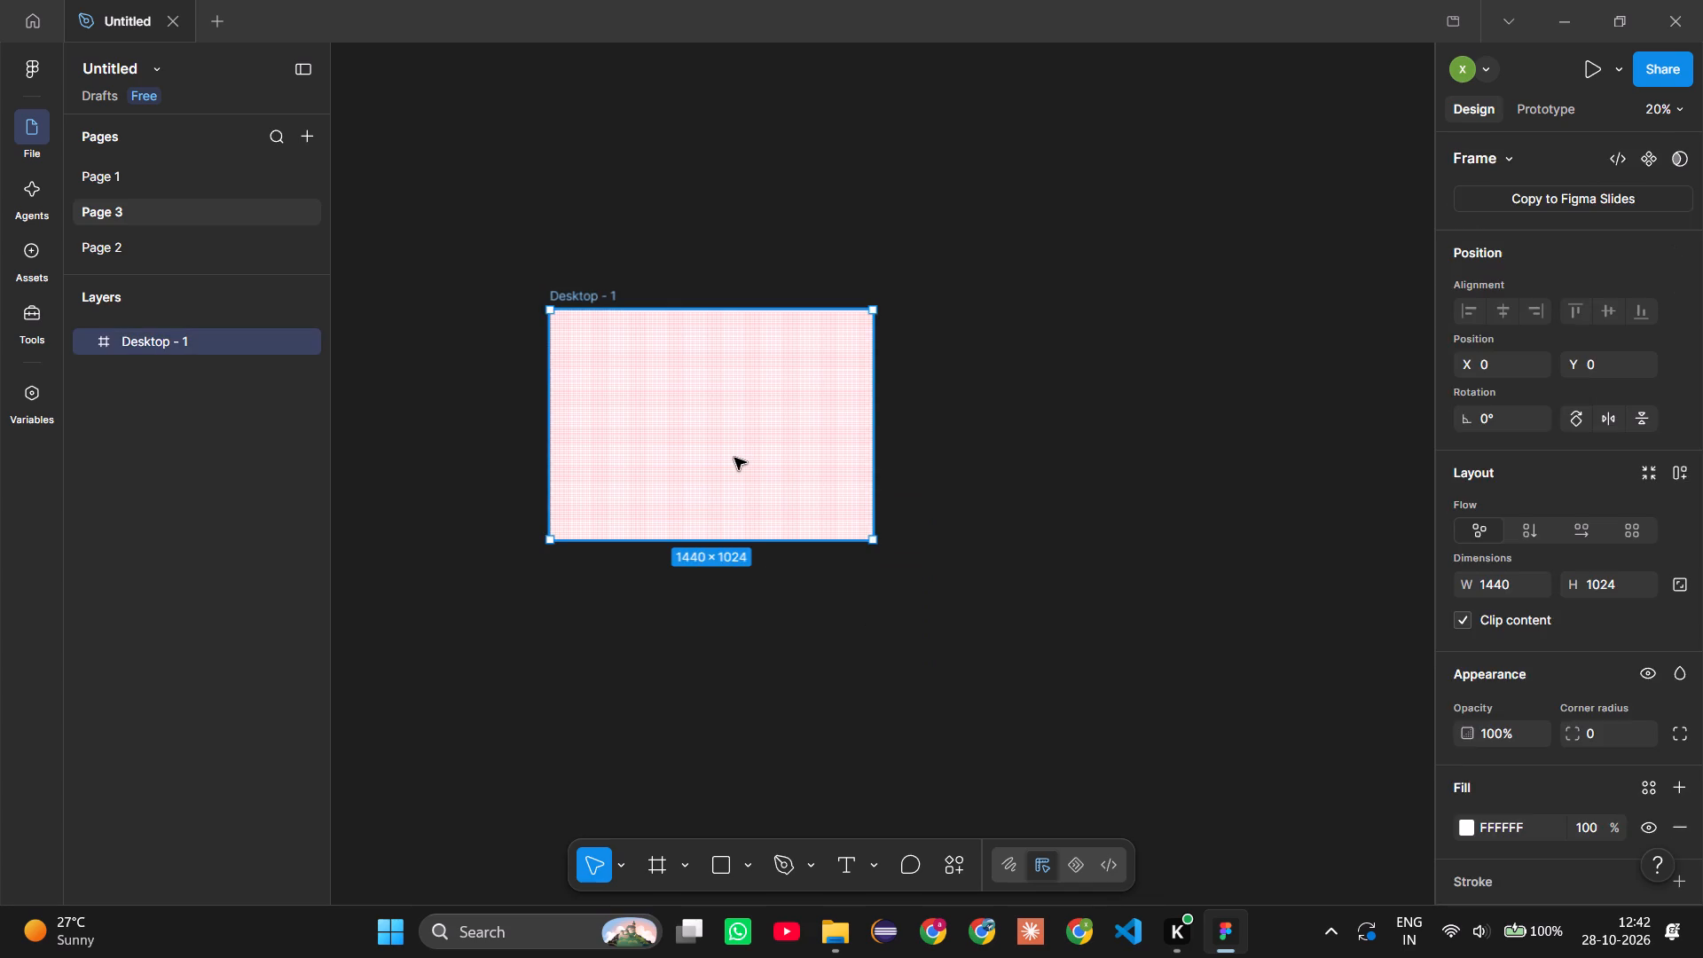
pyautogui.press('Delete')
# Create a new frame from the 1440 × 1024 Desktop preset and move it to about X -820, Y 54.
pyautogui.press('f')
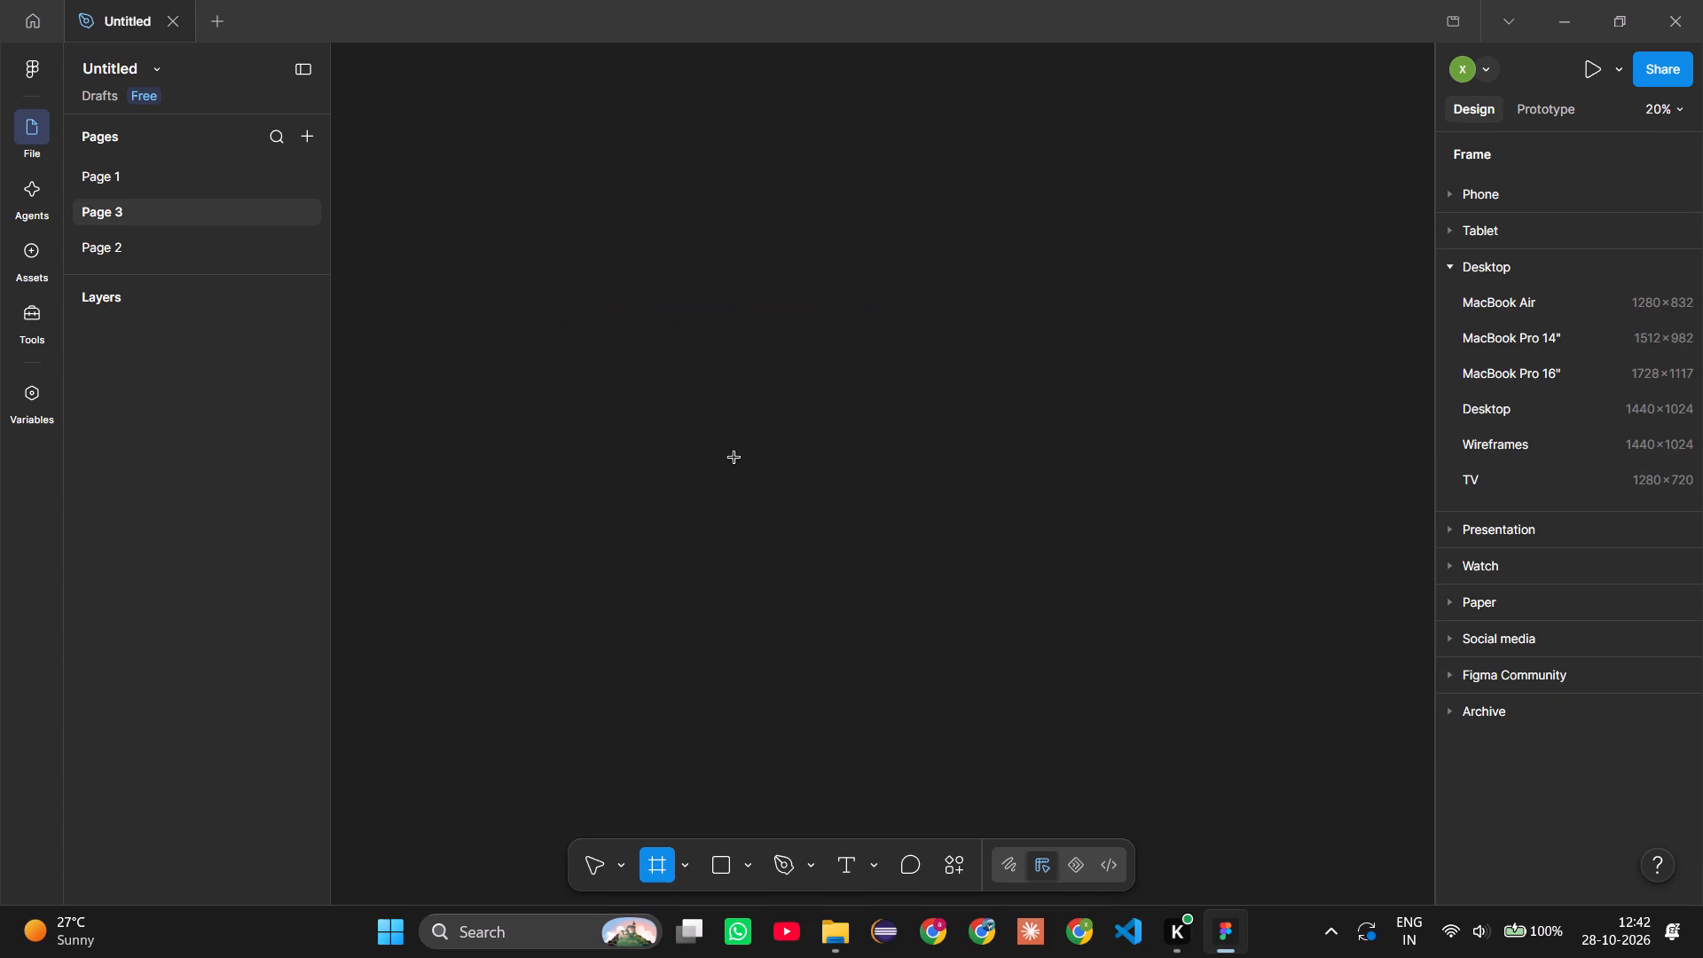
pyautogui.click(1527, 407)
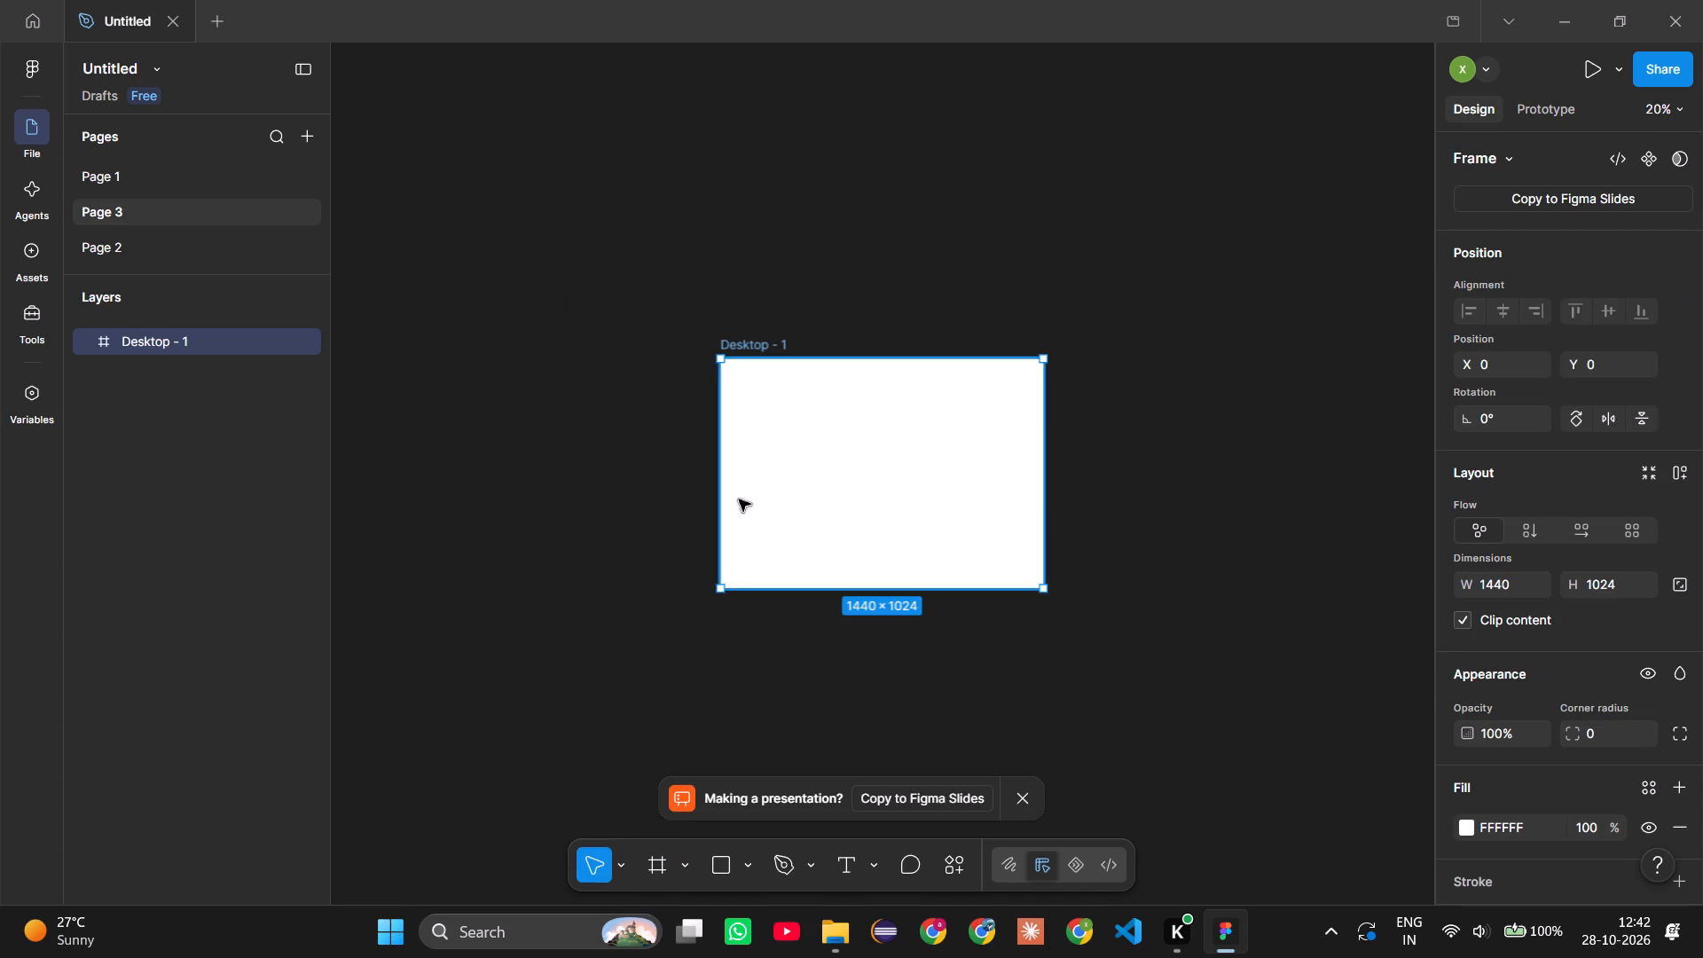
pyautogui.moveTo(813, 437); pyautogui.dragTo(630, 449)
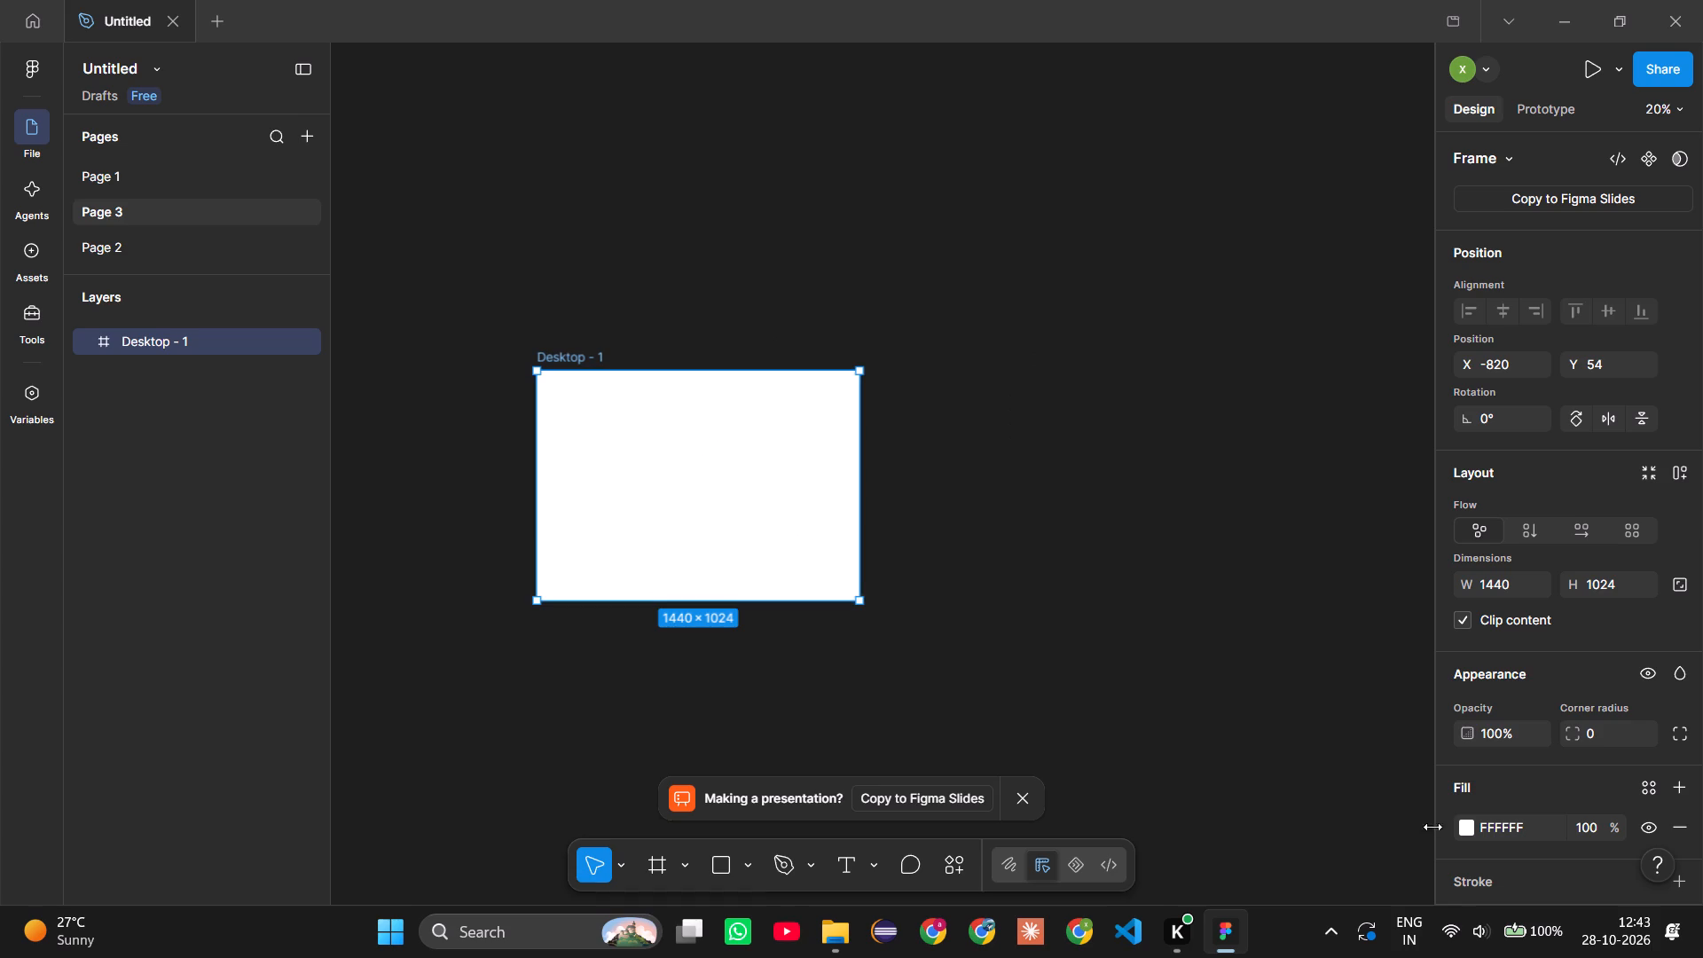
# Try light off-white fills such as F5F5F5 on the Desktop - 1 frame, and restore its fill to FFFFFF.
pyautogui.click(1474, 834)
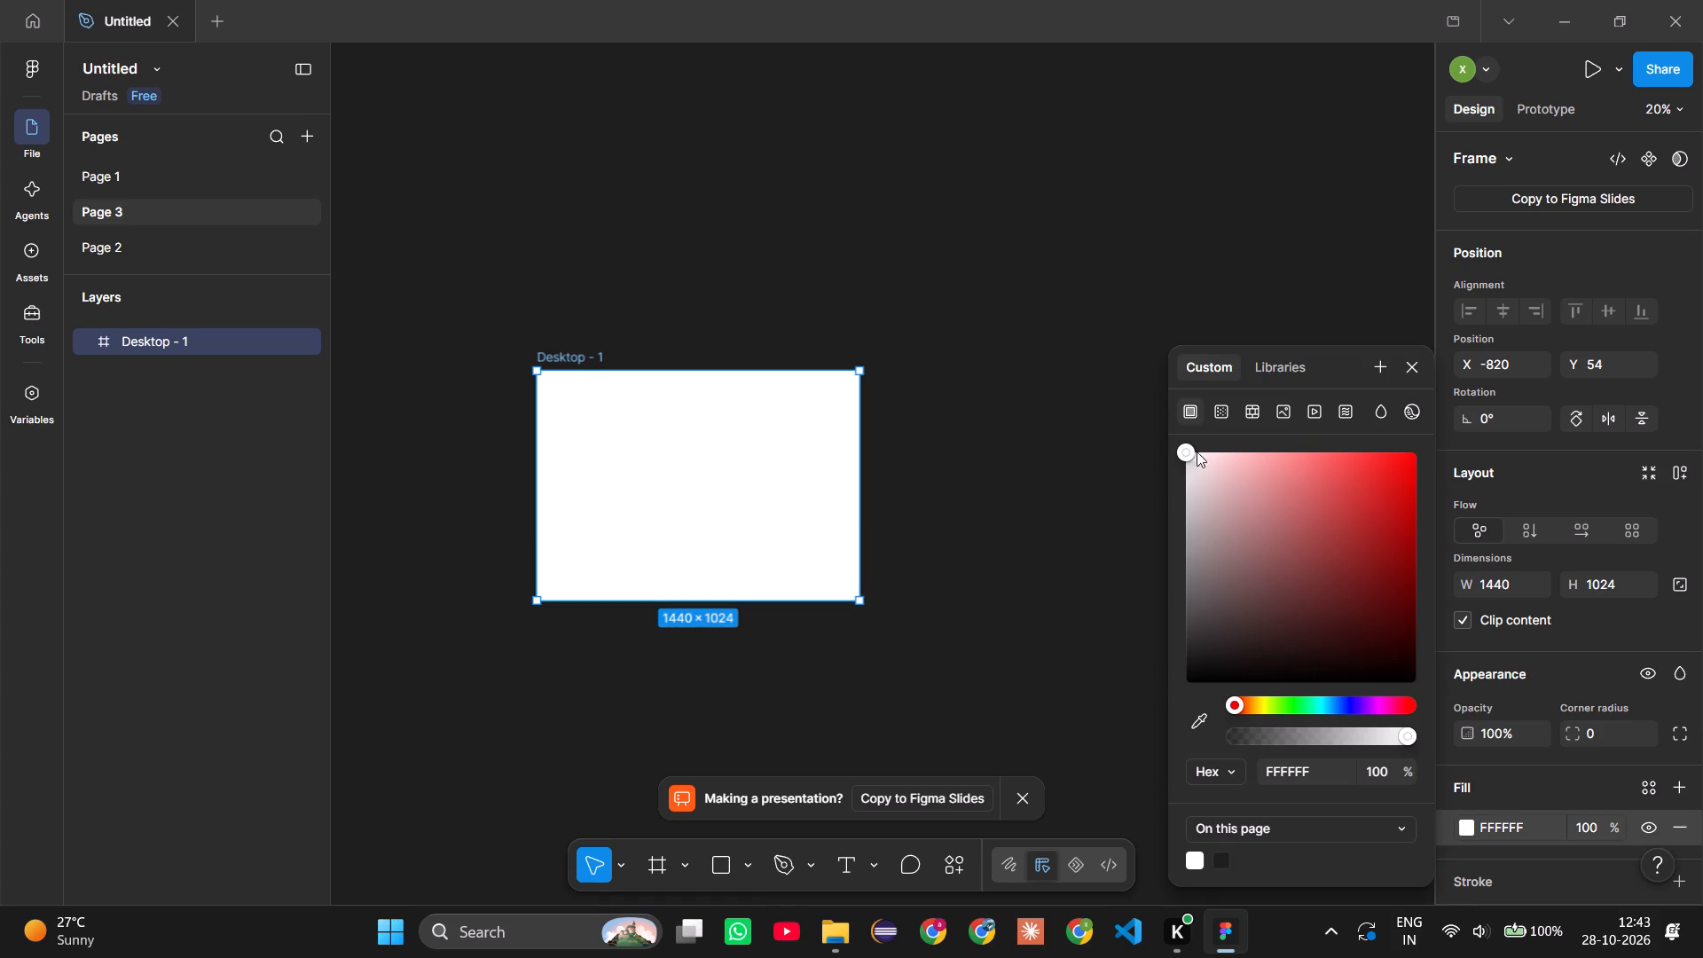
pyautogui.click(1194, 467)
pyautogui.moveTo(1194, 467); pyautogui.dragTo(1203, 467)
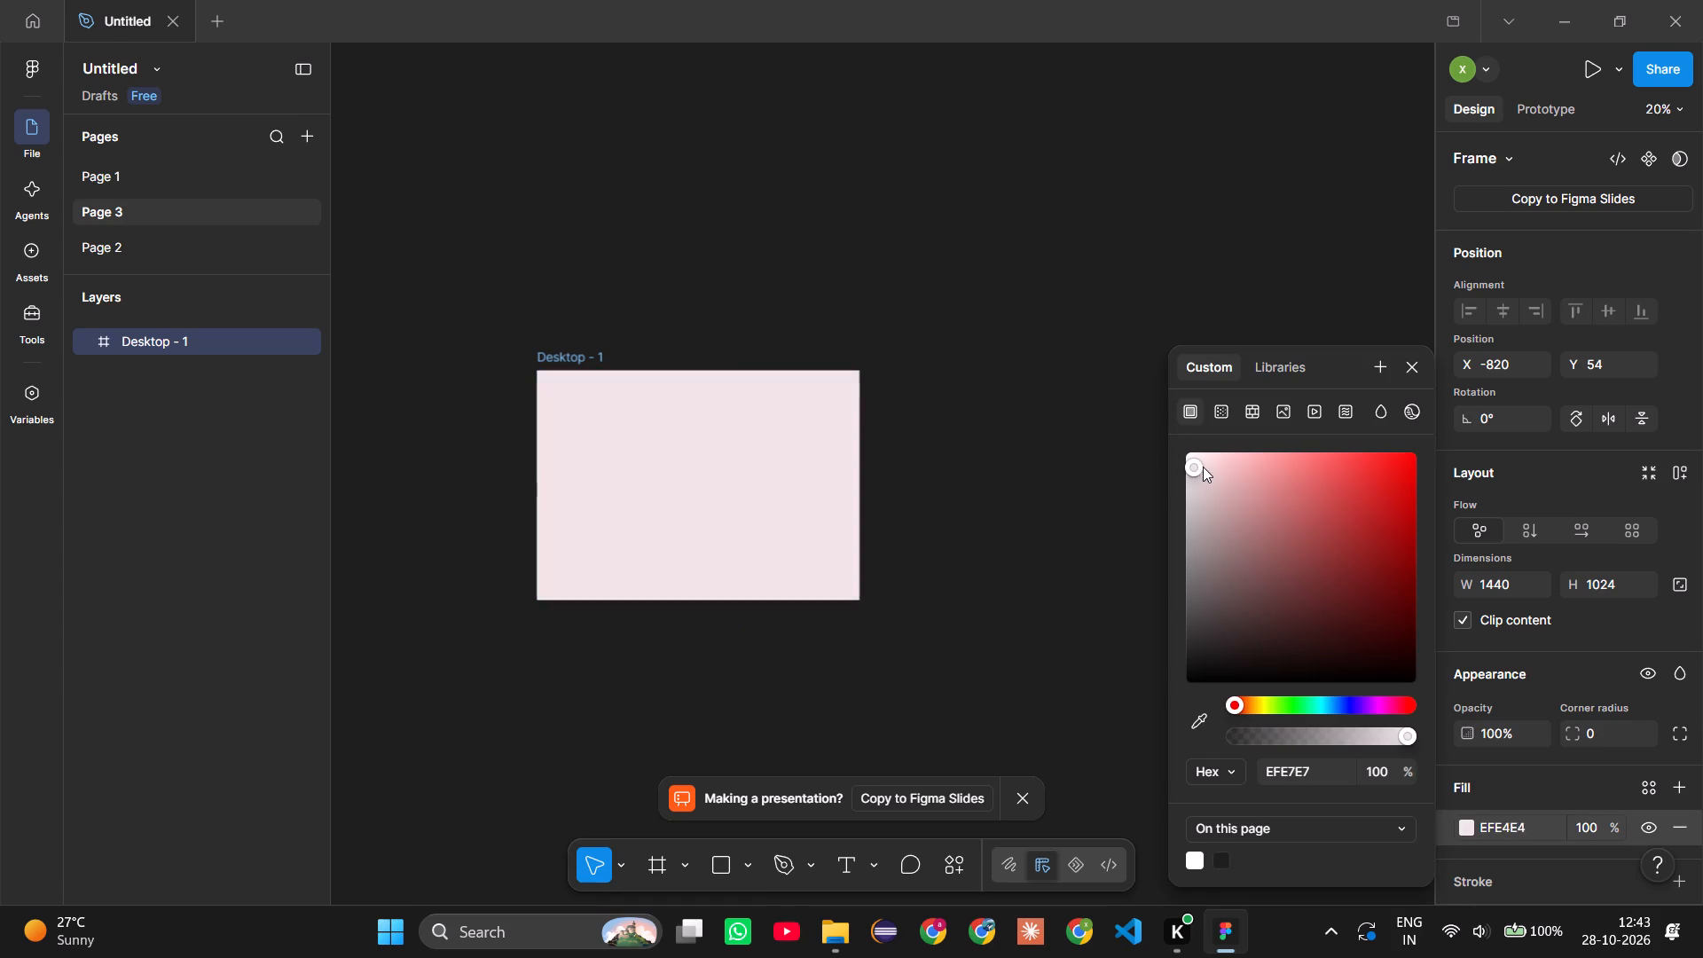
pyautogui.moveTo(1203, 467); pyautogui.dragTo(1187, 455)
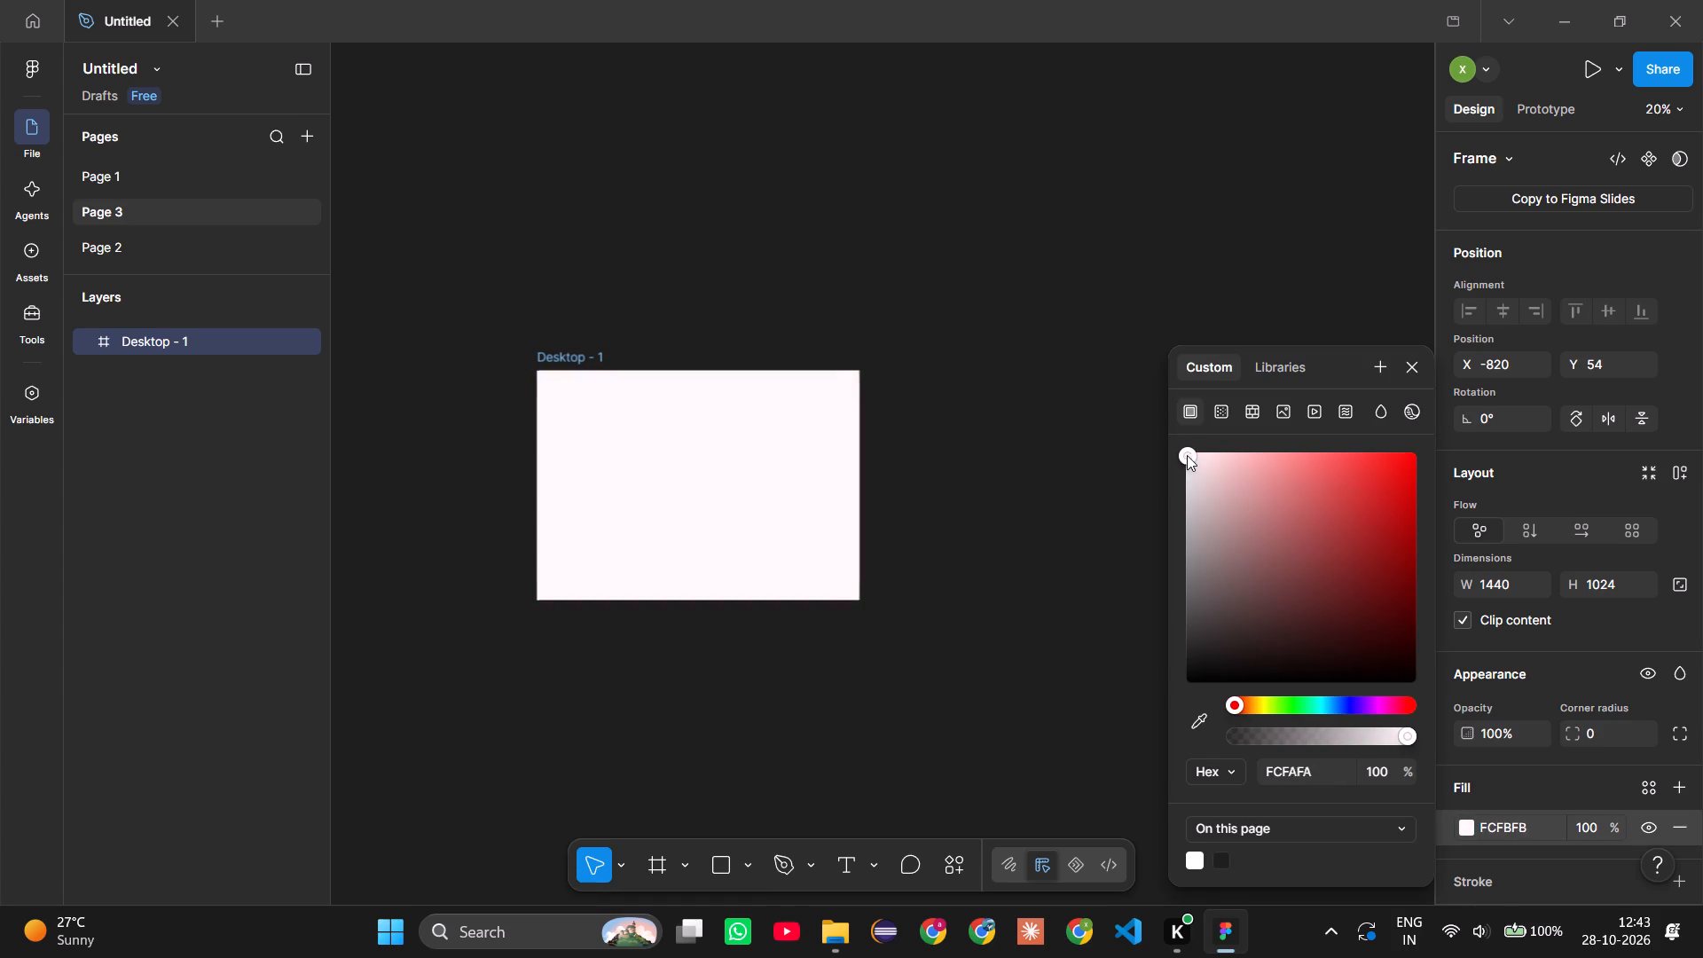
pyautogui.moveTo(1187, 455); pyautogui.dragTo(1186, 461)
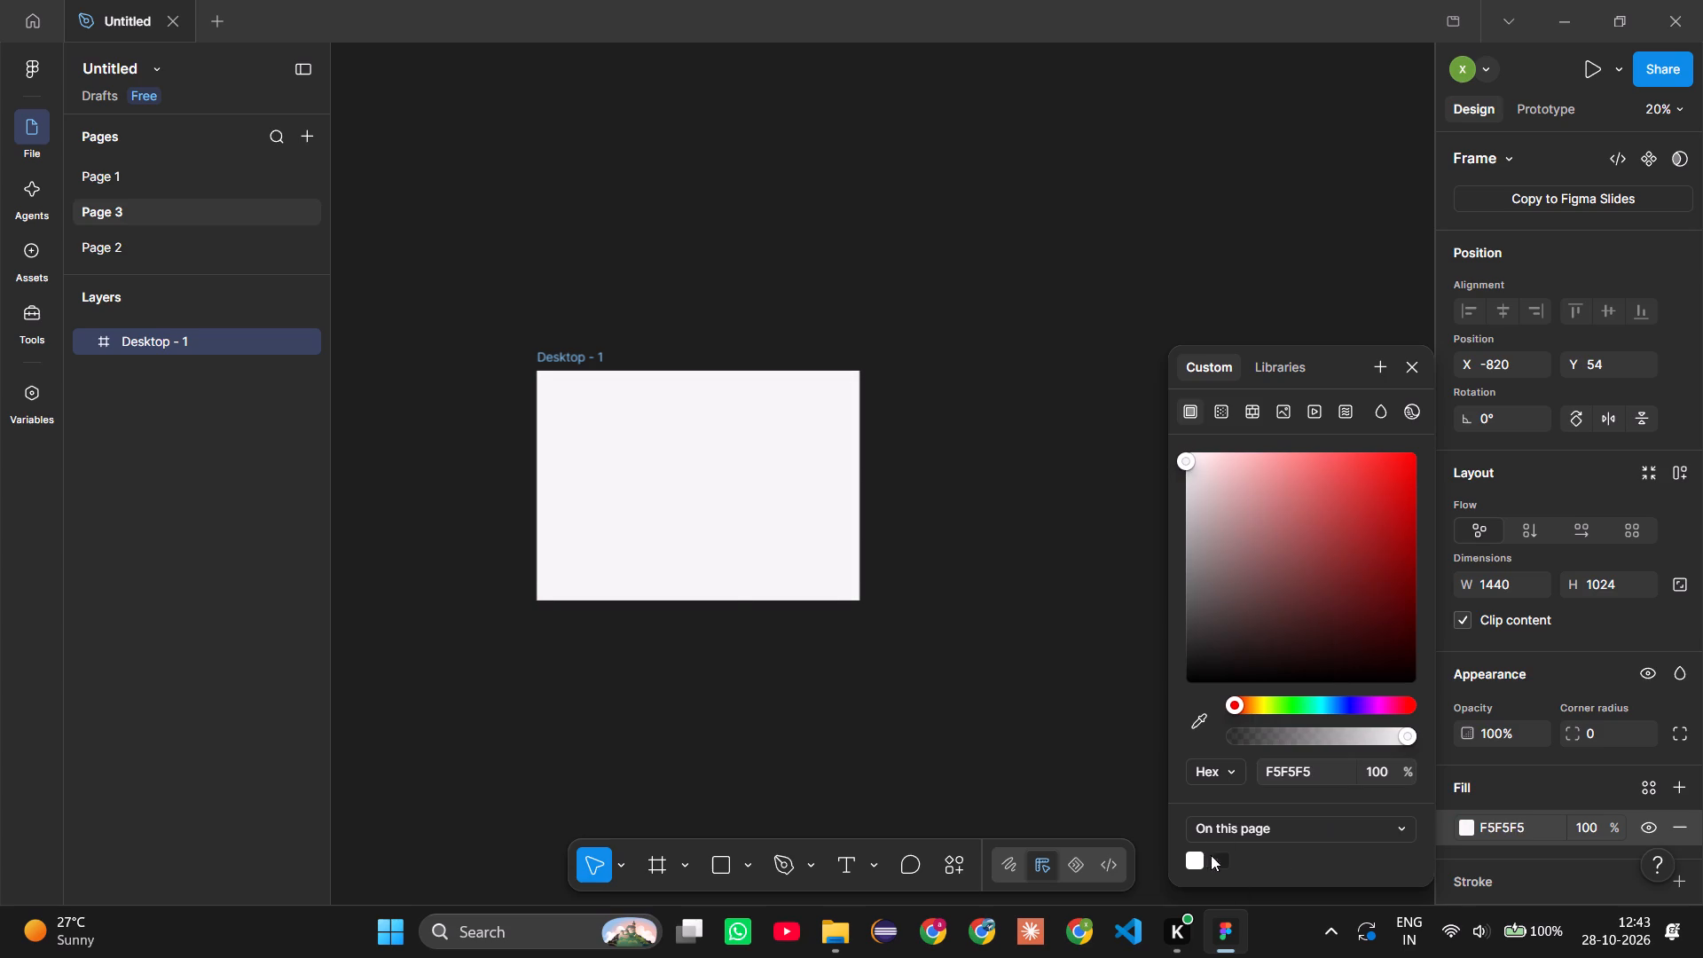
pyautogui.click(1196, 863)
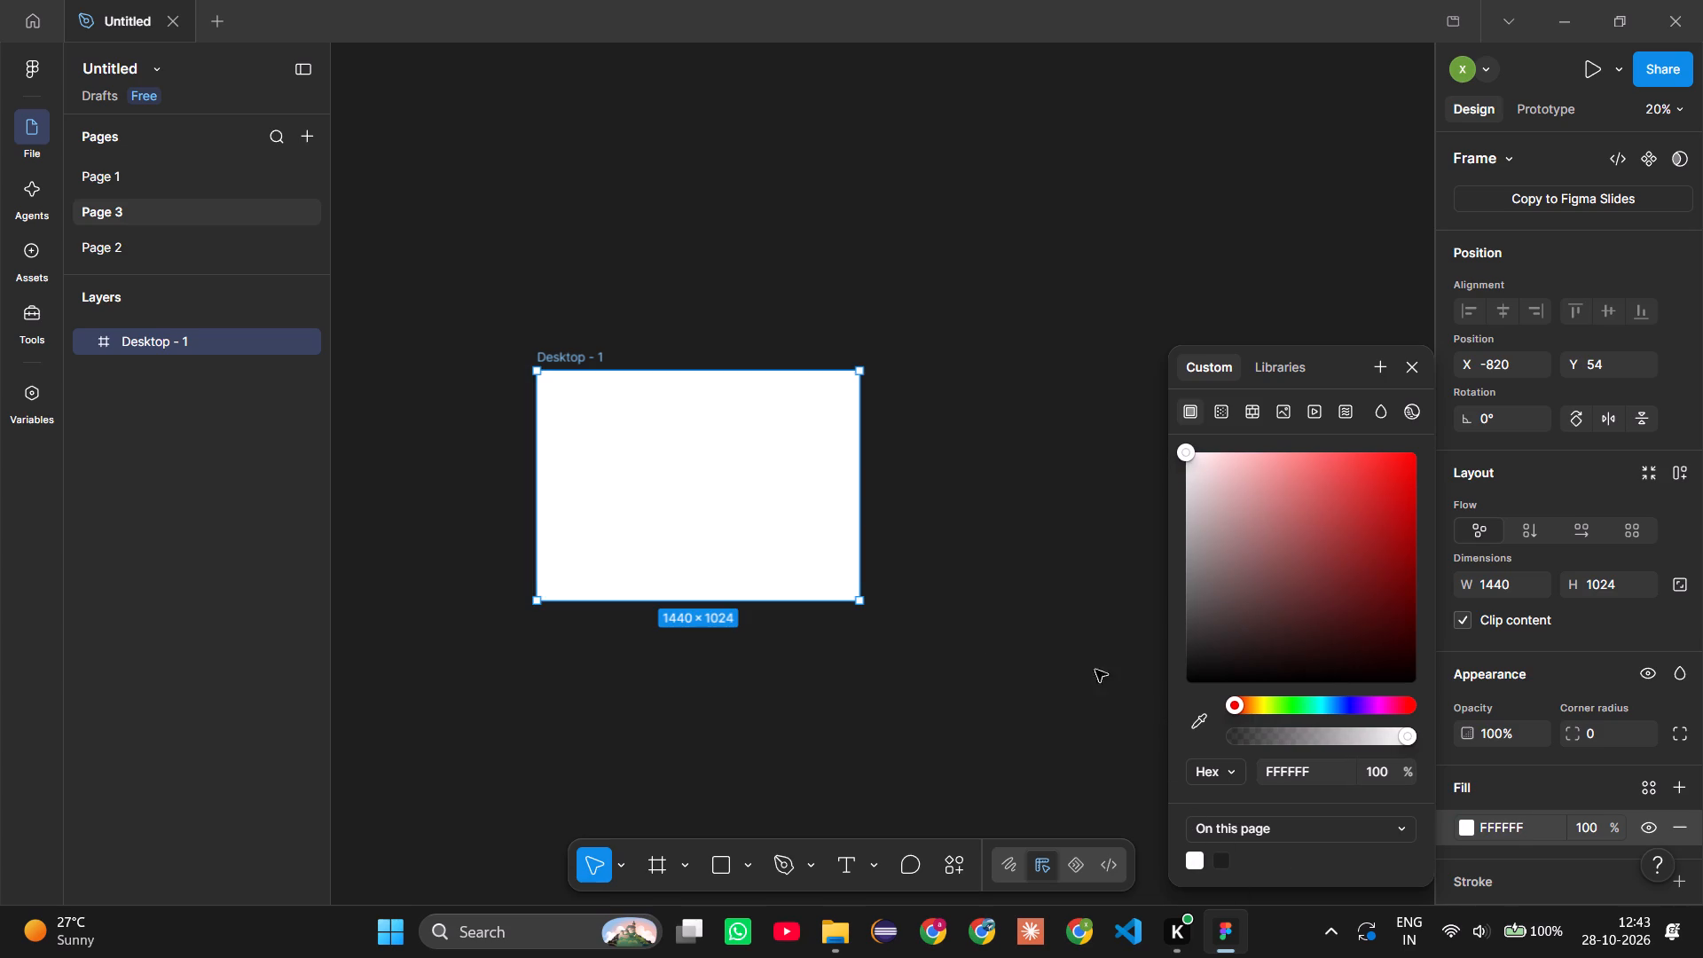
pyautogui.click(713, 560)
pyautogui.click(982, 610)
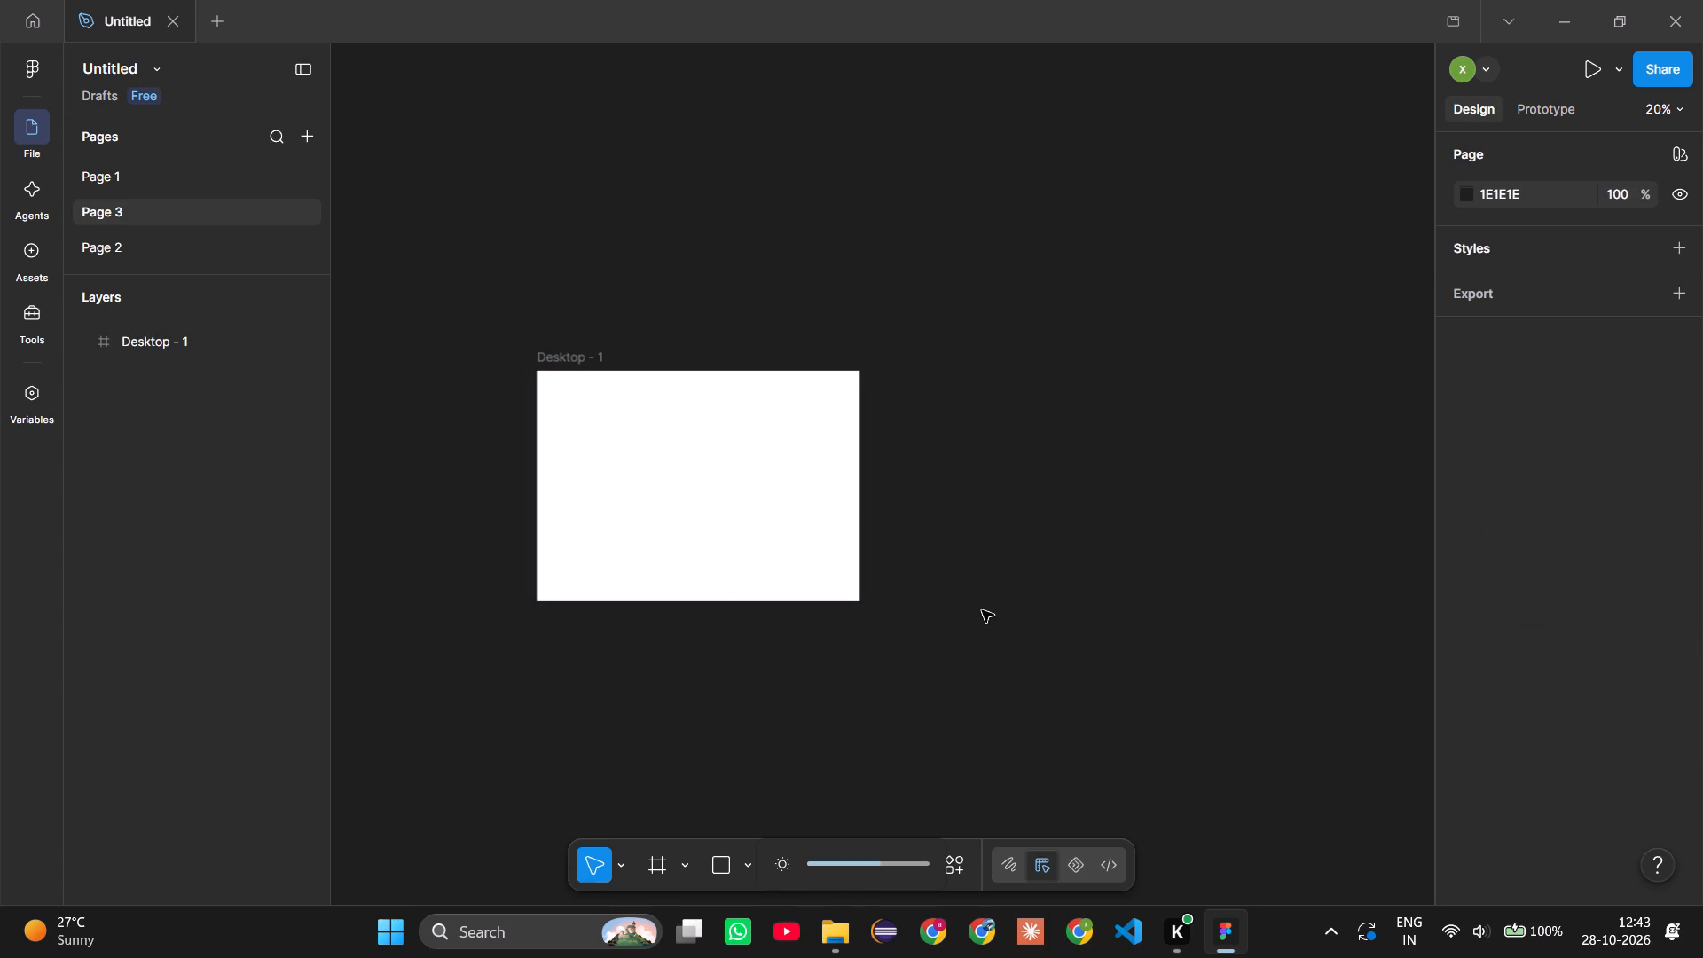
# Move the Desktop - 1 frame to about X -533, Y 351, leaving empty canvas above it.
pyautogui.moveTo(786, 492); pyautogui.dragTo(902, 563)
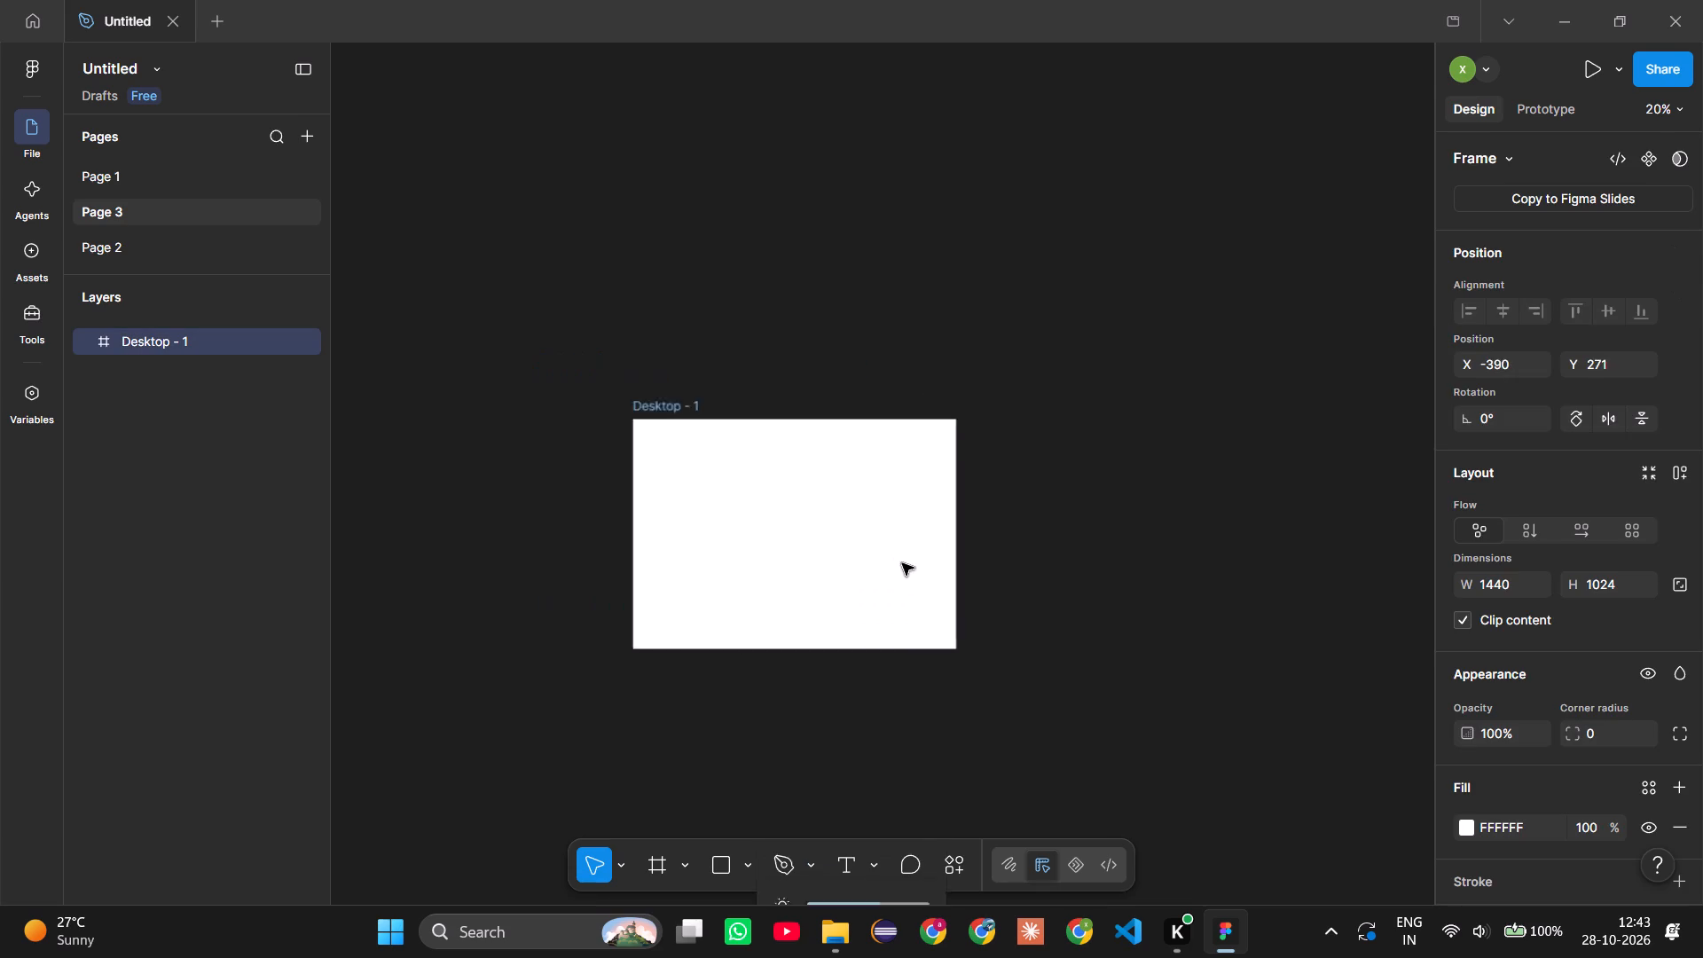
pyautogui.moveTo(902, 563); pyautogui.dragTo(851, 559)
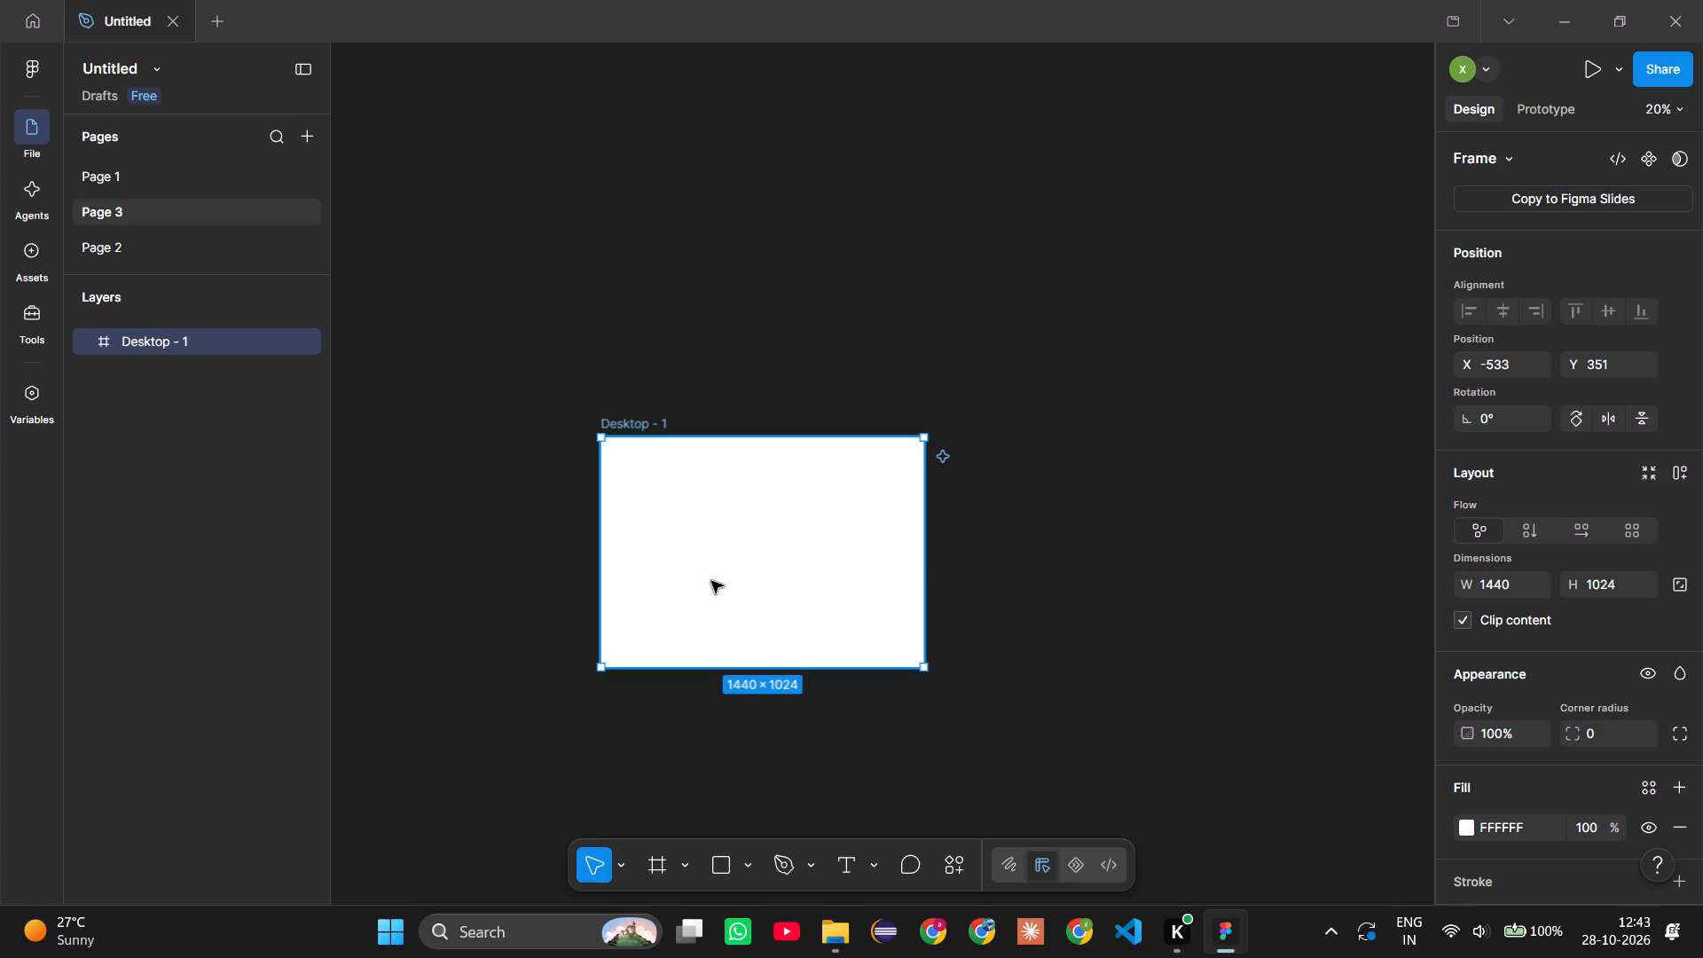
# Draw a rectangle about 895 × 742 on the empty canvas above the Desktop - 1 frame.
pyautogui.press('r')
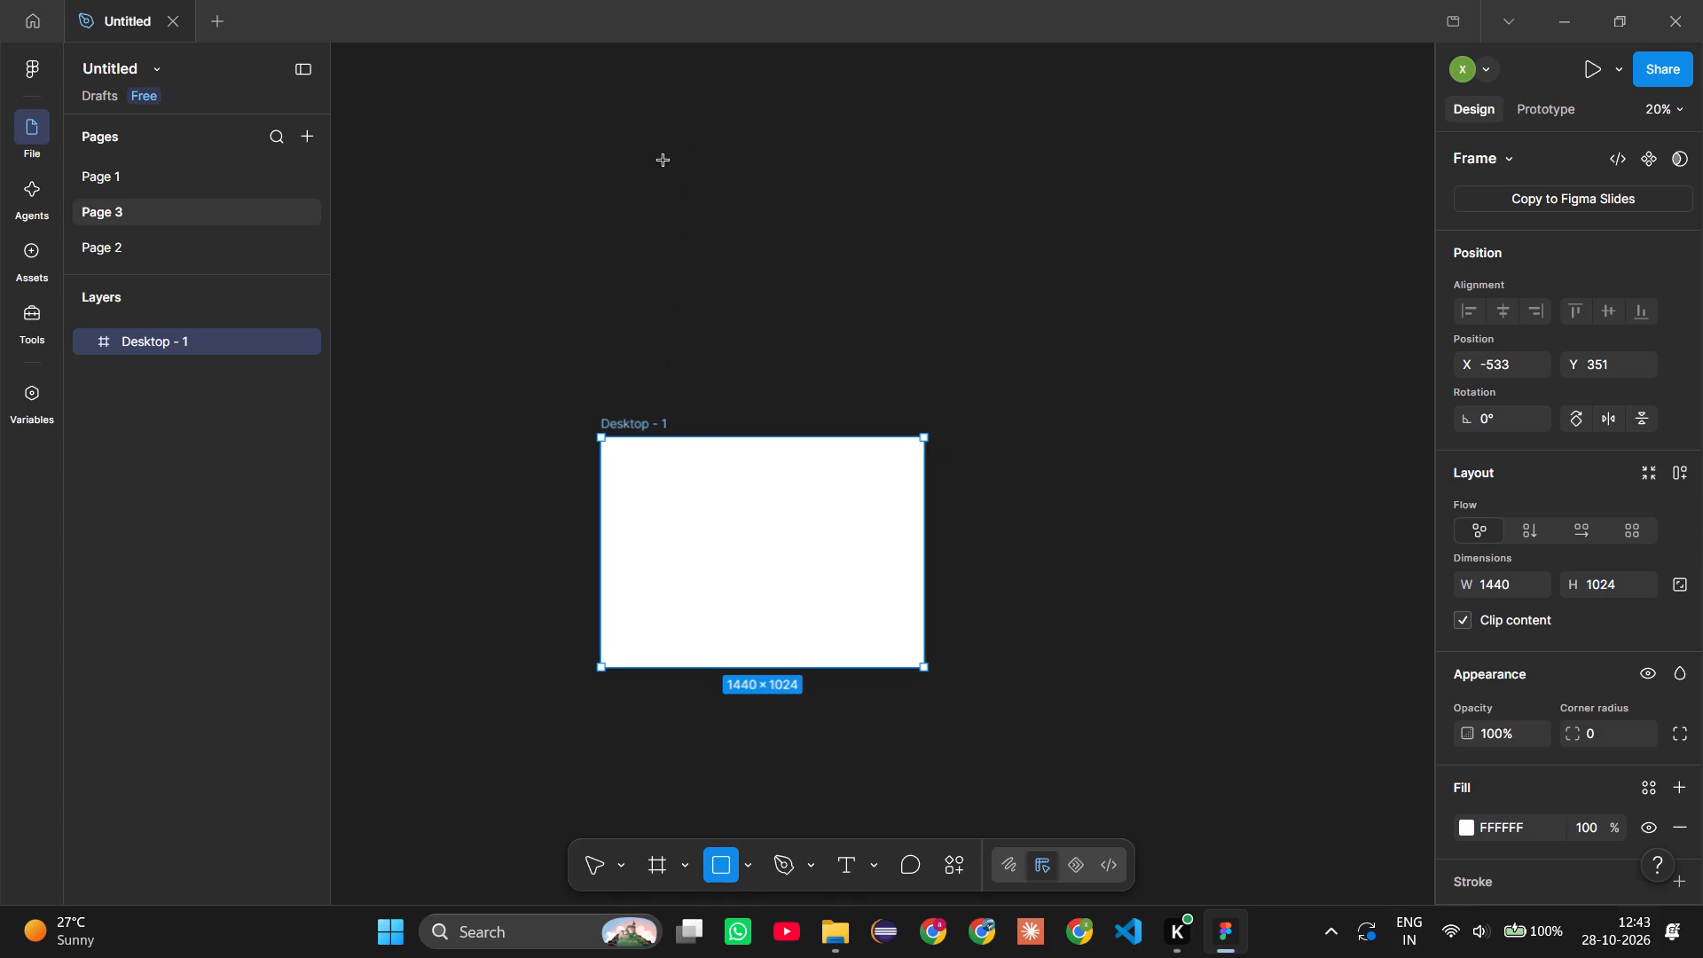
pyautogui.moveTo(663, 161); pyautogui.dragTo(868, 318)
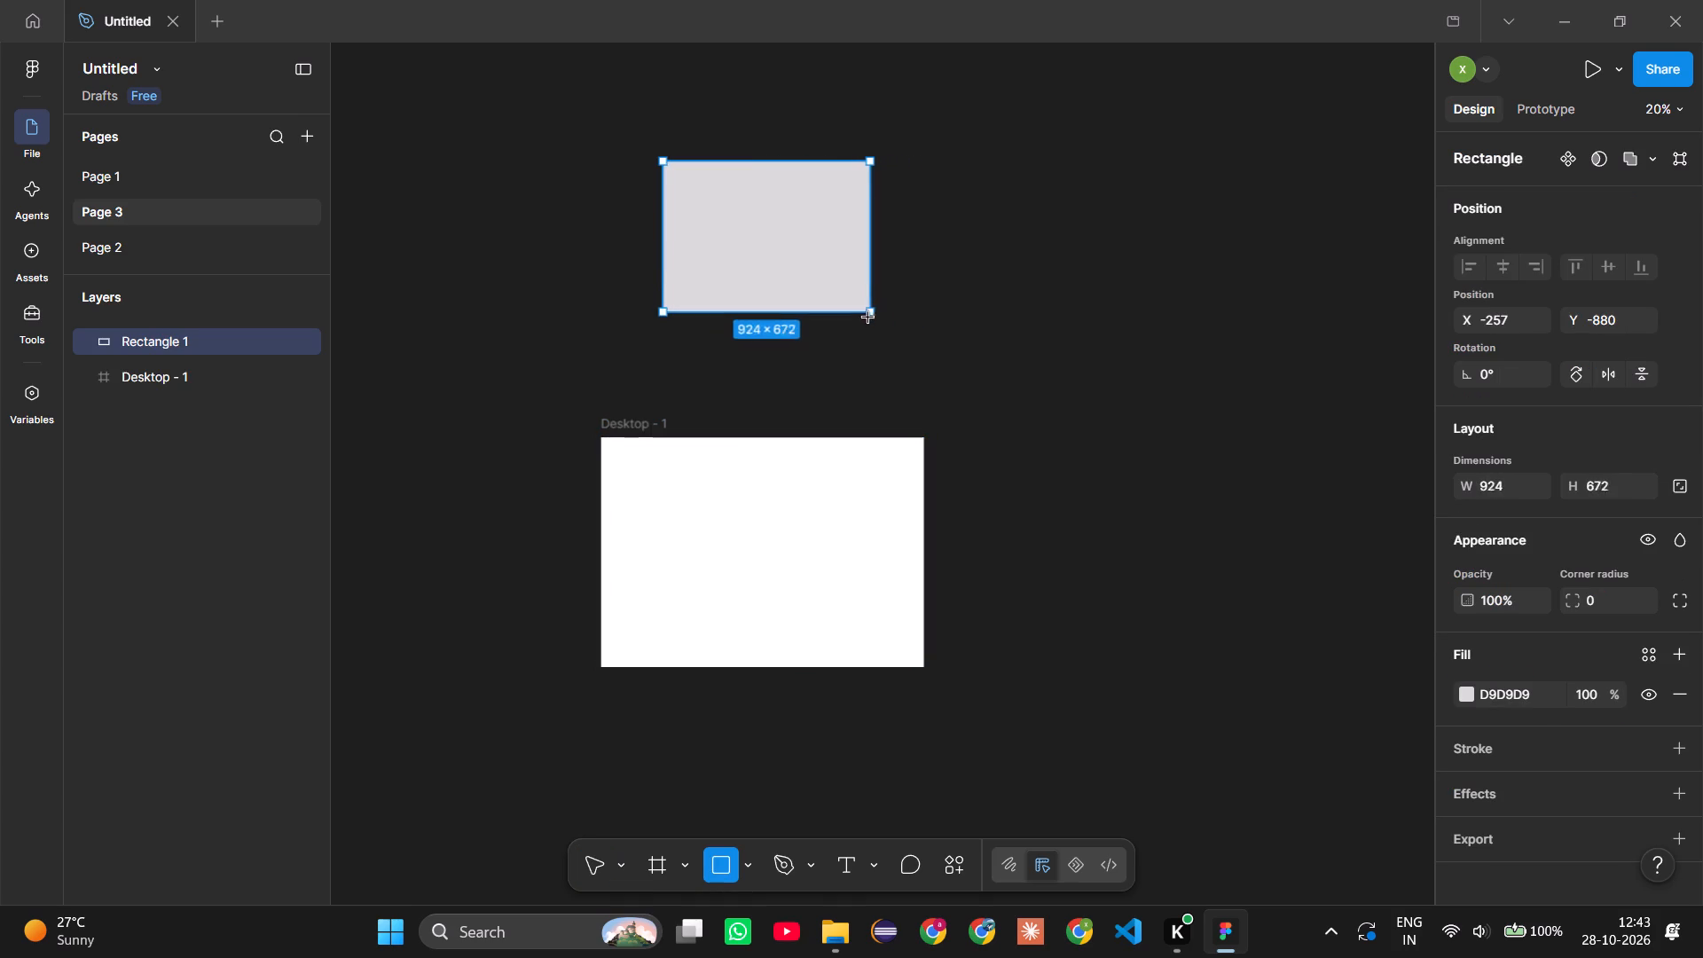
pyautogui.moveTo(868, 318); pyautogui.dragTo(864, 327)
pyautogui.click(760, 265)
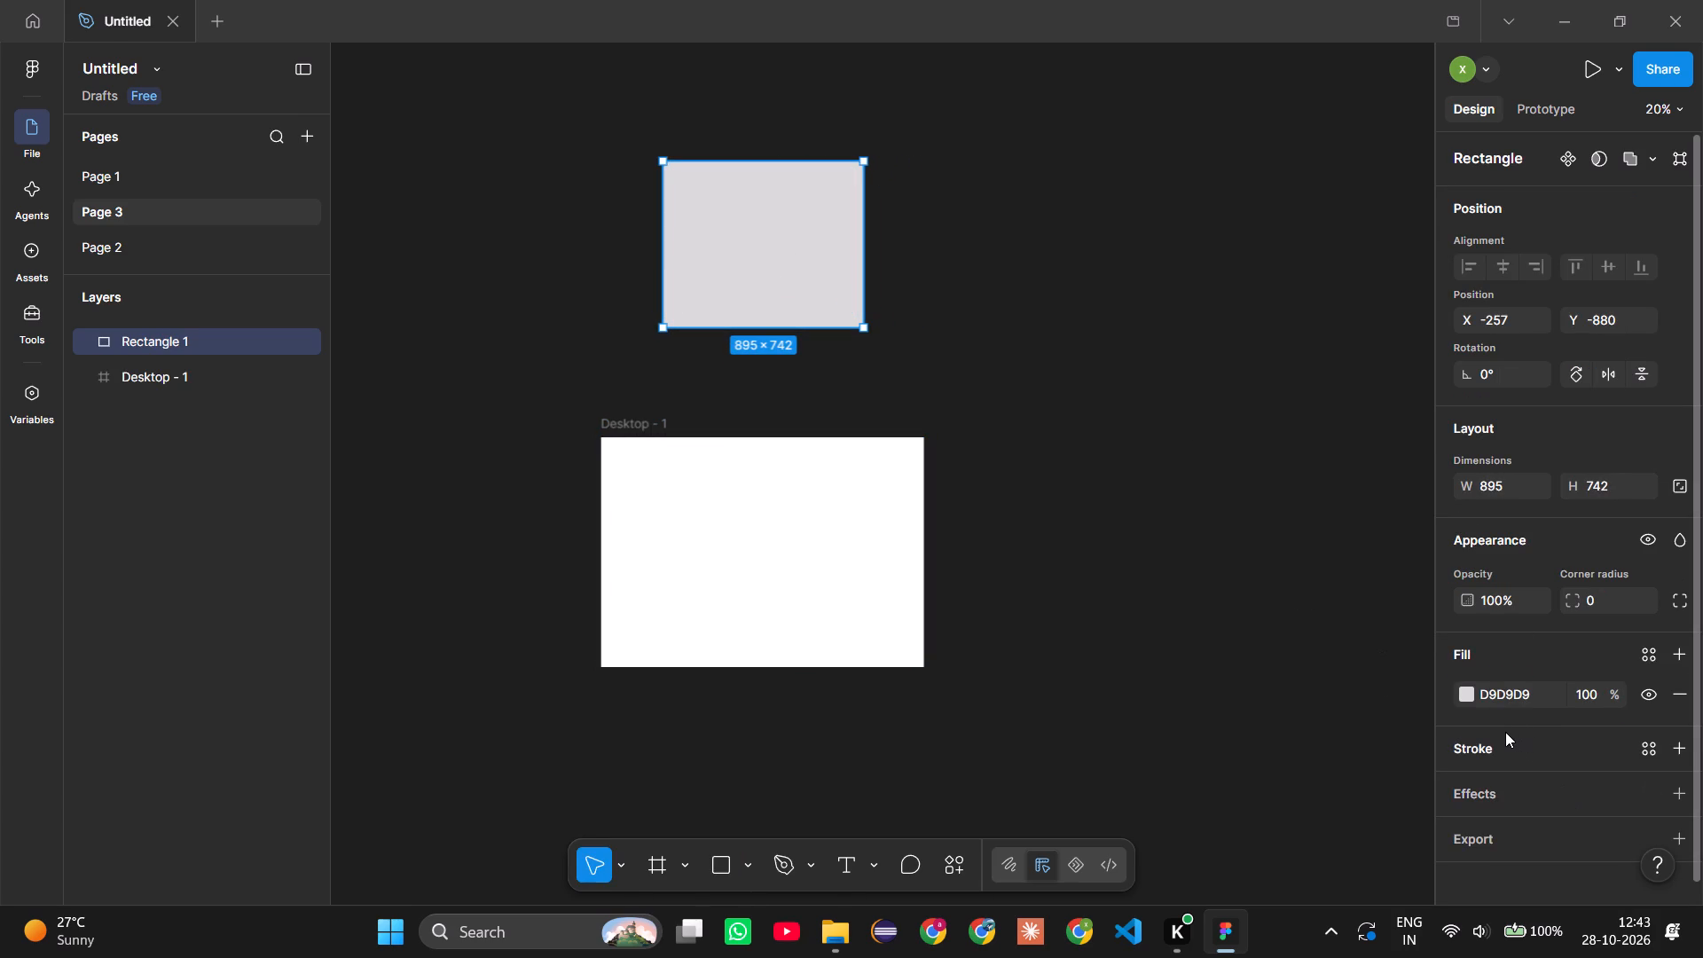
# Fill the rectangle with pizza image 01 from the Figma Prototype (Assets) folder on the computer.
pyautogui.click(1464, 696)
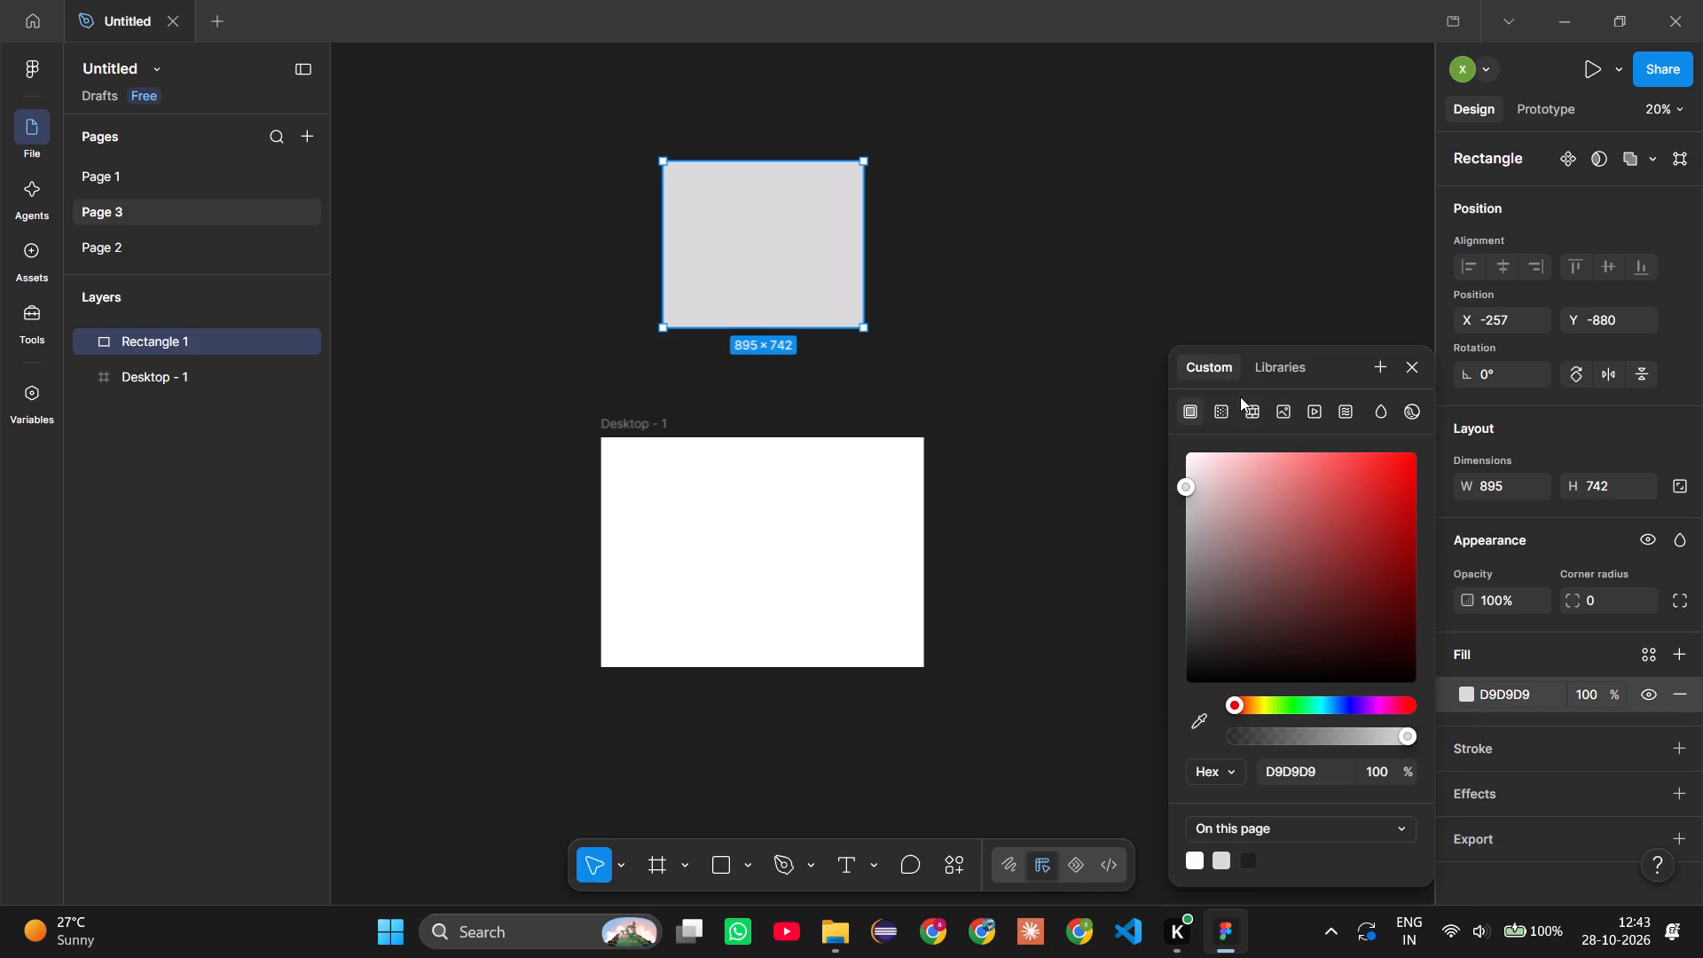
pyautogui.click(1290, 414)
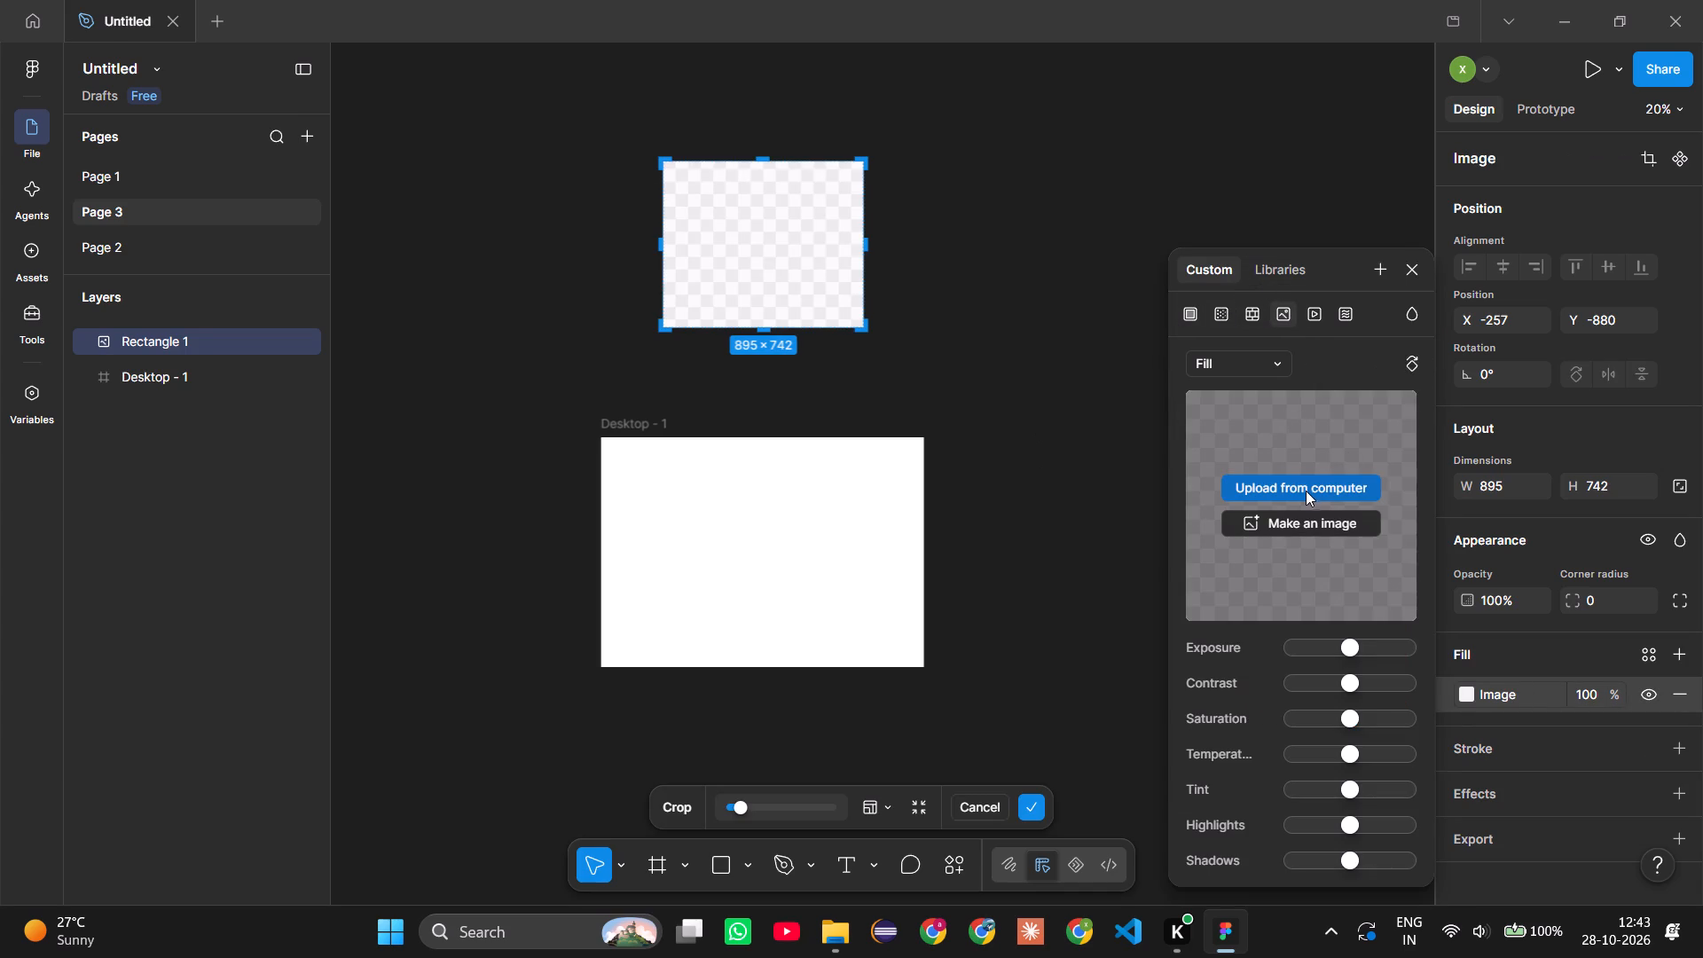
pyautogui.click(1306, 490)
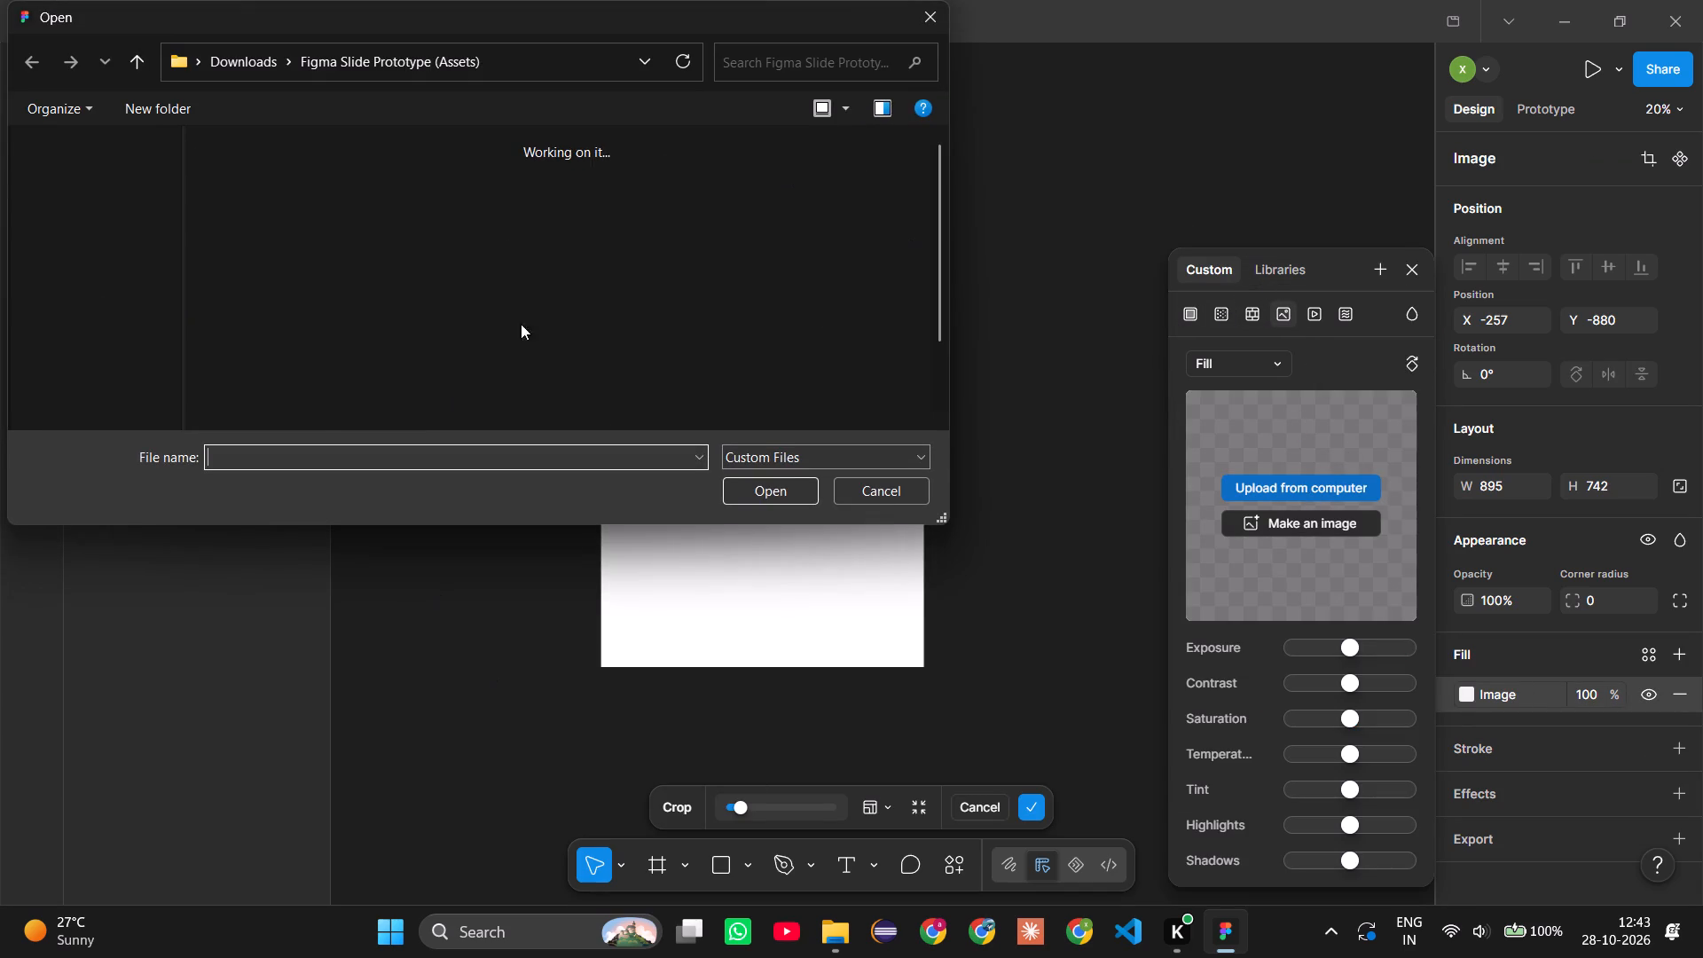
pyautogui.doubleClick(239, 214)
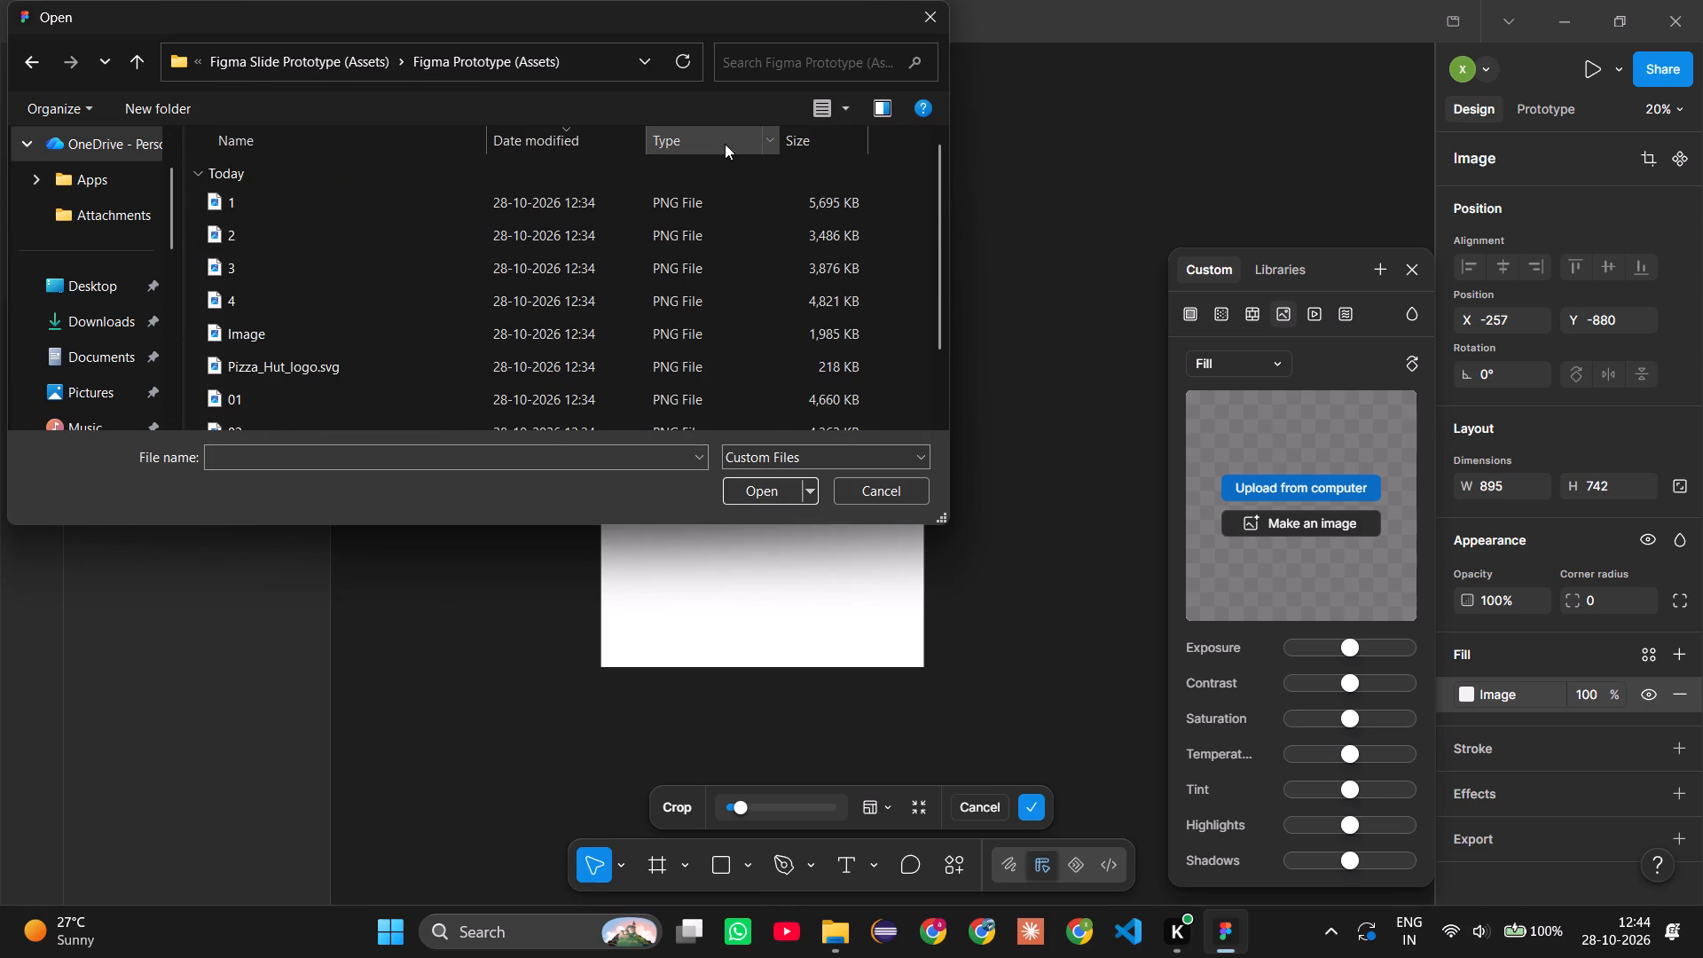
pyautogui.click(690, 149)
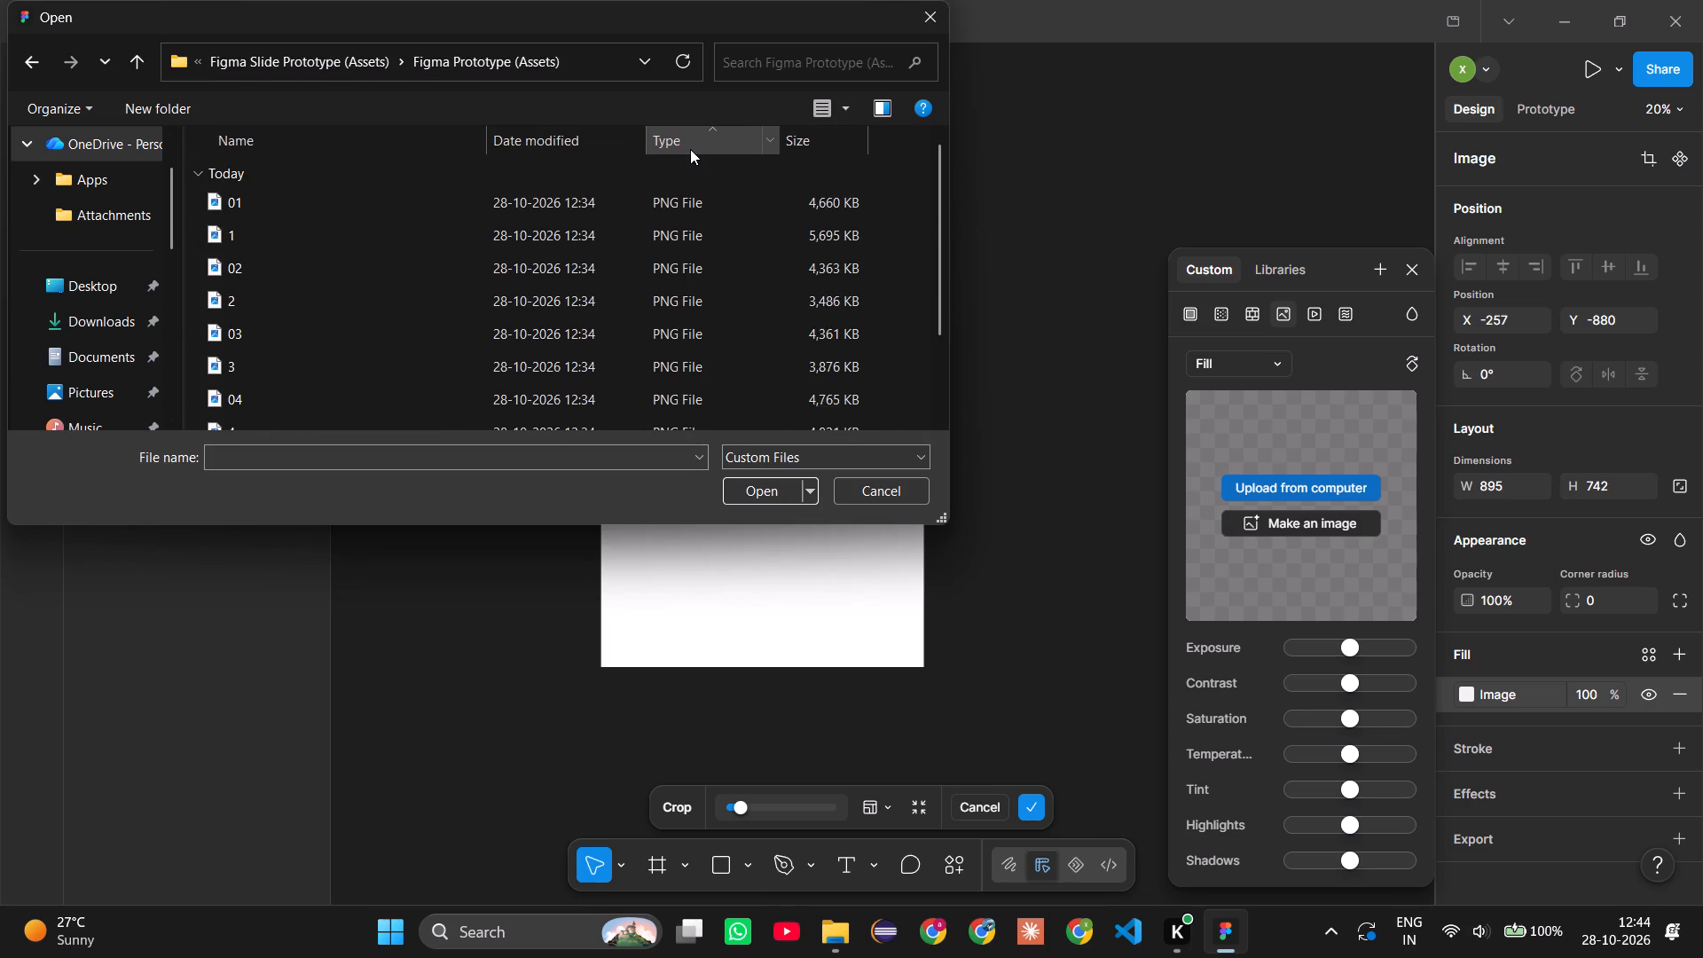
pyautogui.click(766, 138)
pyautogui.click(820, 144)
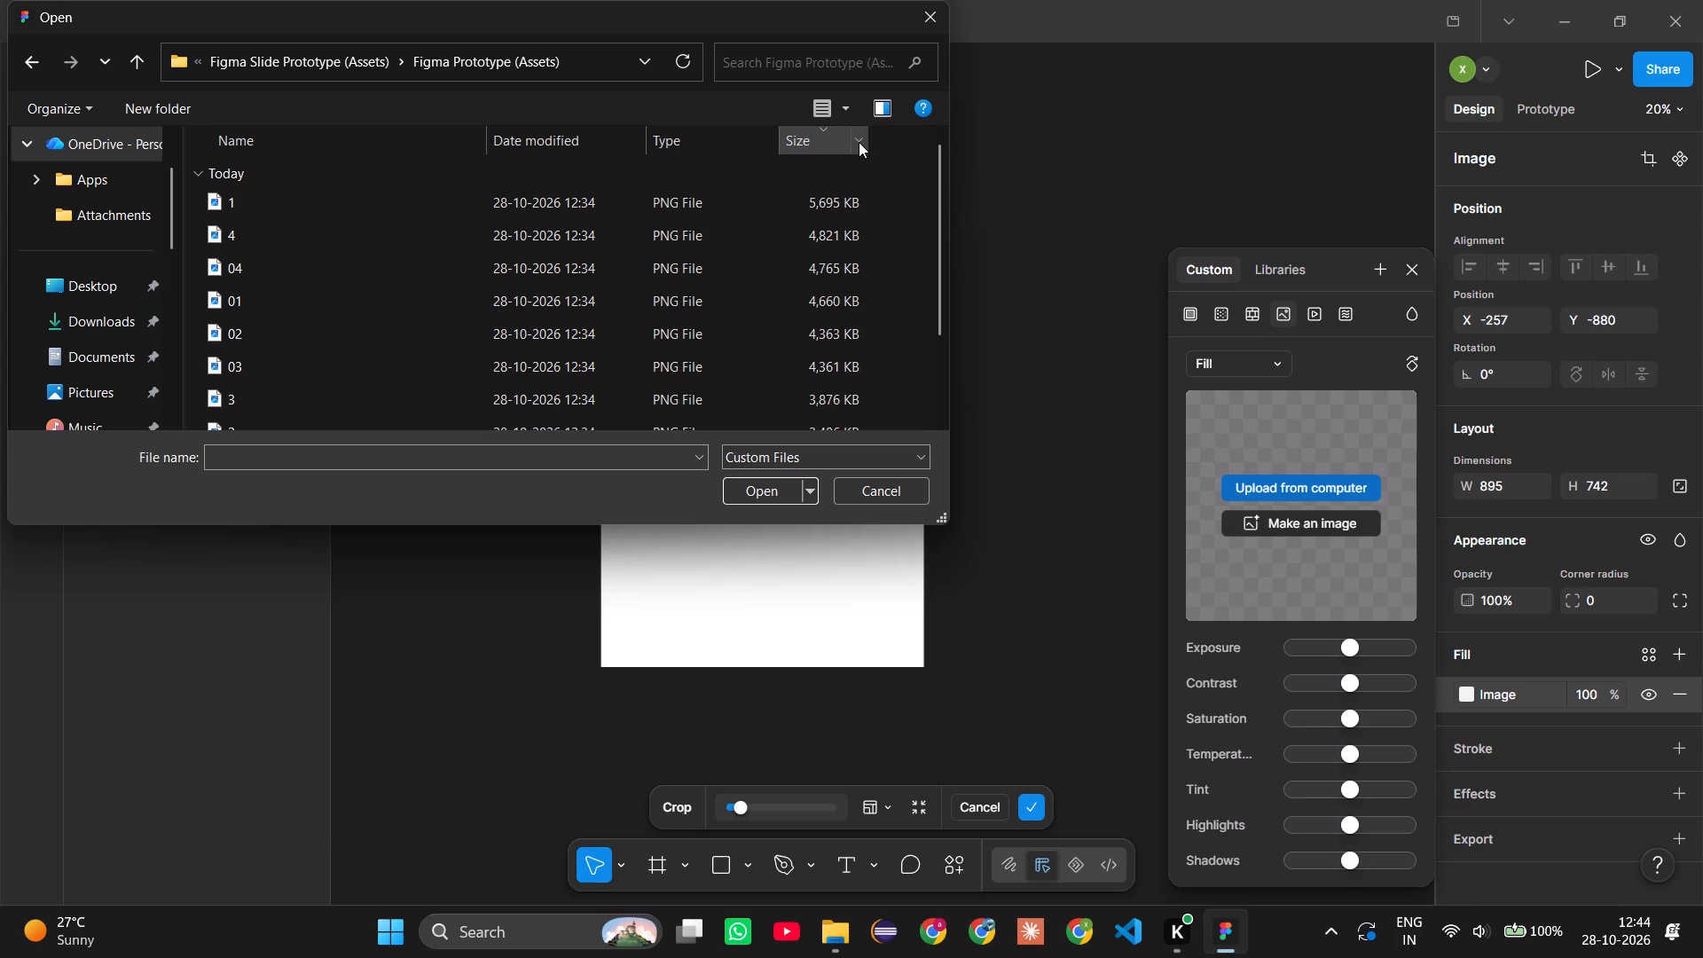
pyautogui.click(859, 142)
pyautogui.click(832, 109)
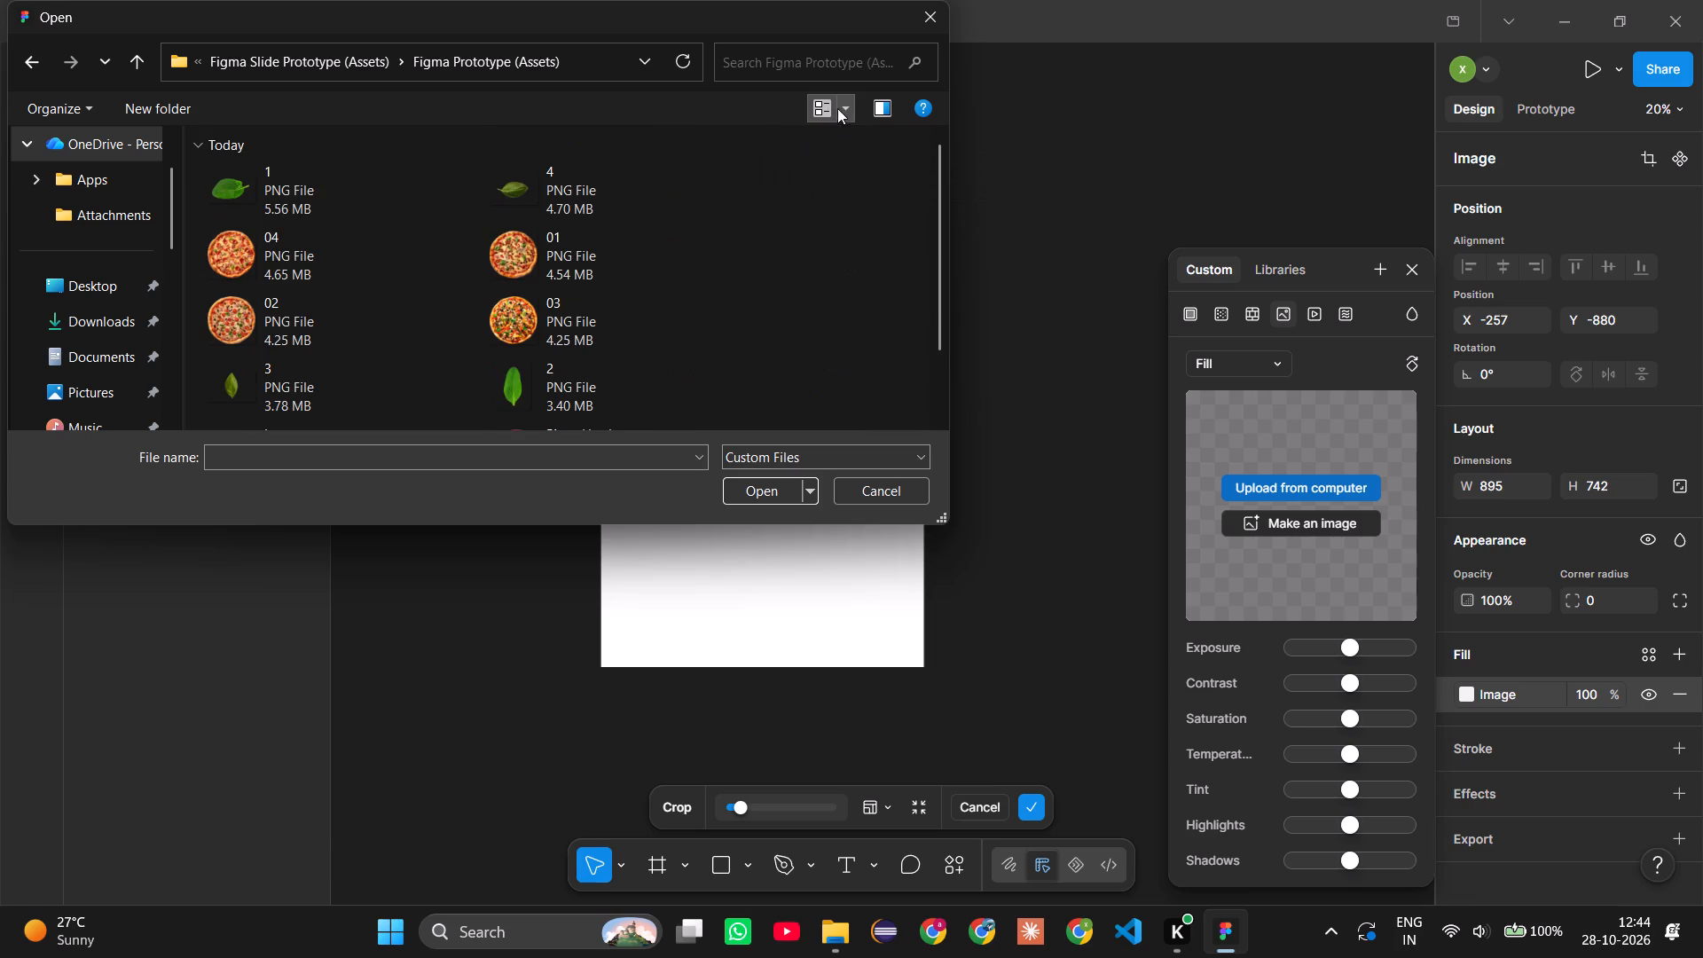
pyautogui.click(824, 110)
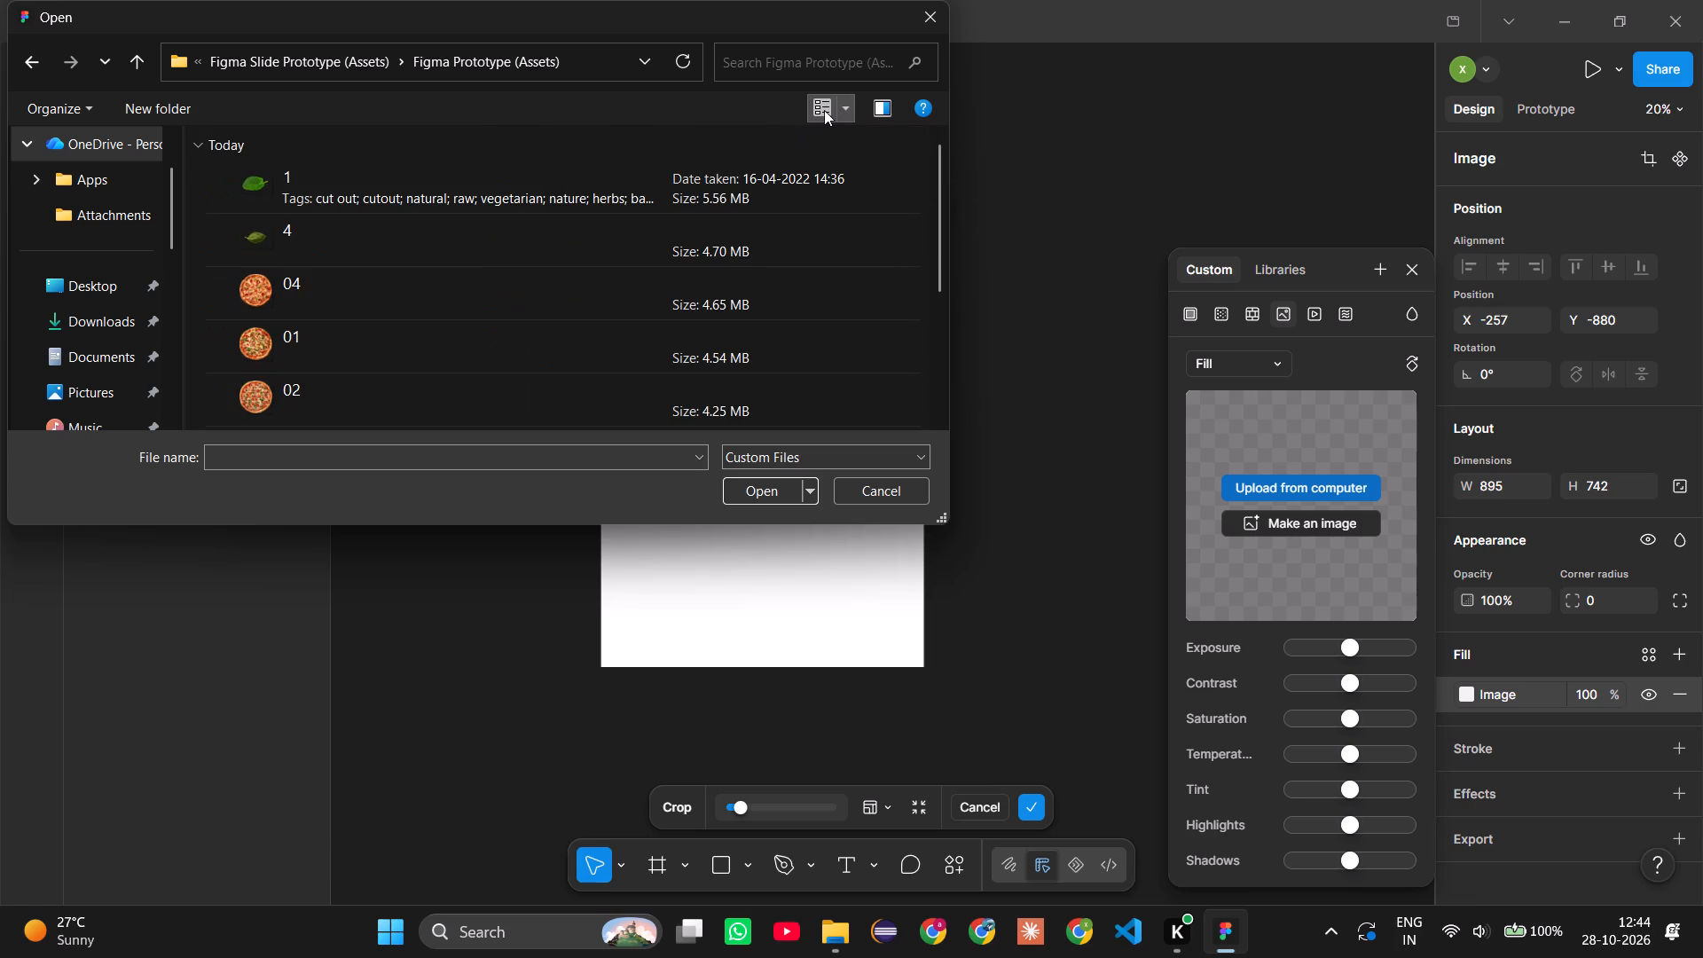
pyautogui.click(824, 110)
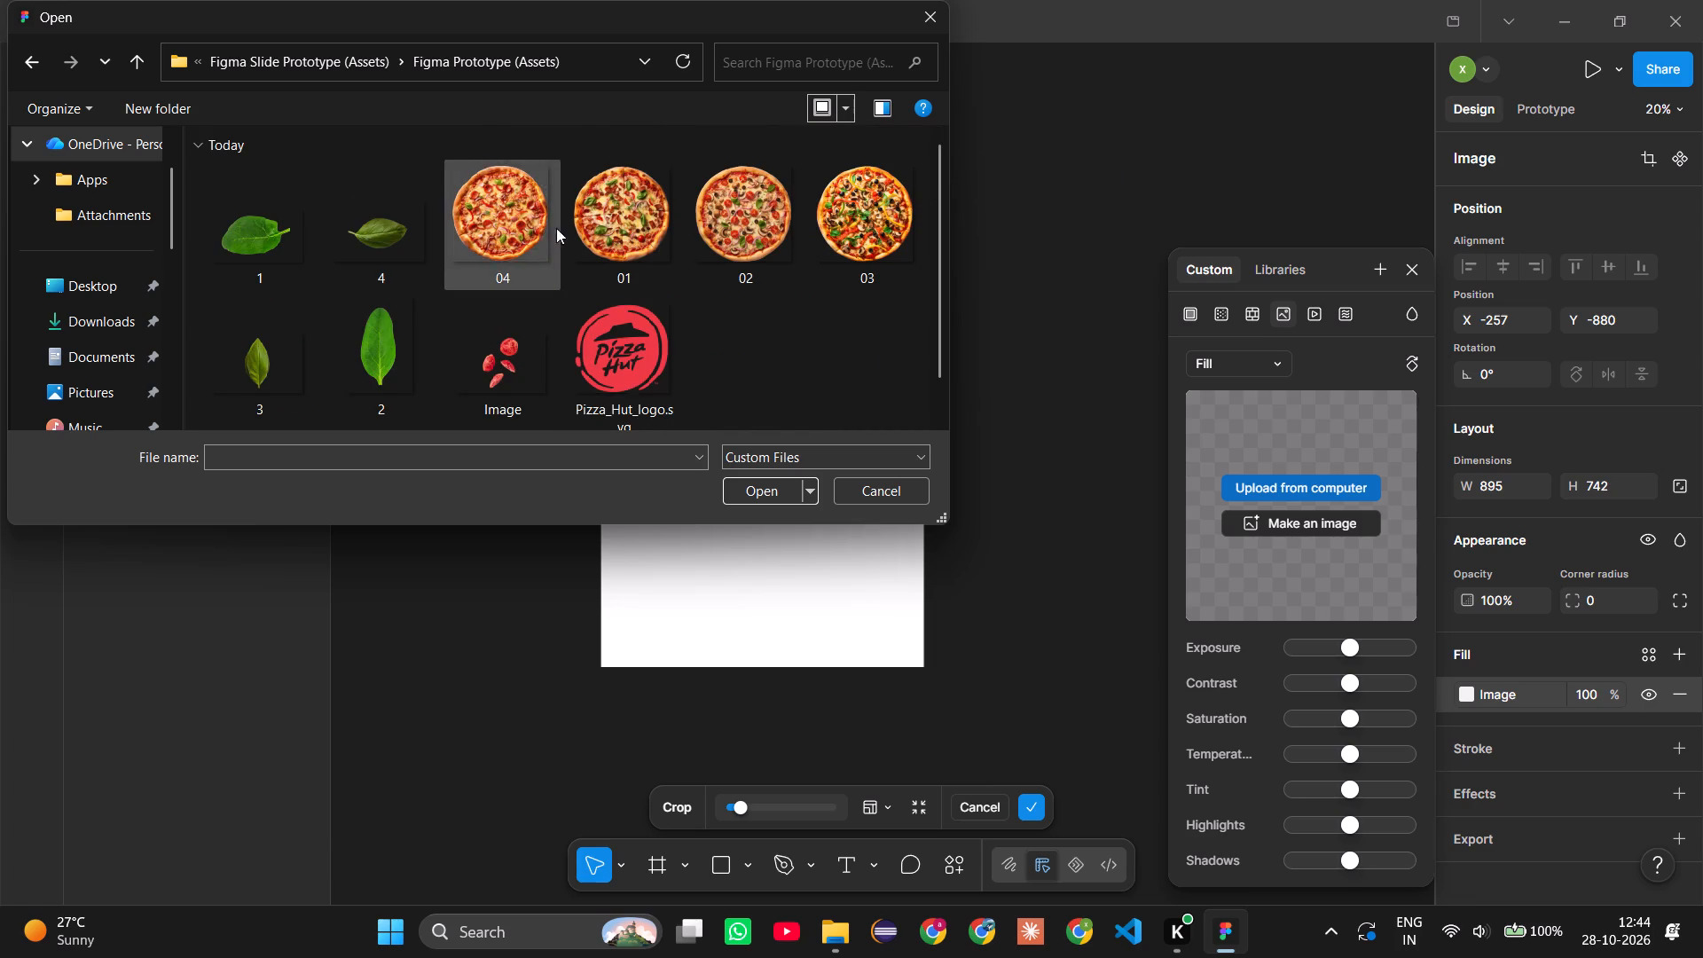
pyautogui.doubleClick(632, 226)
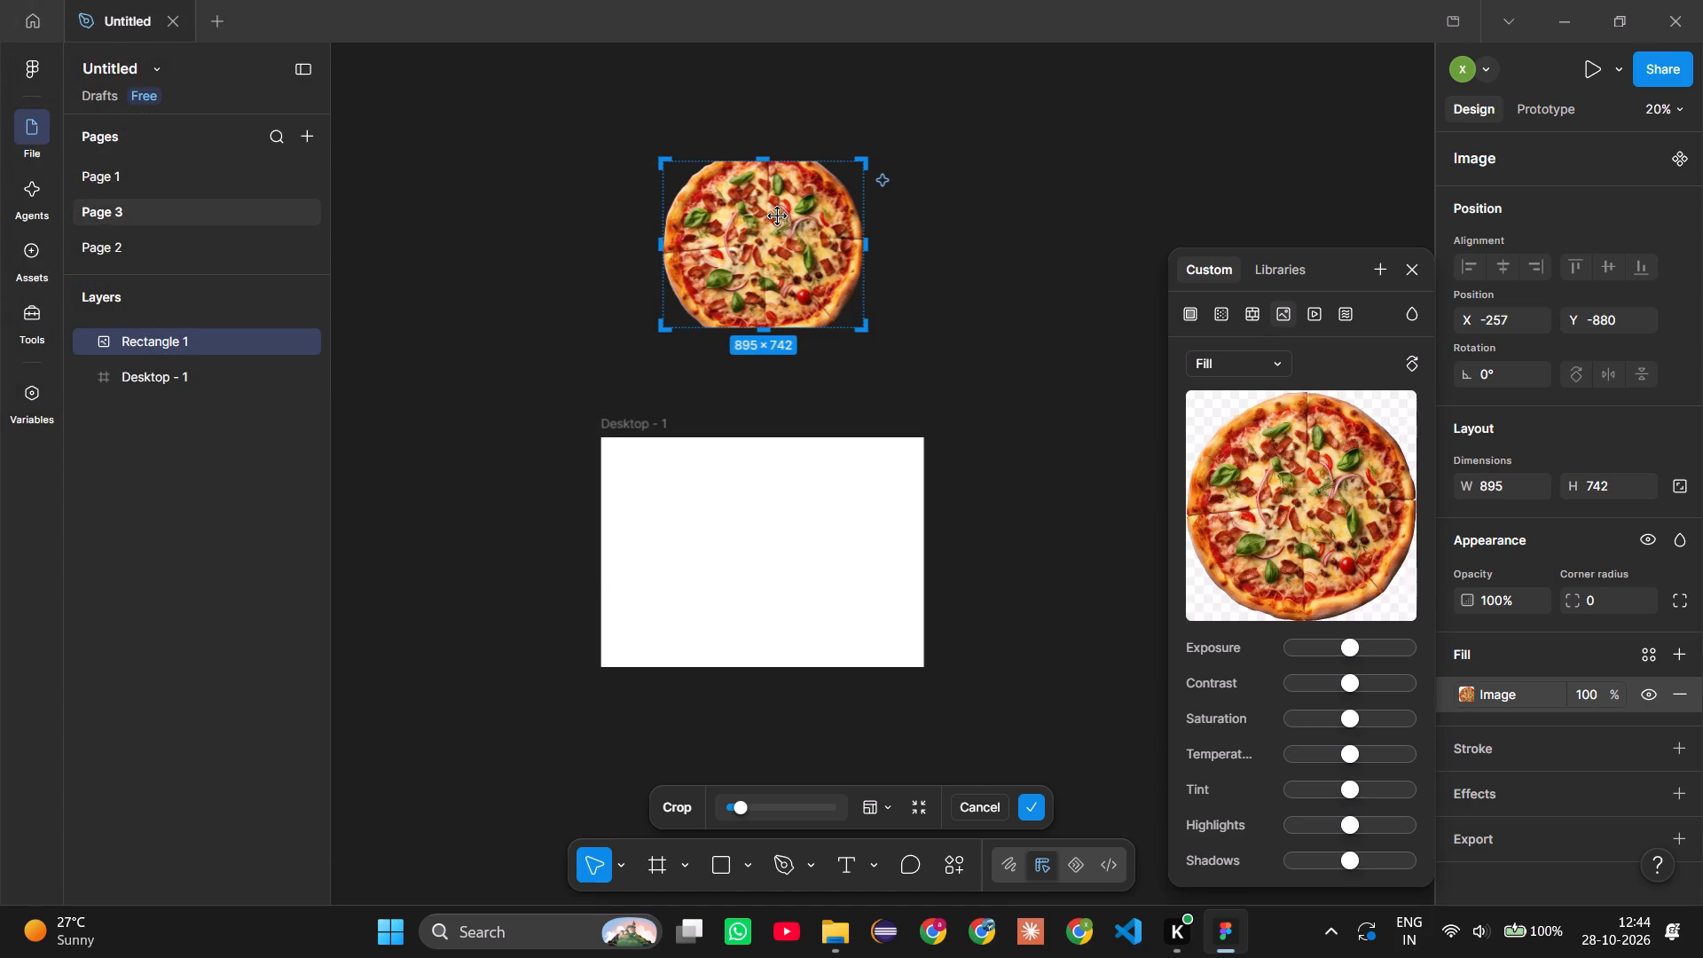
# Crop the pizza image rectangle to about 959 × 895, with the whole pizza centred inside it.
pyautogui.moveTo(765, 333); pyautogui.dragTo(765, 356)
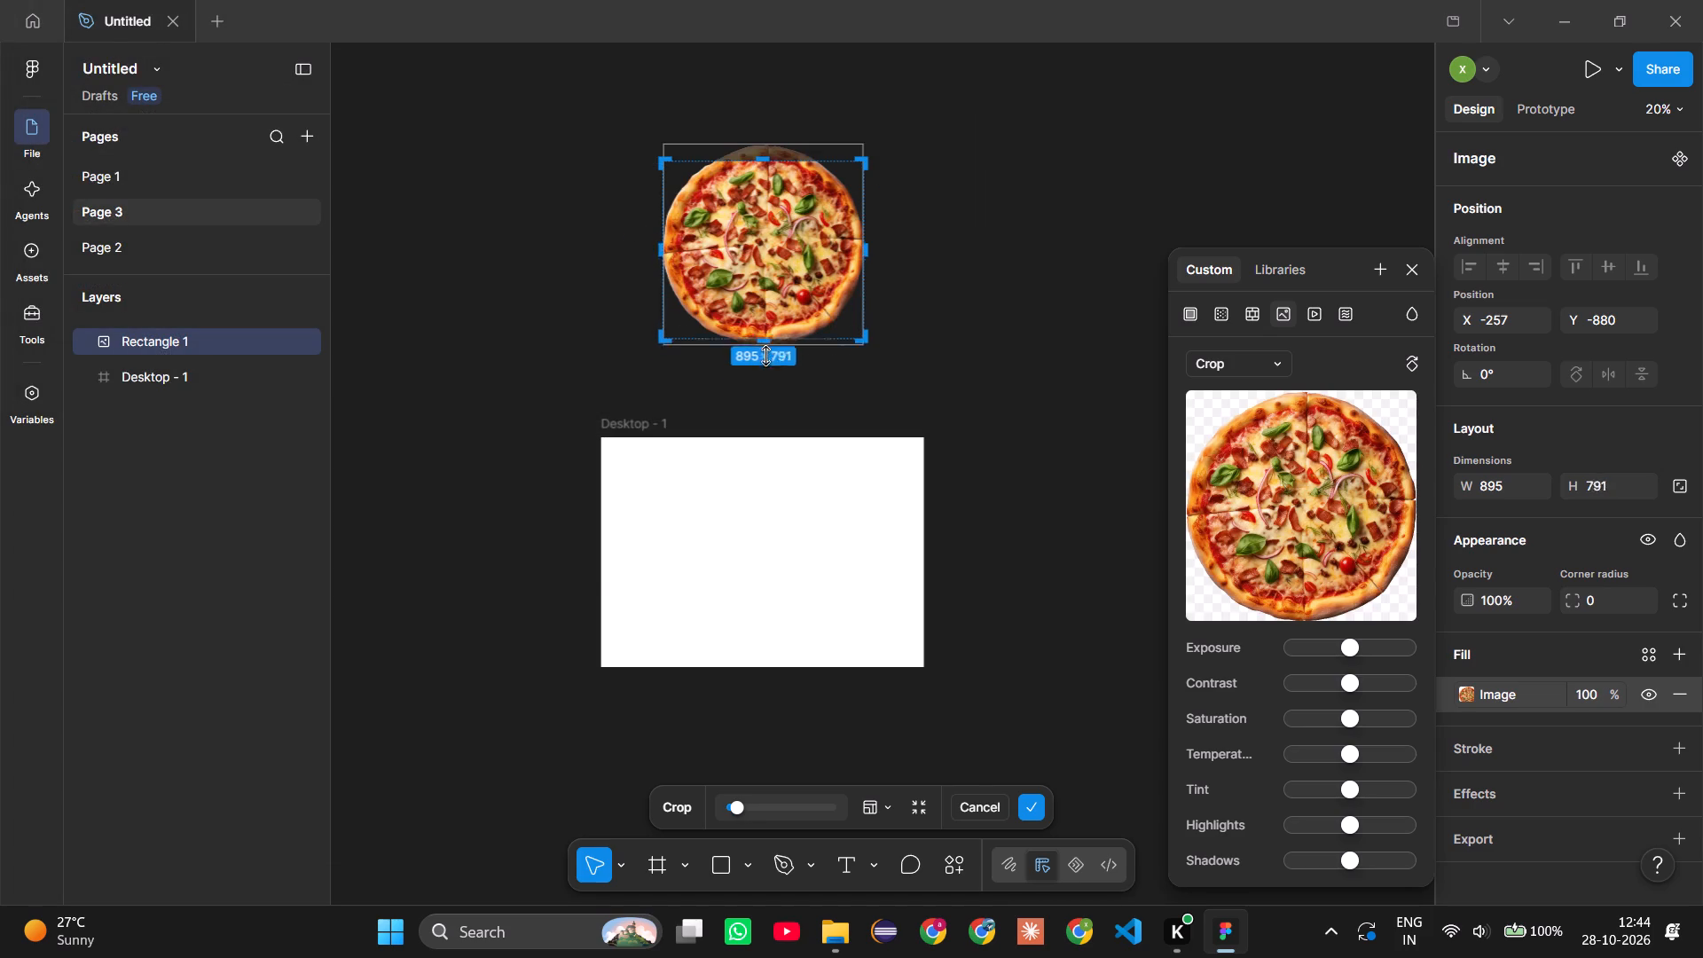
pyautogui.moveTo(765, 356); pyautogui.dragTo(765, 362)
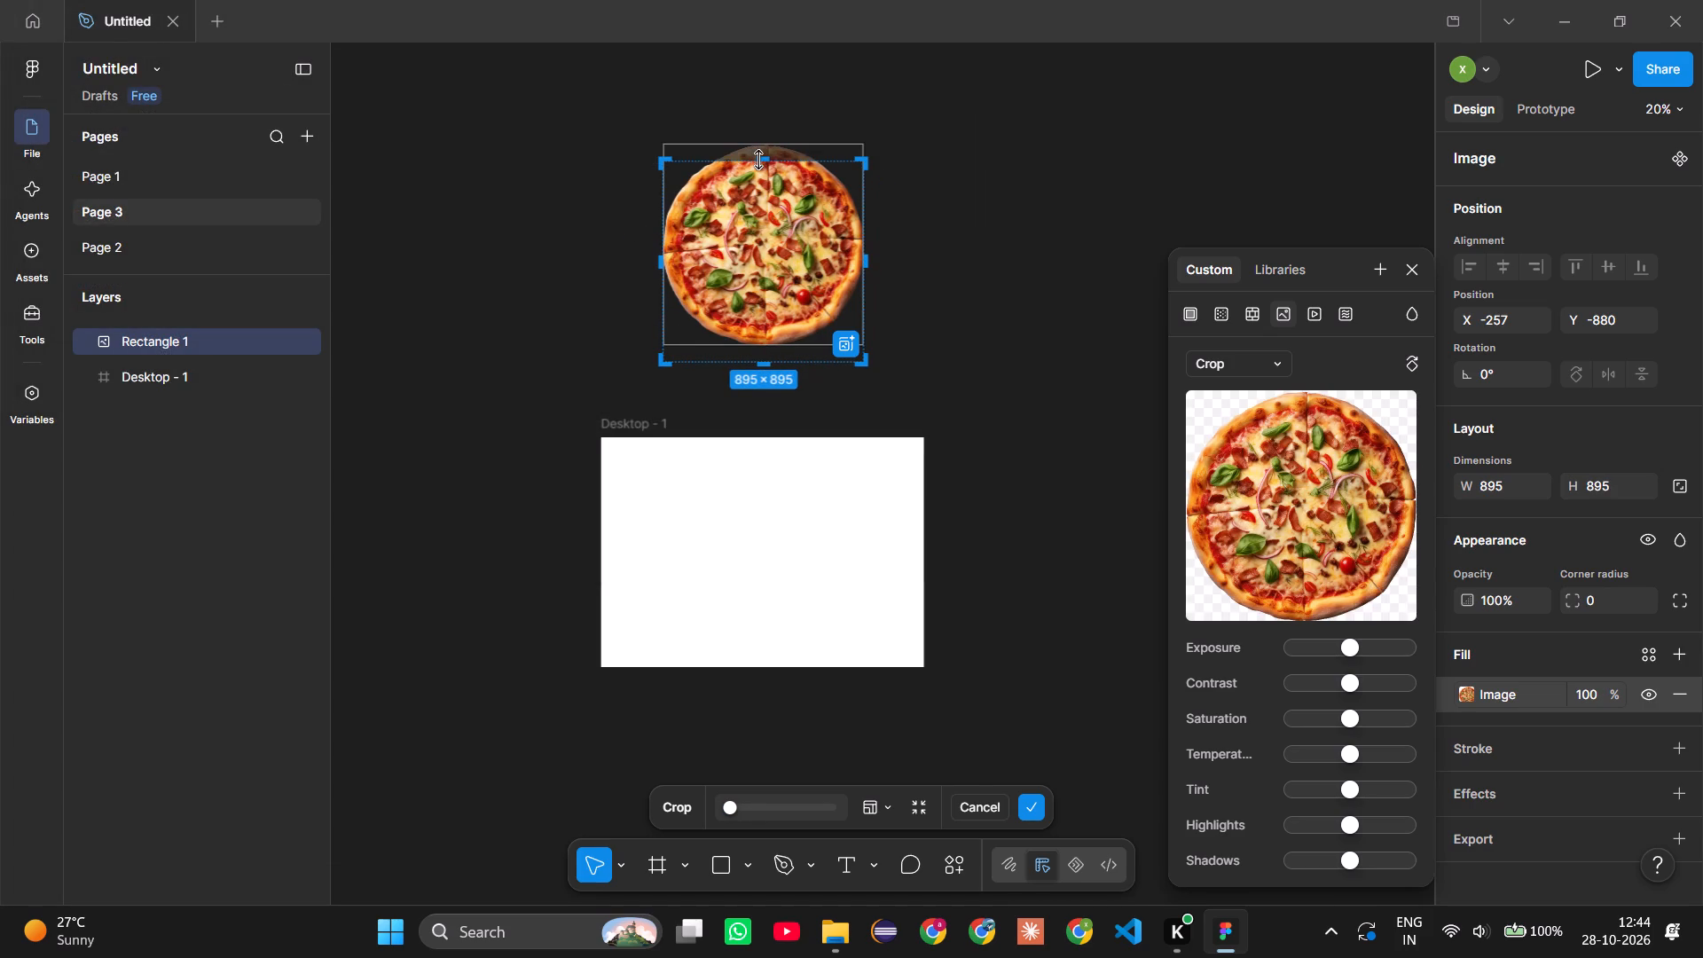
pyautogui.moveTo(763, 222); pyautogui.dragTo(765, 240)
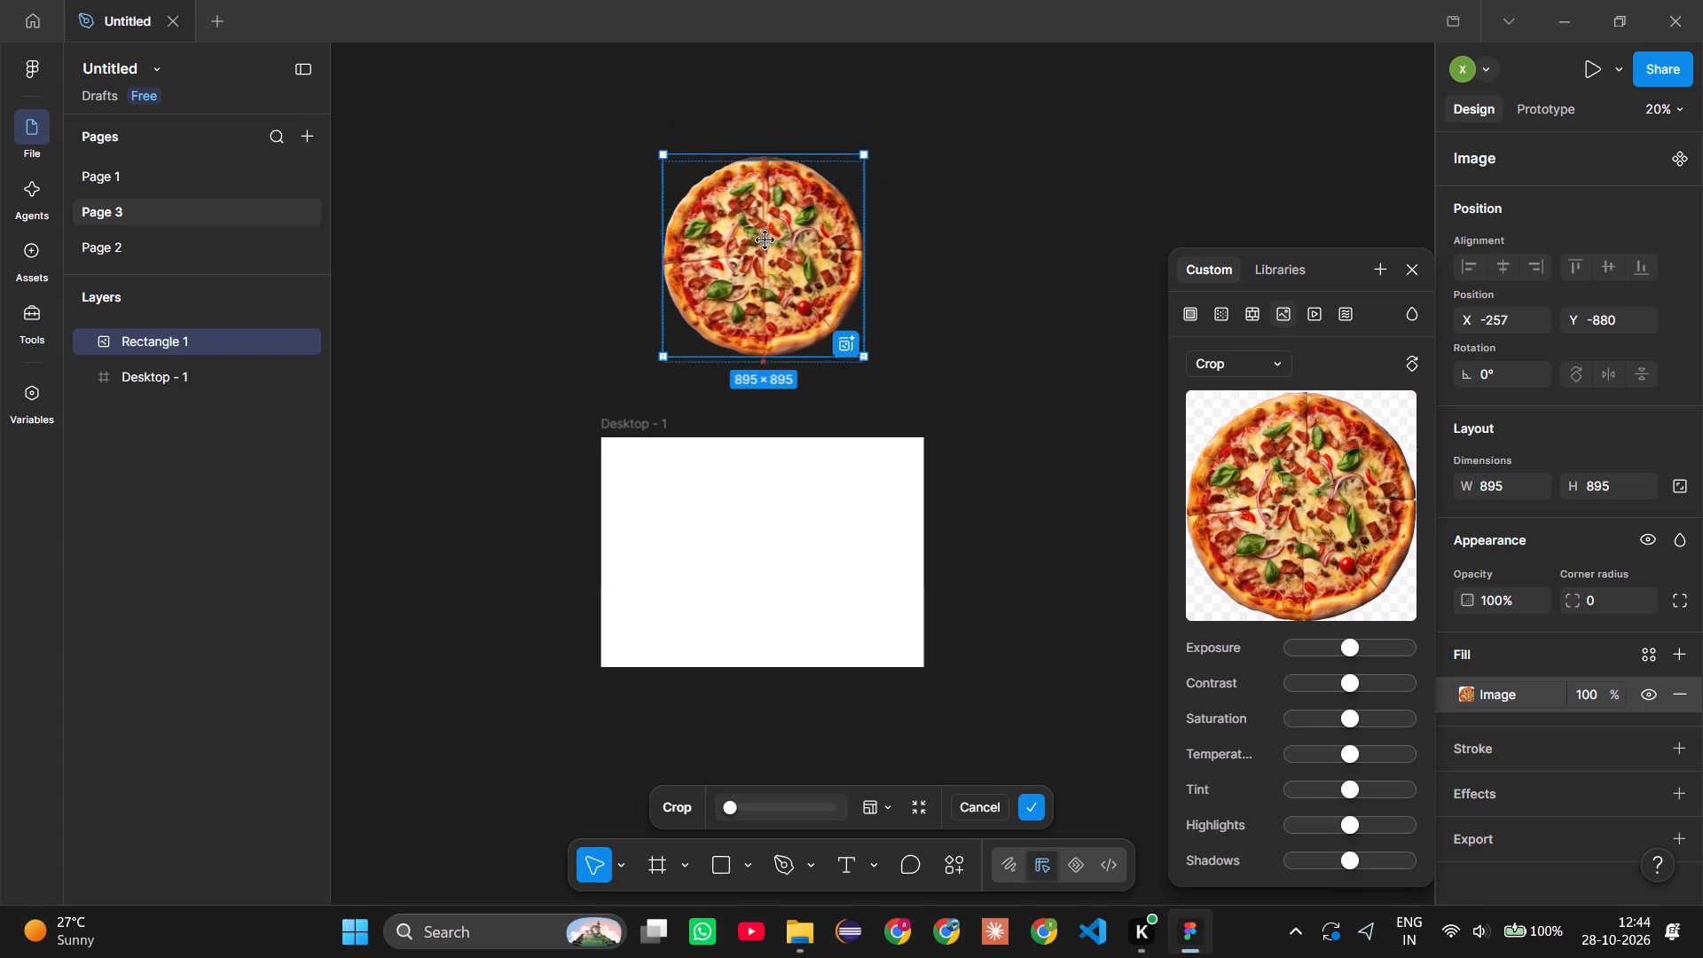
pyautogui.moveTo(765, 240); pyautogui.dragTo(766, 239)
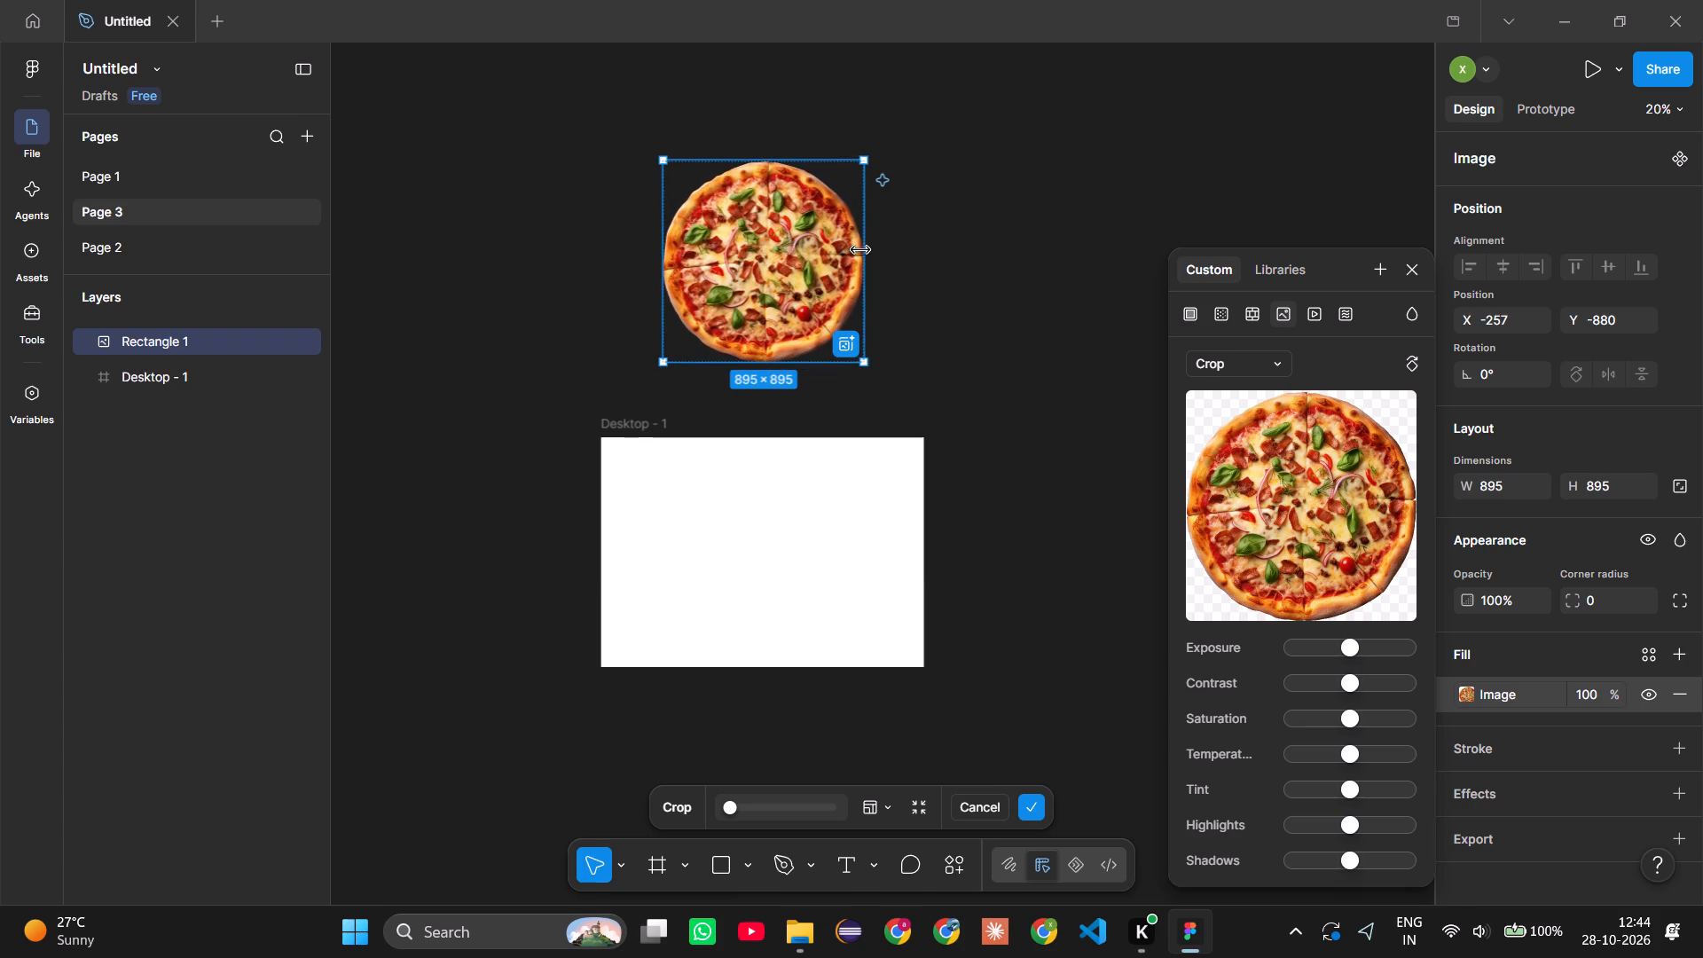
pyautogui.click(864, 254)
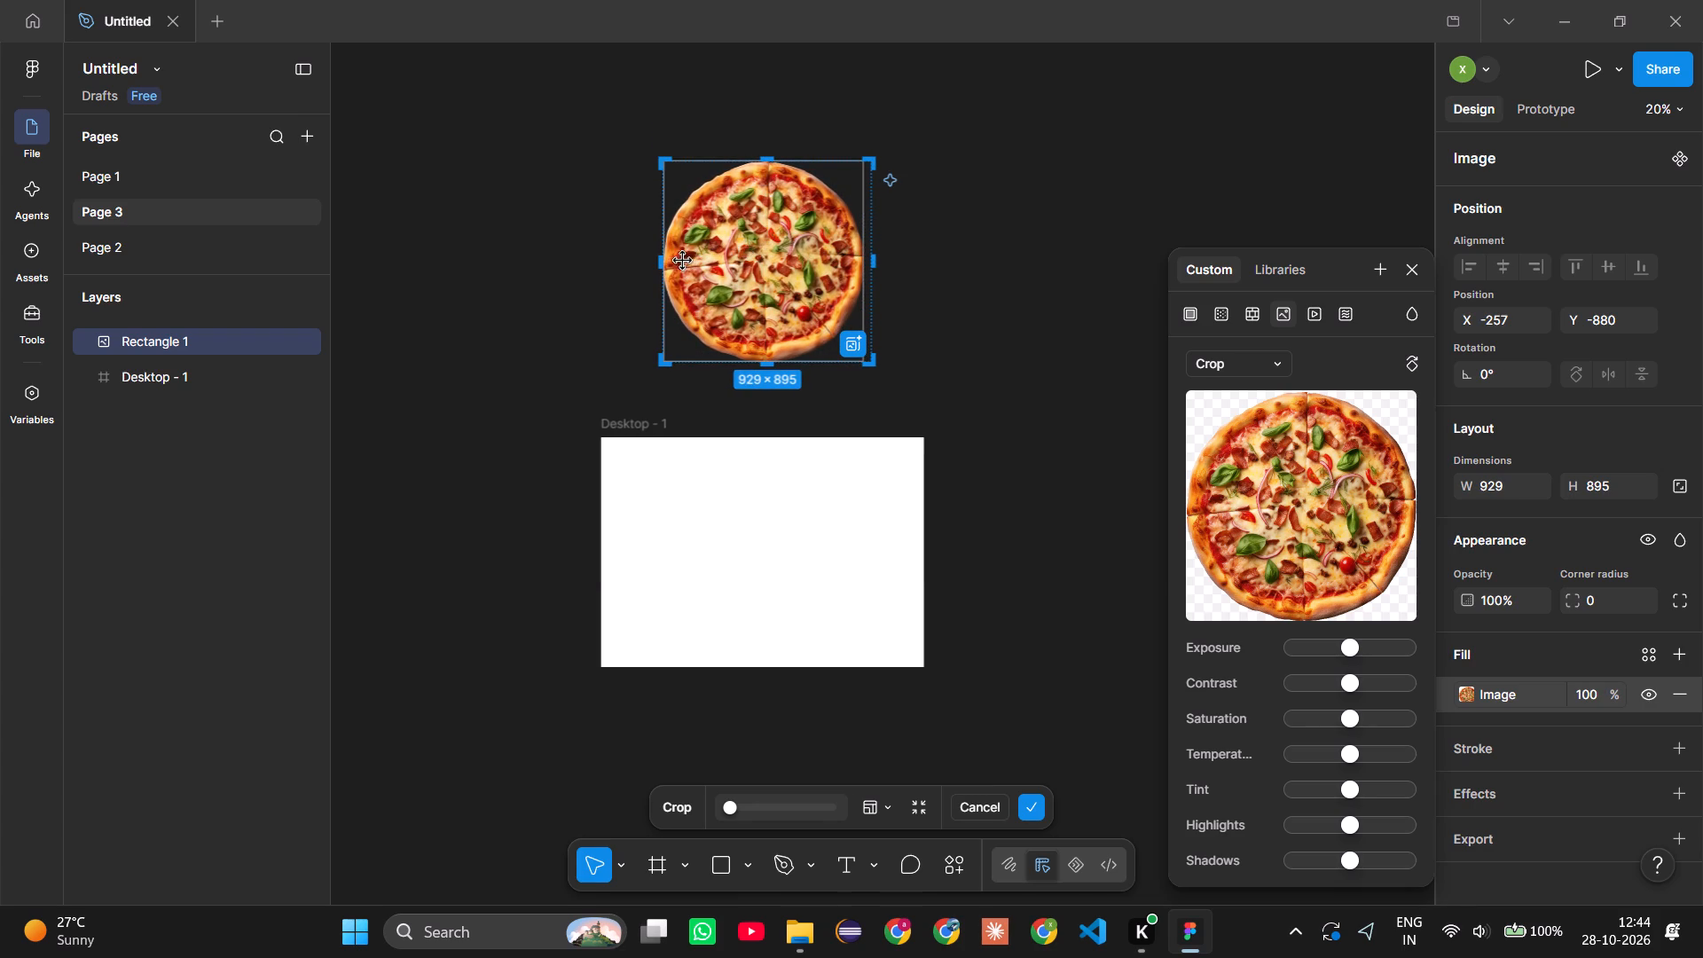
pyautogui.moveTo(667, 264); pyautogui.dragTo(655, 264)
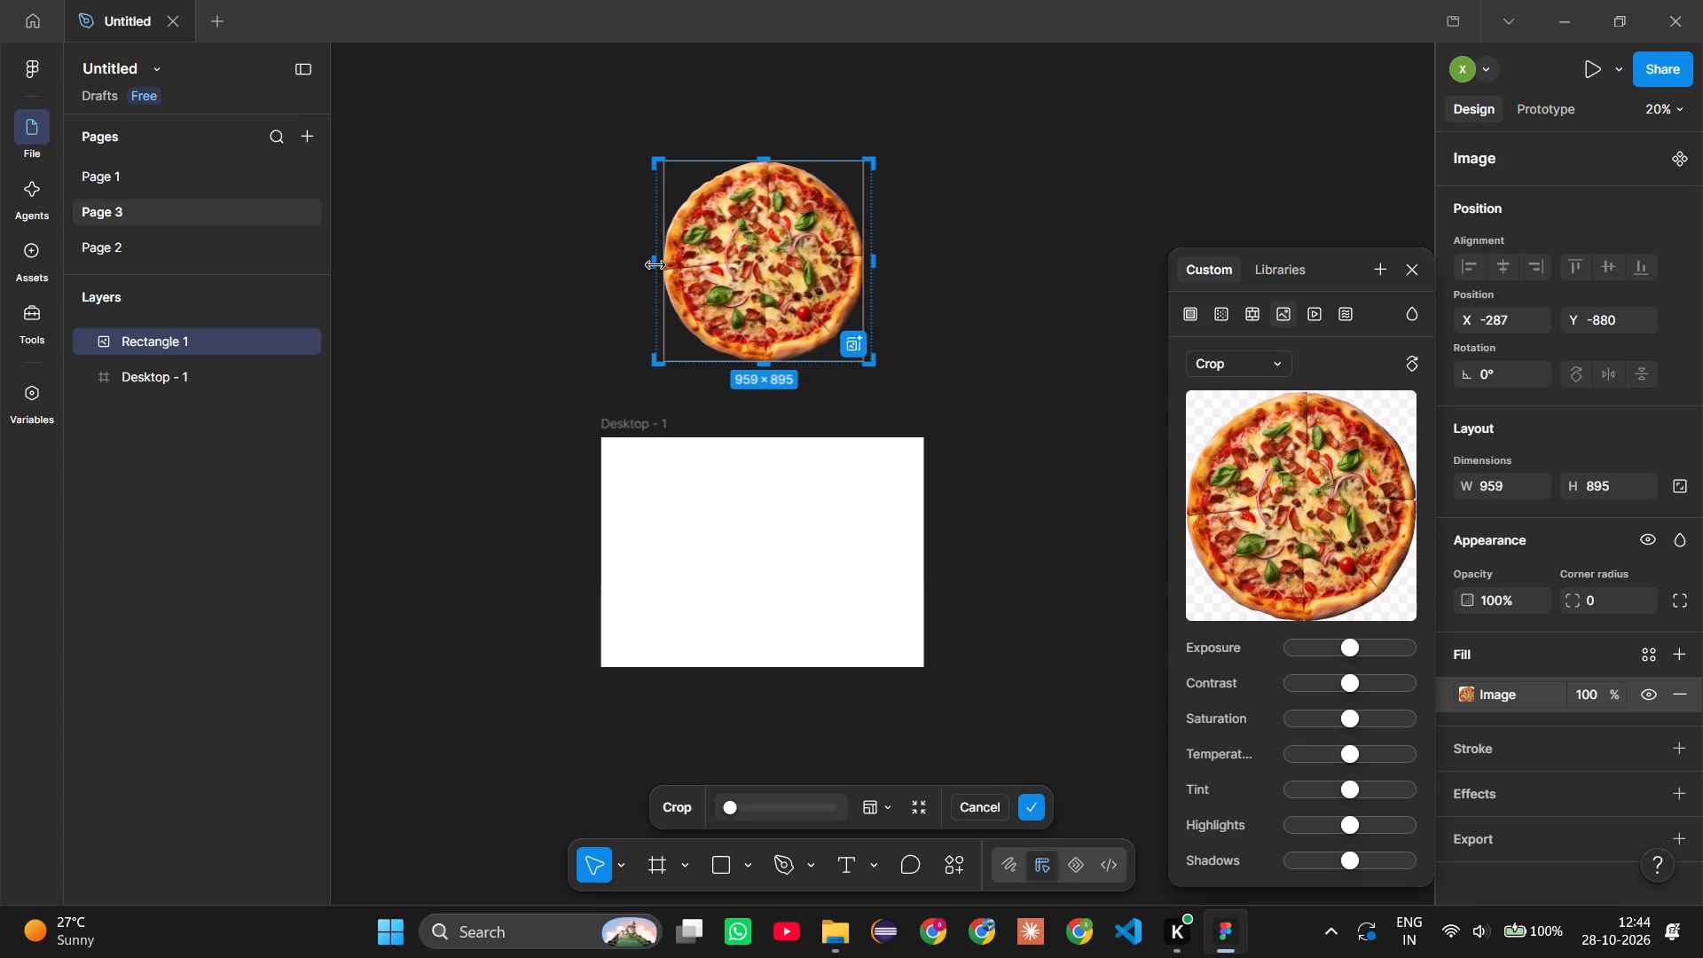
pyautogui.moveTo(655, 264); pyautogui.dragTo(656, 264)
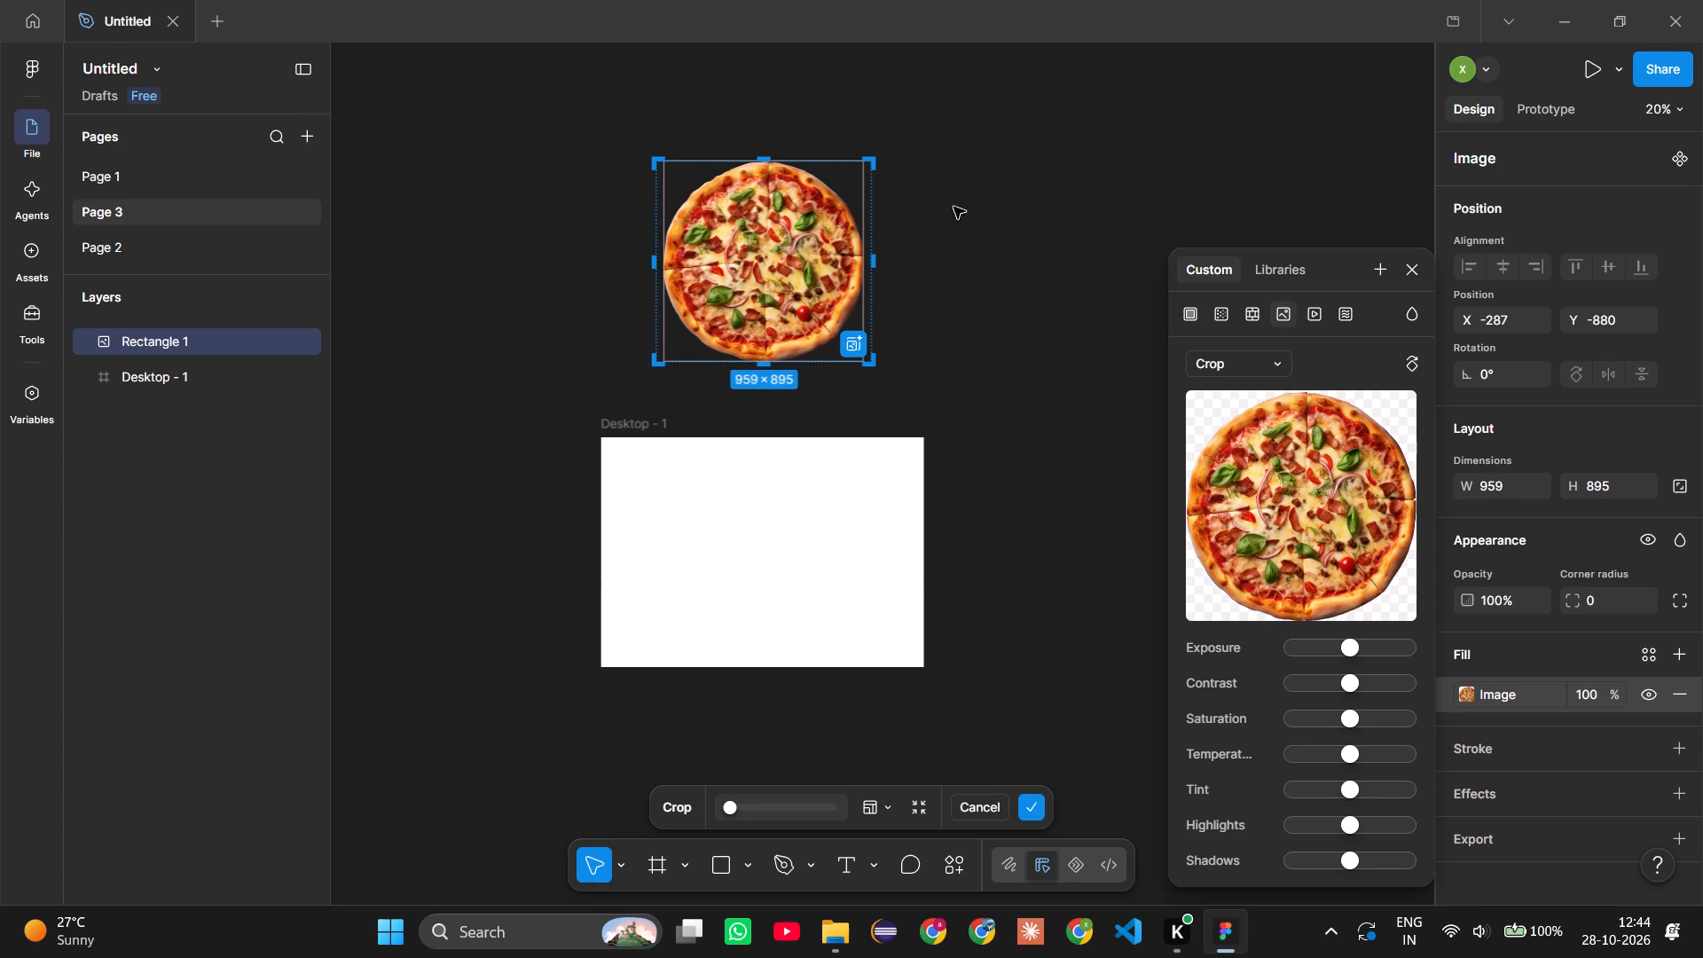
pyautogui.press('Return')
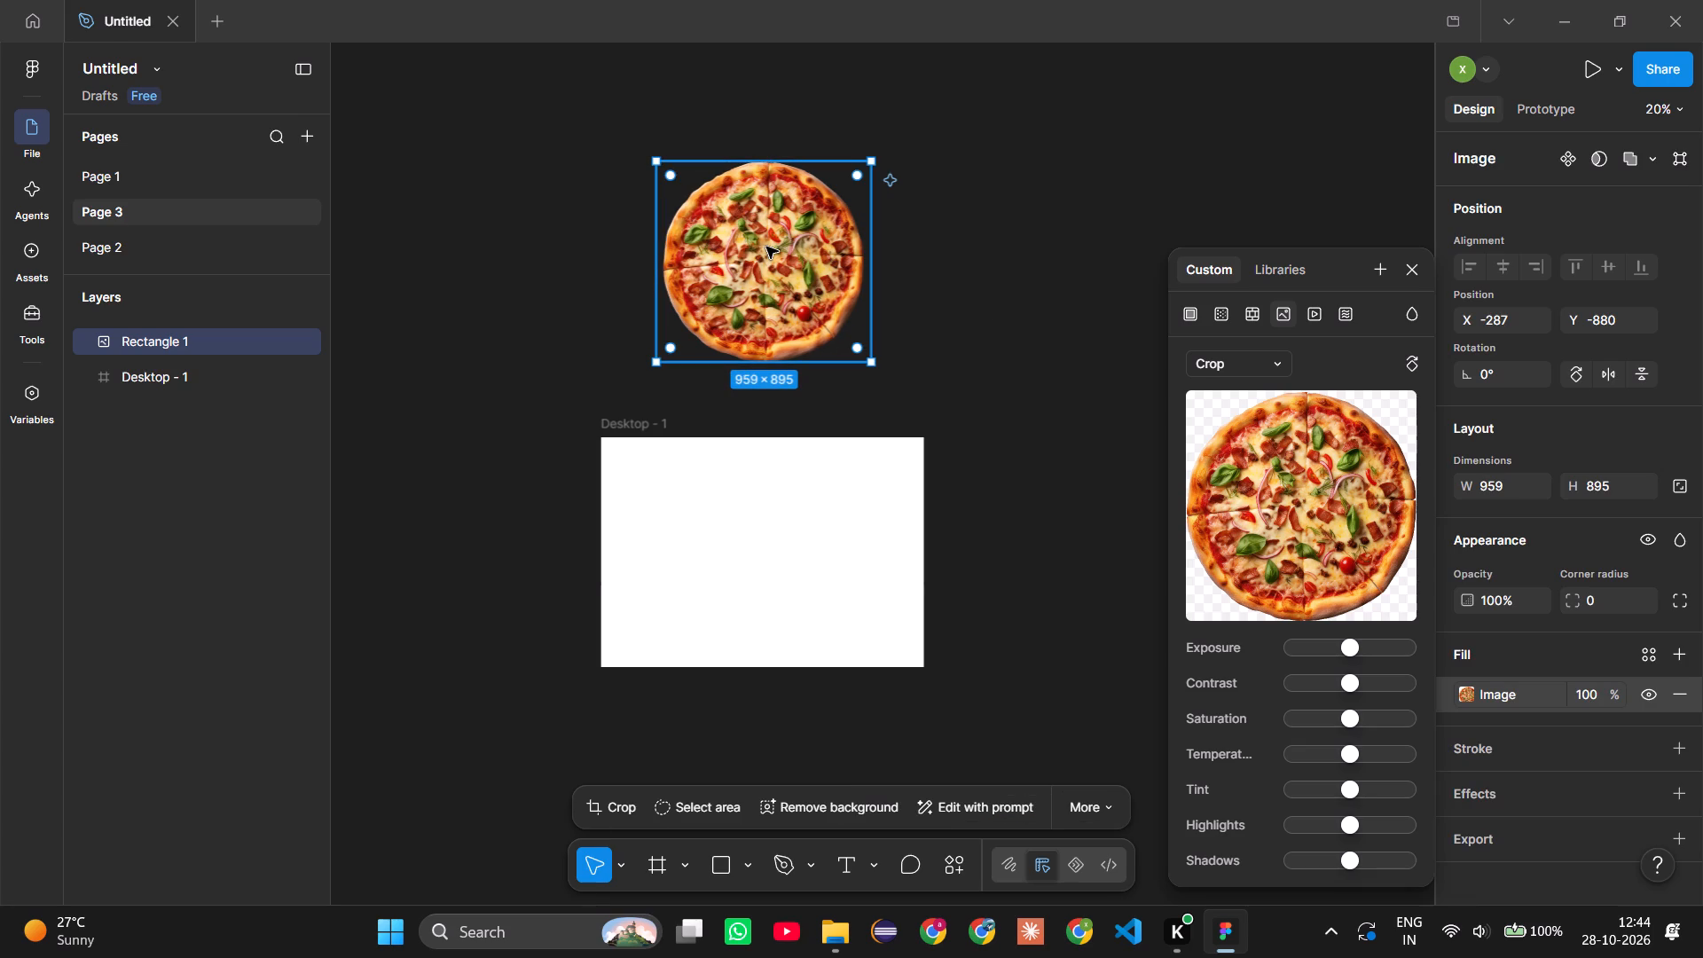
pyautogui.click(973, 279)
pyautogui.click(794, 266)
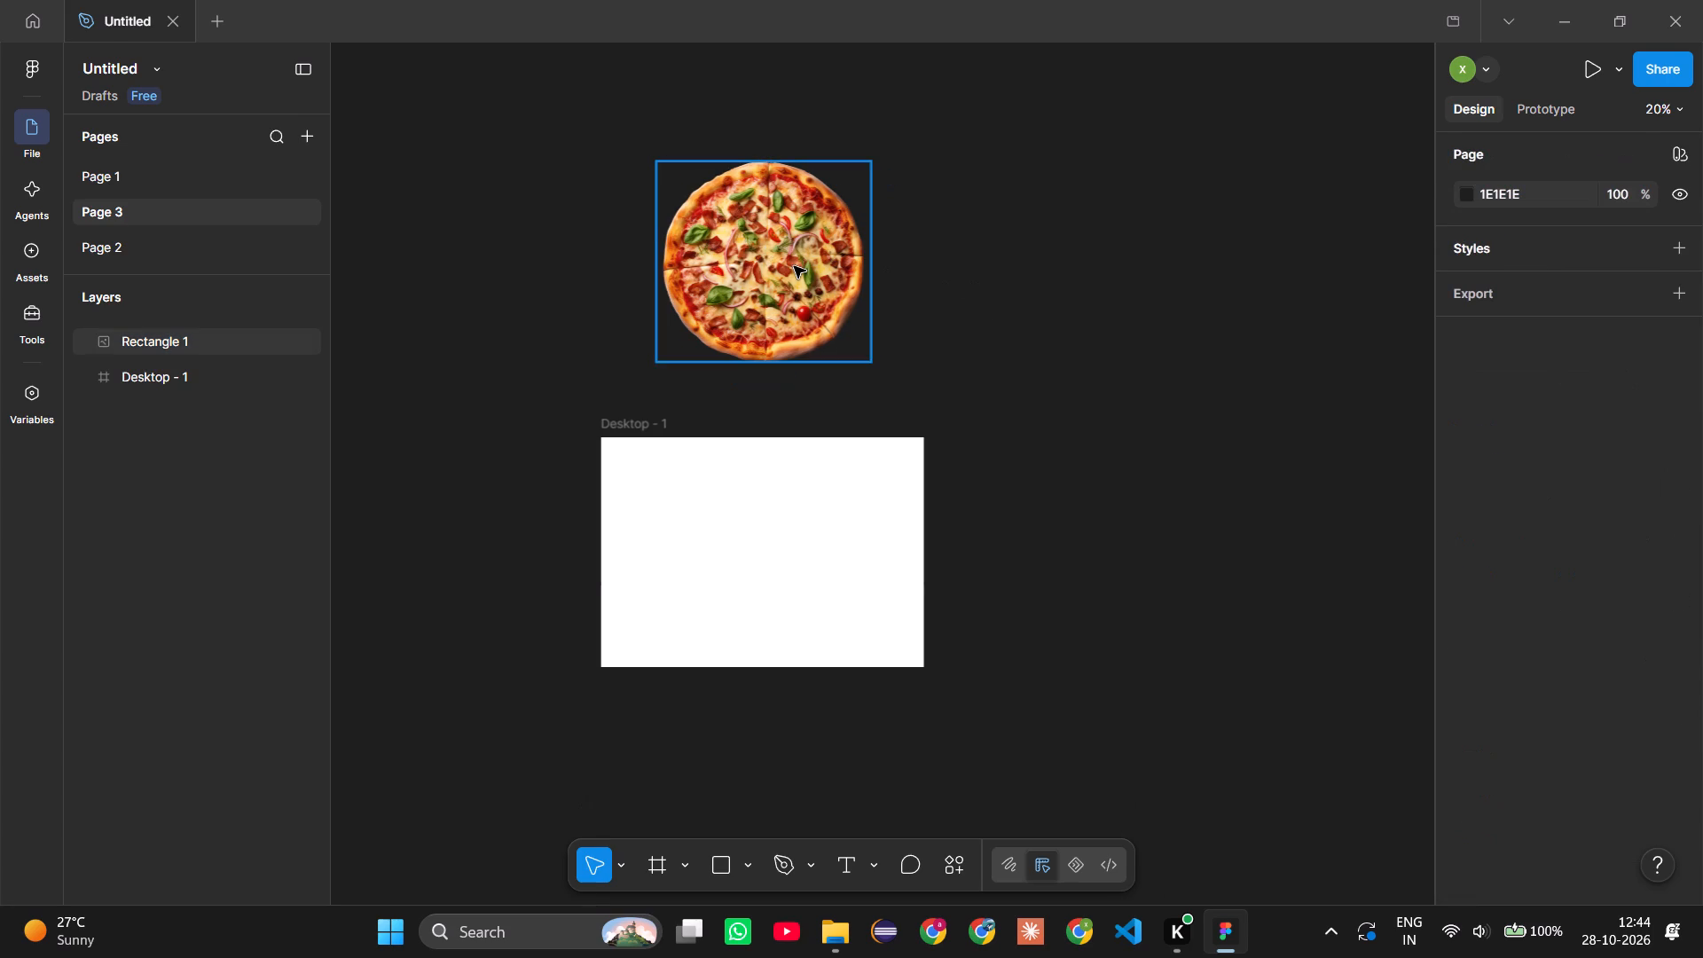
pyautogui.click(997, 308)
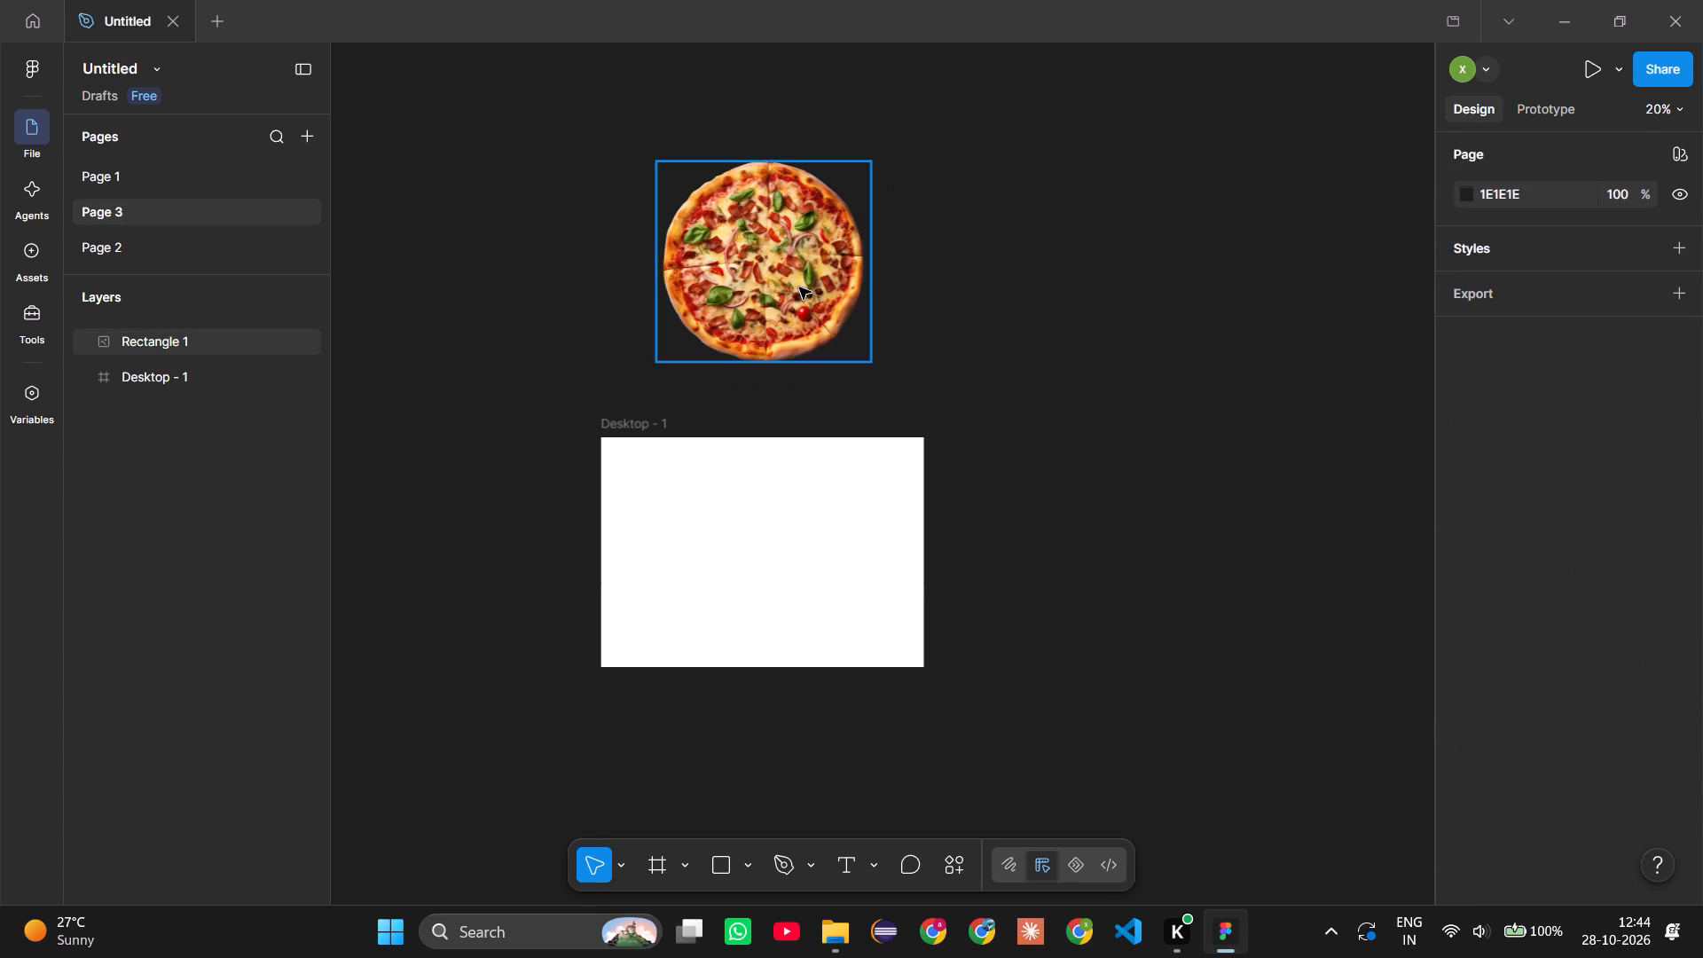
# Duplicate the pizza image three times, placing copies at about X 1107, Y -915; X 1216, Y 351; and X 2575, Y 247.
pyautogui.click(799, 287)
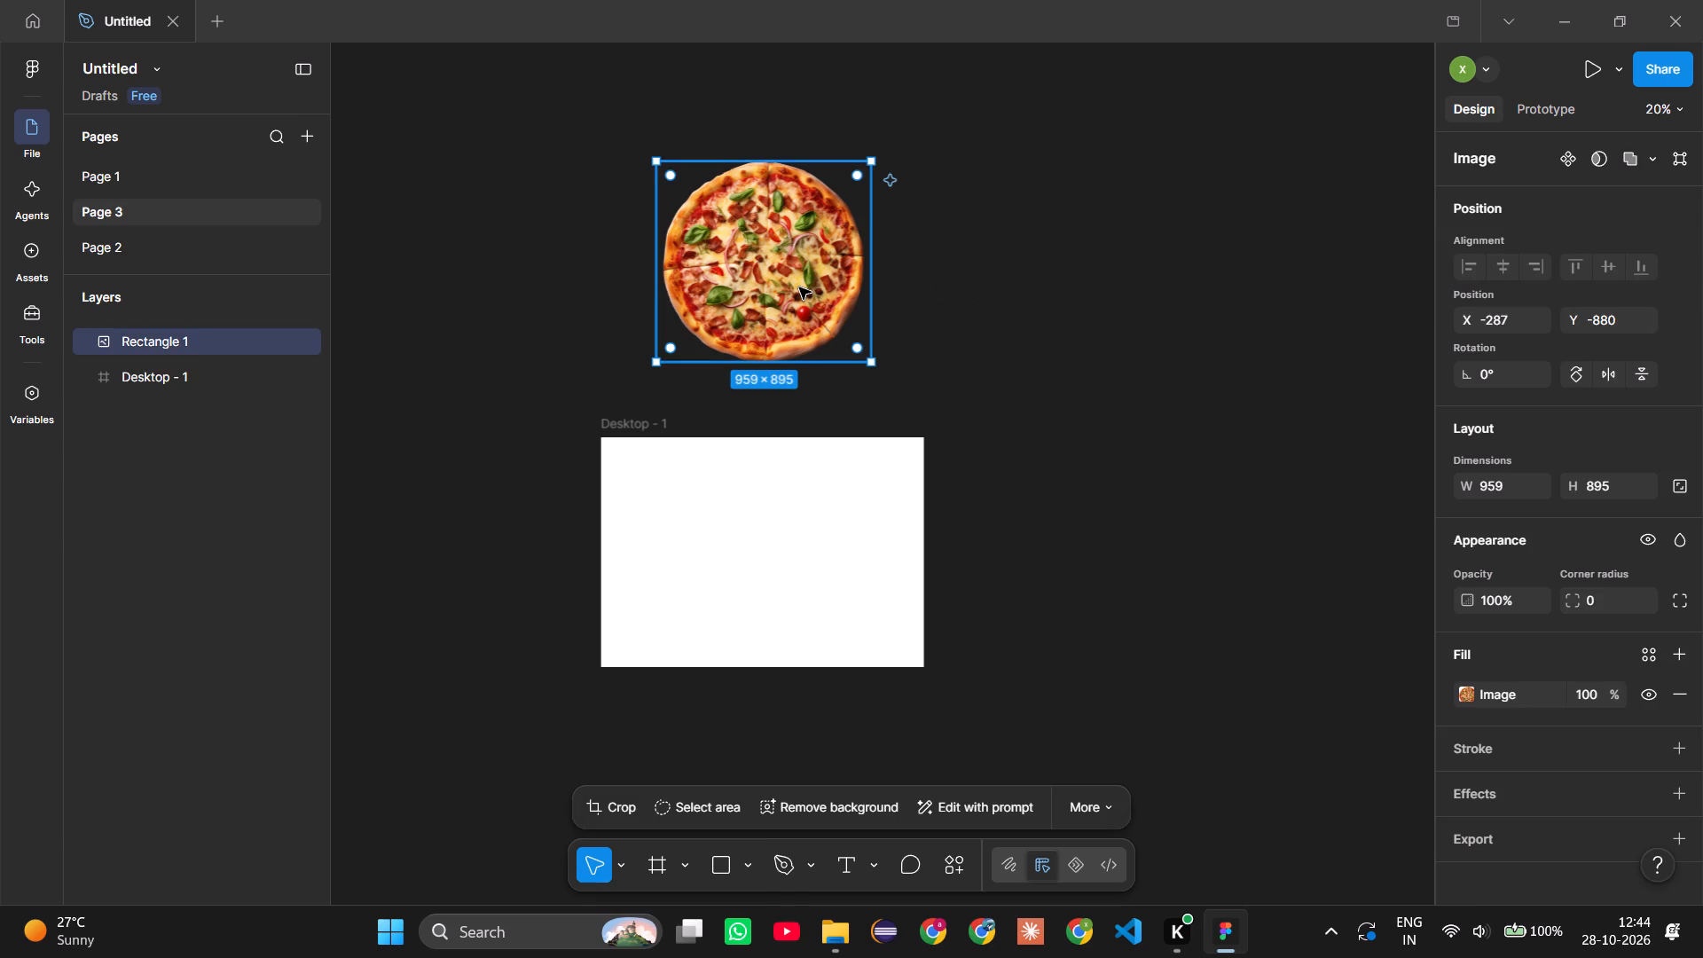
pyautogui.keyDown('alt'); pyautogui.moveTo(785, 274); pyautogui.dragTo(1102, 259); pyautogui.keyUp('alt')
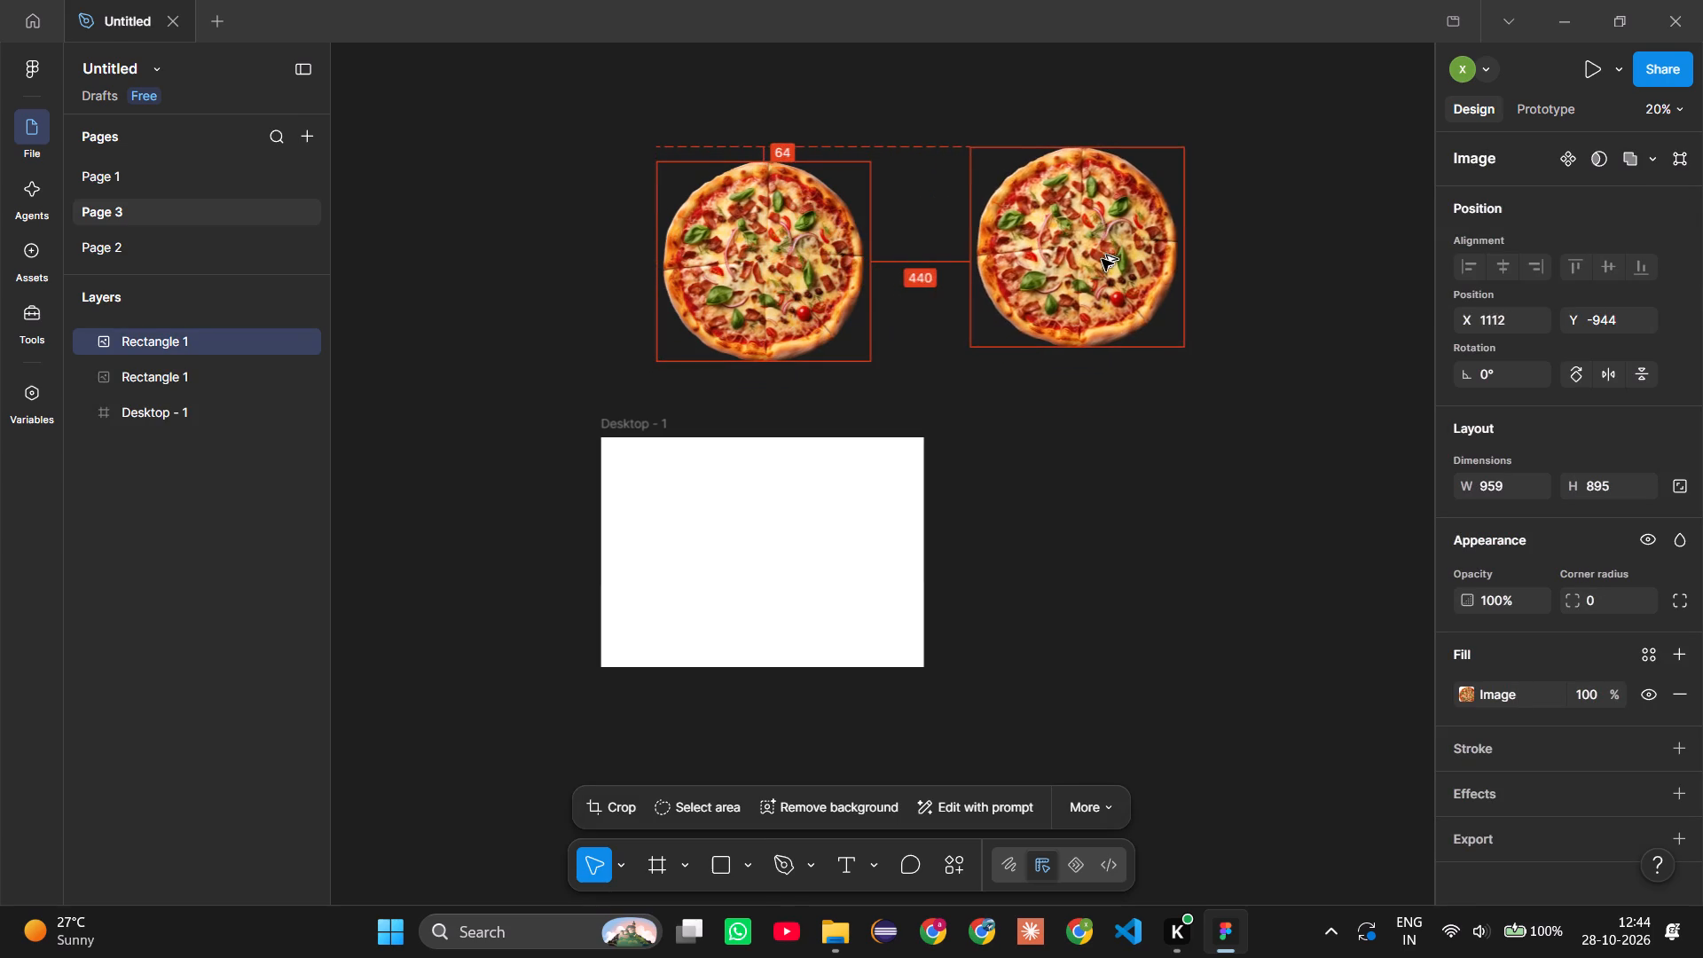
pyautogui.keyDown('alt'); pyautogui.moveTo(1102, 259); pyautogui.dragTo(1098, 266); pyautogui.keyUp('alt')
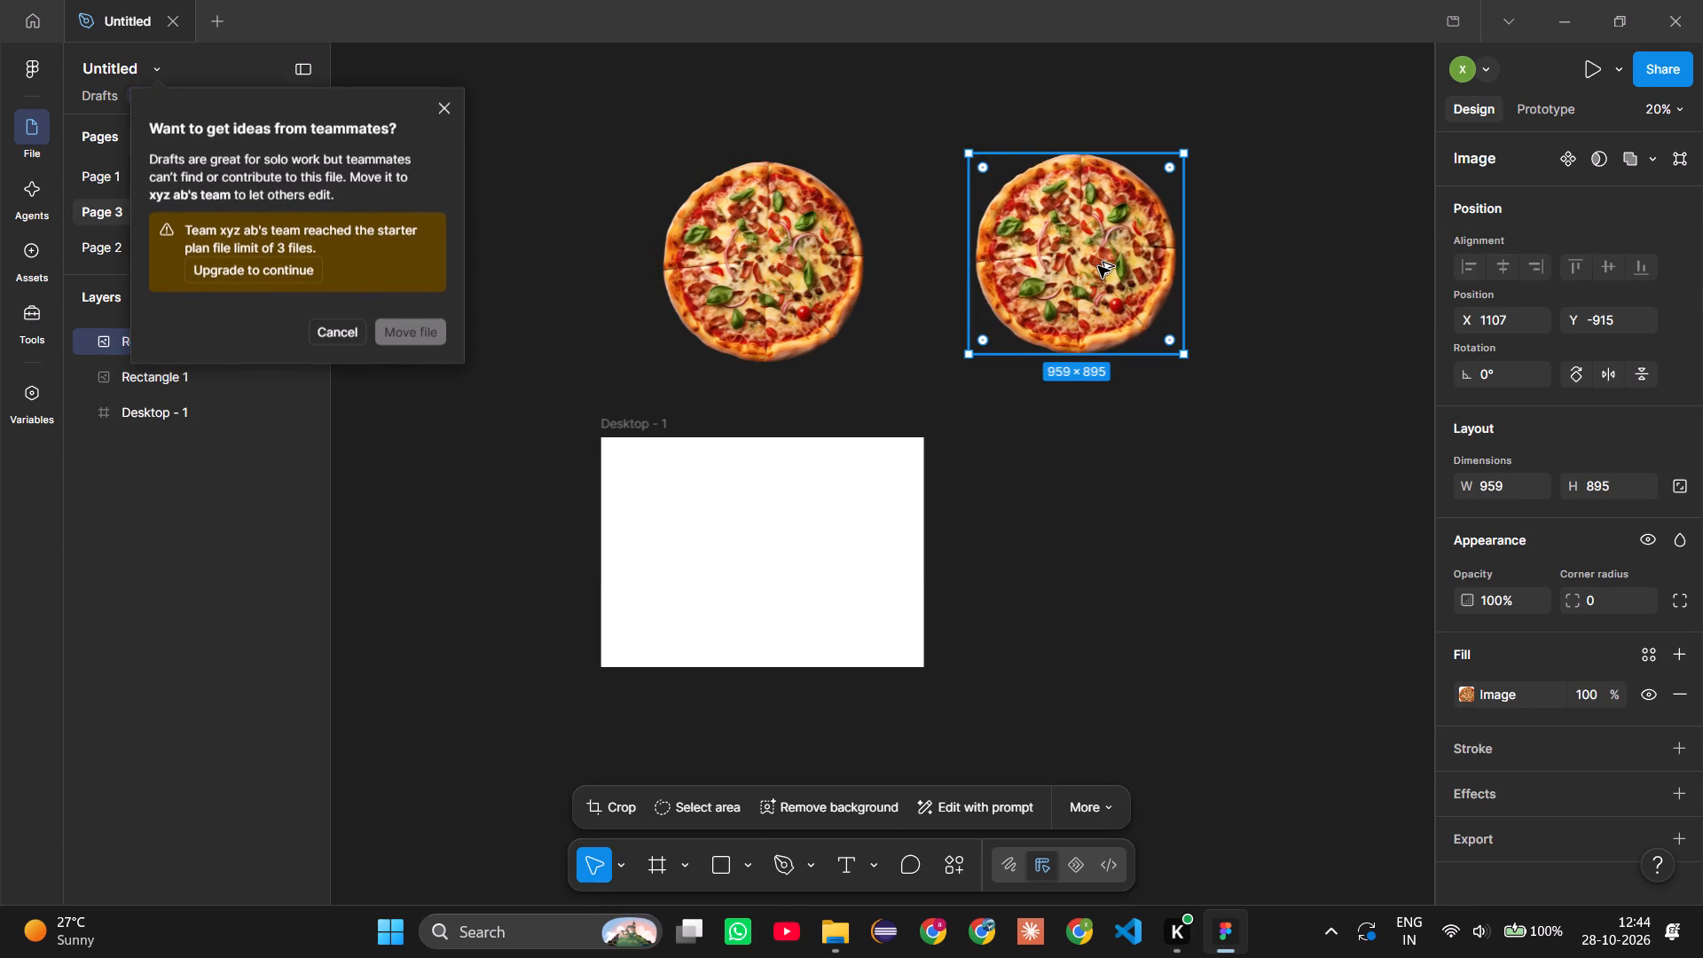
pyautogui.keyDown('alt'); pyautogui.moveTo(1098, 266); pyautogui.dragTo(1122, 546); pyautogui.keyUp('alt')
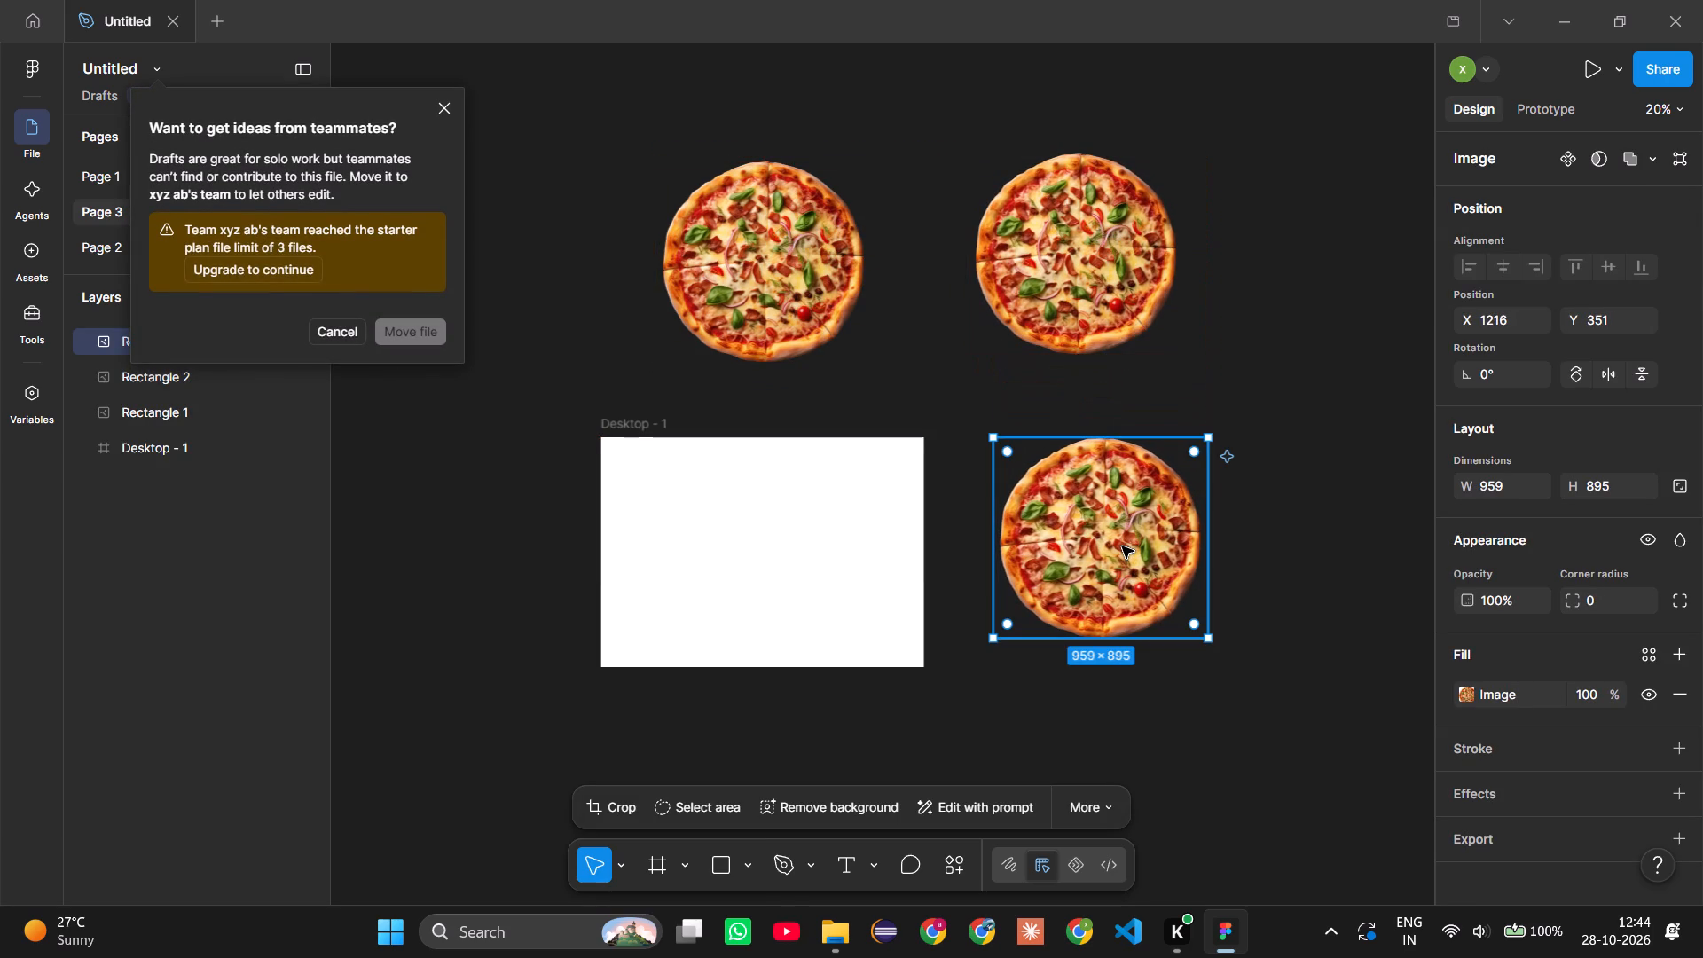
pyautogui.hscroll(-1, 1241, 381)
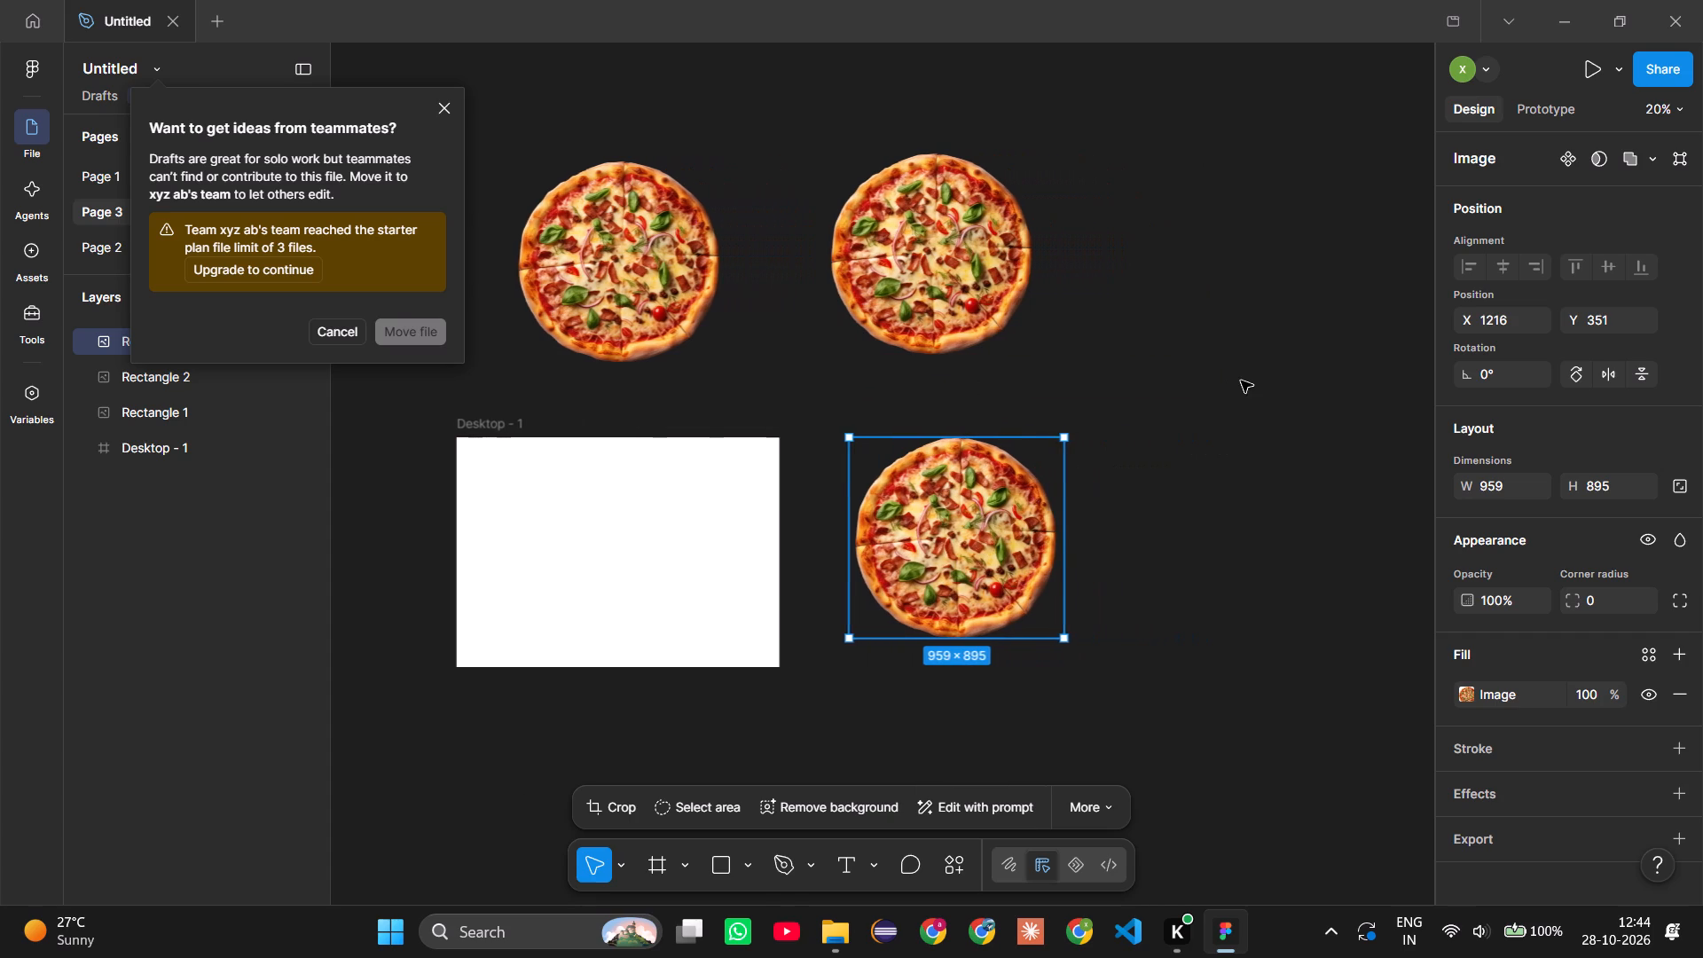
pyautogui.hscroll(-2, 1241, 381)
pyautogui.keyDown('alt'); pyautogui.moveTo(824, 519); pyautogui.dragTo(1036, 501); pyautogui.keyUp('alt')
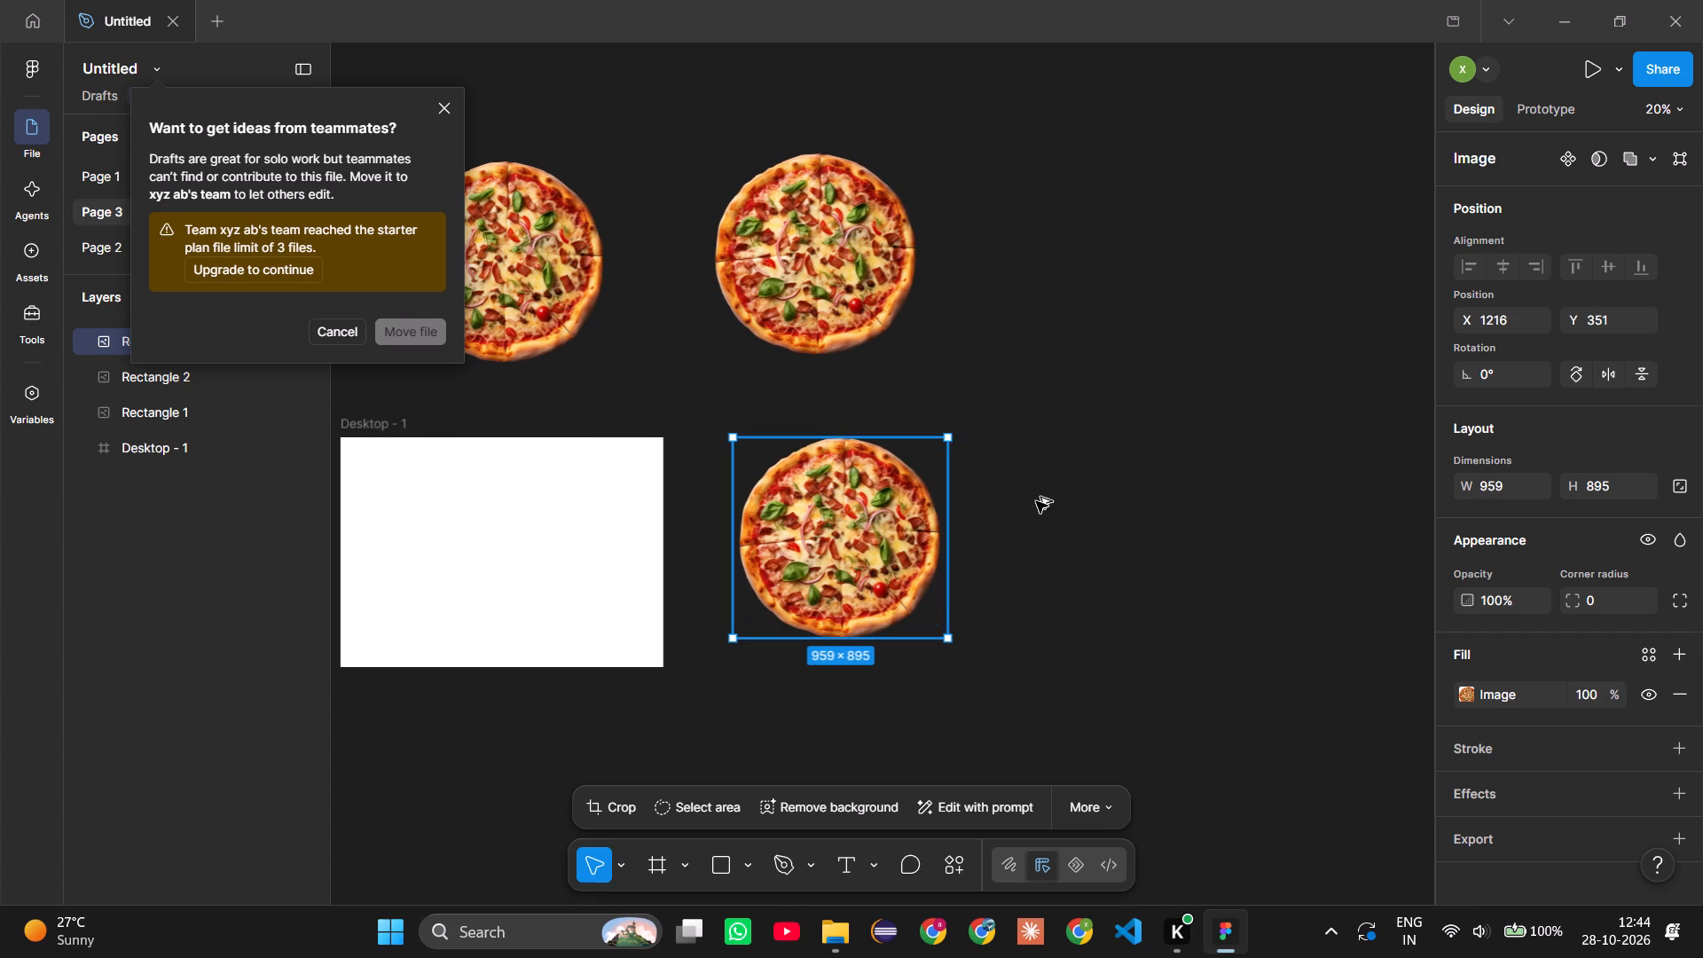
pyautogui.keyDown('alt'); pyautogui.moveTo(1036, 501); pyautogui.dragTo(1129, 496); pyautogui.keyUp('alt')
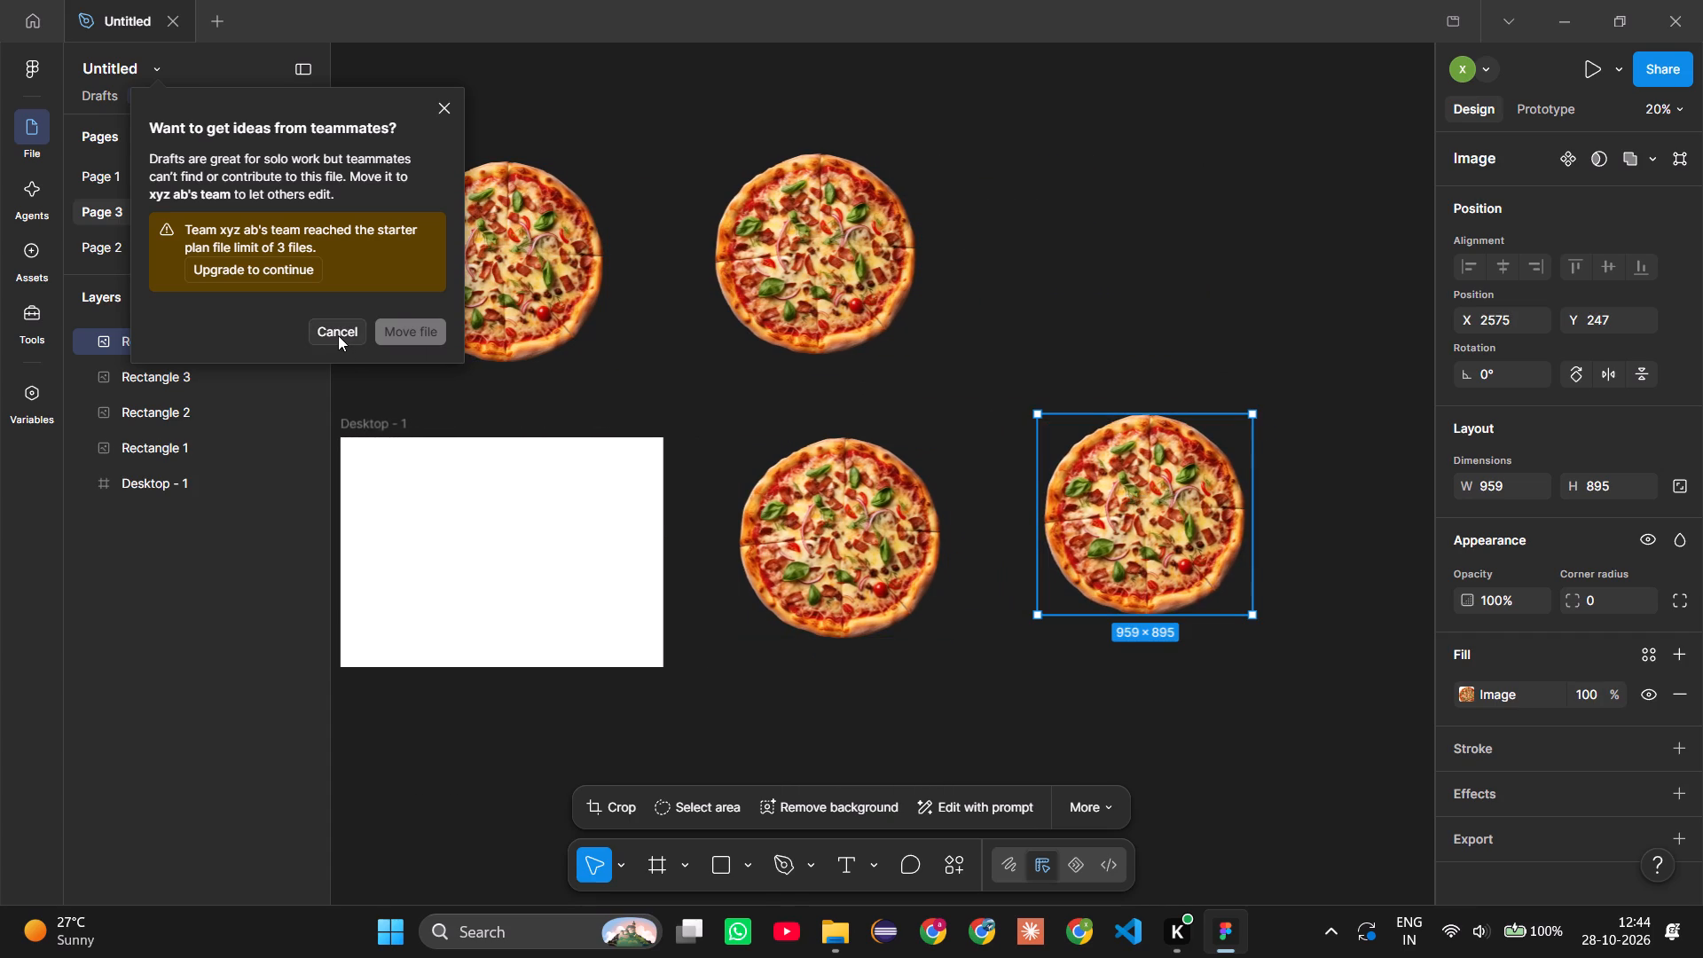
pyautogui.click(338, 335)
# Replace the image fill of the copy beside the original pizza with image 02 from the Figma Prototype (Assets) folder.
pyautogui.click(840, 229)
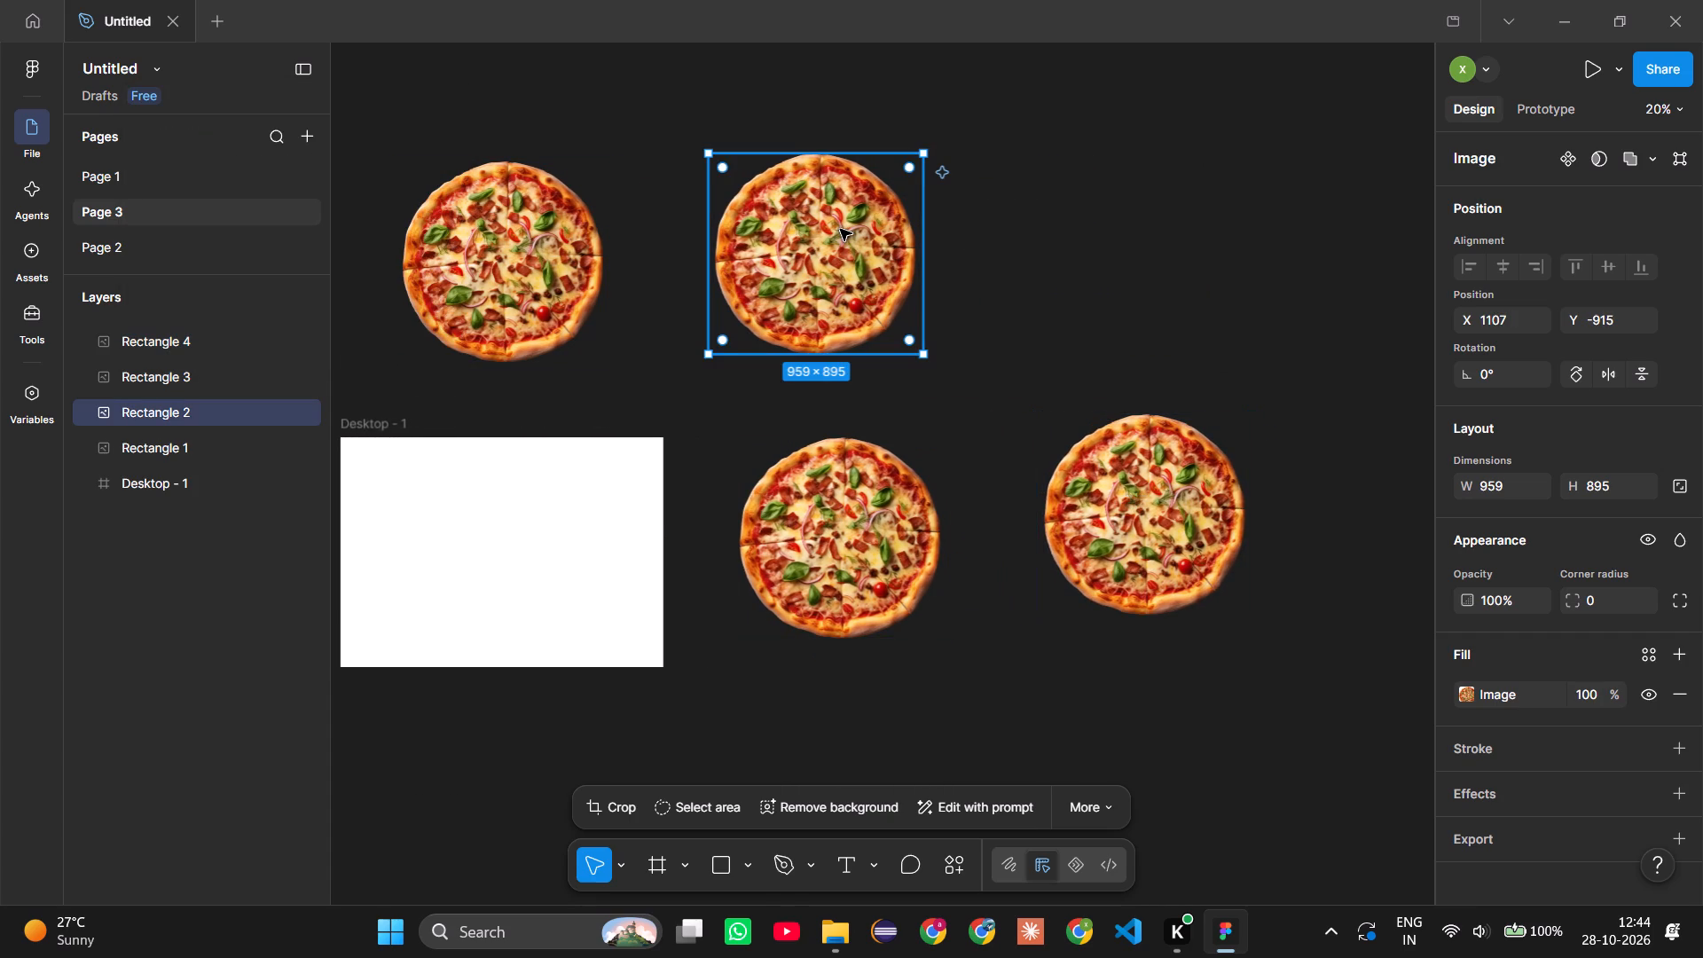
pyautogui.click(1469, 695)
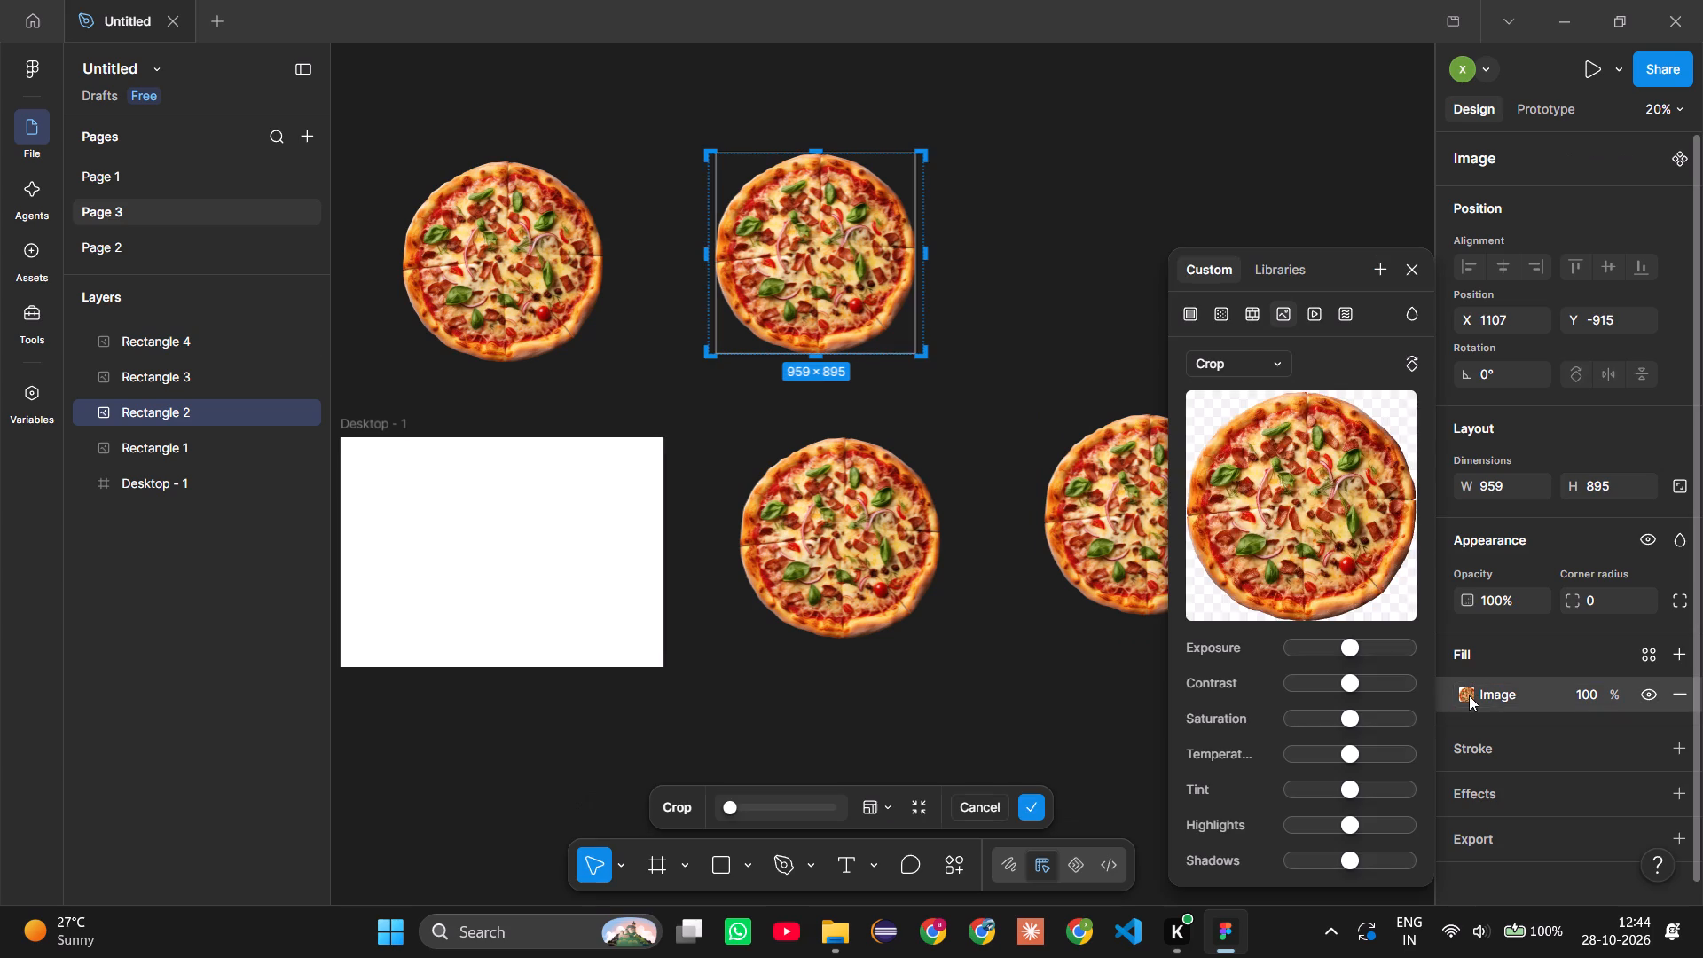
pyautogui.click(1288, 313)
pyautogui.click(1293, 488)
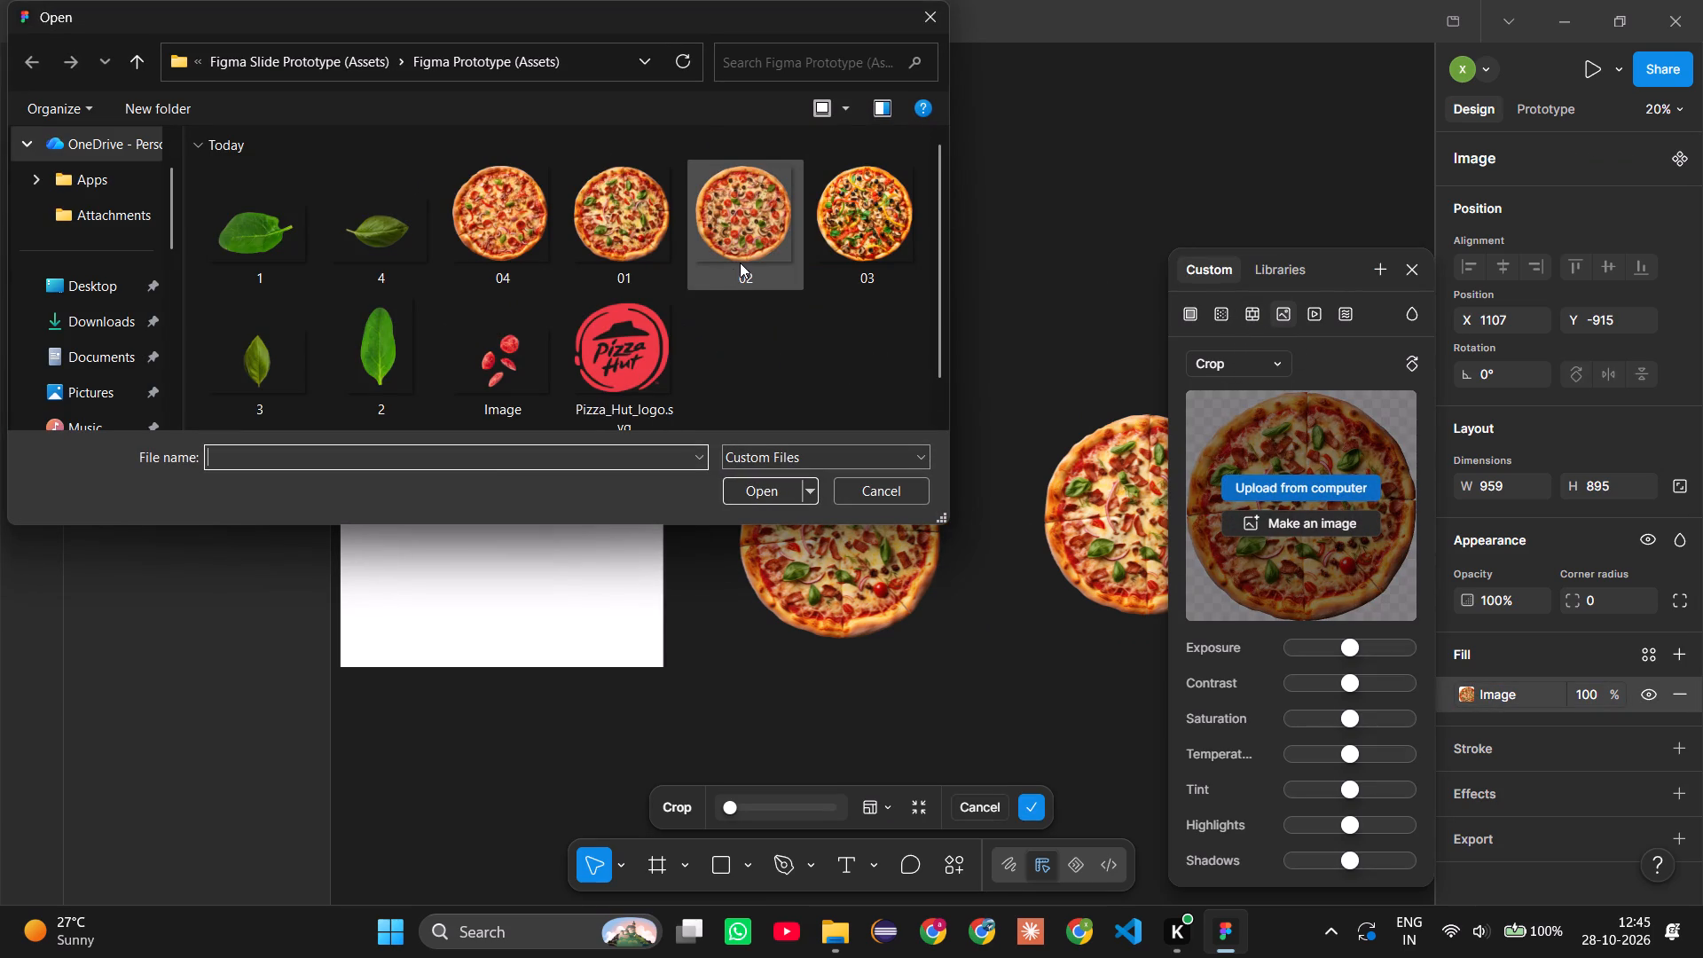
pyautogui.click(740, 263)
pyautogui.doubleClick(741, 236)
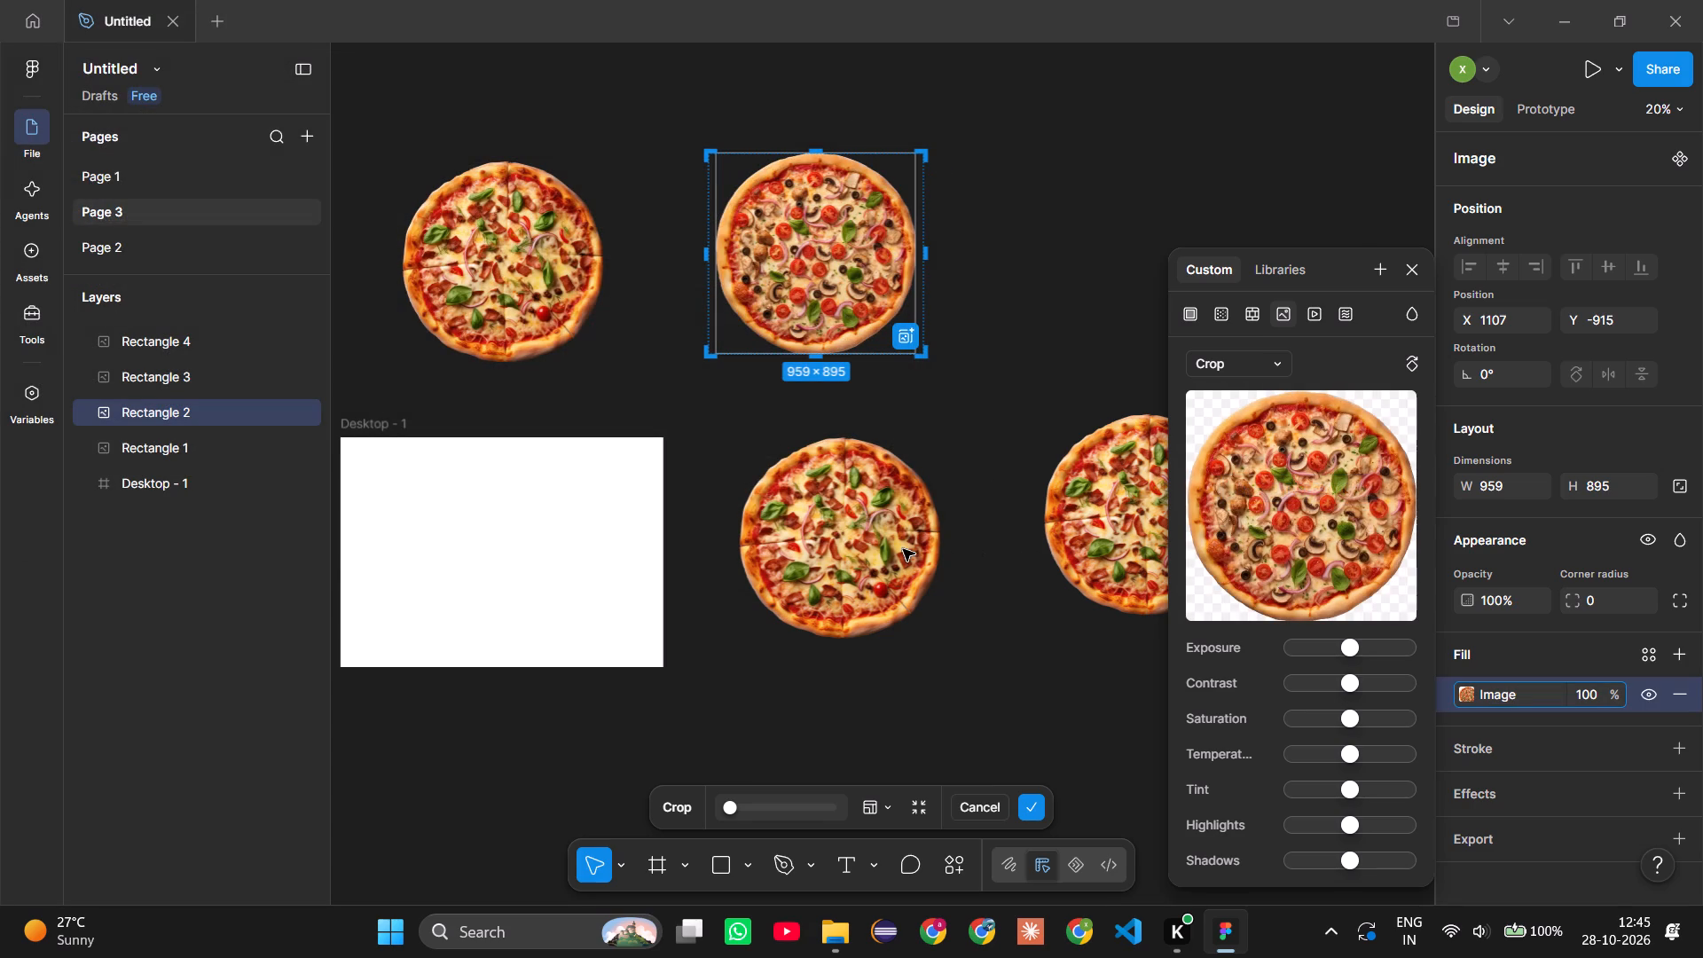
pyautogui.click(903, 549)
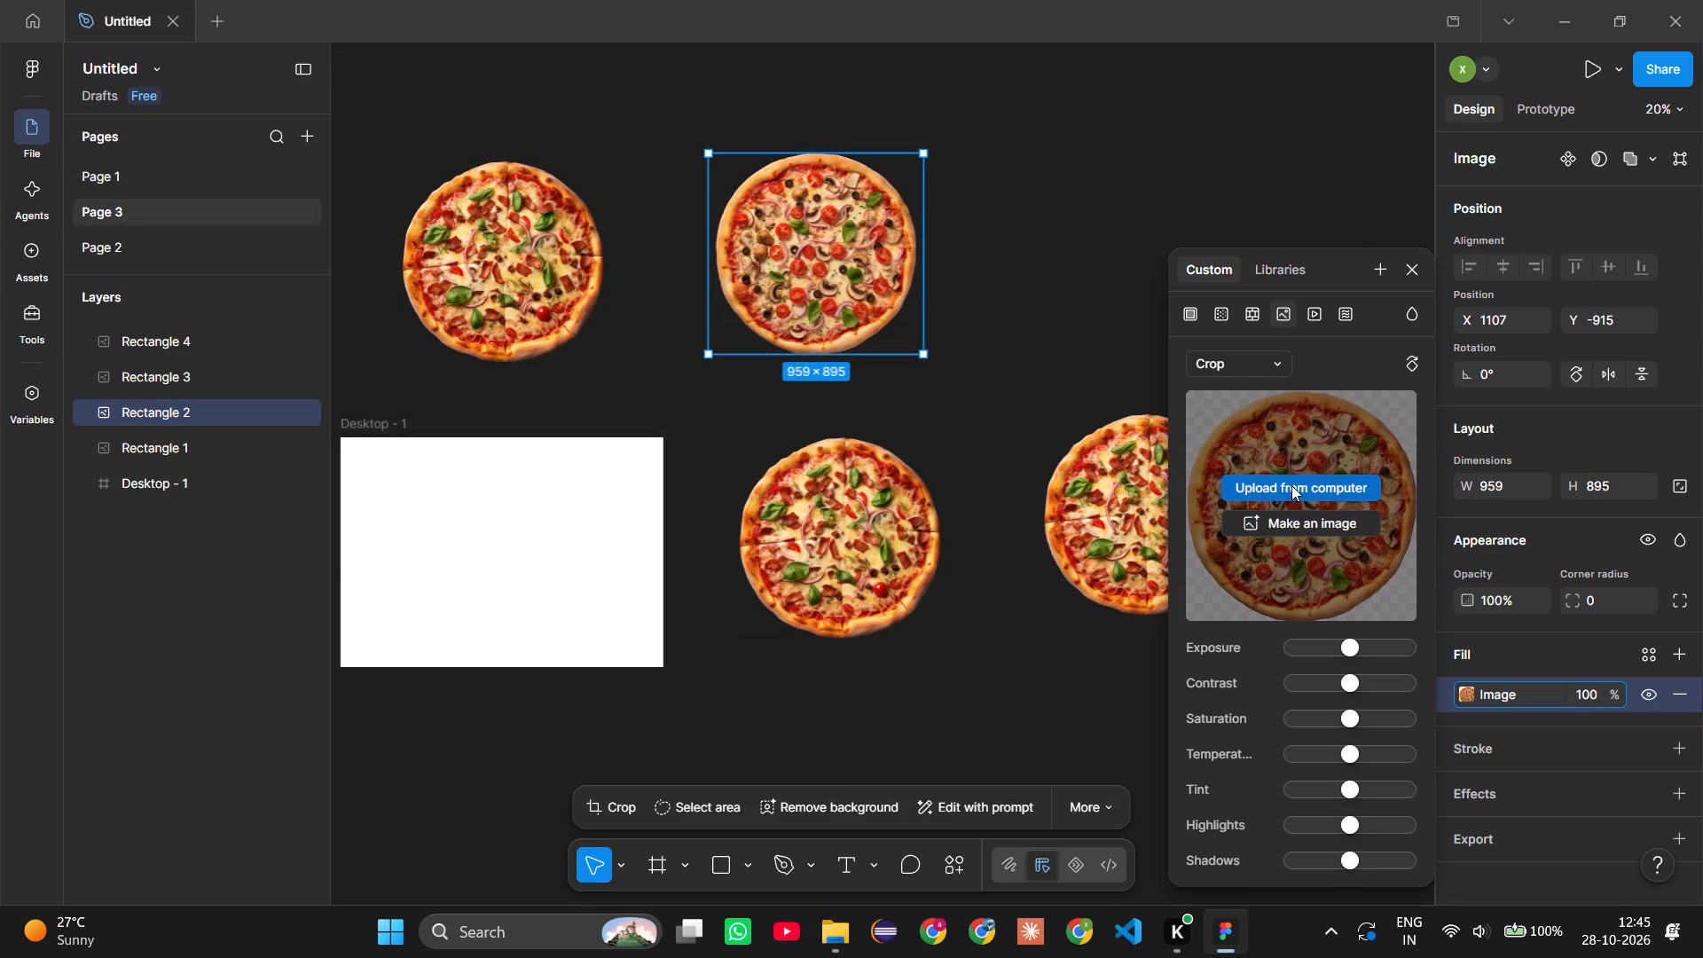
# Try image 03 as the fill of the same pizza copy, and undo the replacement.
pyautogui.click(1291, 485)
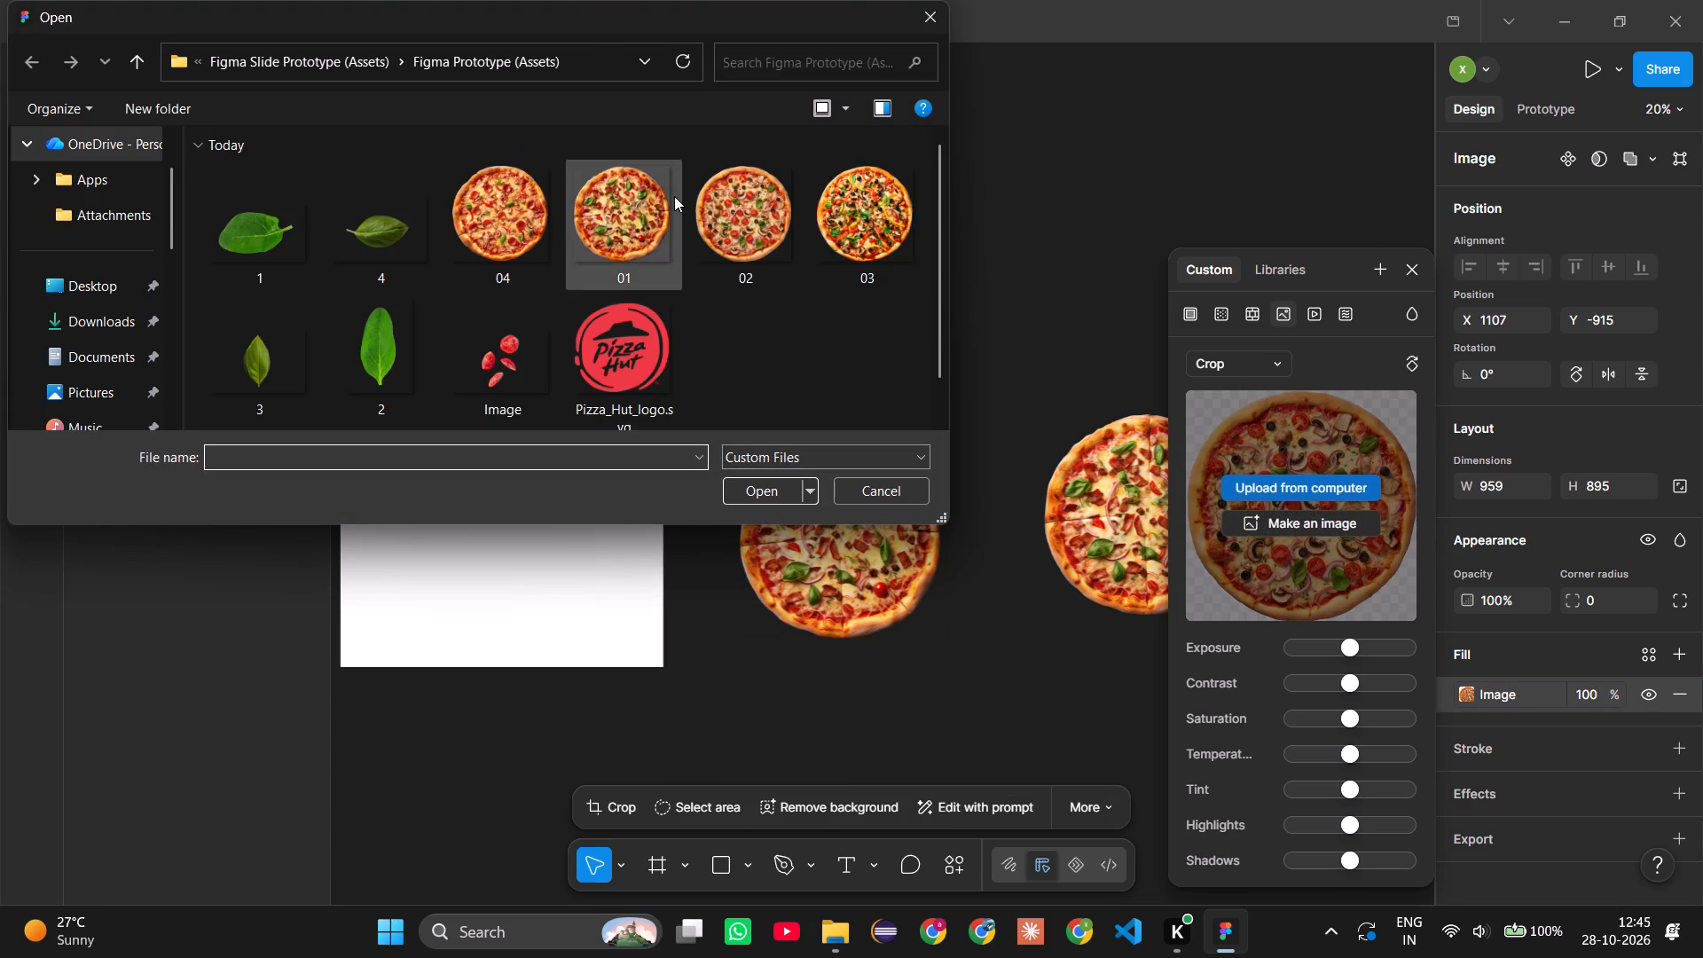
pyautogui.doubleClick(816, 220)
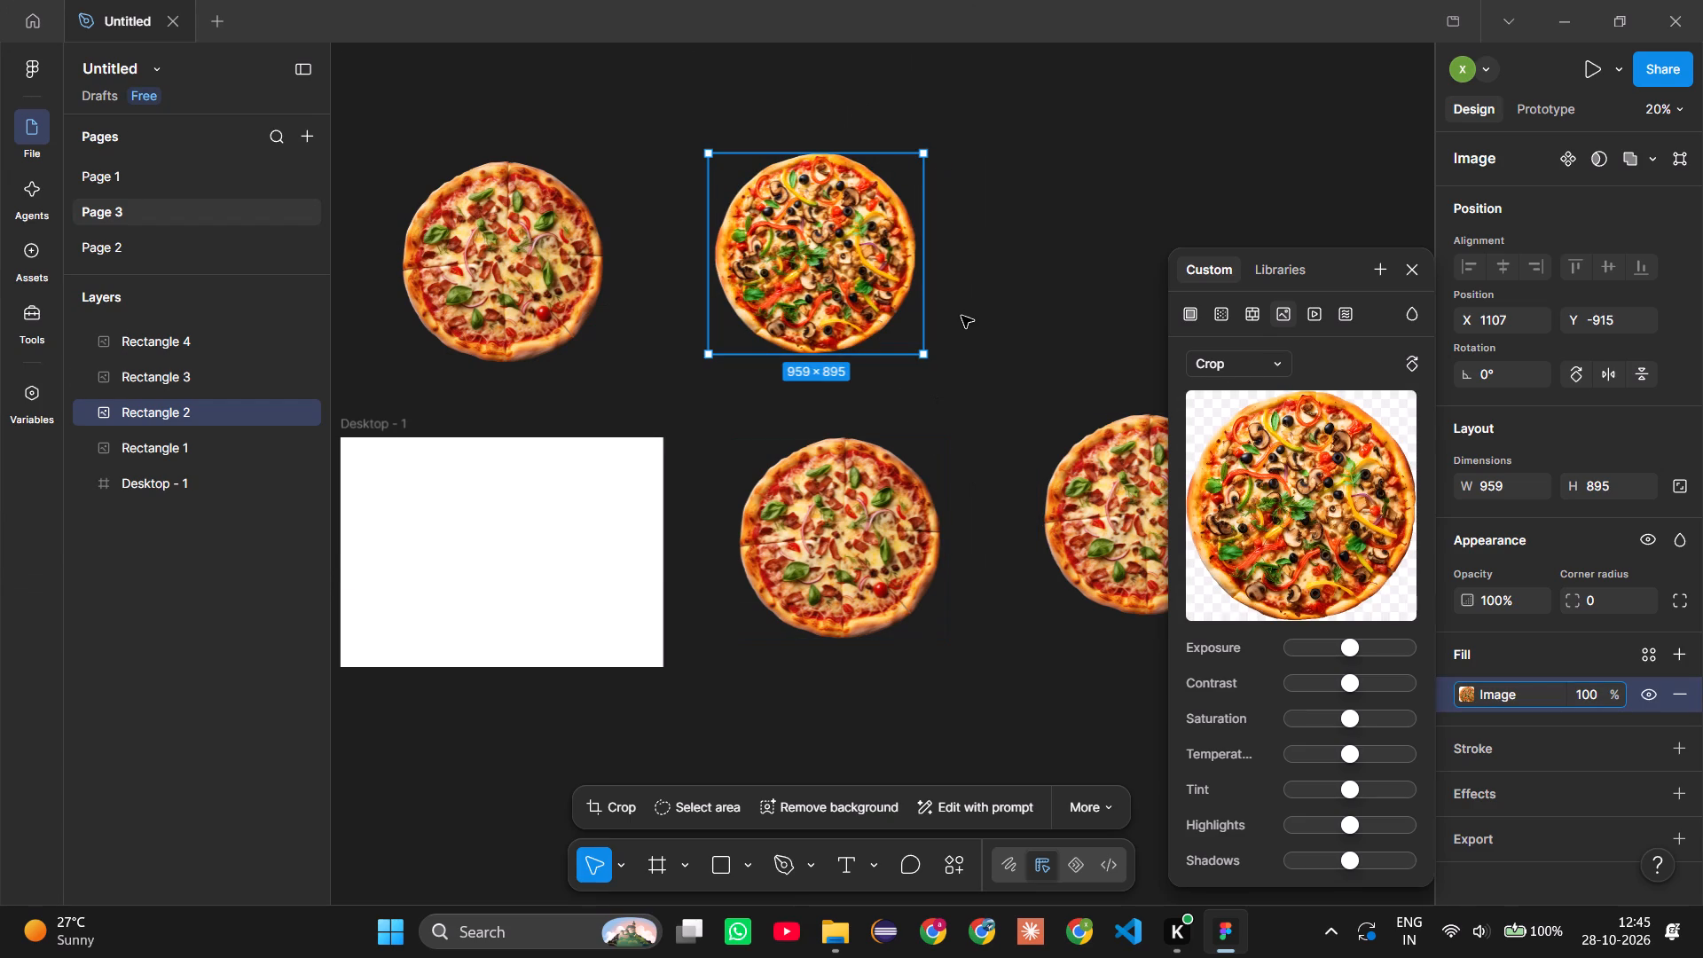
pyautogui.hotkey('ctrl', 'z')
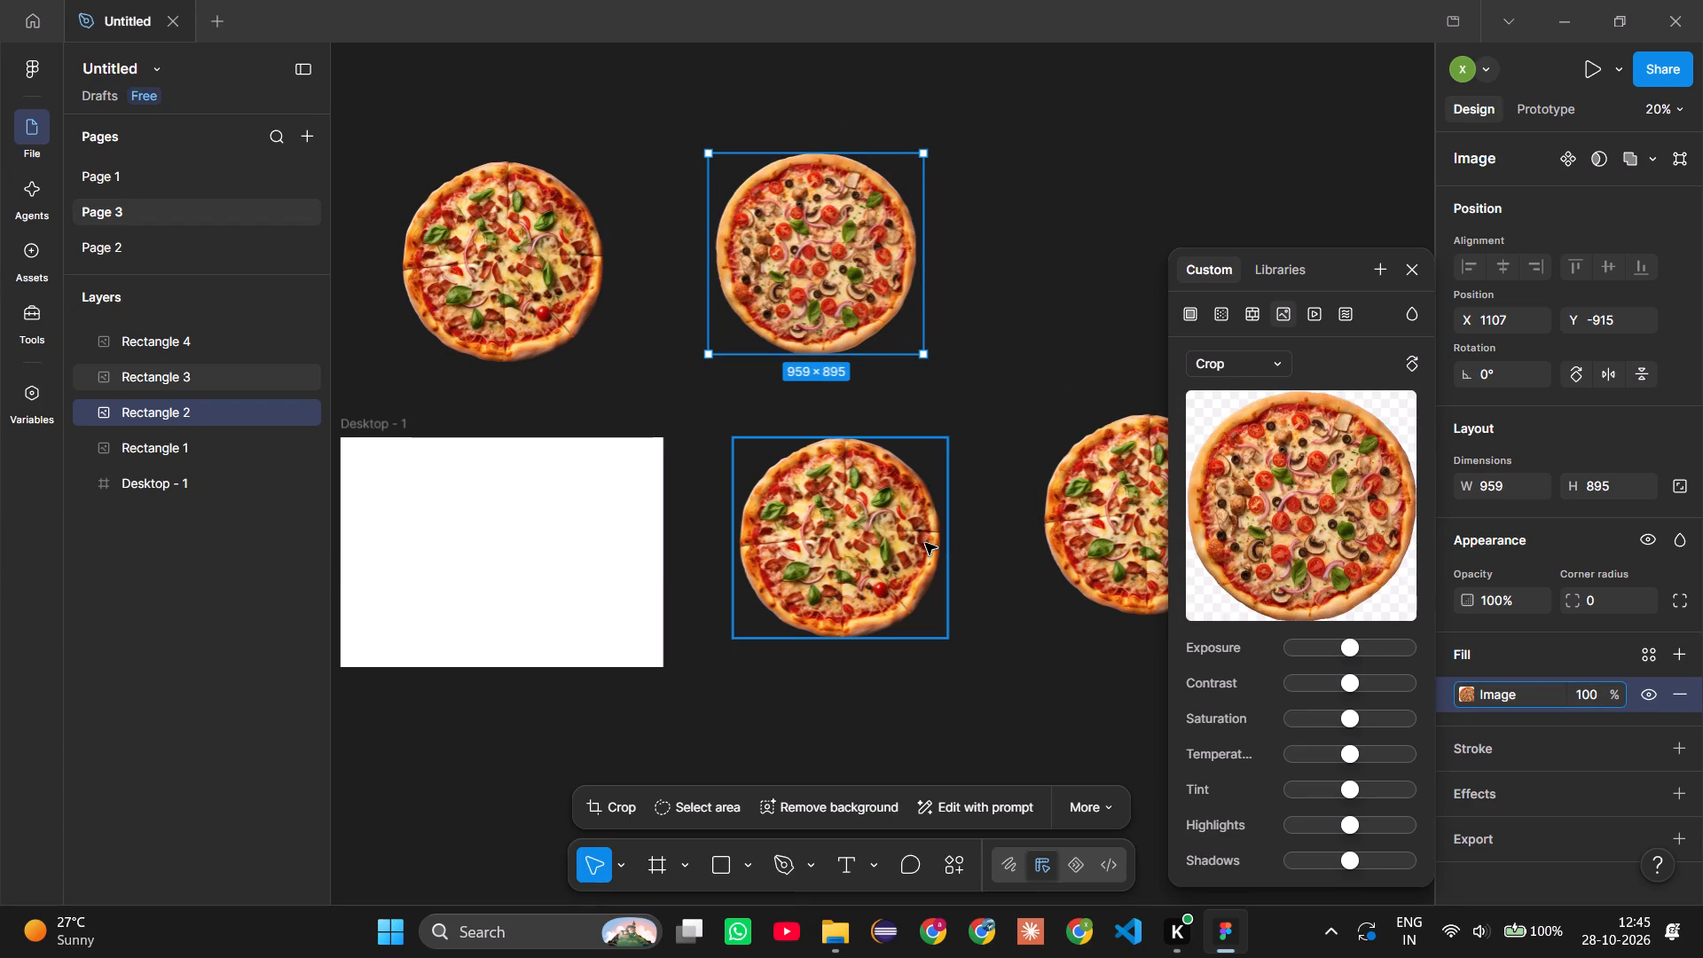
# Replace the image fill of the copy nearest the Desktop - 1 frame, Rectangle 3, with image 03 from the assets folder.
pyautogui.click(924, 543)
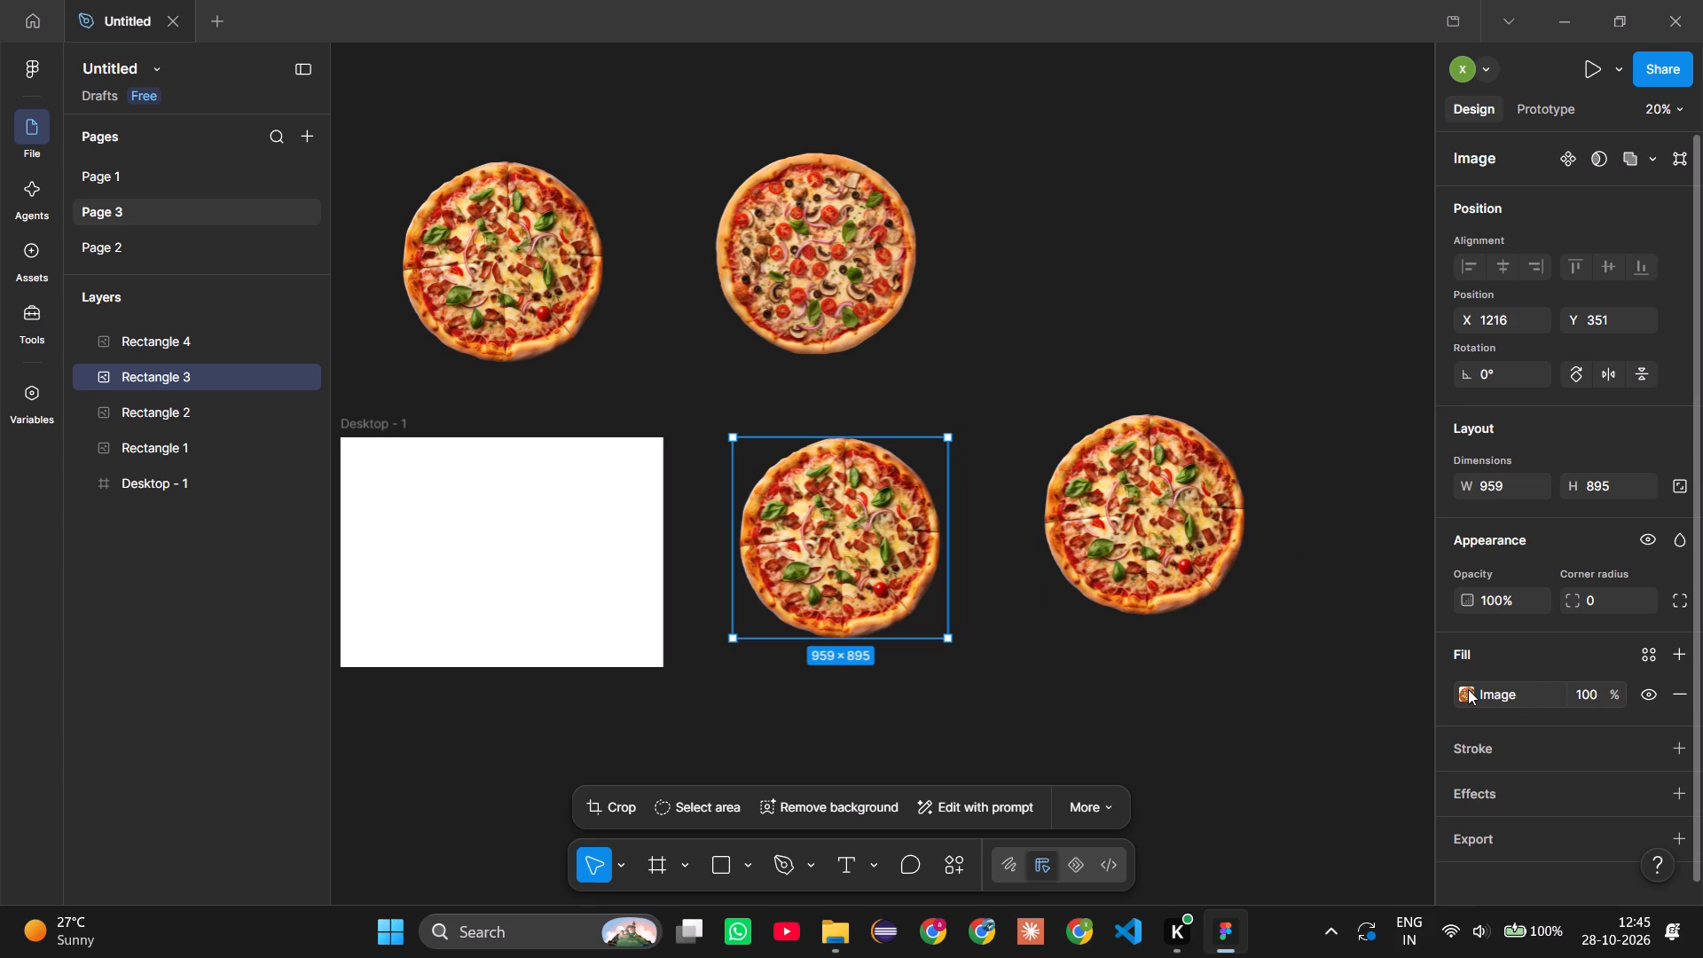
pyautogui.click(1468, 689)
pyautogui.click(1252, 480)
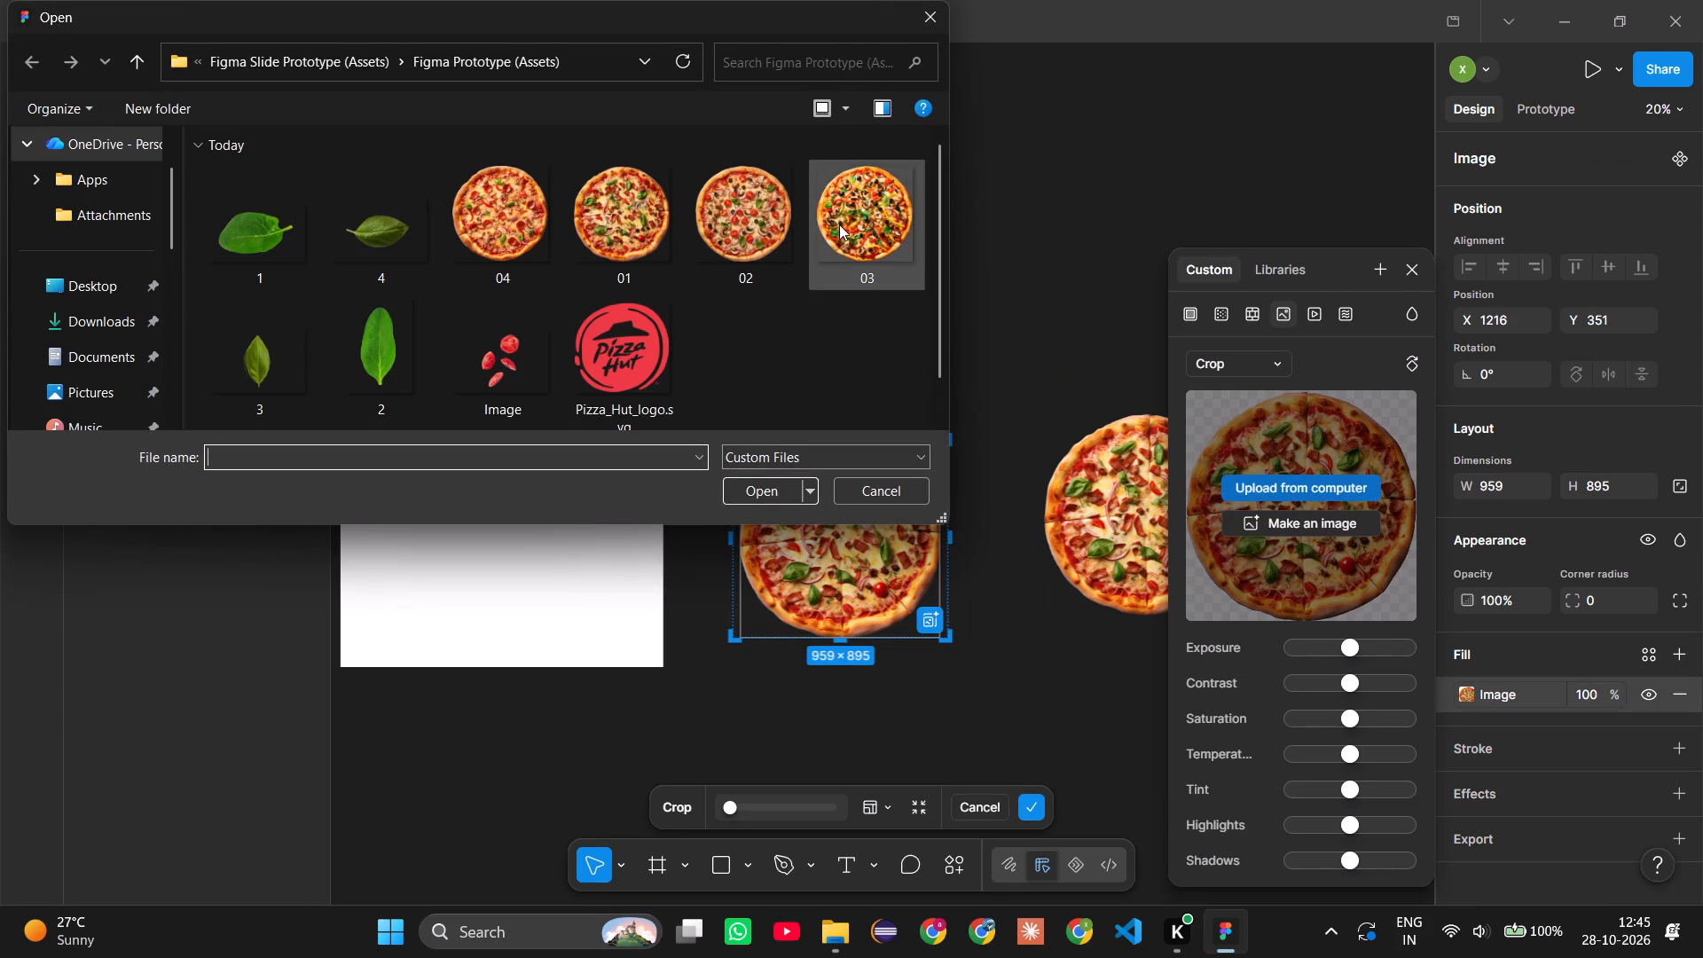
pyautogui.doubleClick(839, 224)
pyautogui.click(1081, 529)
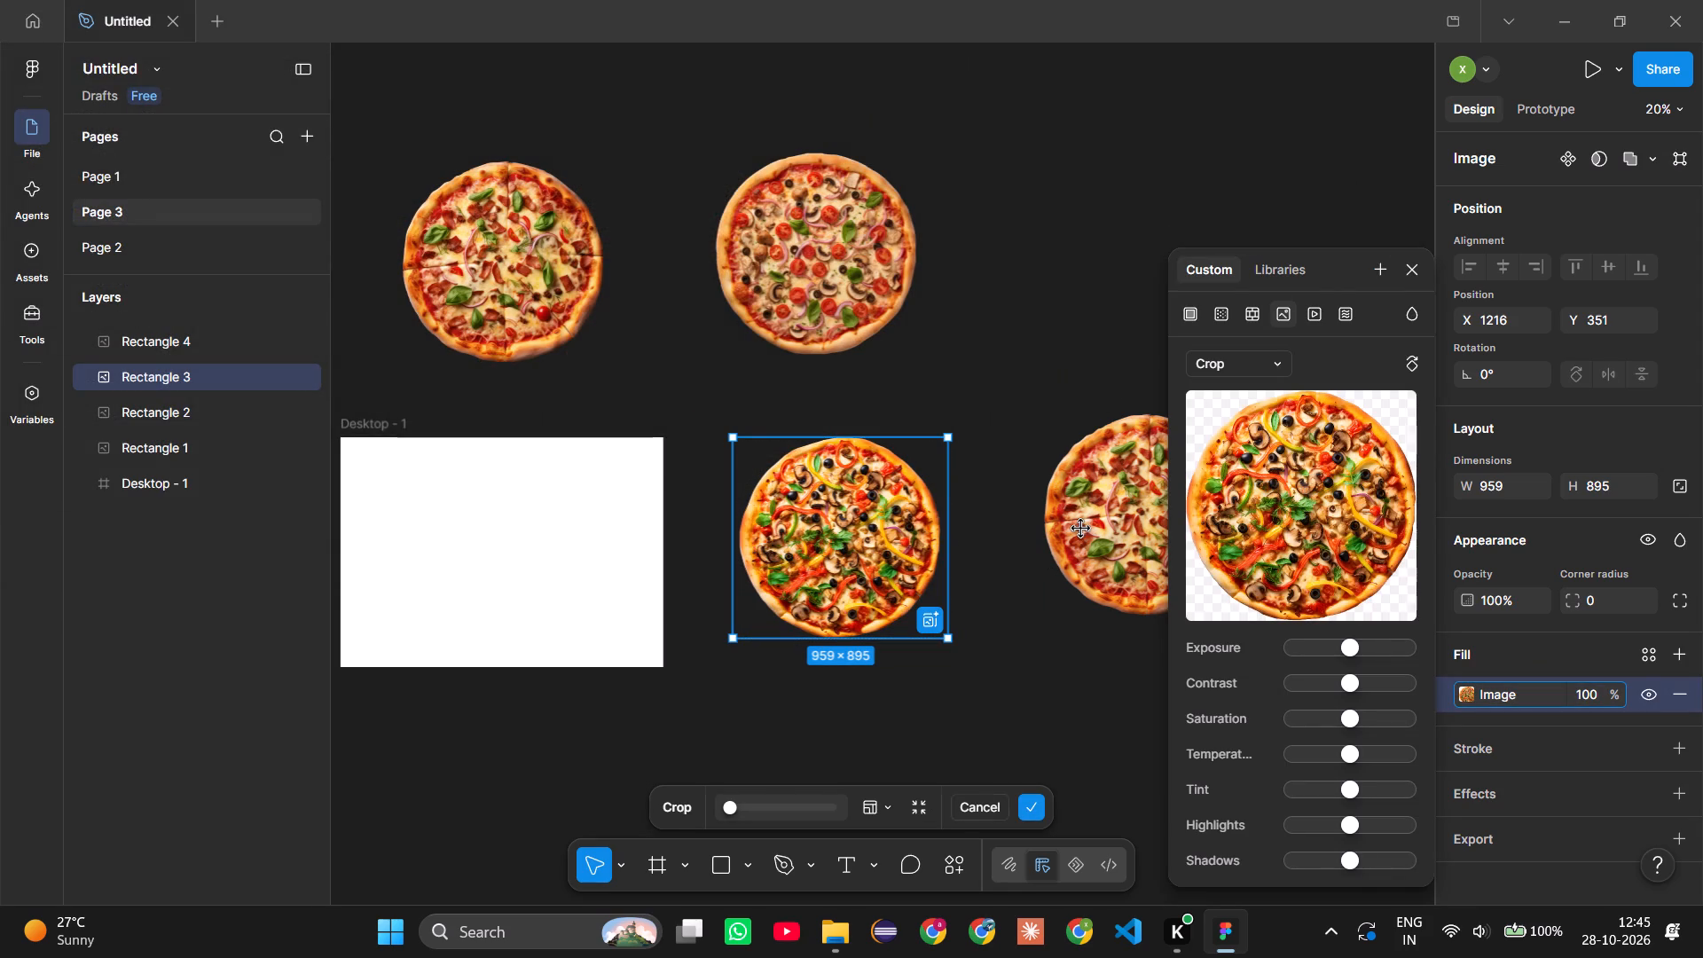
# Replace the image fill of the copy farthest from the Desktop - 1 frame, Rectangle 4, with image 04 from the assets folder.
pyautogui.click(1143, 545)
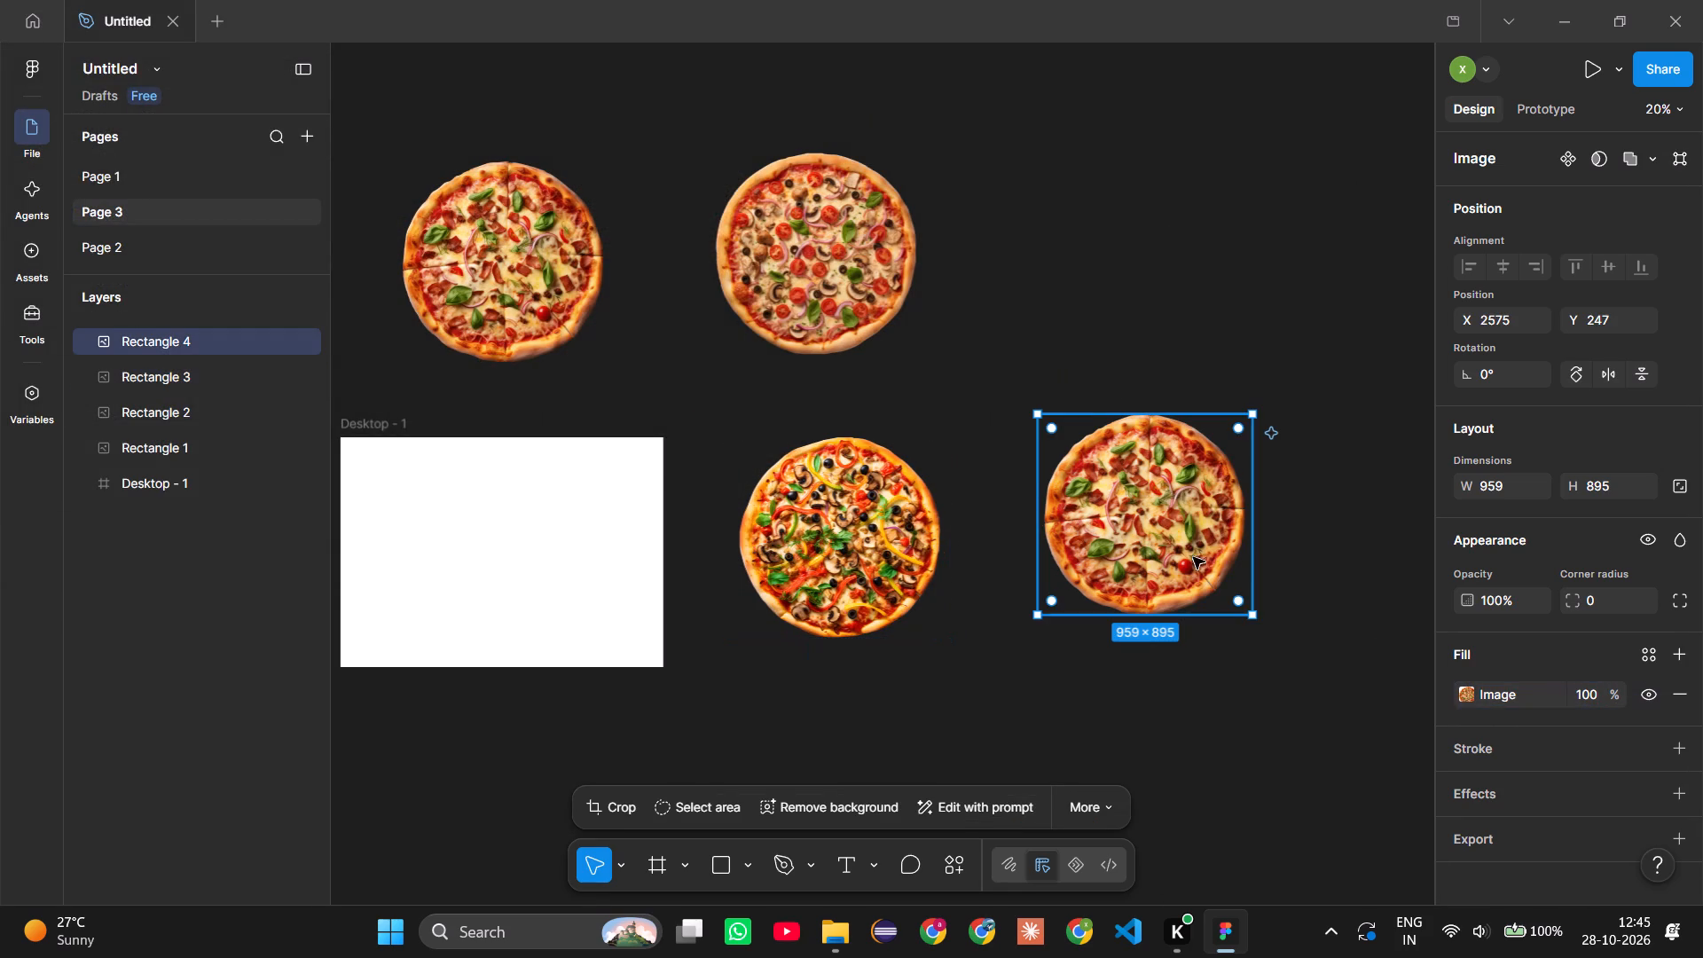
pyautogui.click(1464, 694)
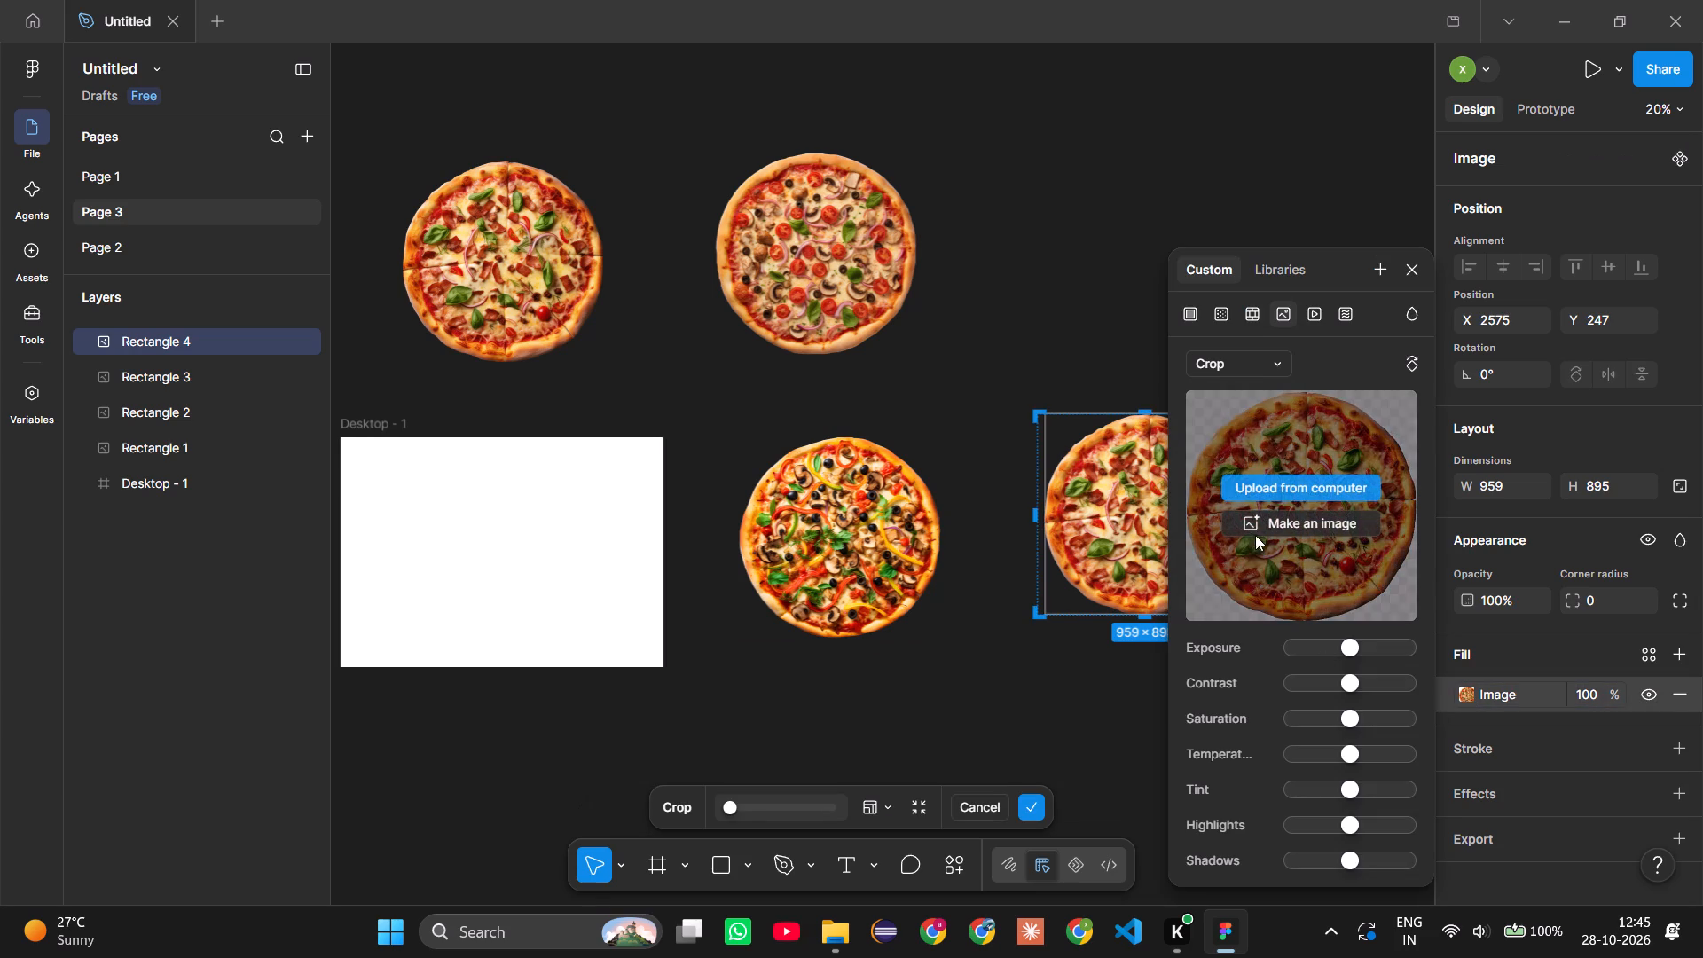
pyautogui.click(1280, 487)
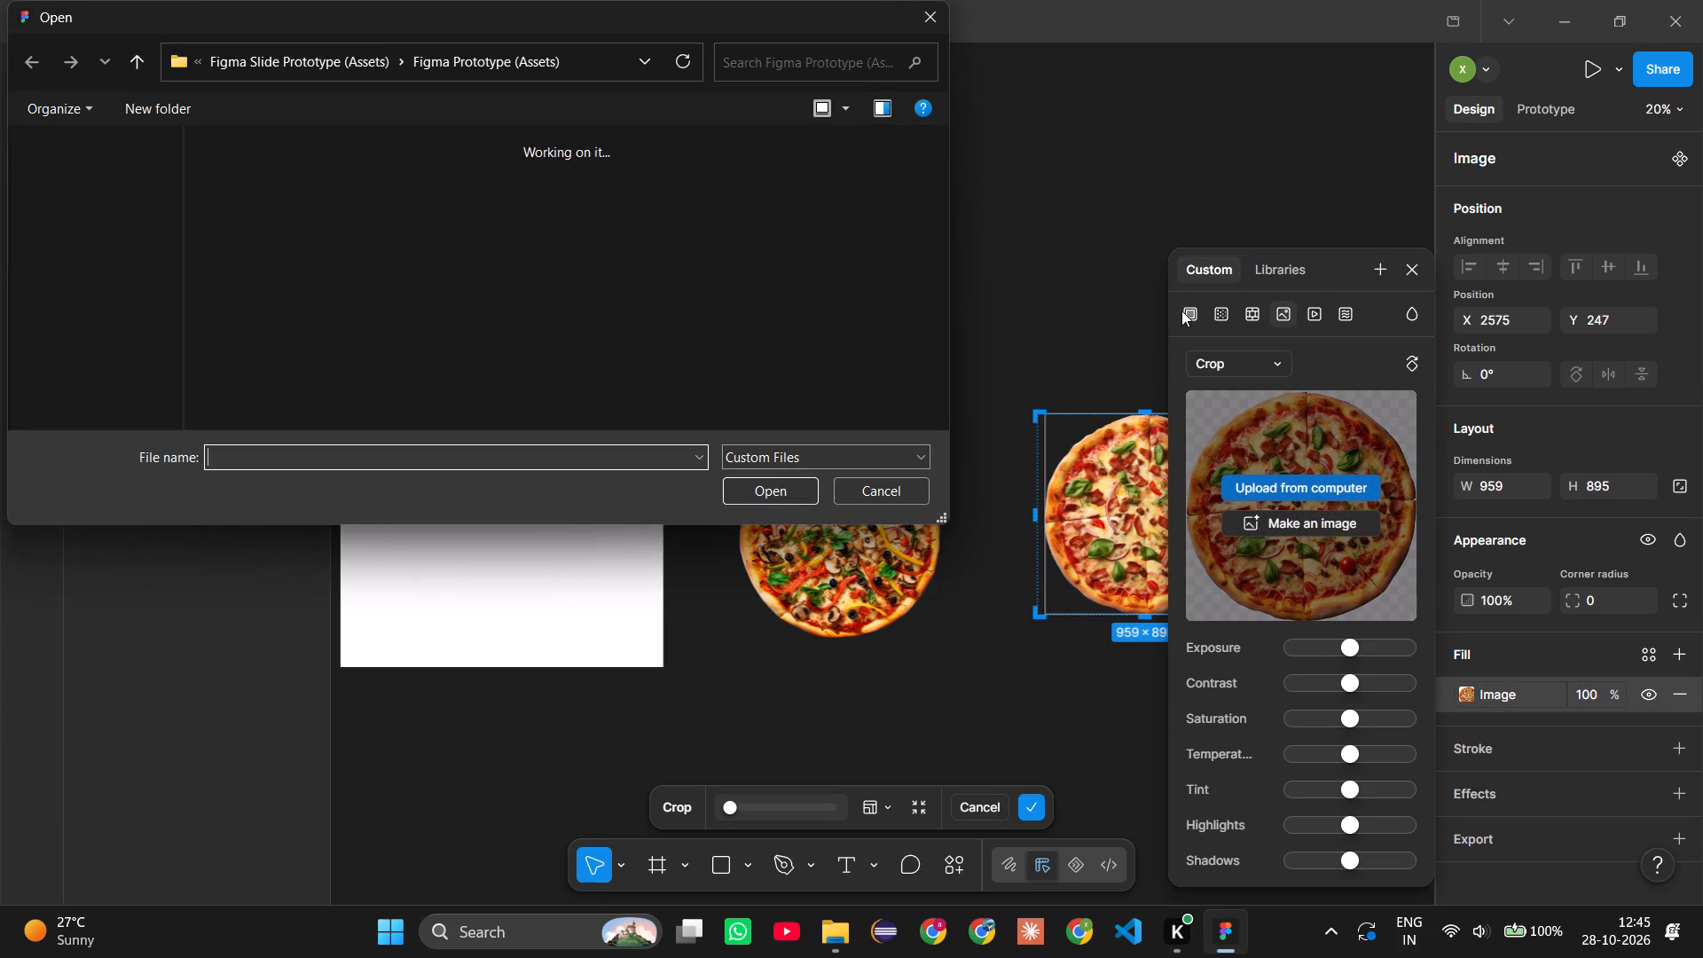
pyautogui.doubleClick(502, 277)
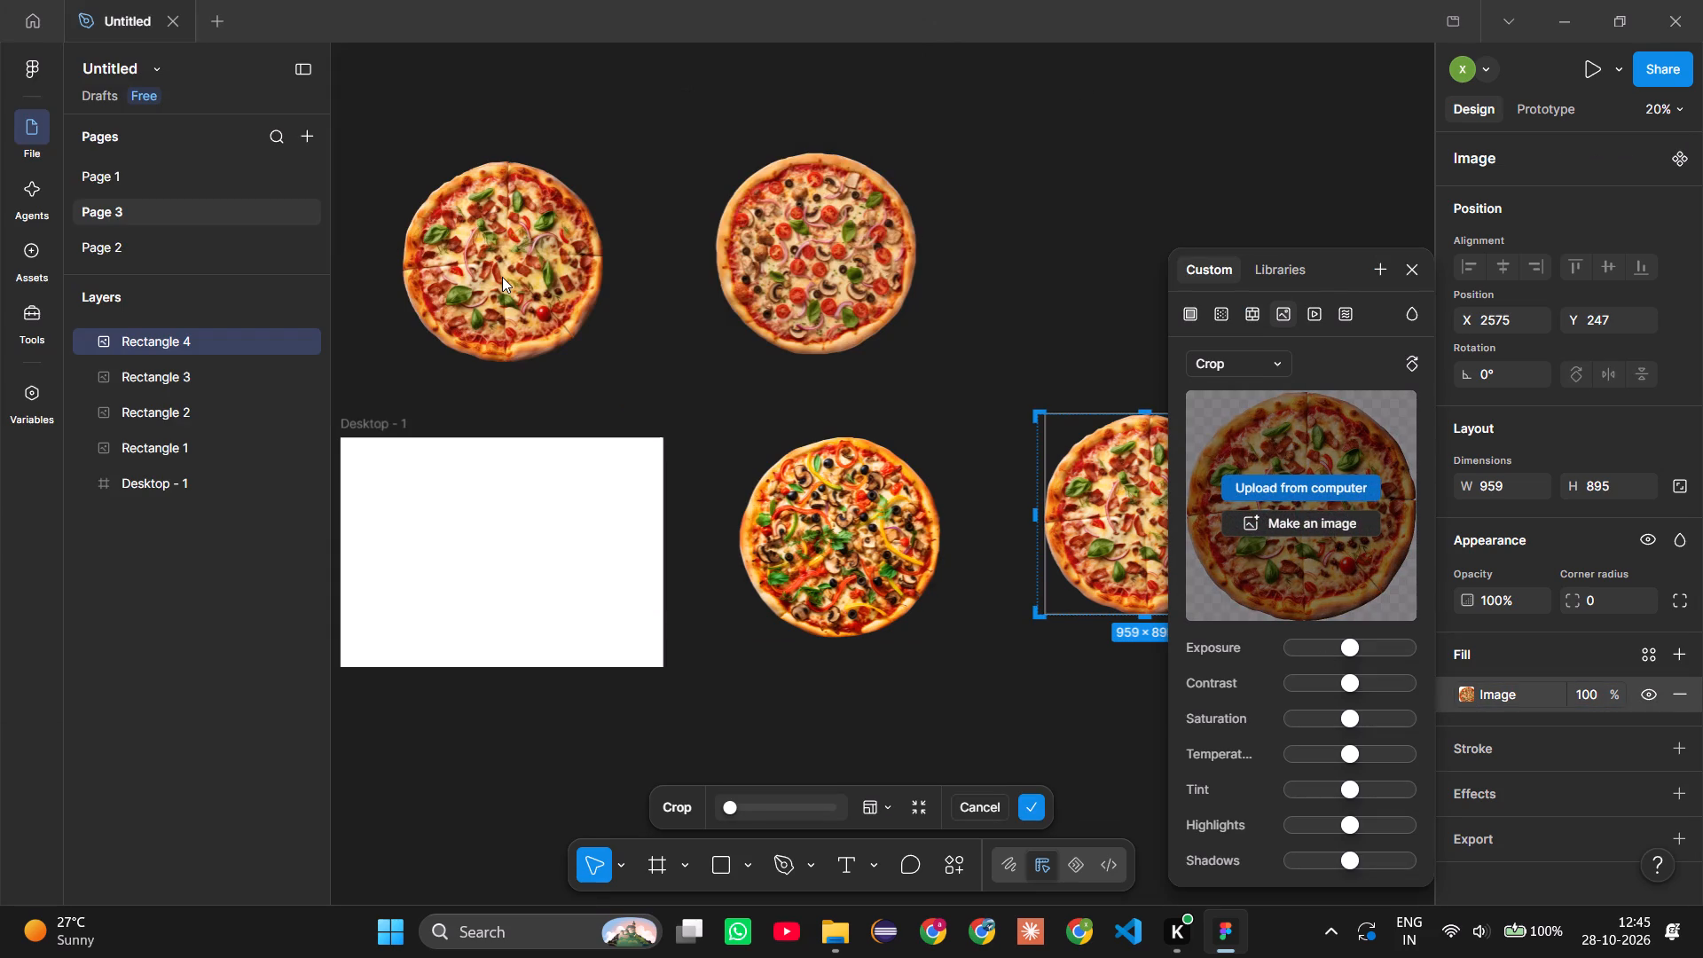
pyautogui.click(1048, 319)
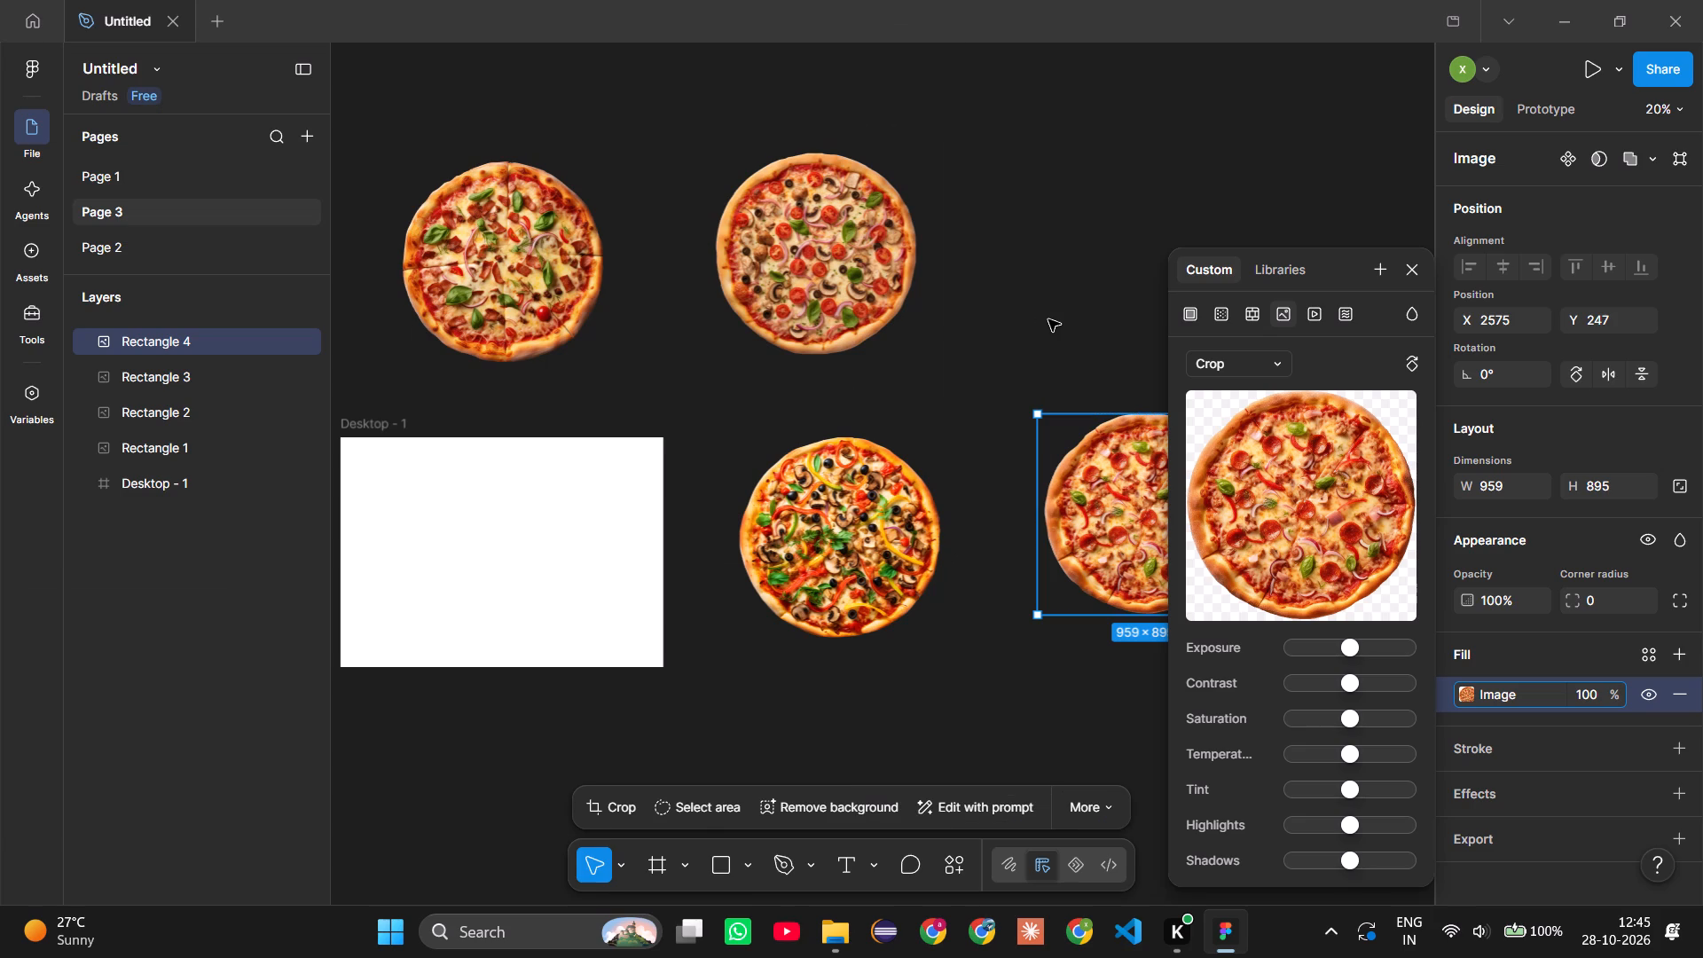
pyautogui.click(1411, 273)
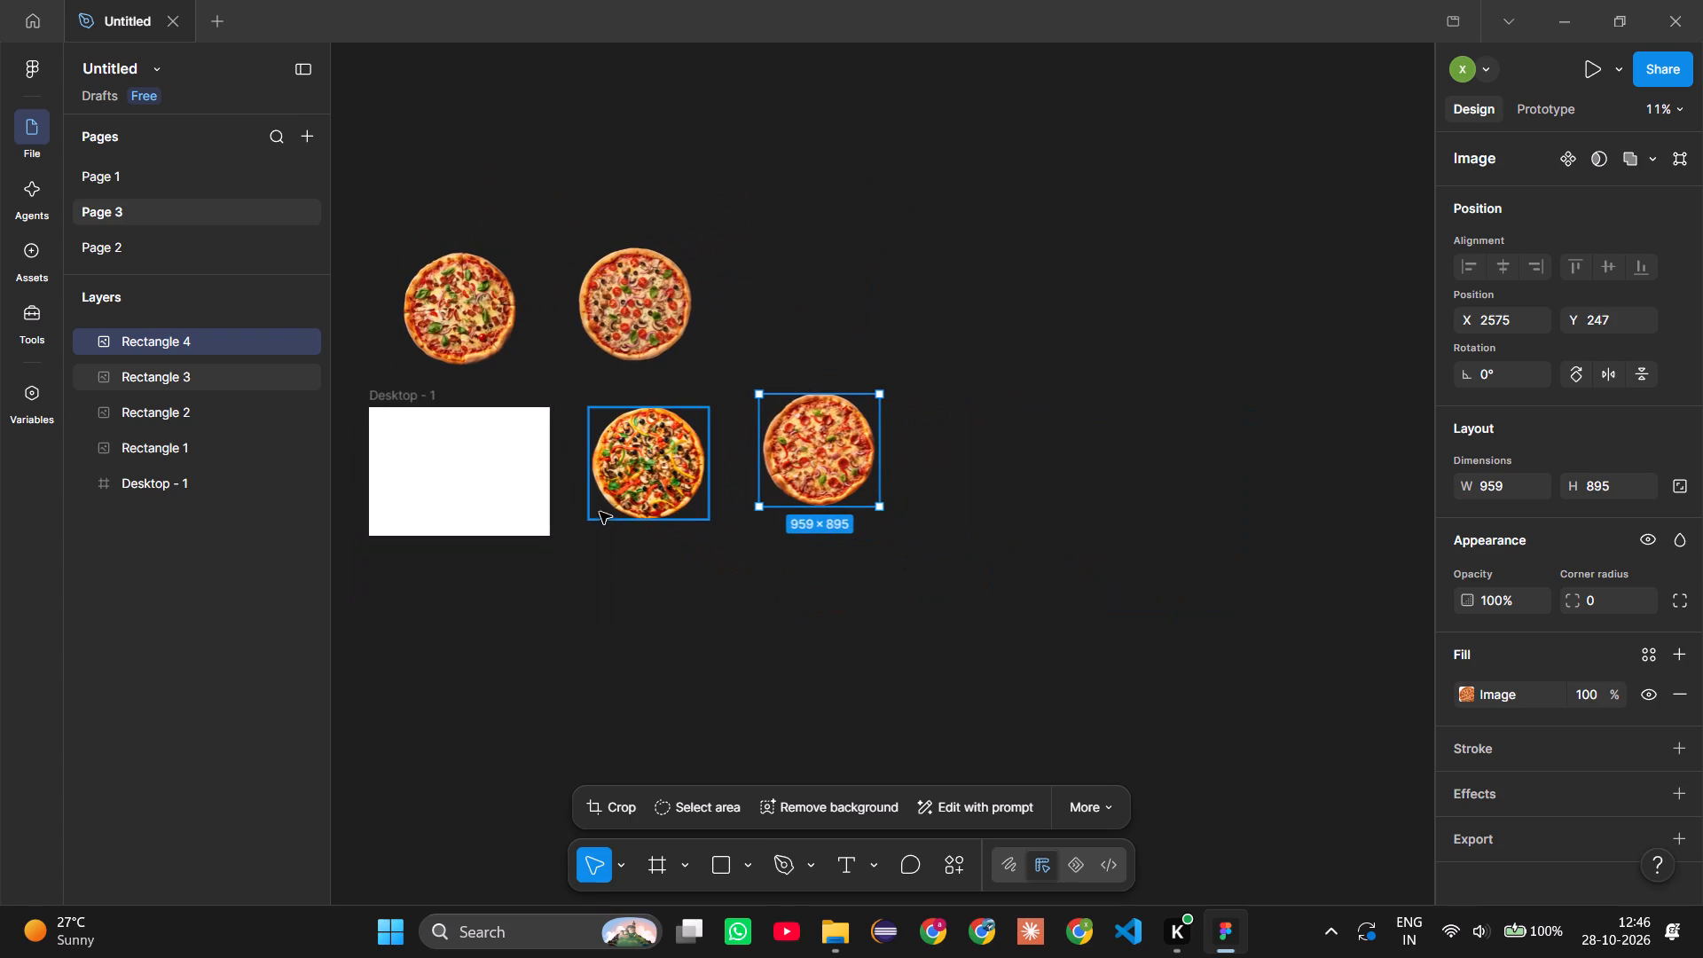
# Move the Rectangle 3 pizza above the upper two pizzas and the Rectangle 4 pizza beside the frame, at about X 1152, Y 247.
pyautogui.moveTo(622, 475); pyautogui.dragTo(491, 217)
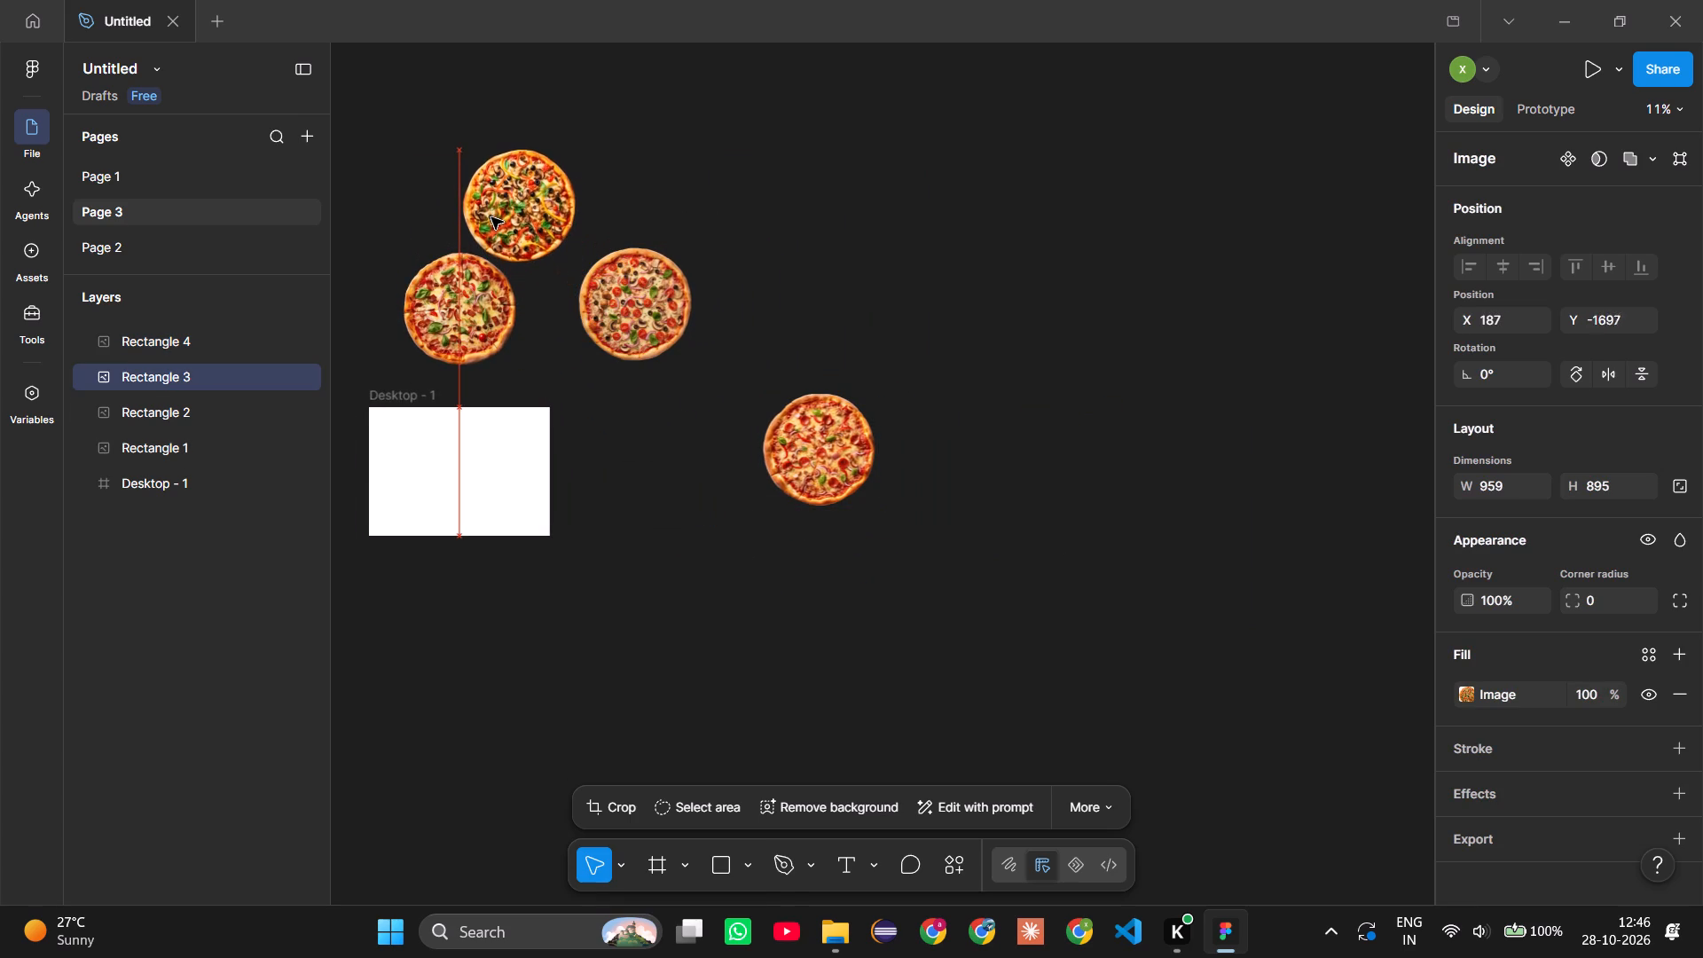
pyautogui.moveTo(491, 217); pyautogui.dragTo(495, 214)
pyautogui.moveTo(820, 448); pyautogui.dragTo(791, 445)
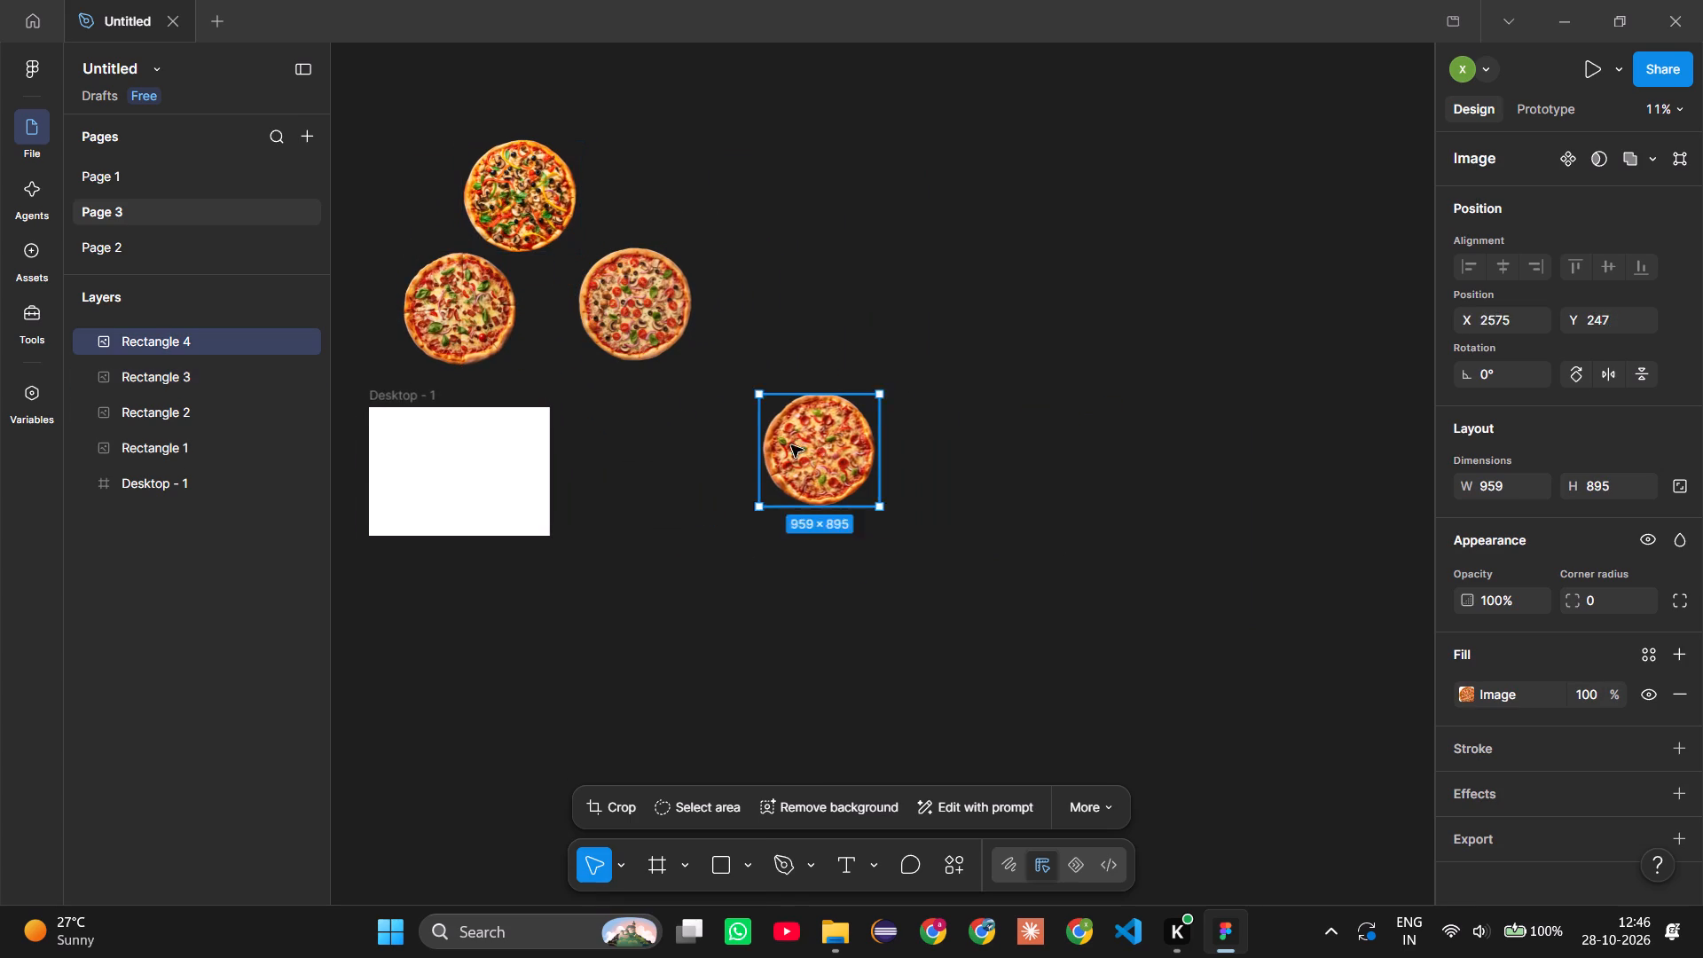
pyautogui.moveTo(791, 445); pyautogui.dragTo(642, 448)
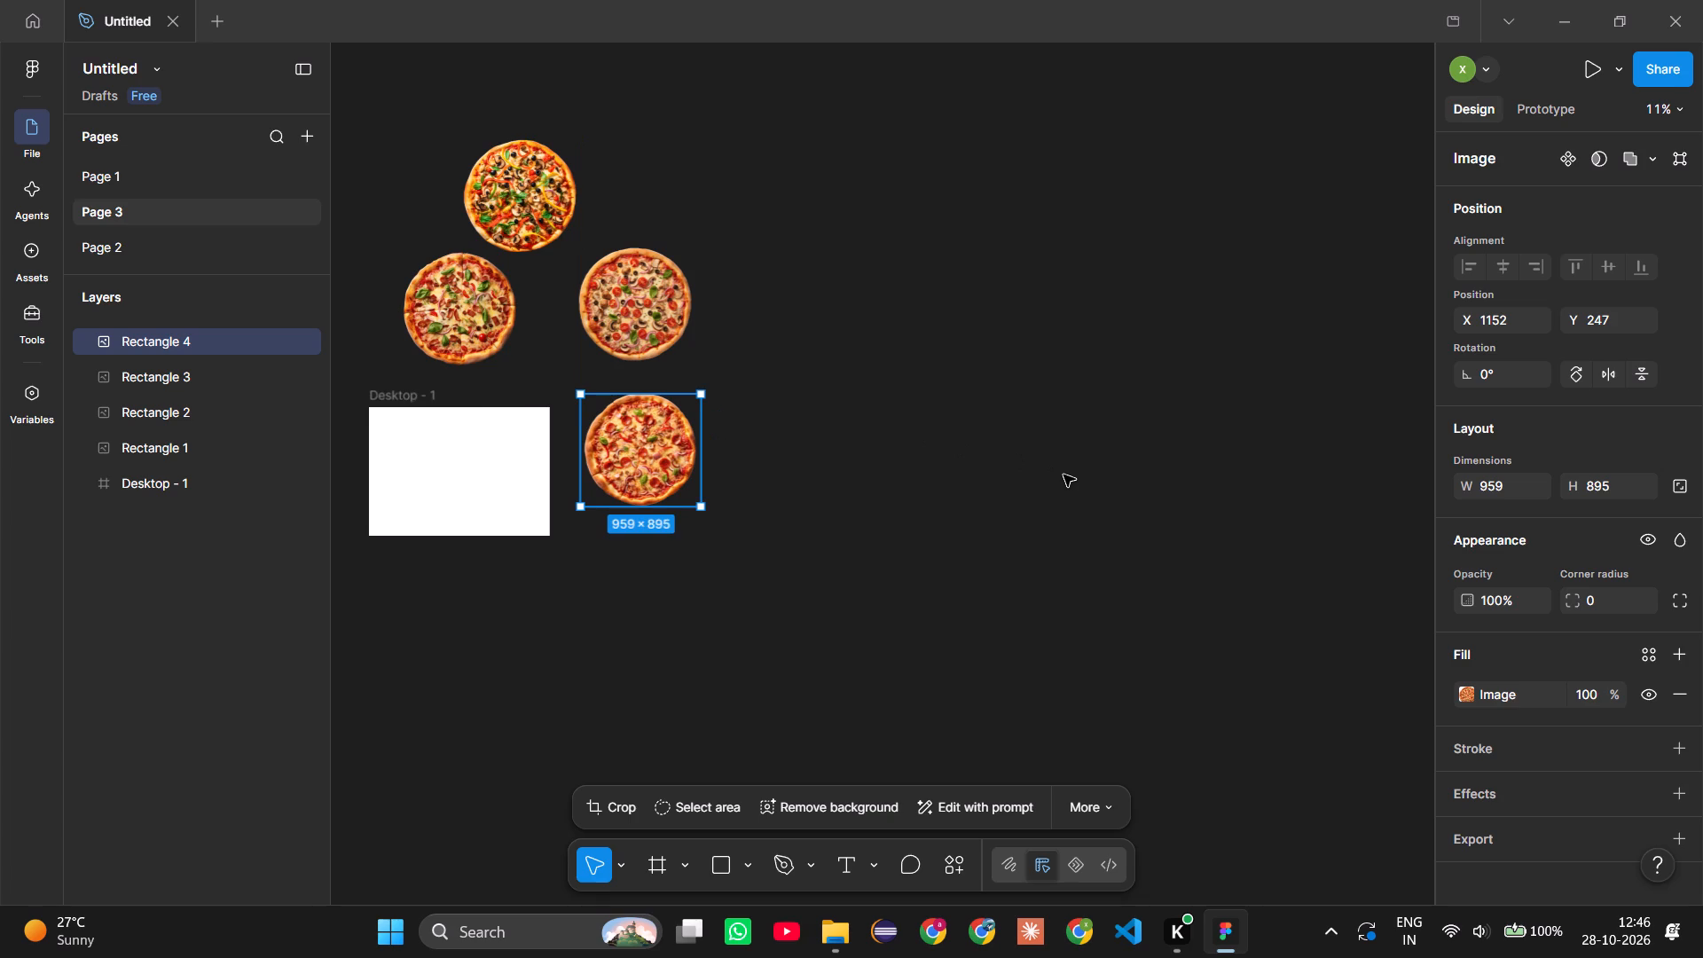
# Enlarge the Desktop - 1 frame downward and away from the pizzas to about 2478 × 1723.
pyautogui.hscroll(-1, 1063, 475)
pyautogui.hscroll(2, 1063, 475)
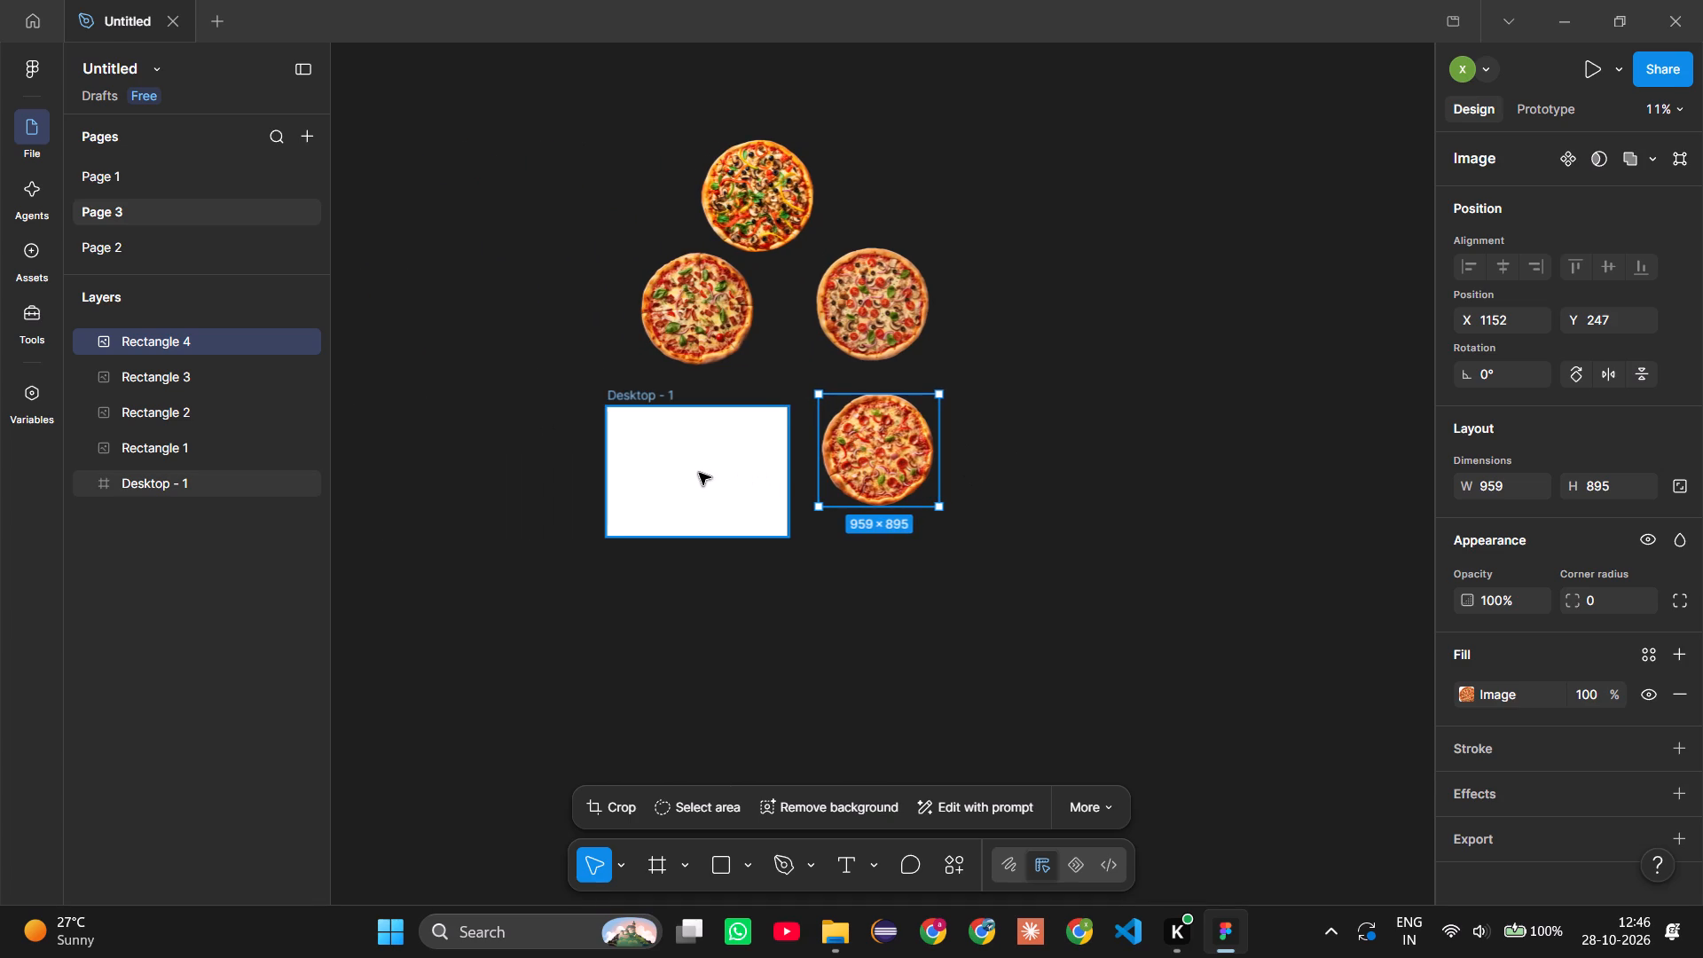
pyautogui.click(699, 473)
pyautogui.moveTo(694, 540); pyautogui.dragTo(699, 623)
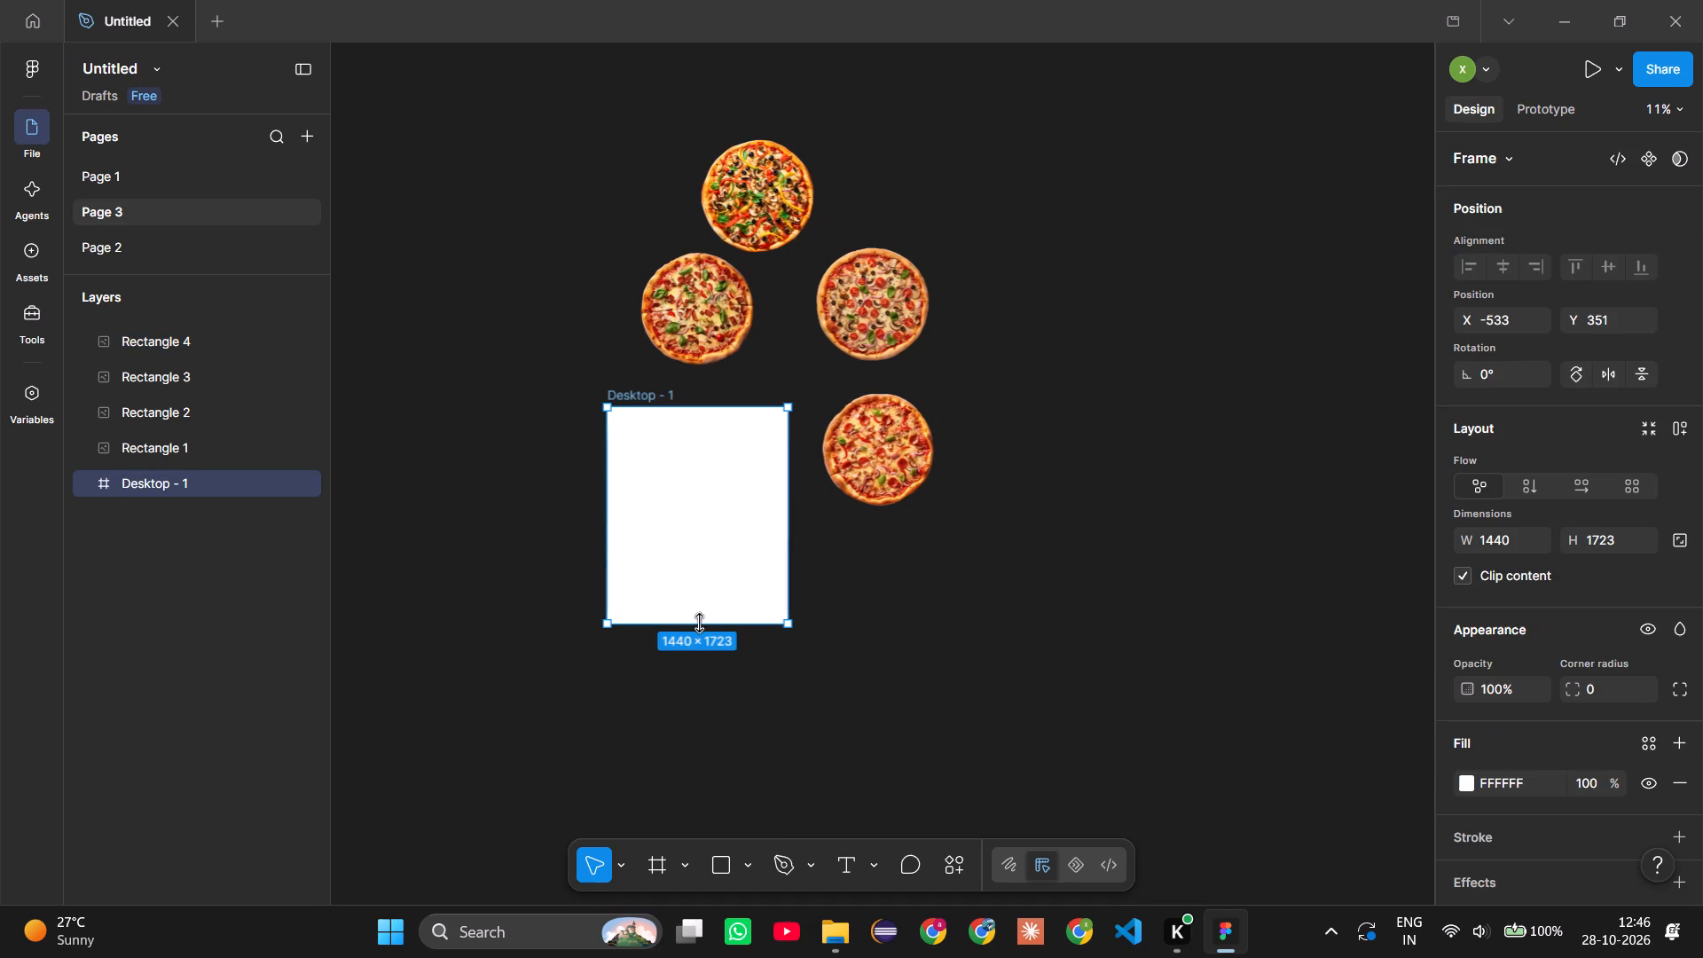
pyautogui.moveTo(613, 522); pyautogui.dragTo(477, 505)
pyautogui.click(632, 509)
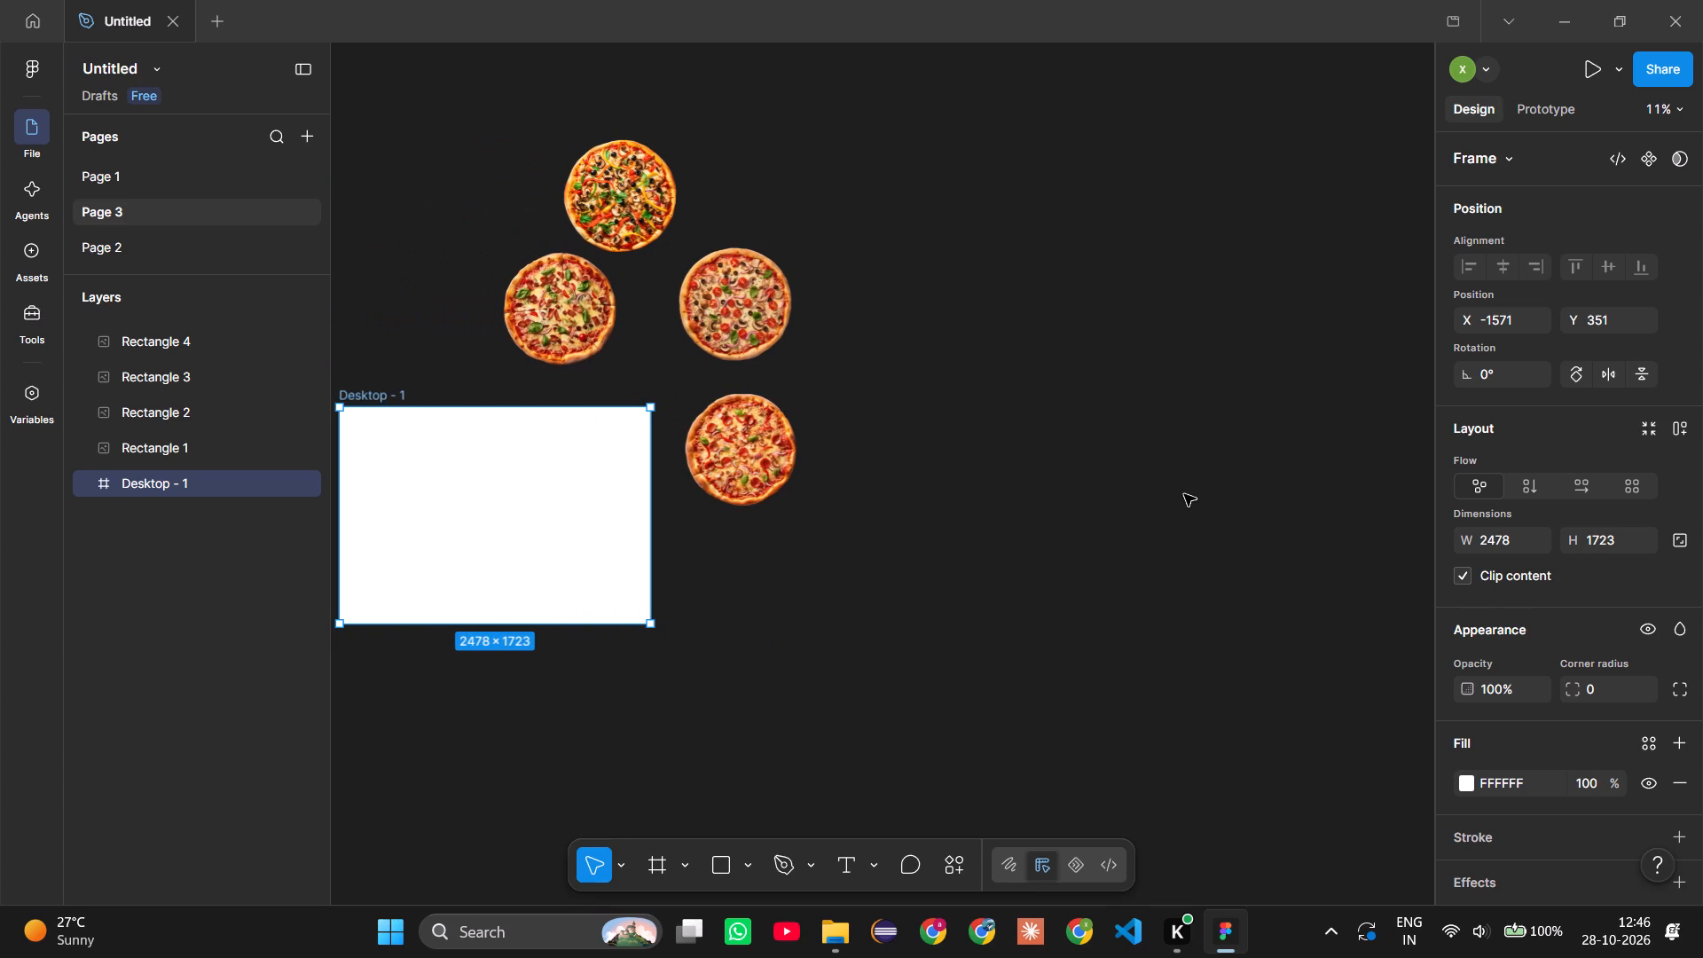
# Add a new 1440 × 1024 Desktop preset frame and delete the Desktop - 1 frame.
pyautogui.press('f')
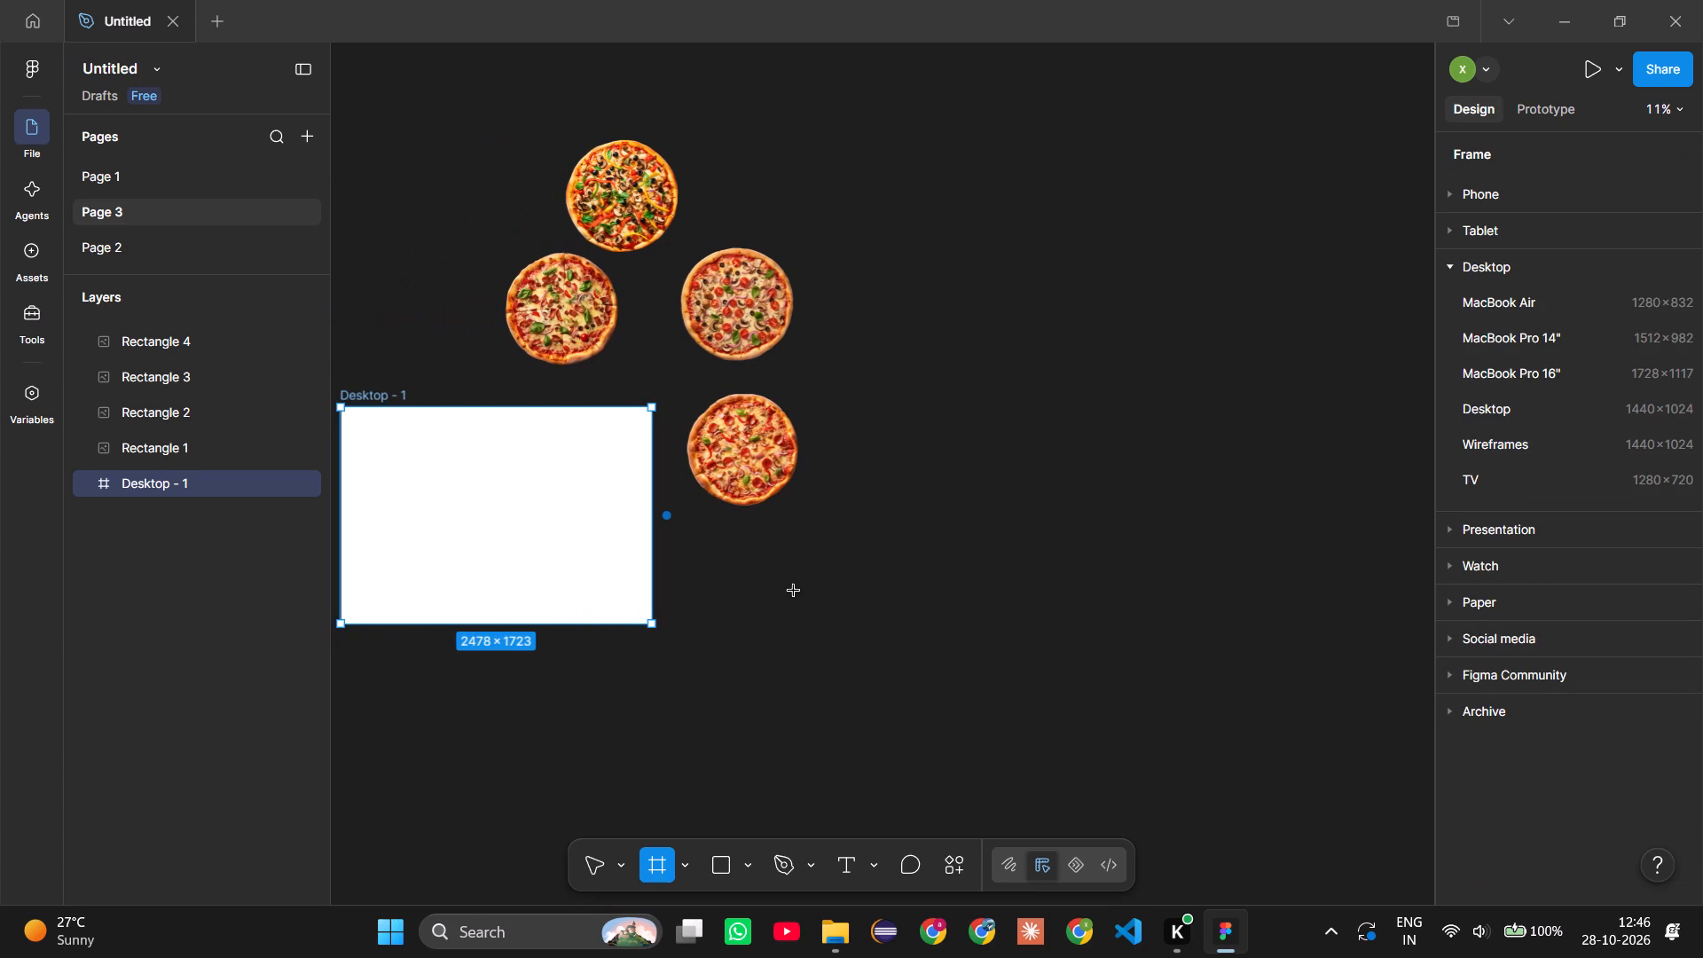
pyautogui.click(1509, 416)
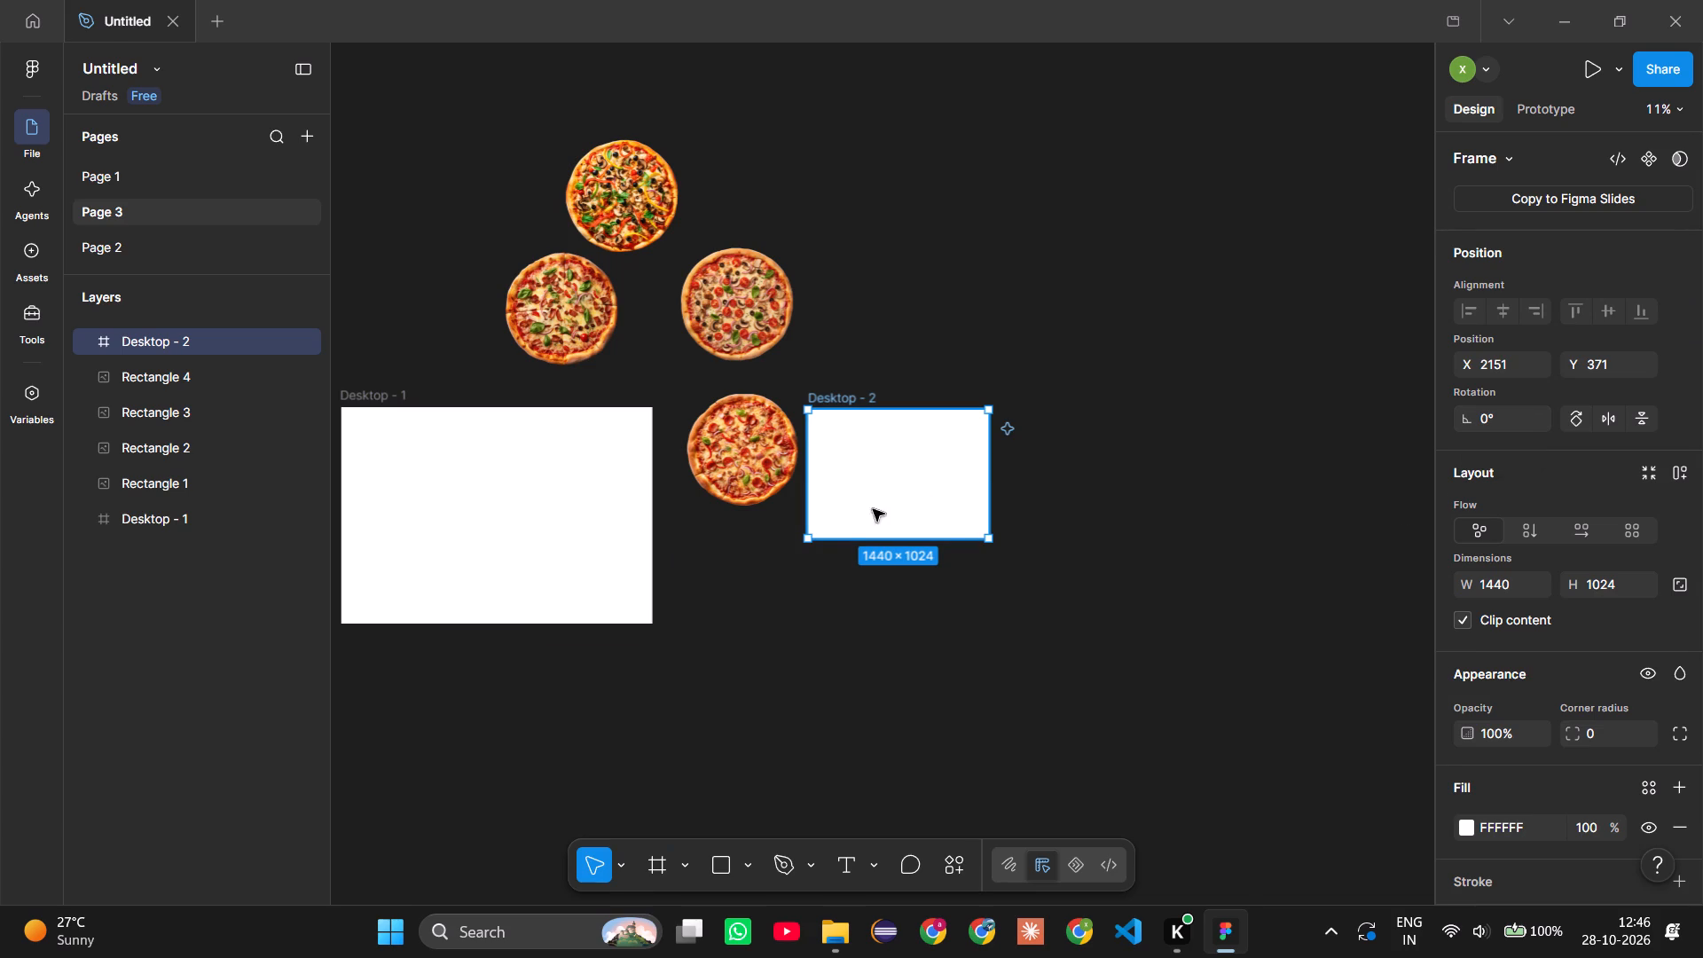
pyautogui.click(588, 538)
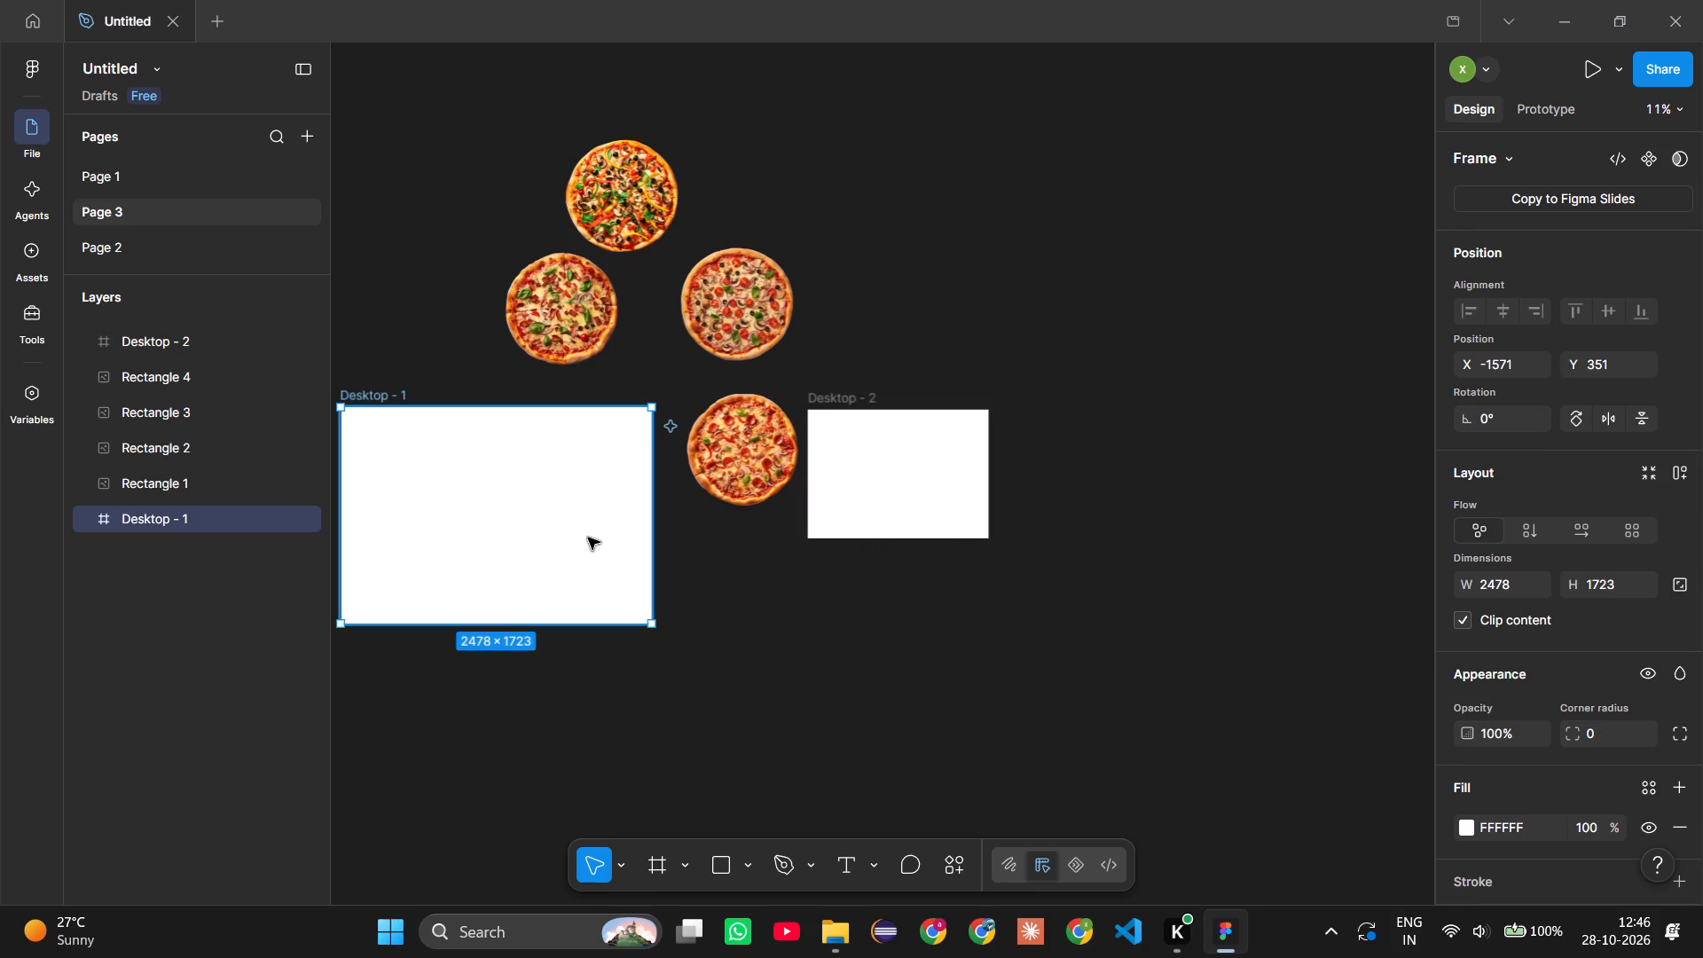
pyautogui.press('Delete')
# Move the Desktop - 2 frame below and to the left of the pizza images, at about X -1300, Y 759.
pyautogui.moveTo(916, 472); pyautogui.dragTo(550, 589)
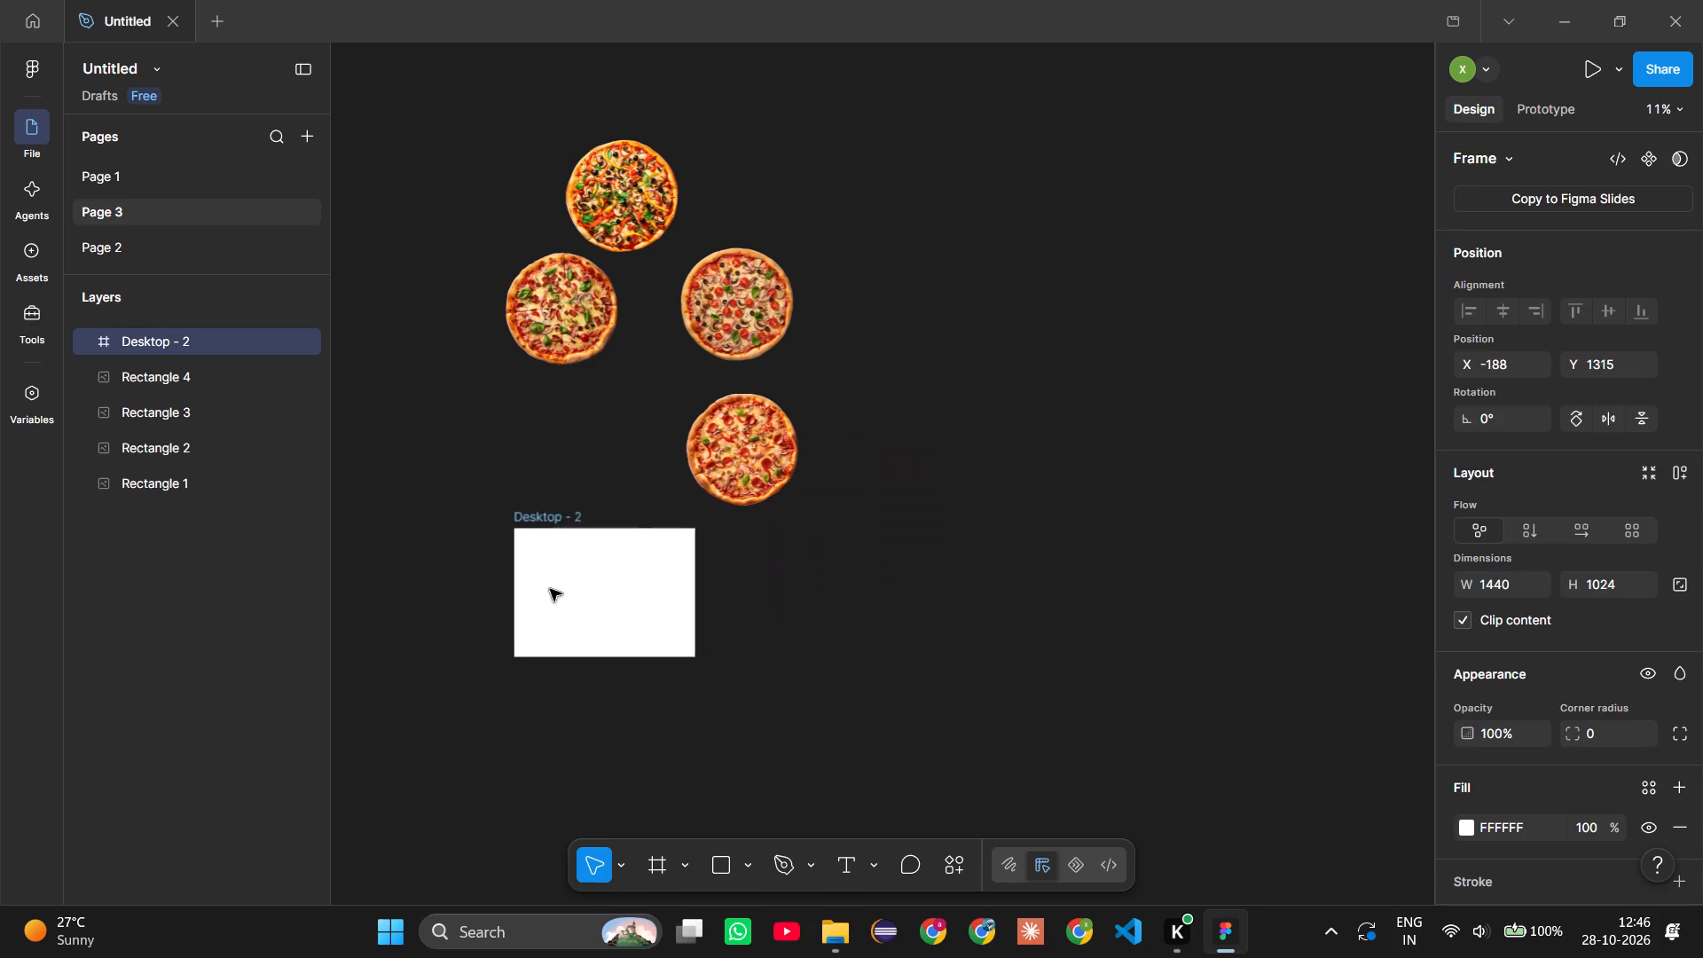
pyautogui.moveTo(550, 589); pyautogui.dragTo(483, 521)
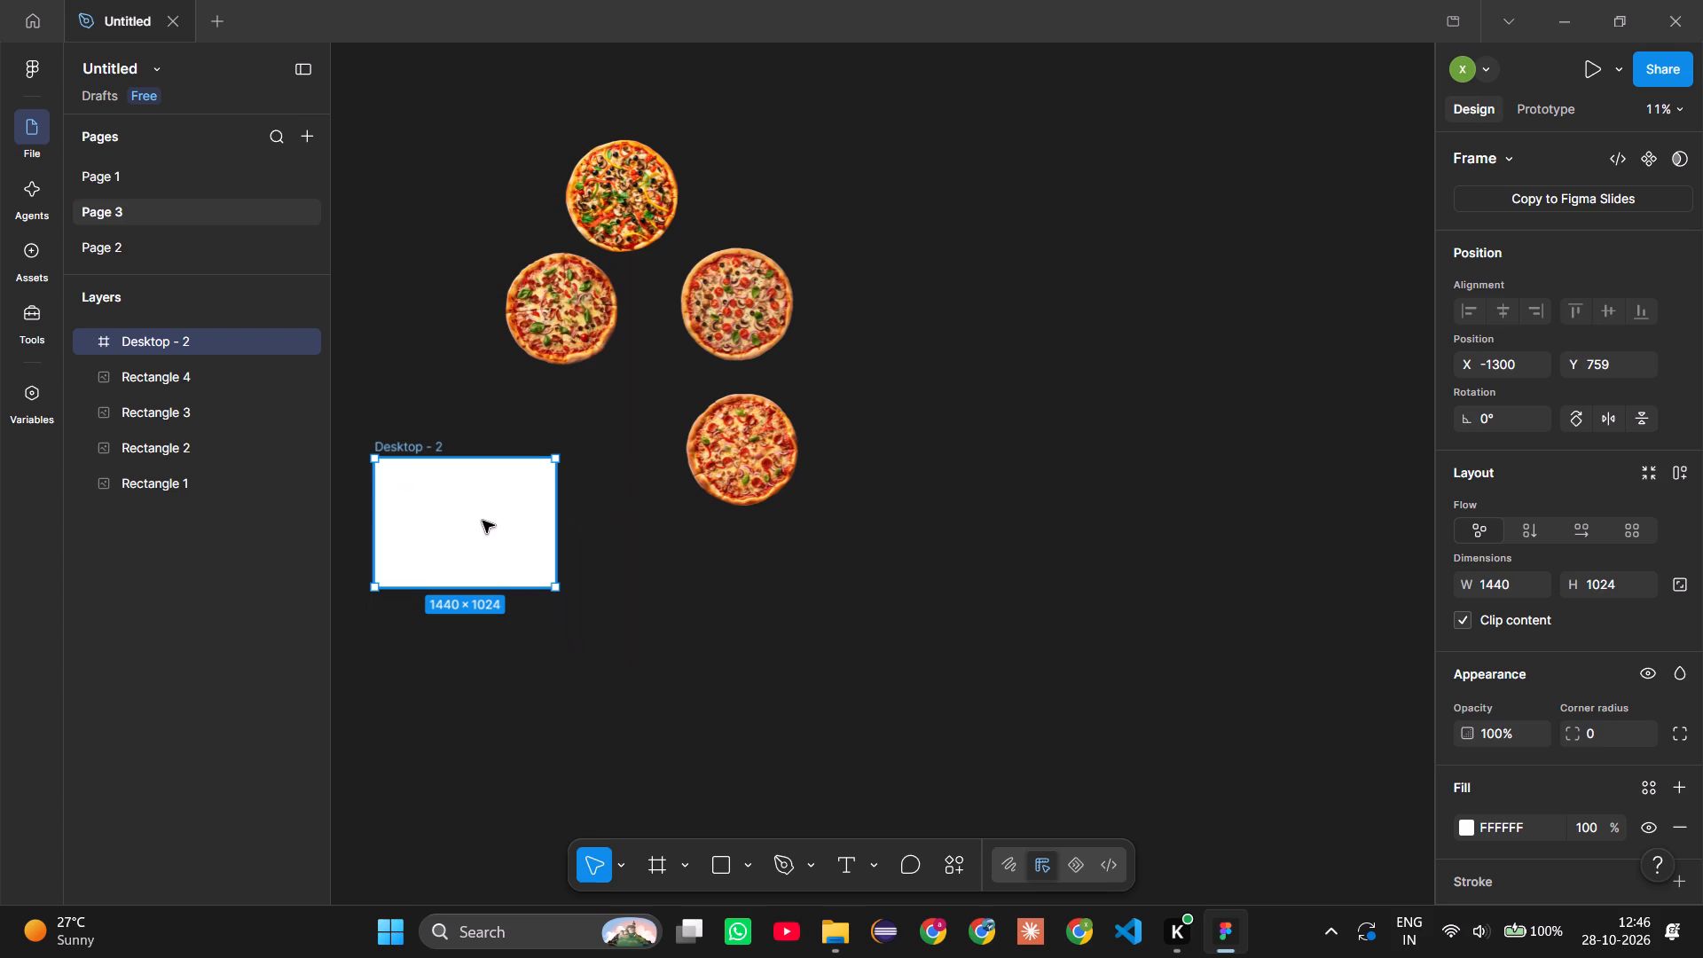
pyautogui.click(483, 521)
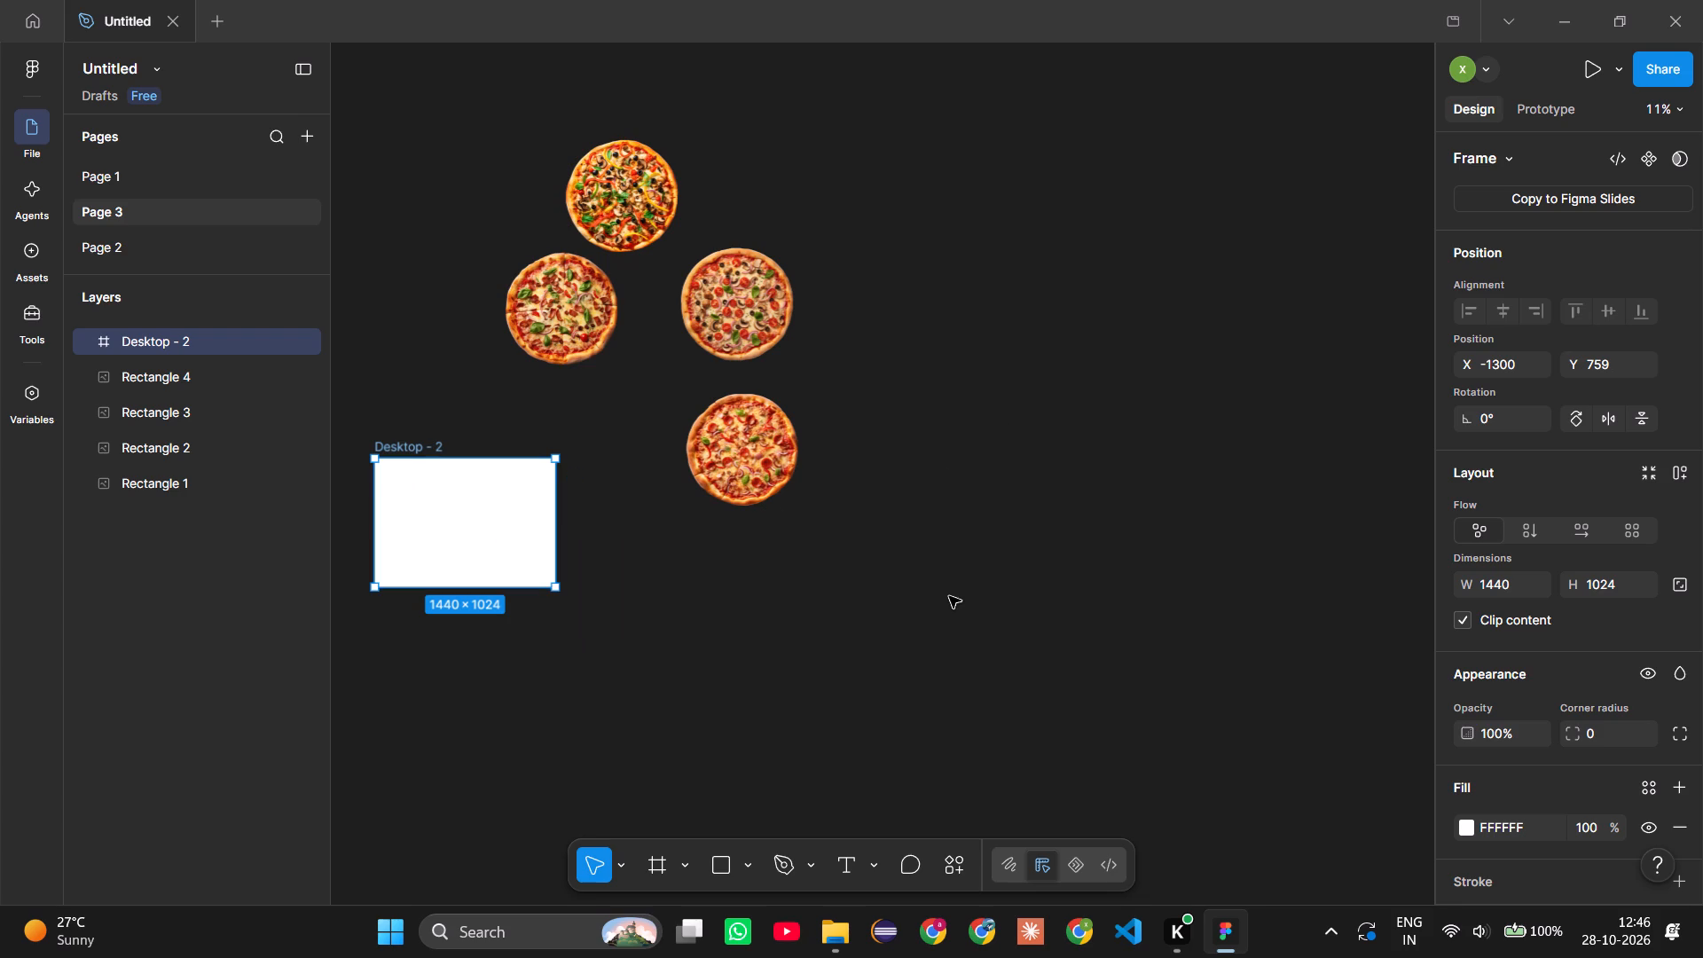
pyautogui.click(1032, 392)
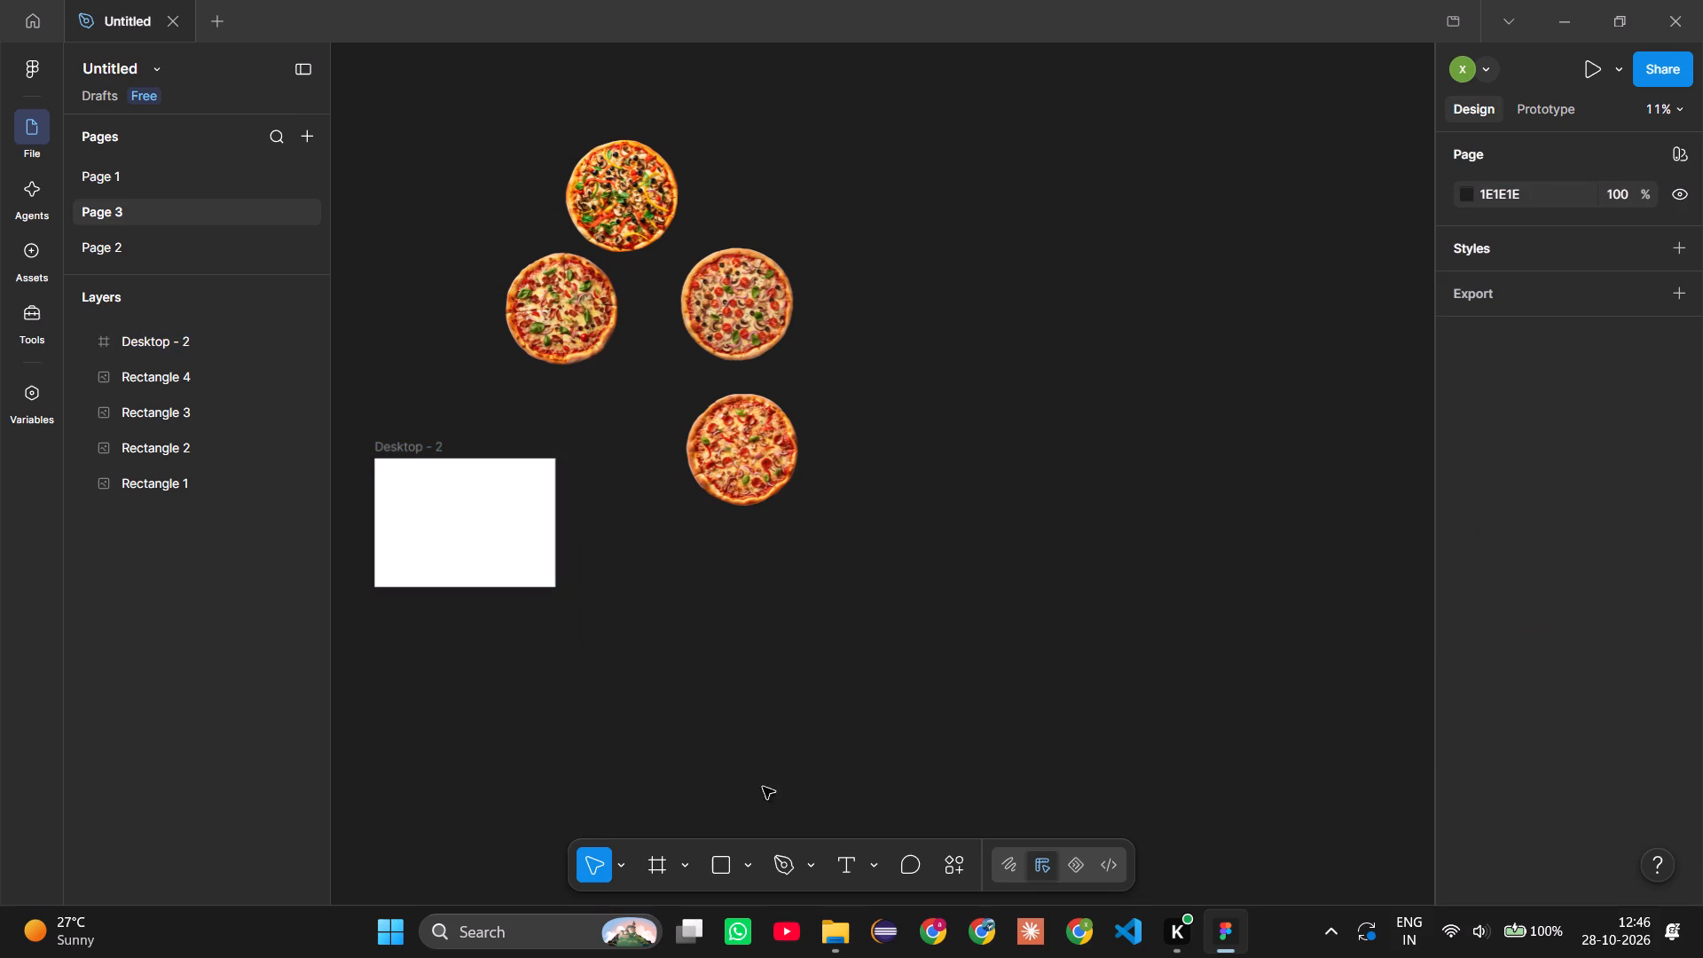
# Draw an ellipse about 2586 × 2359 and place it to the right of the pizza images at about X 3177, Y -1217.
pyautogui.click(686, 870)
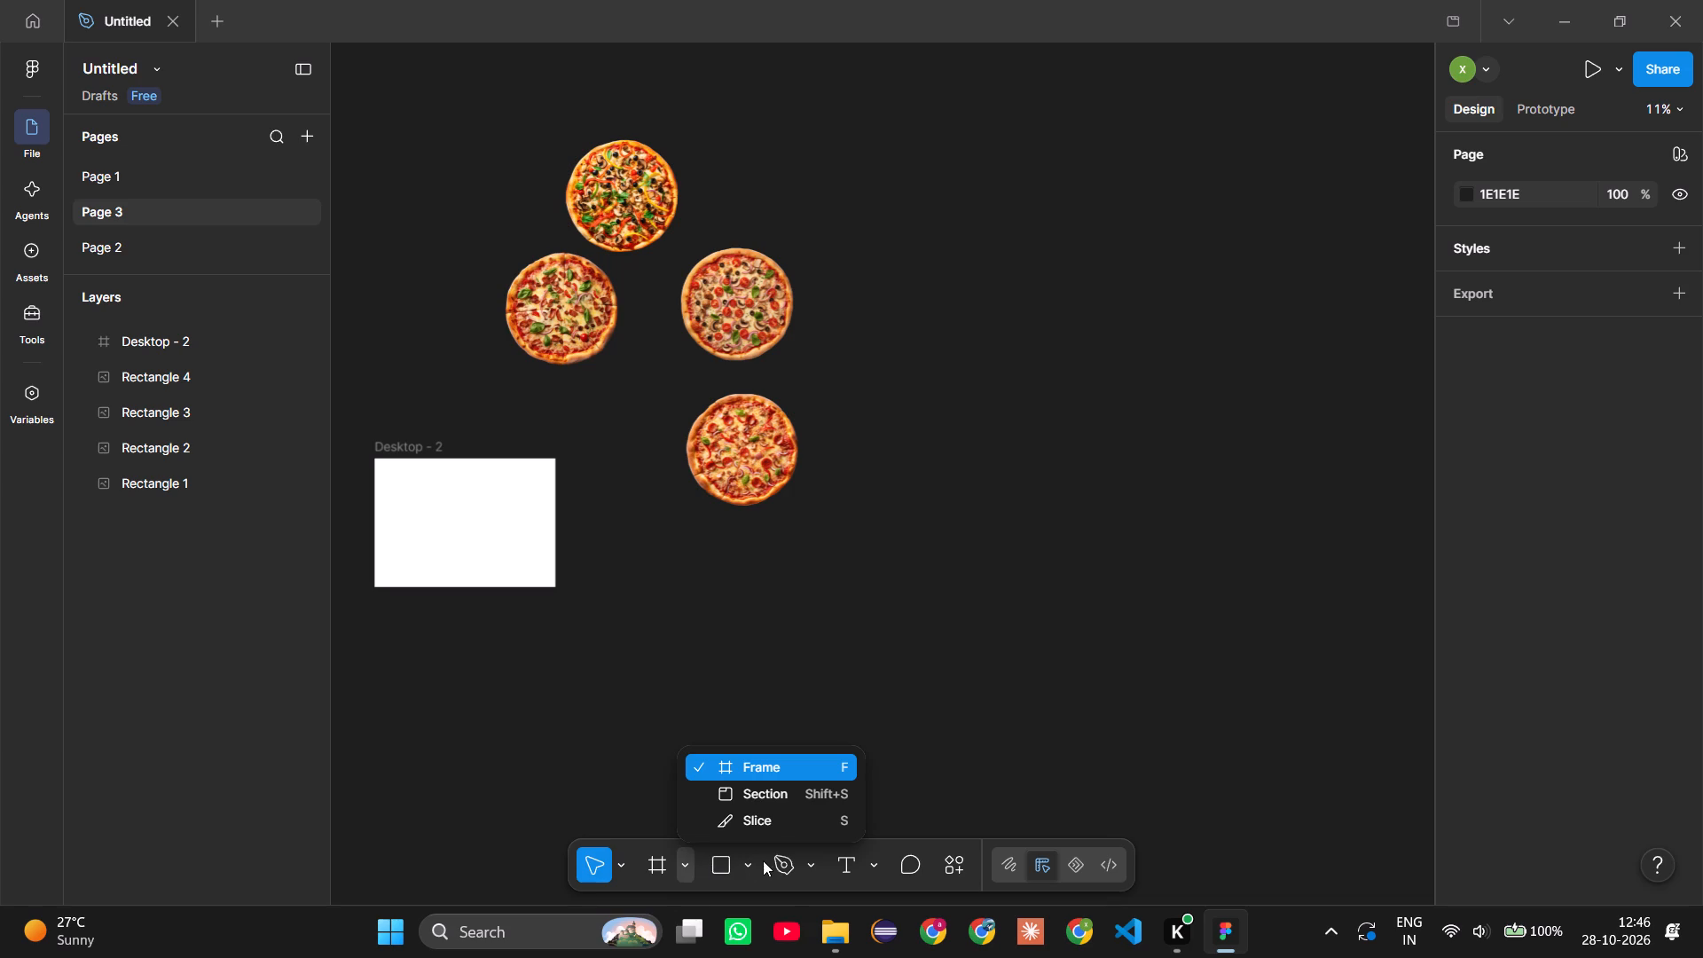
pyautogui.click(749, 860)
pyautogui.click(749, 860)
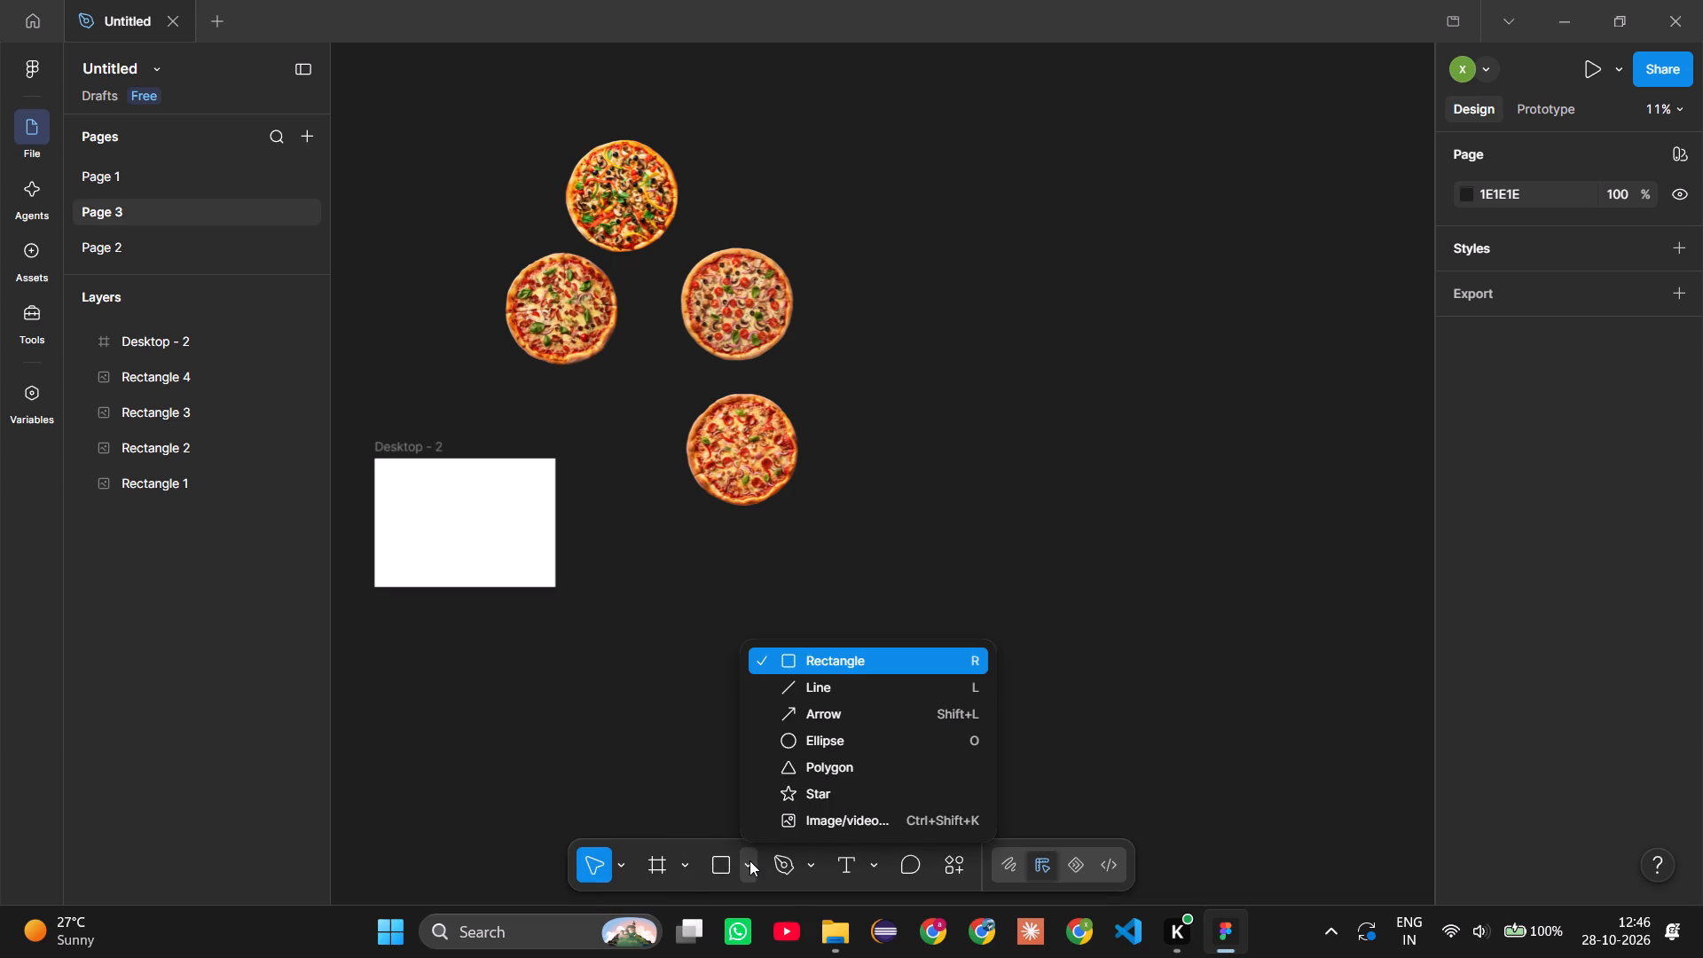
pyautogui.click(810, 744)
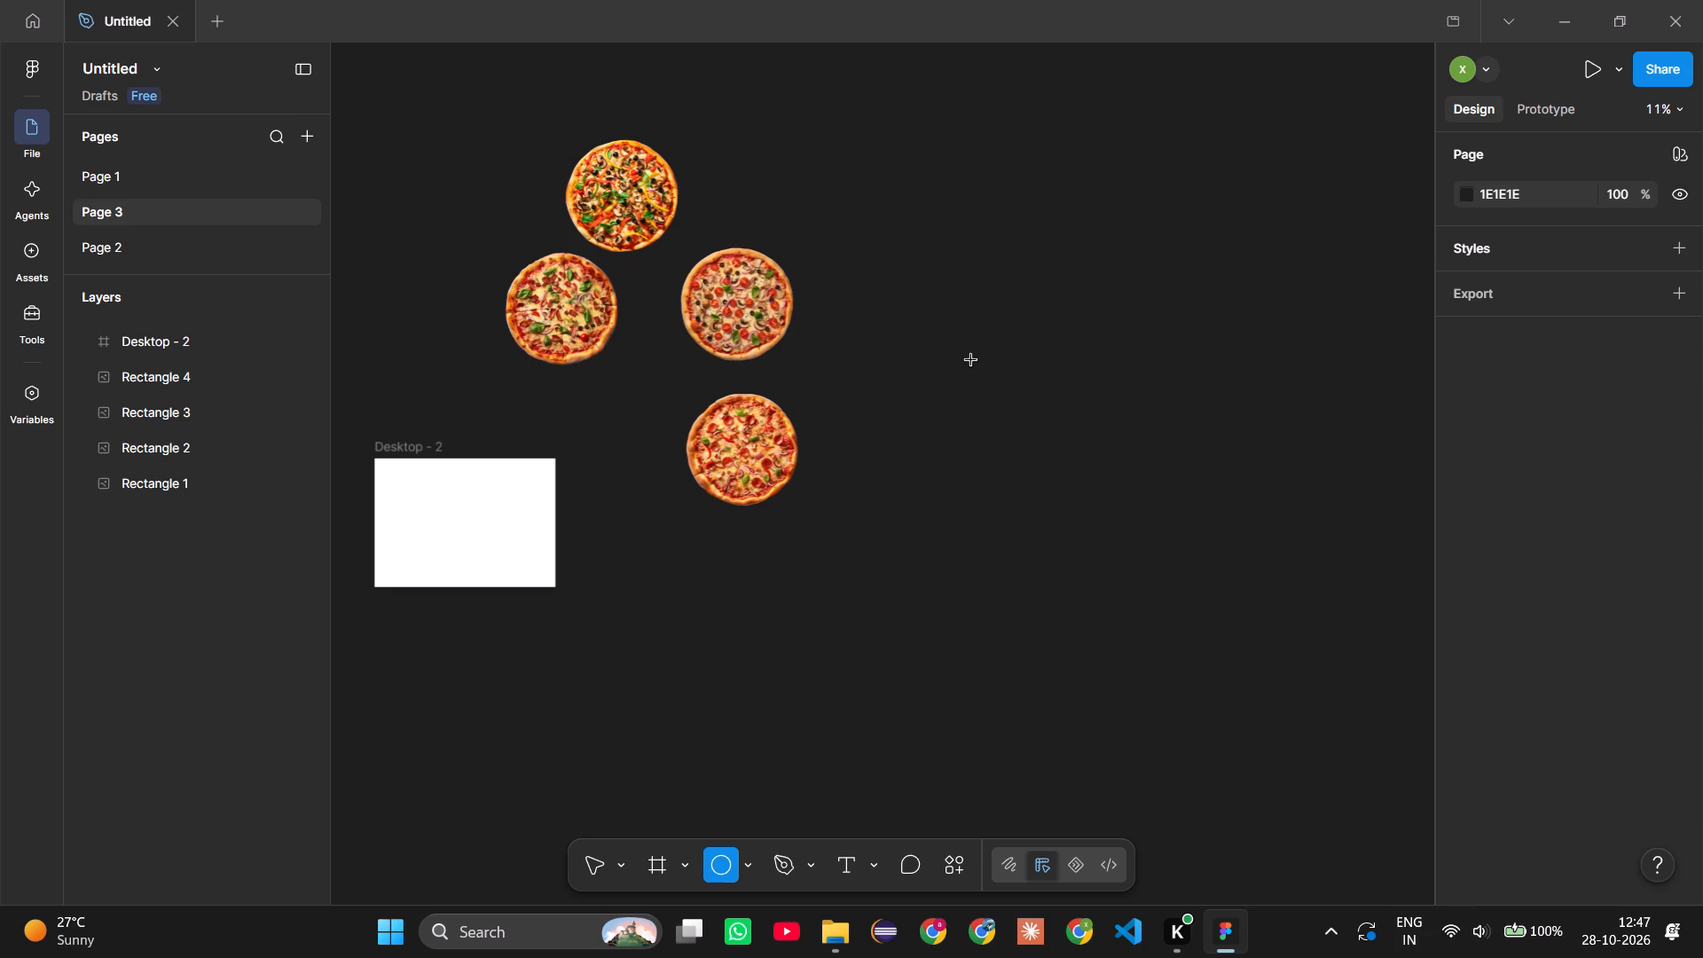
pyautogui.moveTo(971, 360); pyautogui.dragTo(1237, 609)
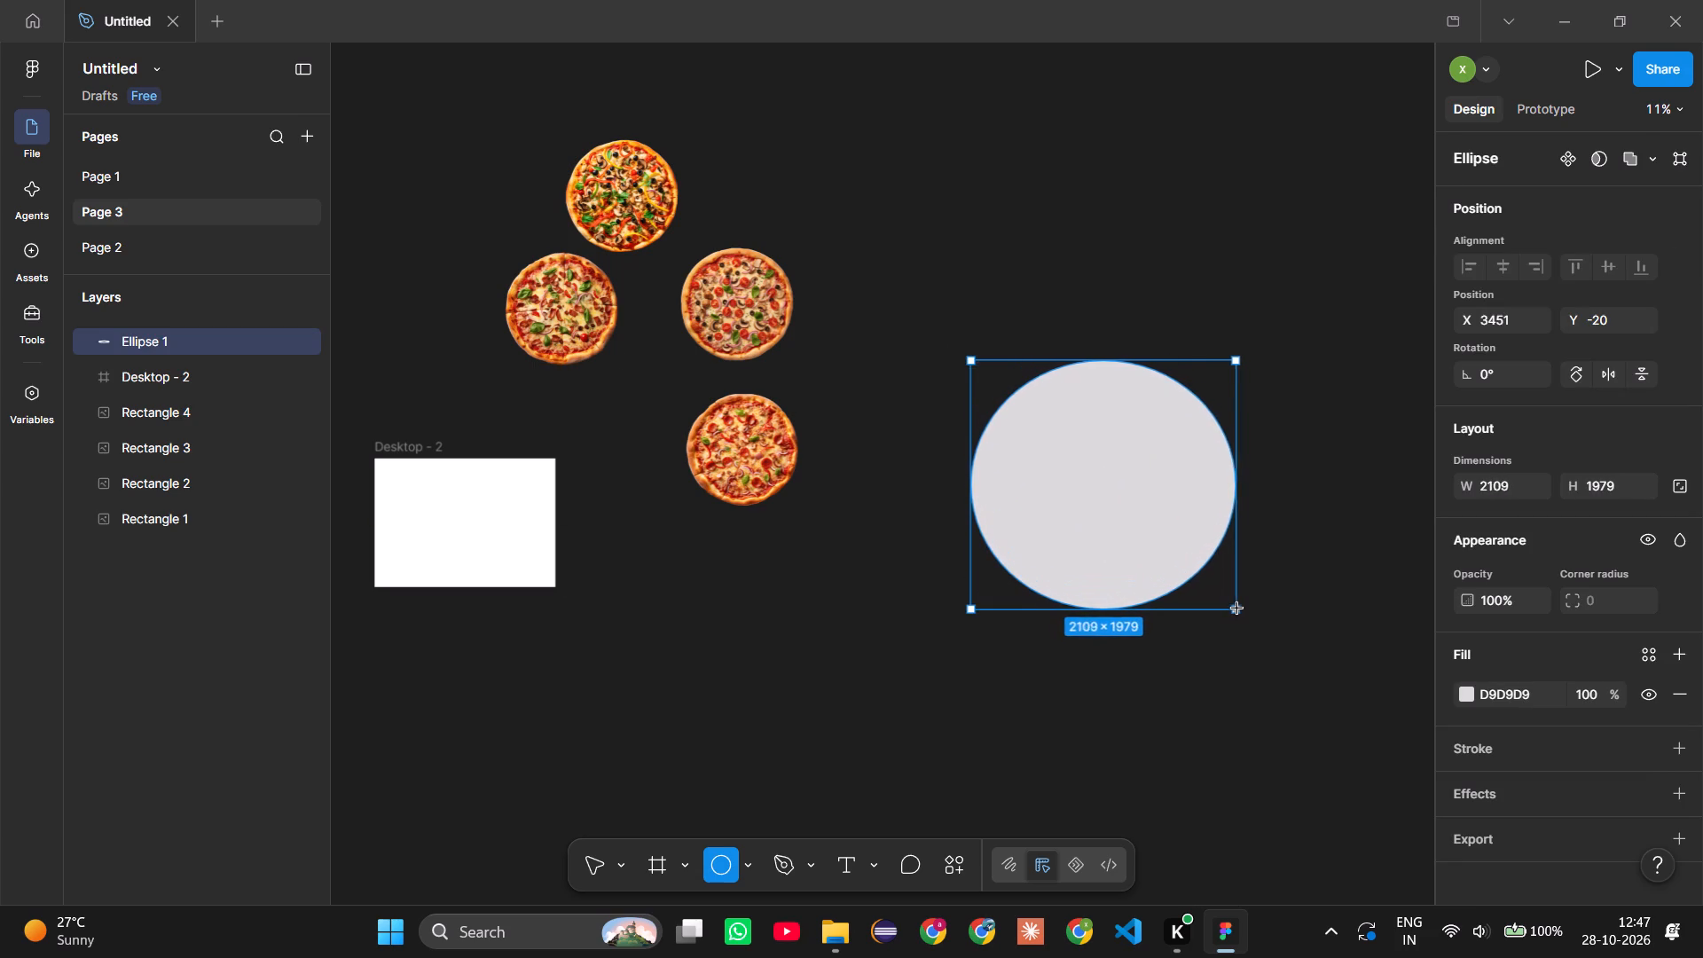
pyautogui.moveTo(1237, 609); pyautogui.dragTo(1238, 608)
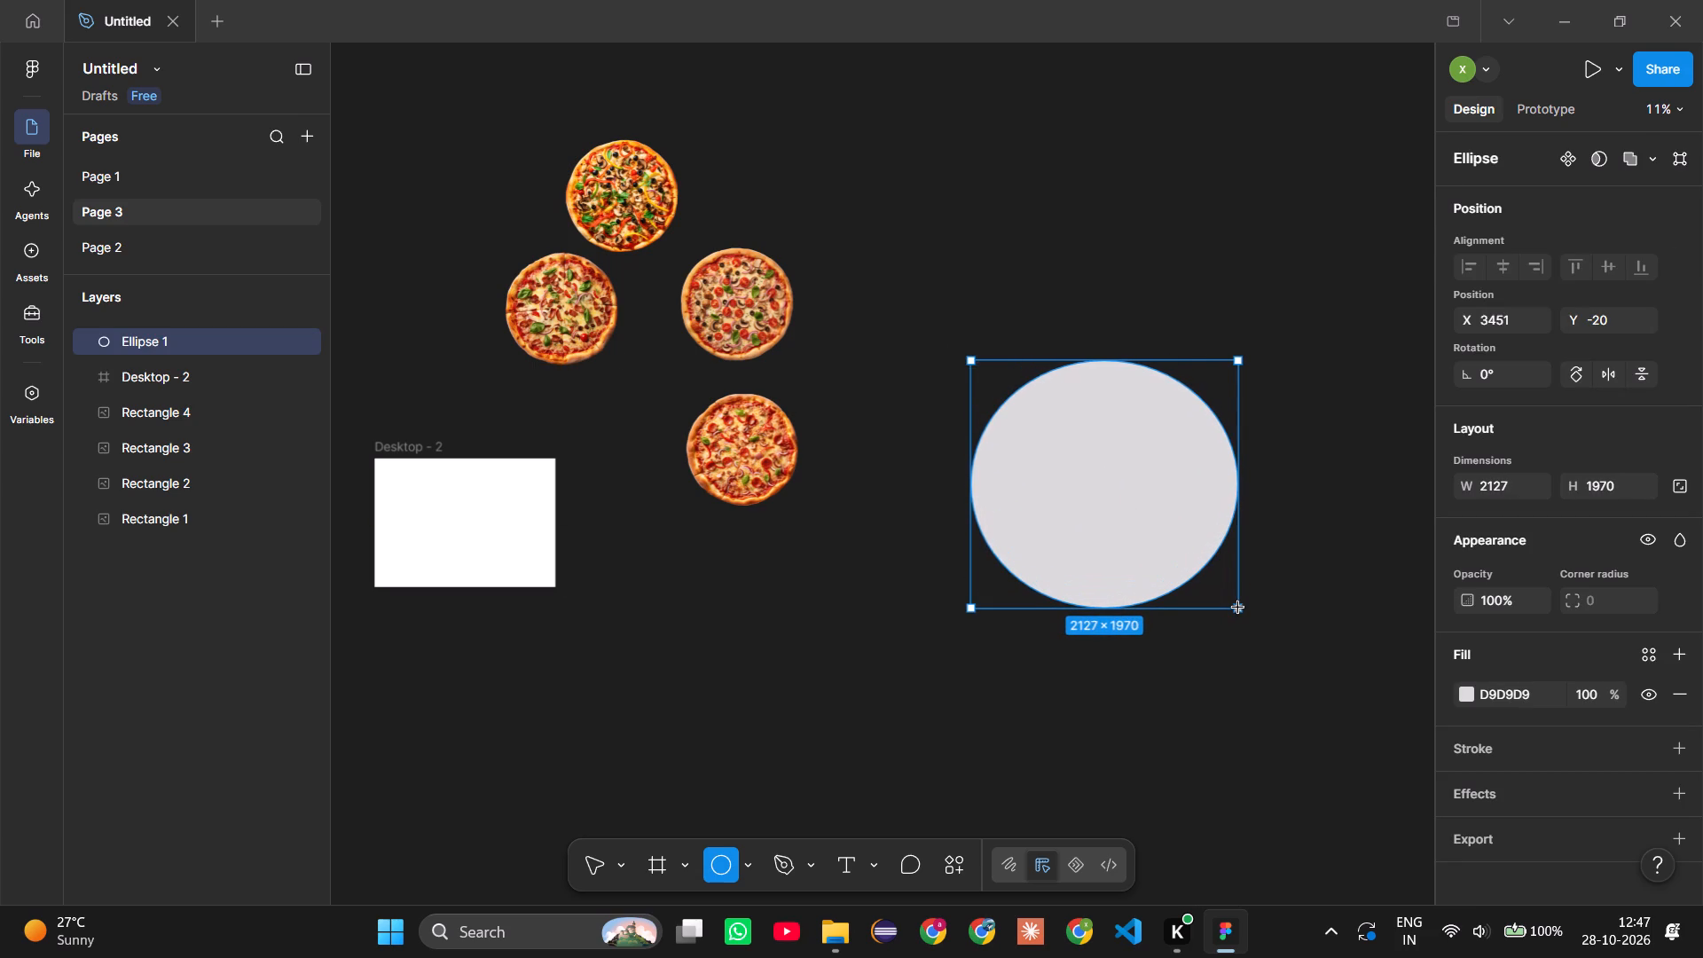
pyautogui.moveTo(1238, 608); pyautogui.dragTo(1267, 628)
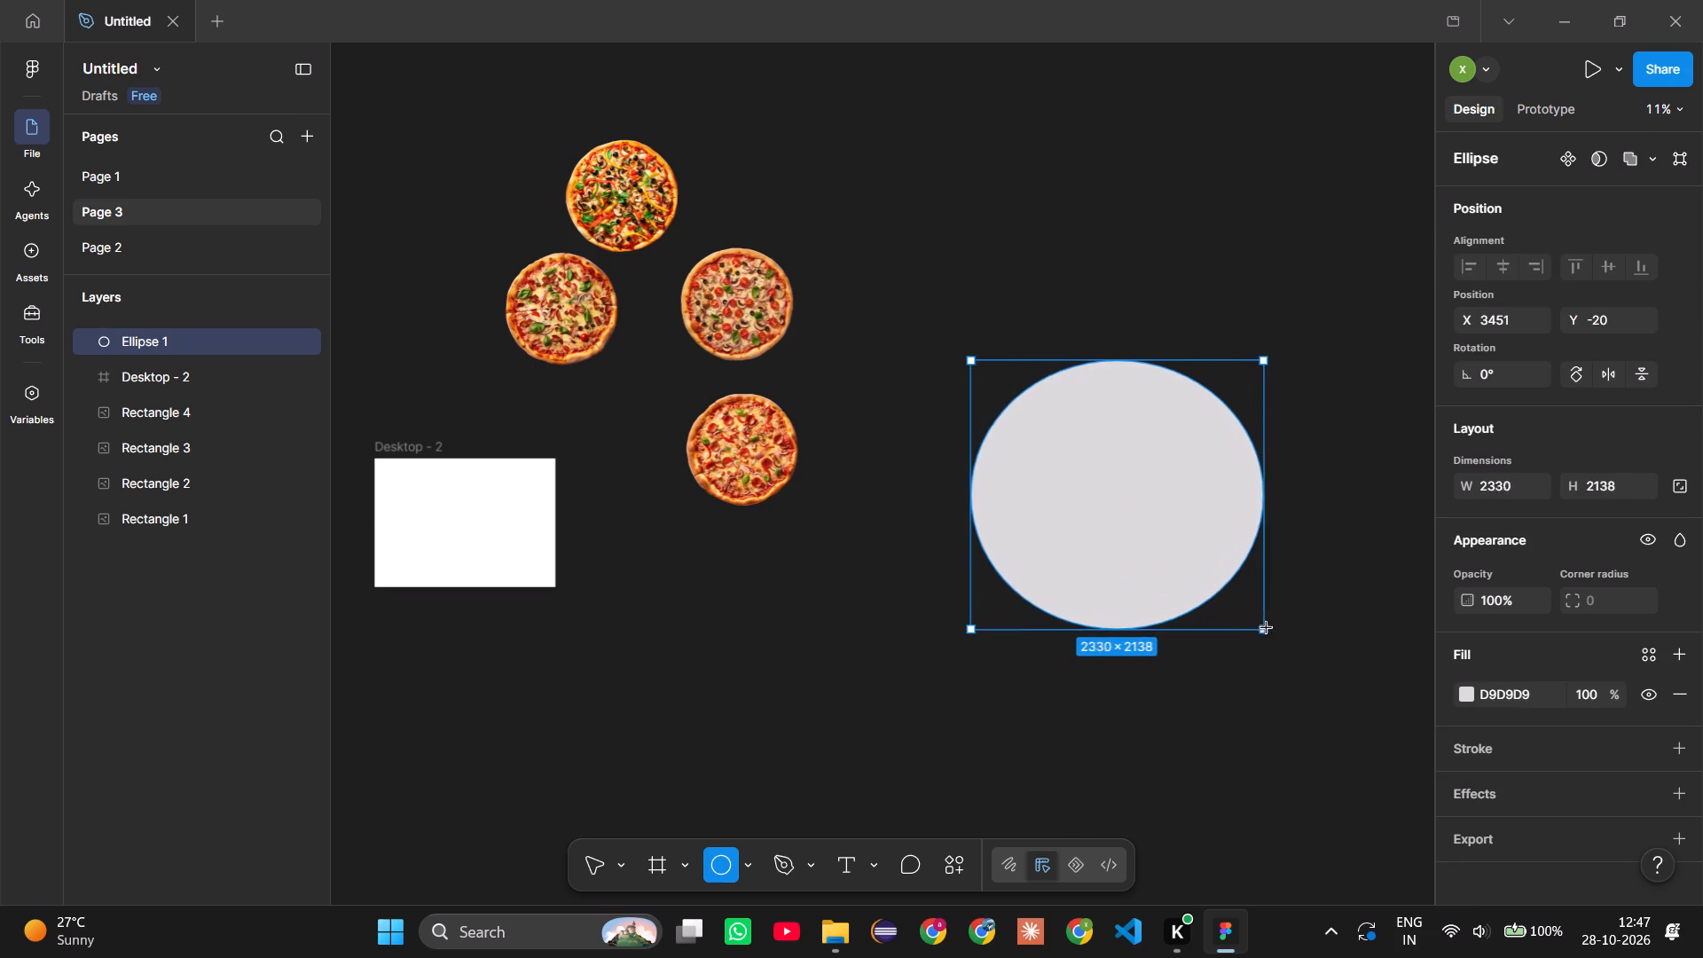
pyautogui.moveTo(1267, 628); pyautogui.dragTo(1277, 650)
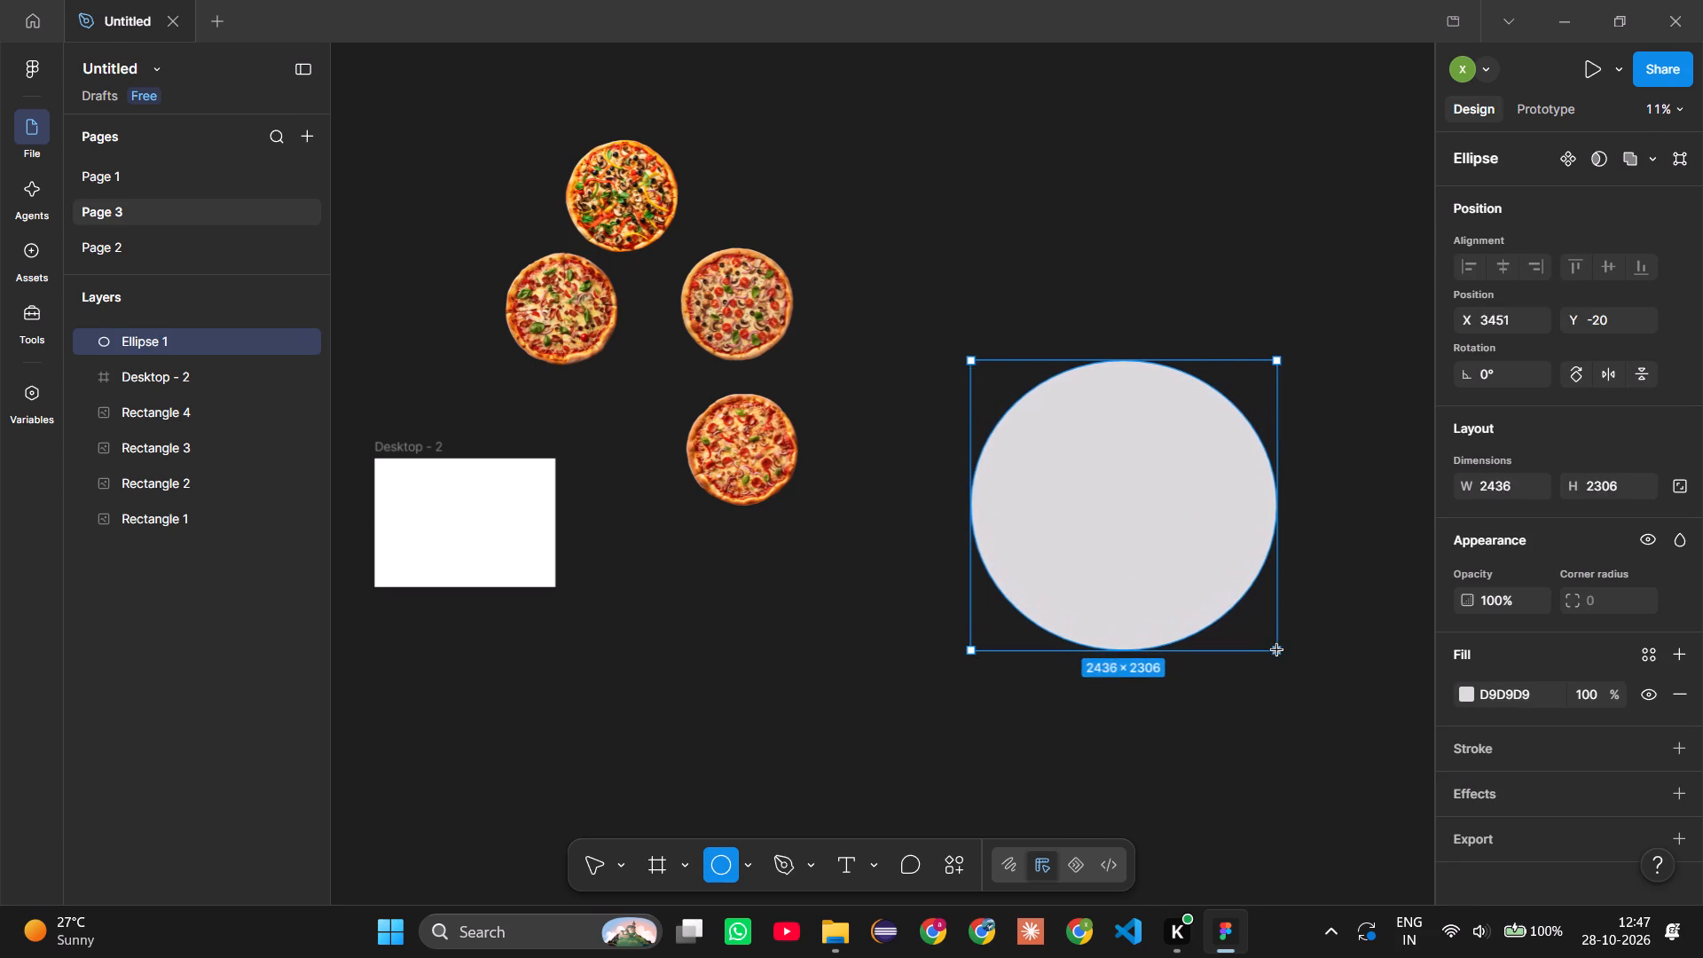
pyautogui.moveTo(1277, 650); pyautogui.dragTo(1296, 656)
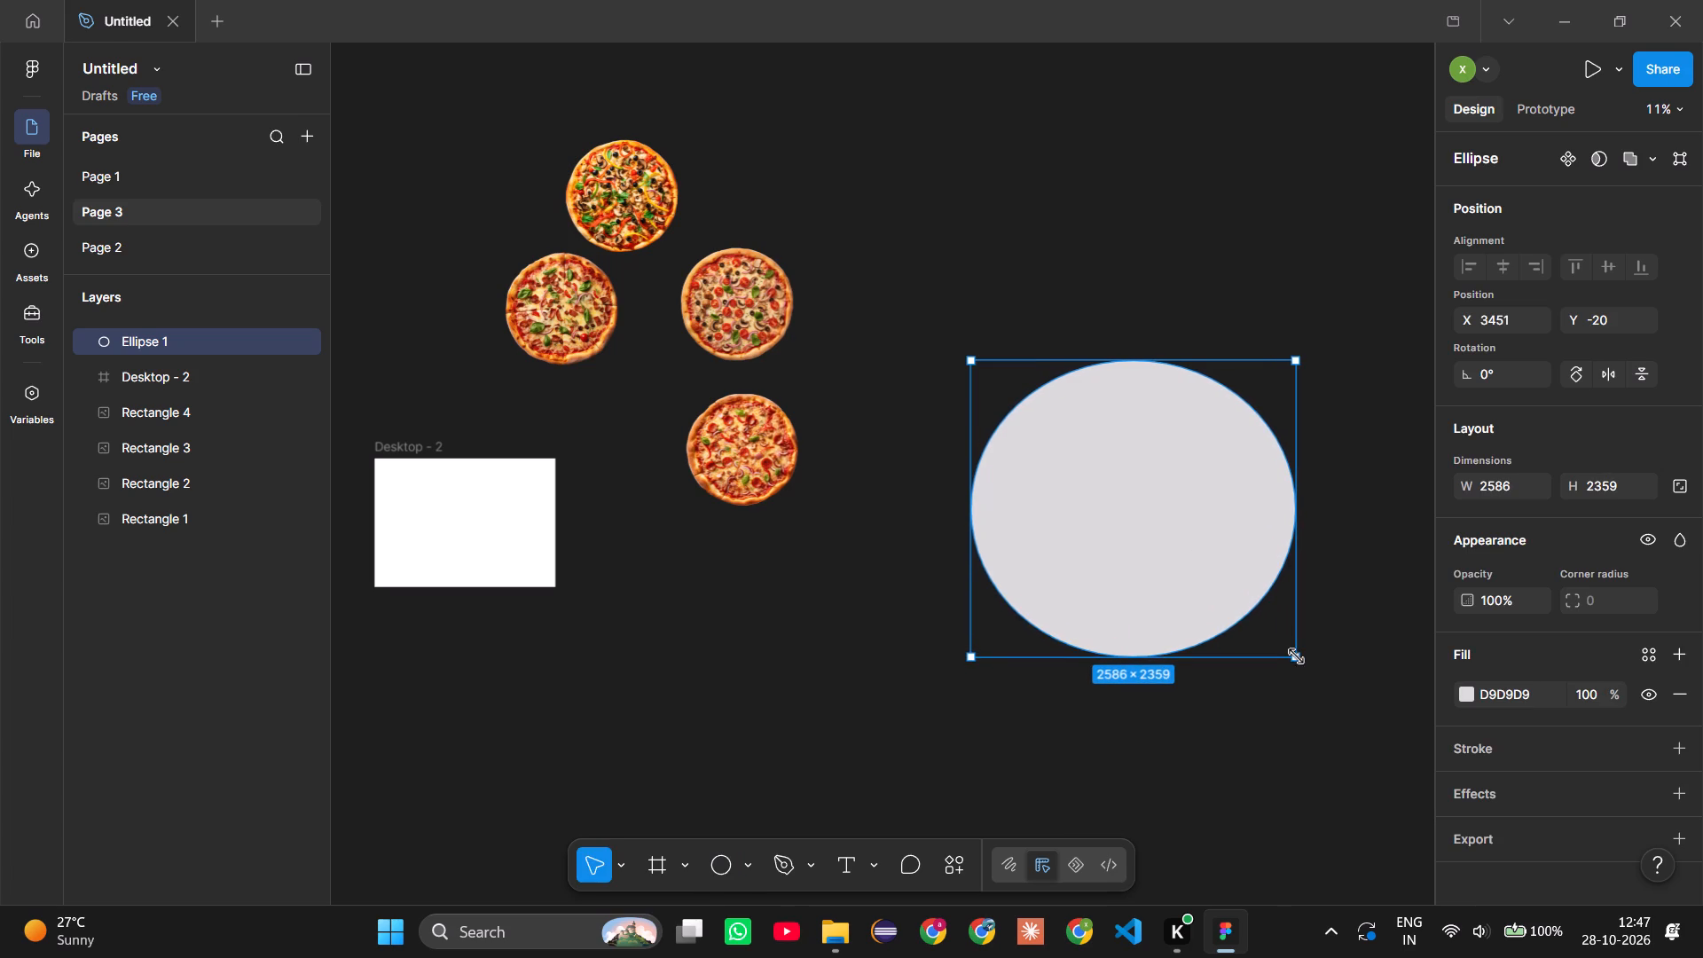
pyautogui.moveTo(1157, 482); pyautogui.dragTo(1114, 313)
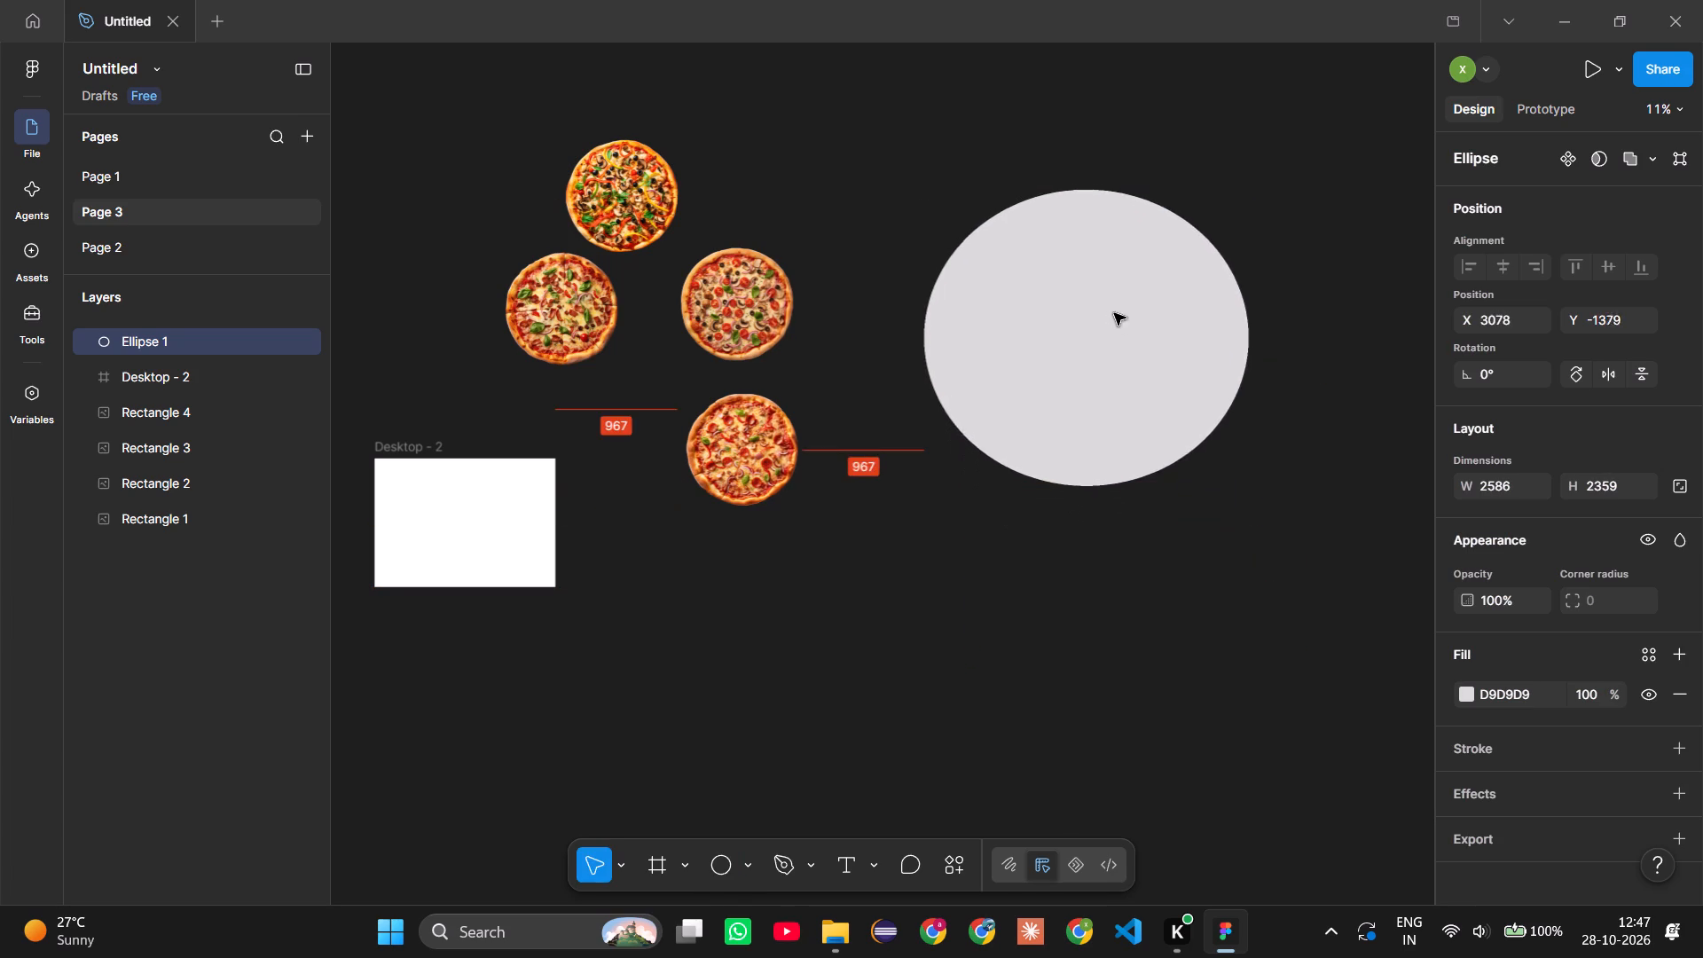
pyautogui.moveTo(1114, 313); pyautogui.dragTo(1122, 326)
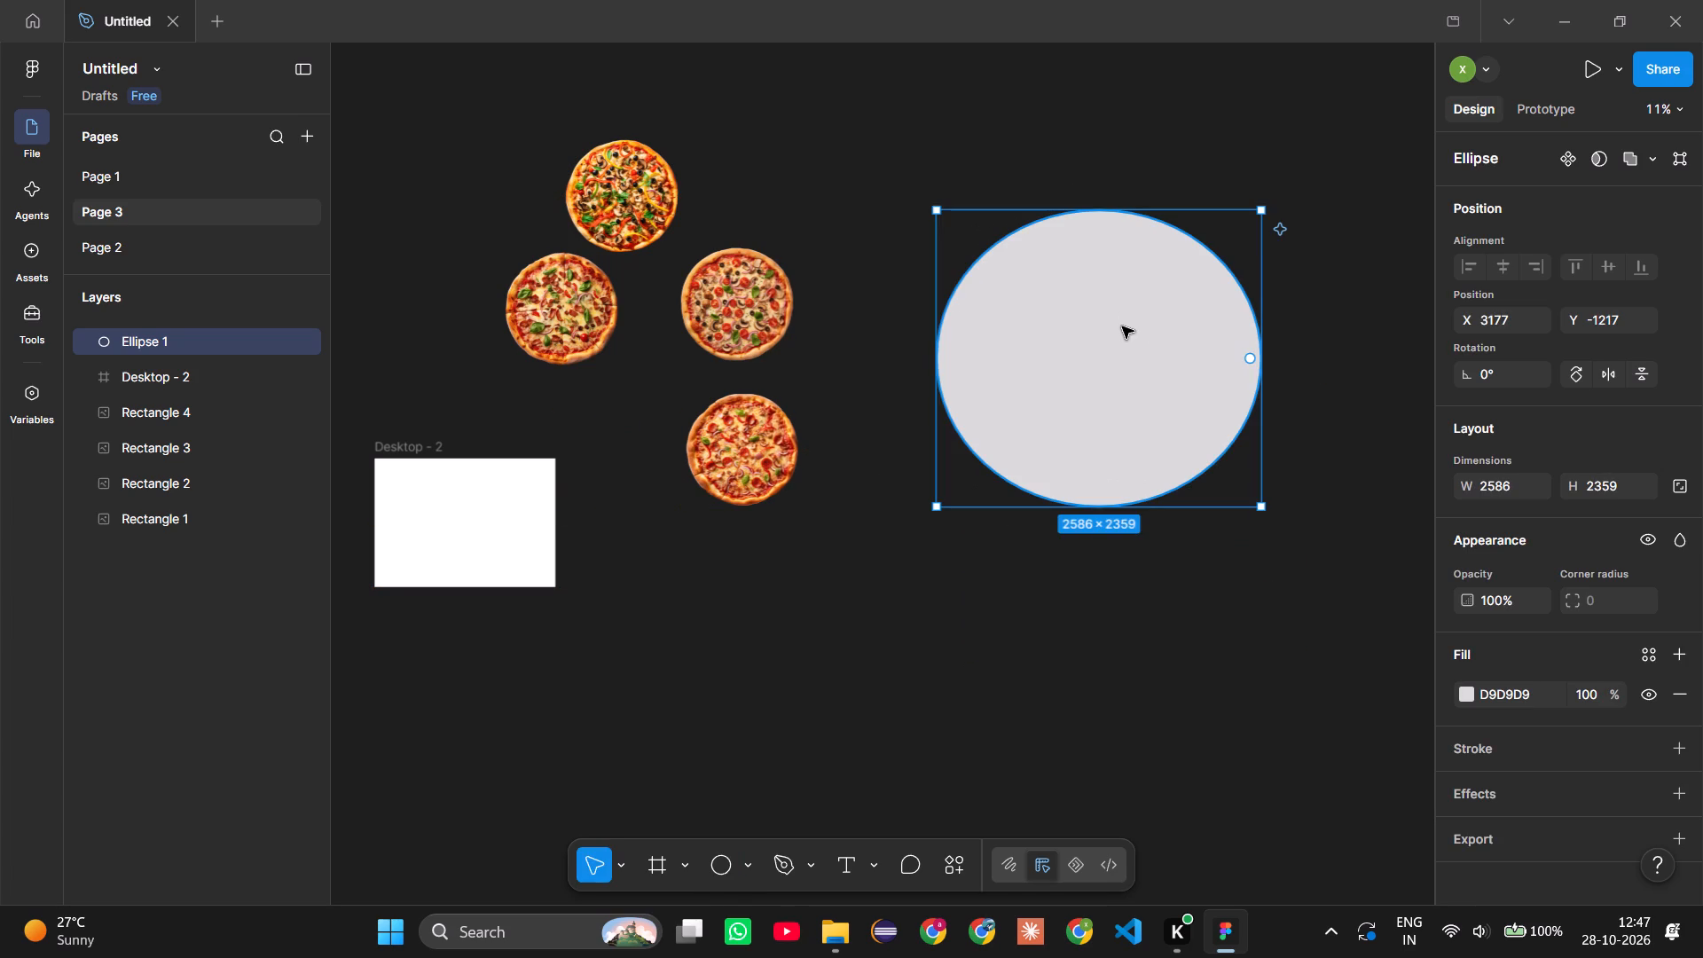
# Show the rulers and place guides on the ellipse's four edges: horizontal at Y -1217 and 1142, vertical at X 3177 and 5763.
pyautogui.hotkey('shift', 'r')
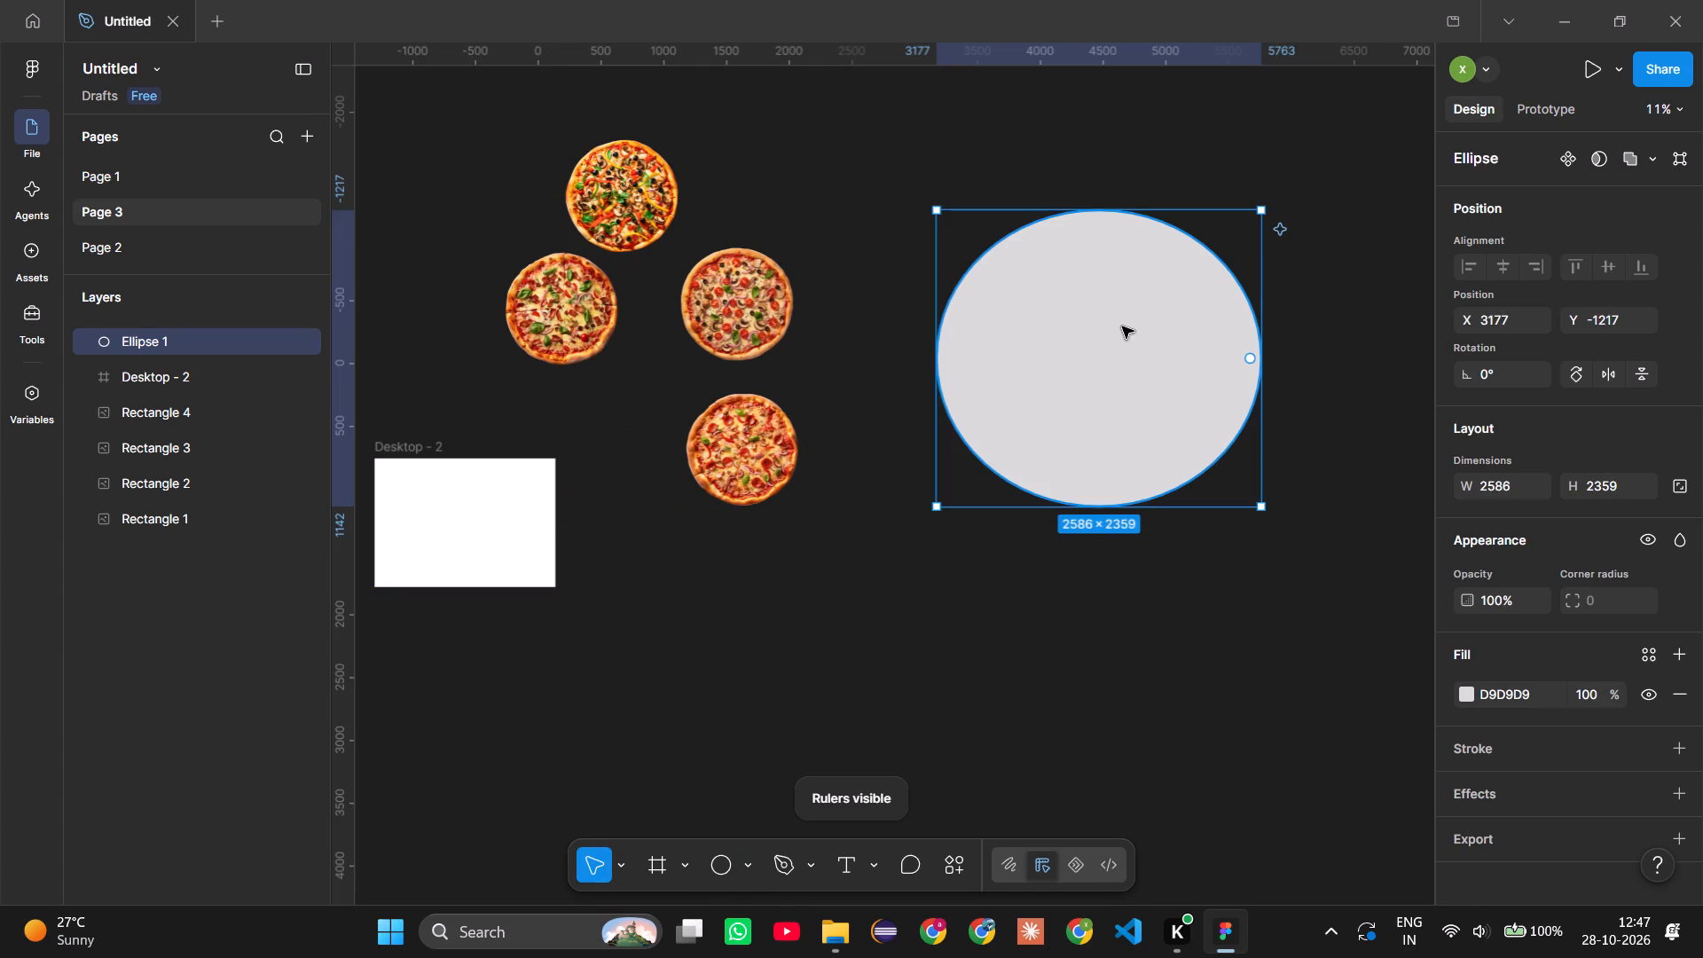
pyautogui.click(1104, 207)
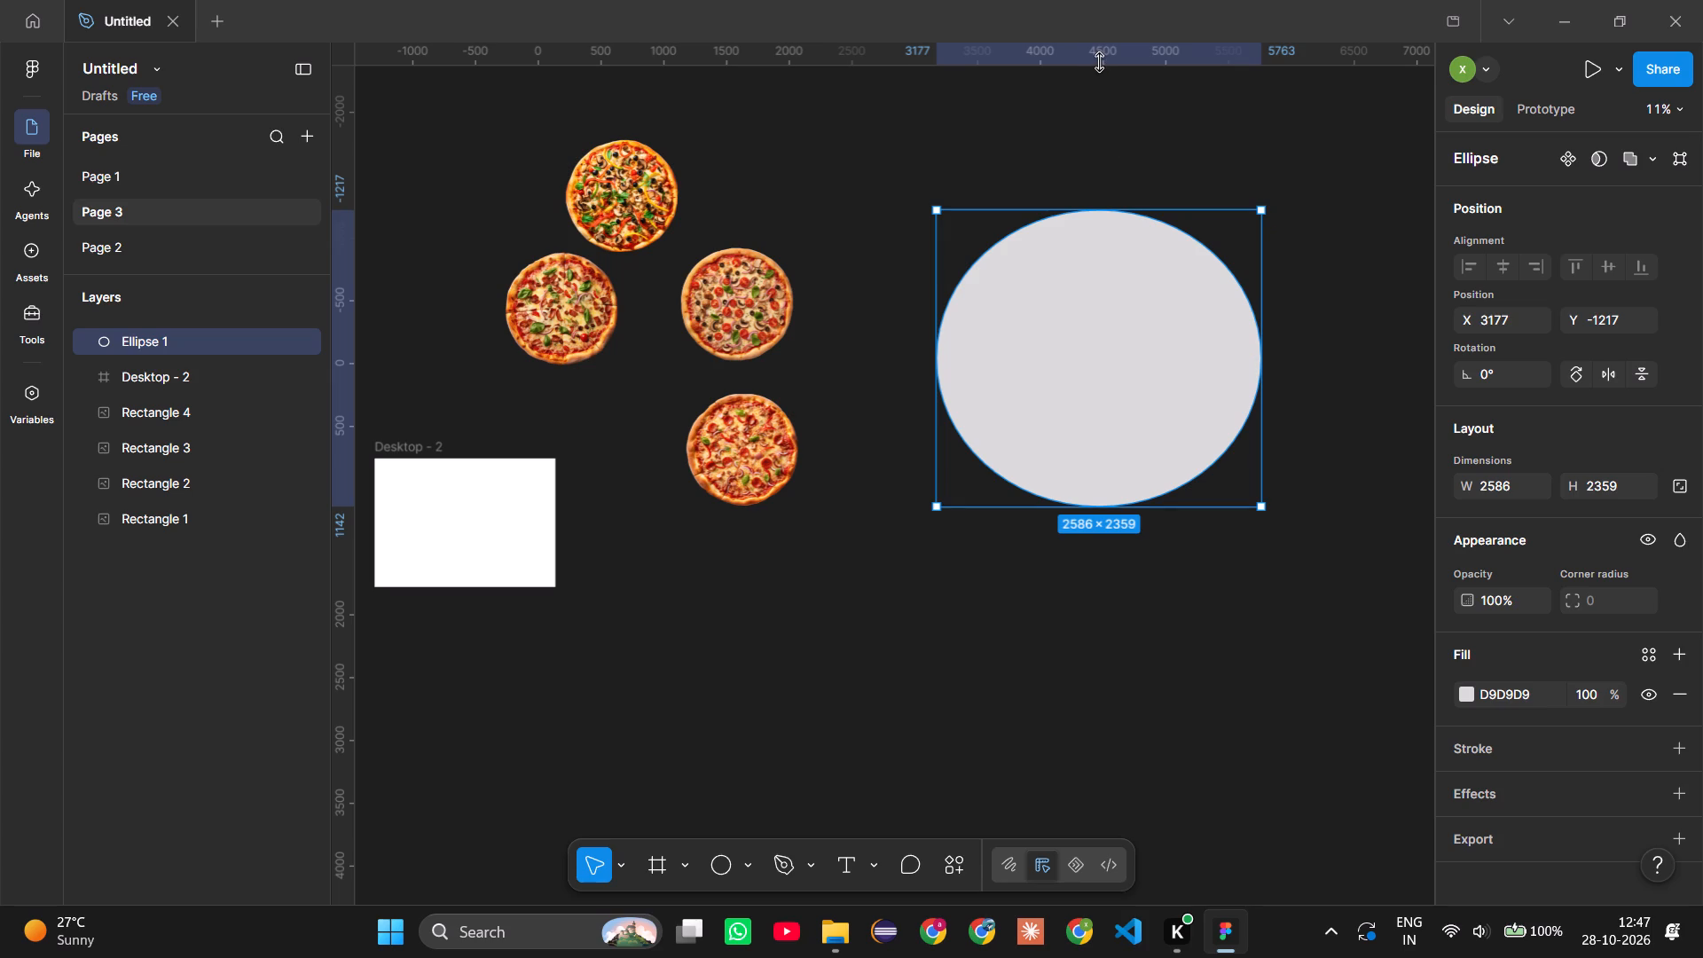
pyautogui.moveTo(1099, 62); pyautogui.dragTo(1099, 208)
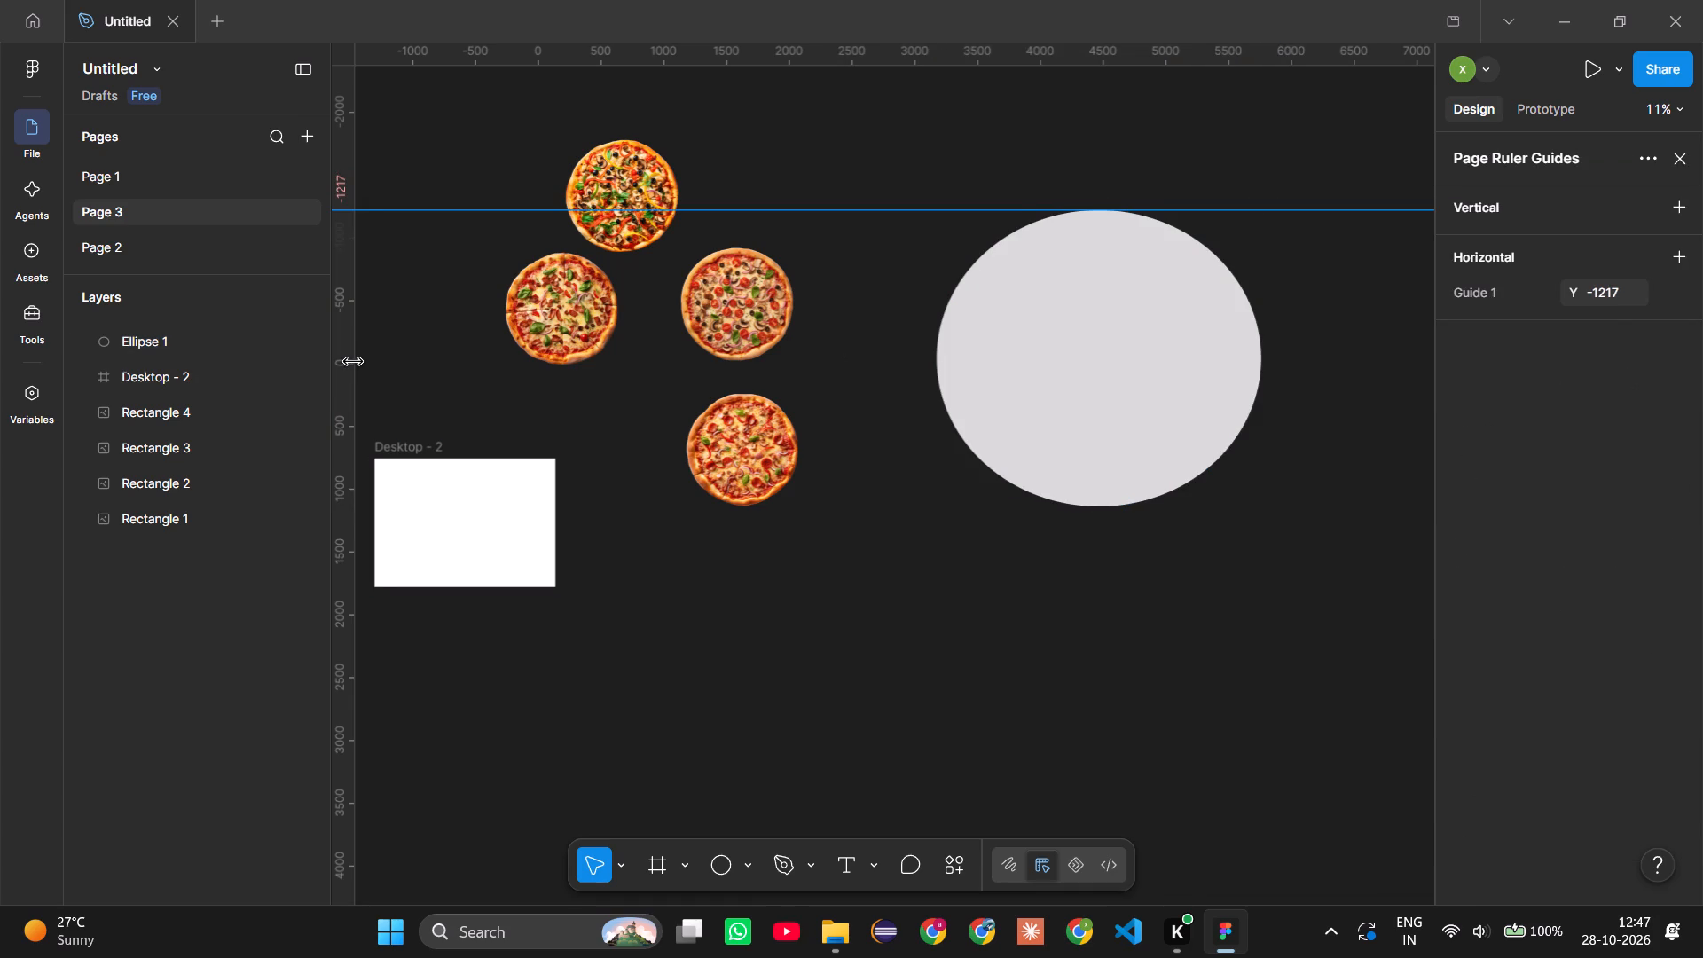
pyautogui.moveTo(353, 362); pyautogui.dragTo(928, 373)
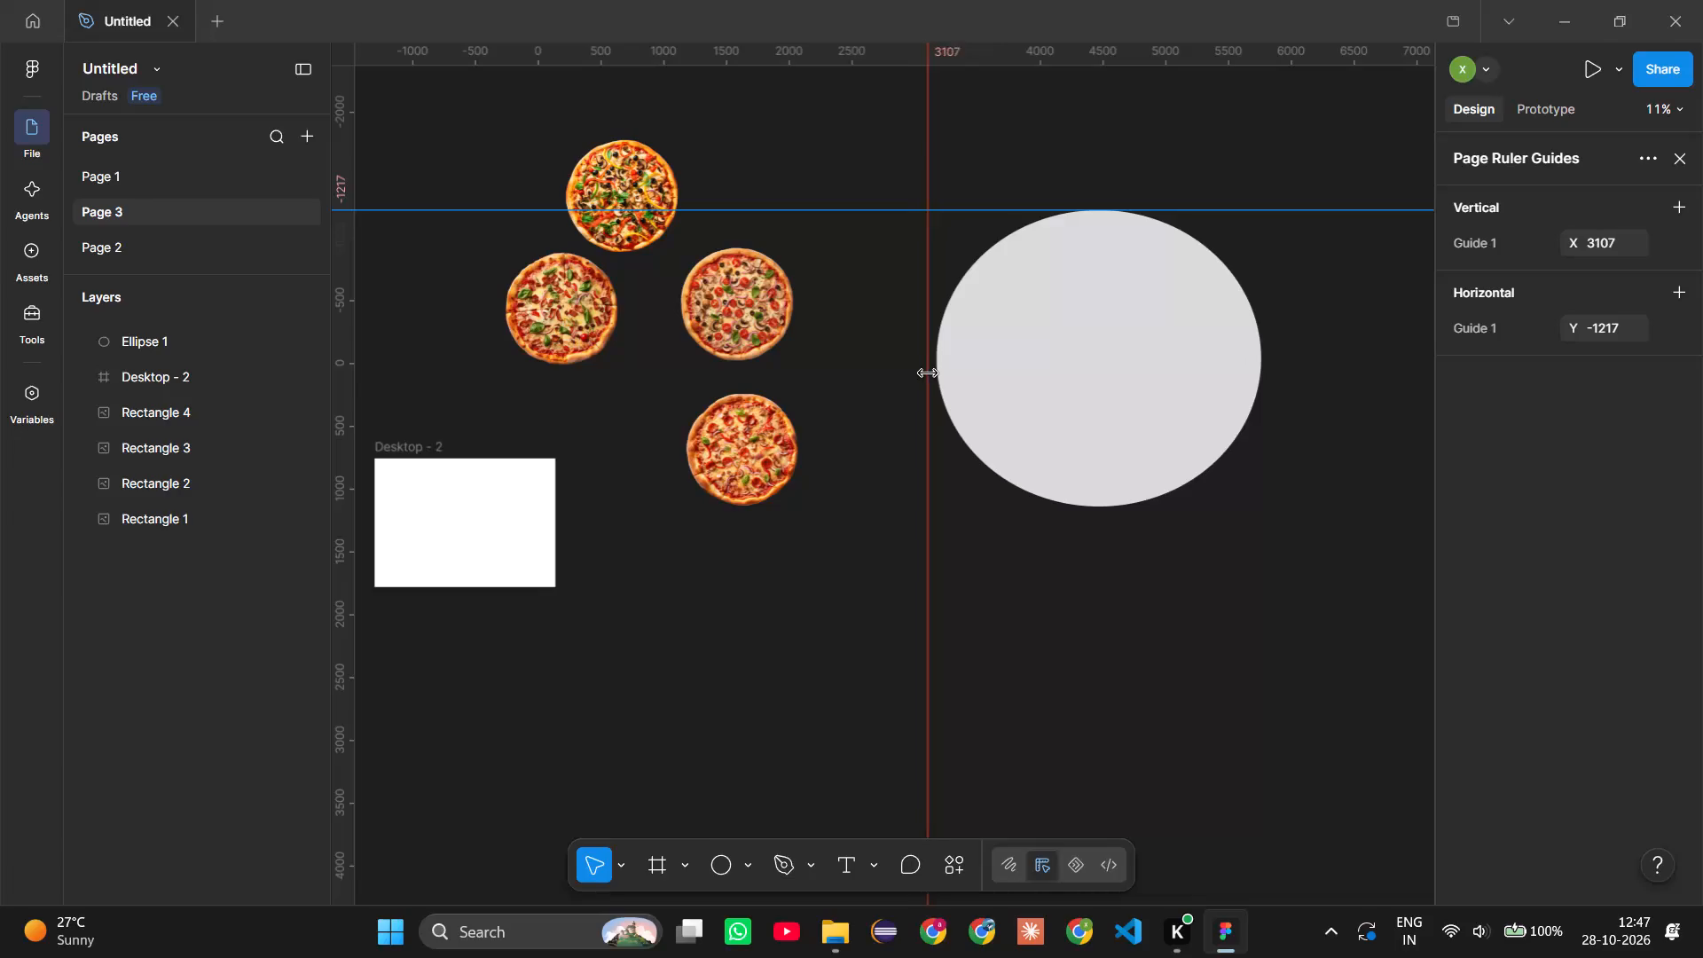
pyautogui.moveTo(928, 373); pyautogui.dragTo(933, 373)
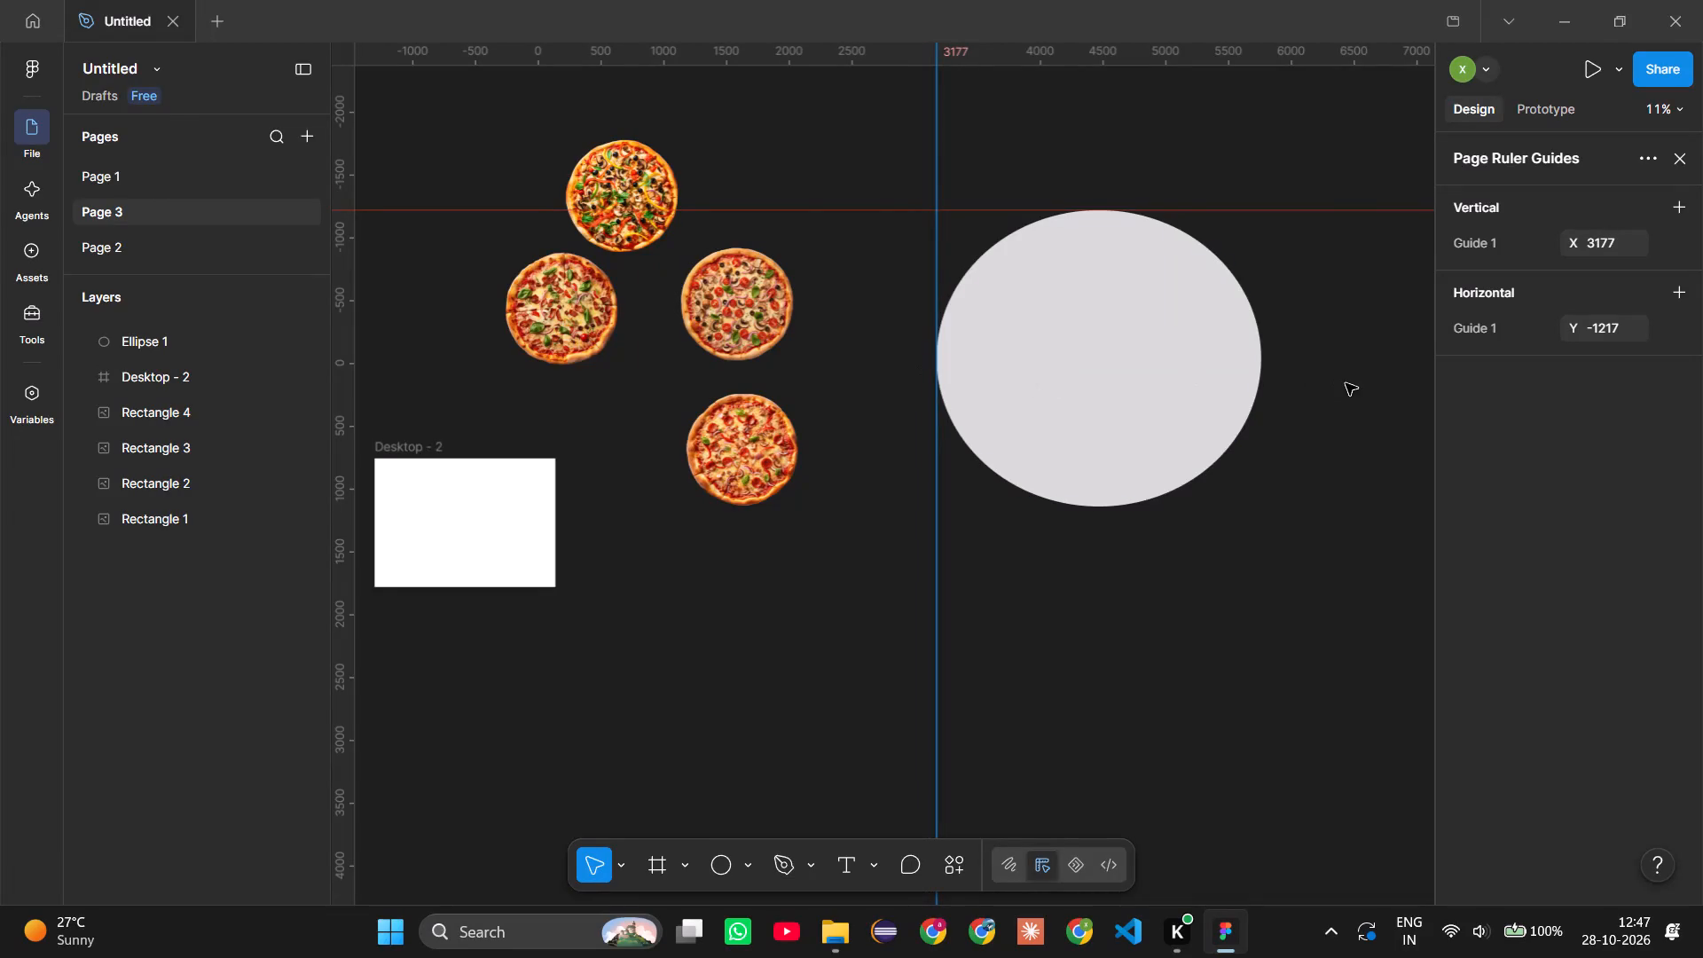
pyautogui.hscroll(-2, 1354, 383)
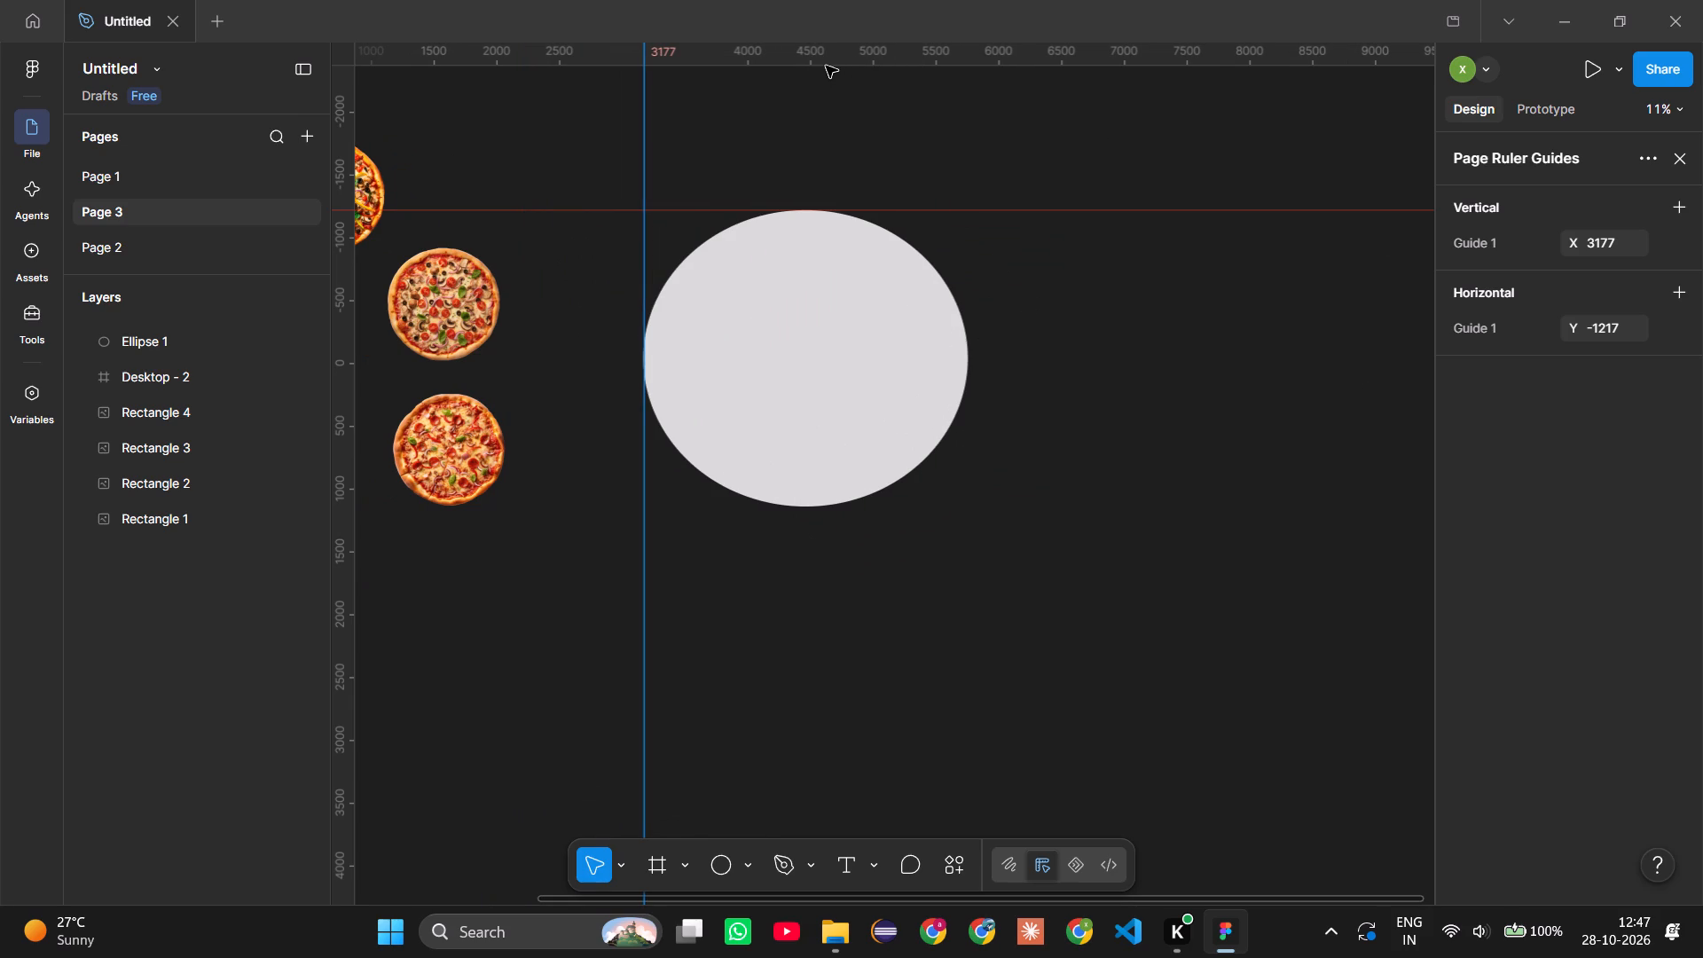
pyautogui.moveTo(822, 63); pyautogui.dragTo(824, 478)
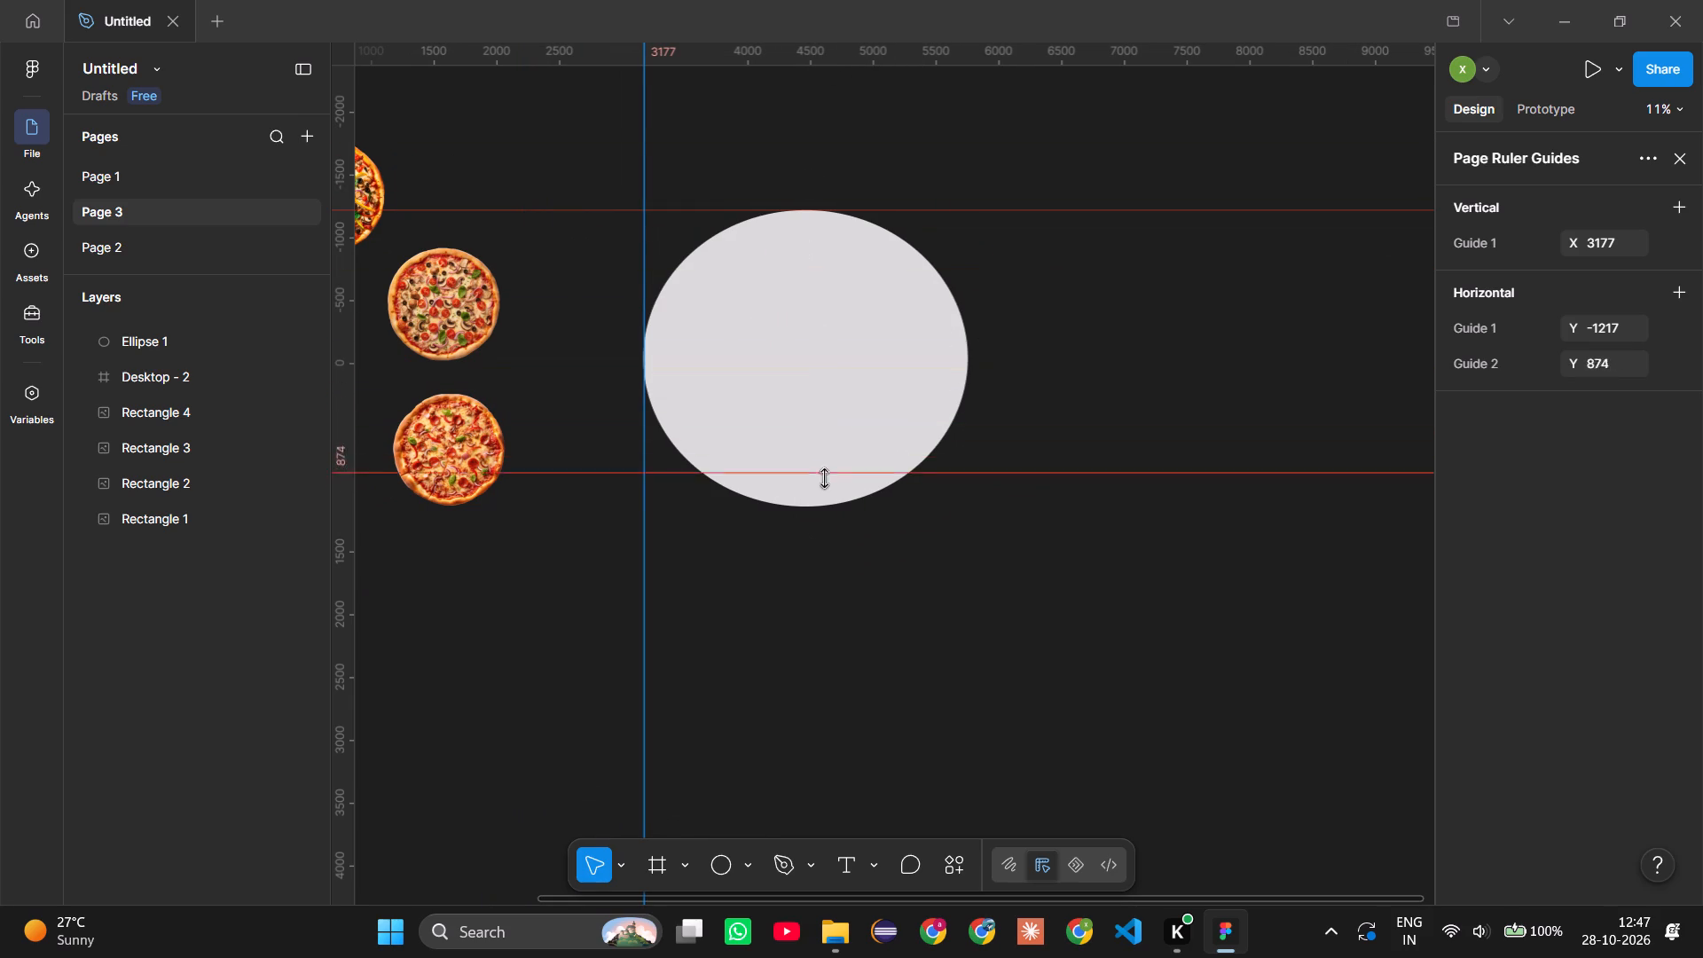
pyautogui.moveTo(824, 478); pyautogui.dragTo(818, 506)
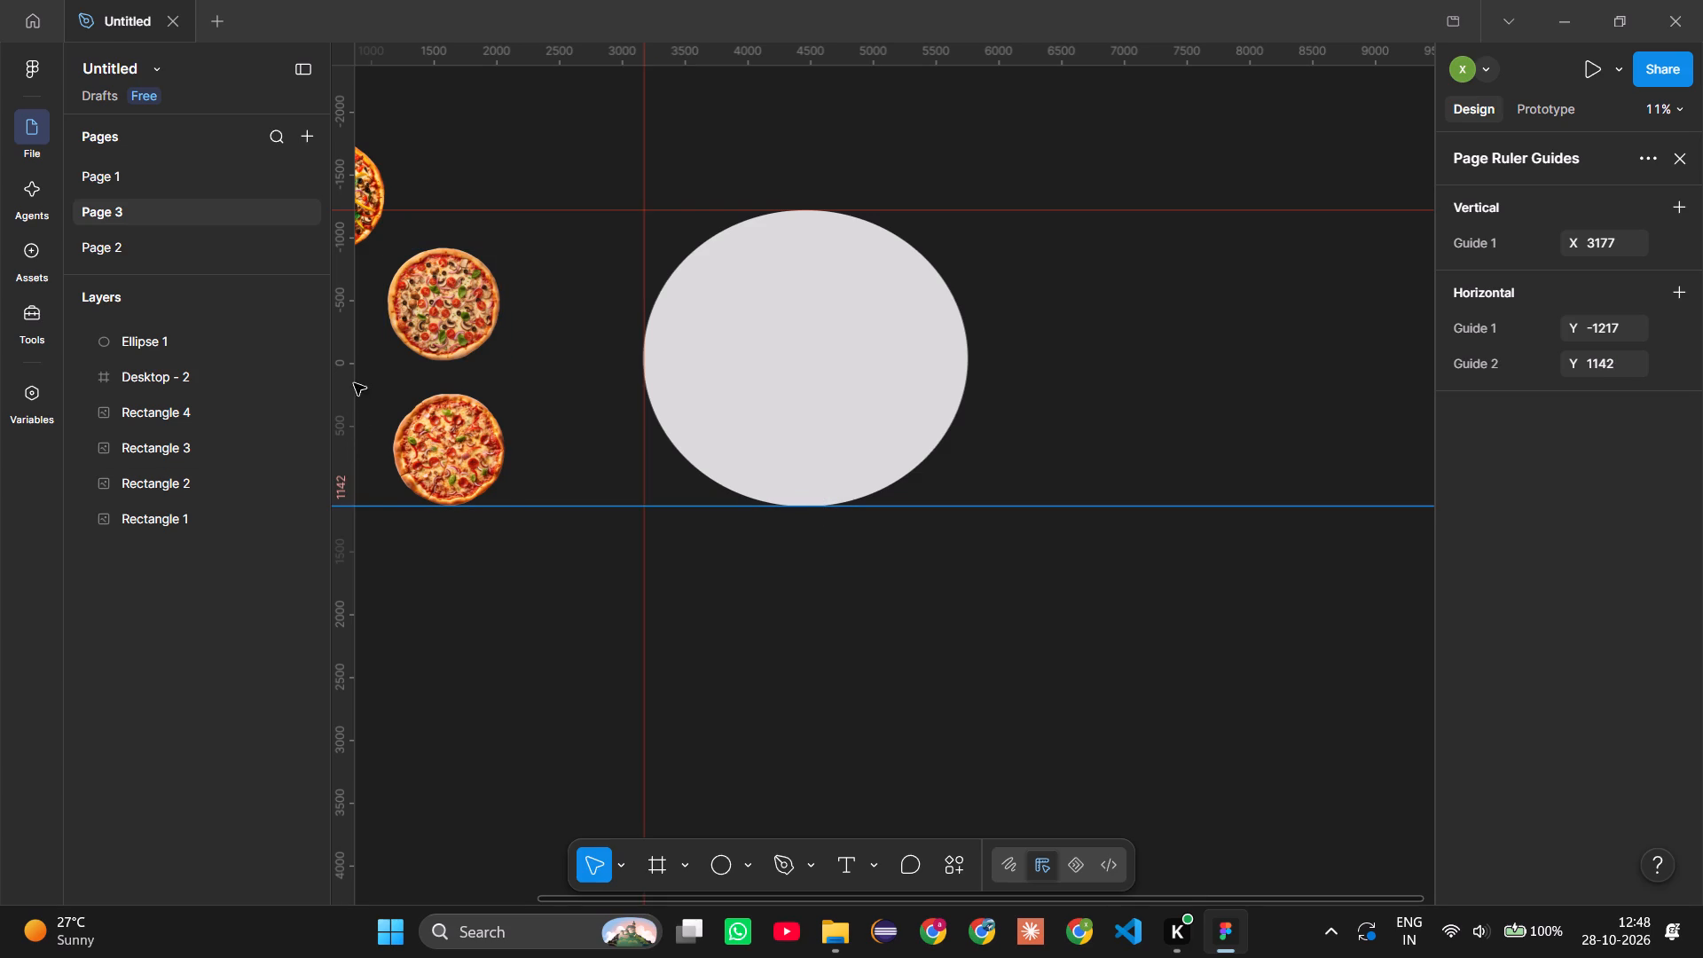
pyautogui.moveTo(353, 383); pyautogui.dragTo(956, 412)
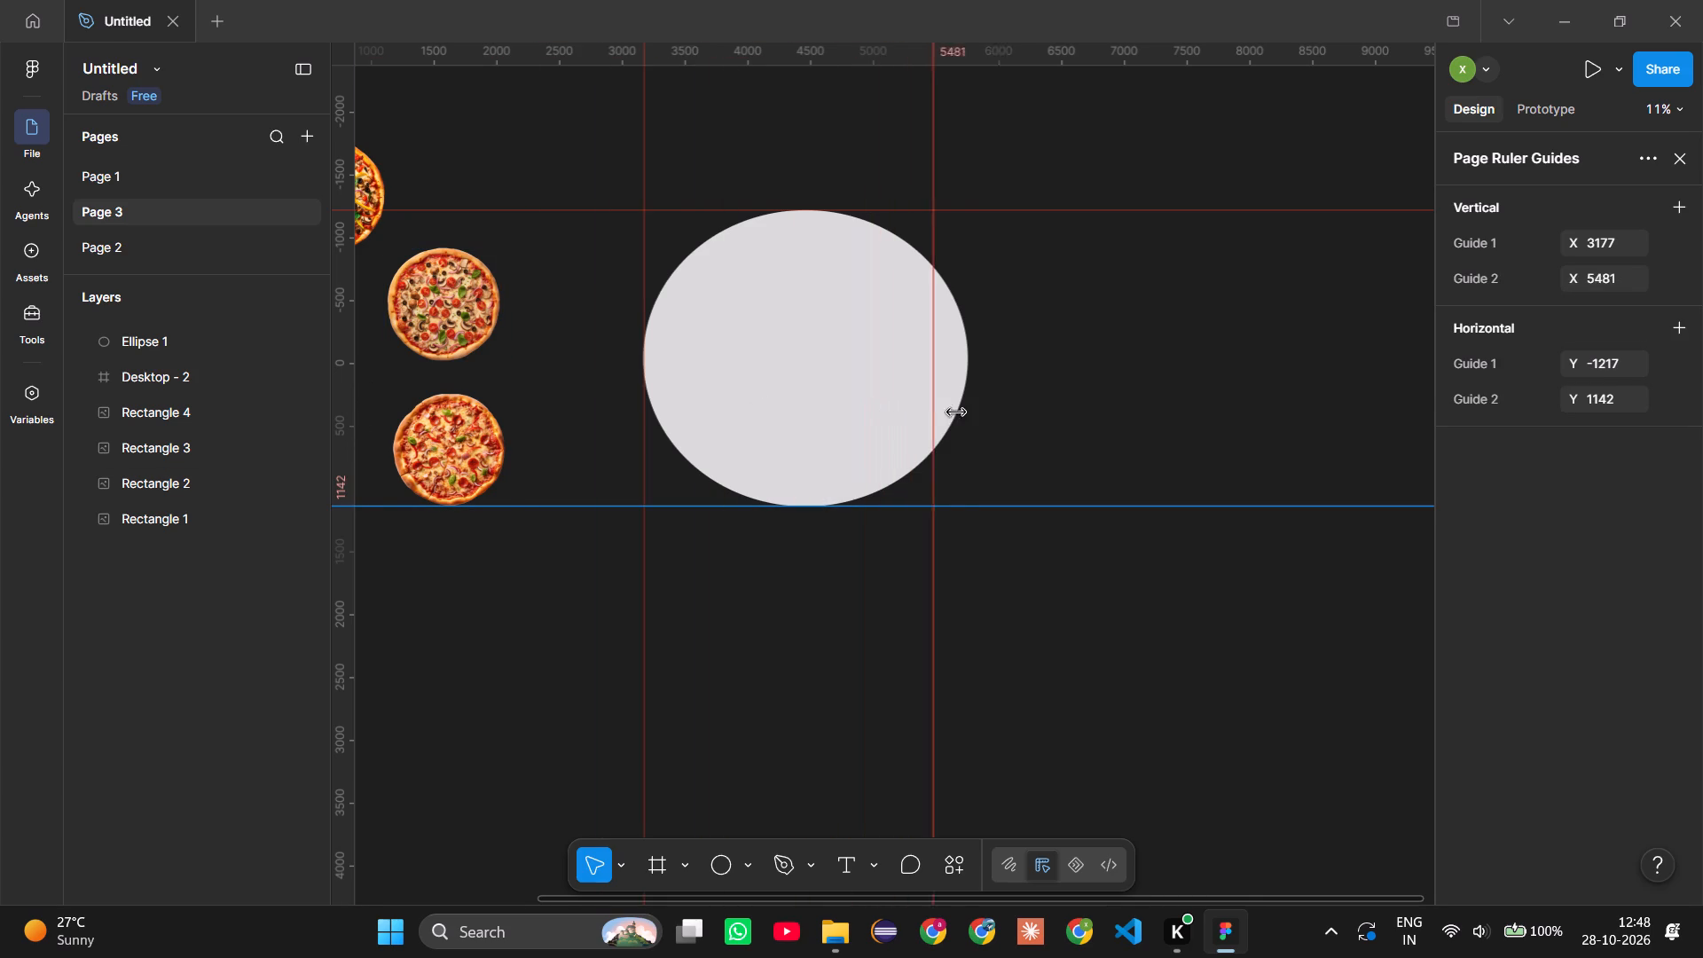
pyautogui.moveTo(956, 412); pyautogui.dragTo(967, 413)
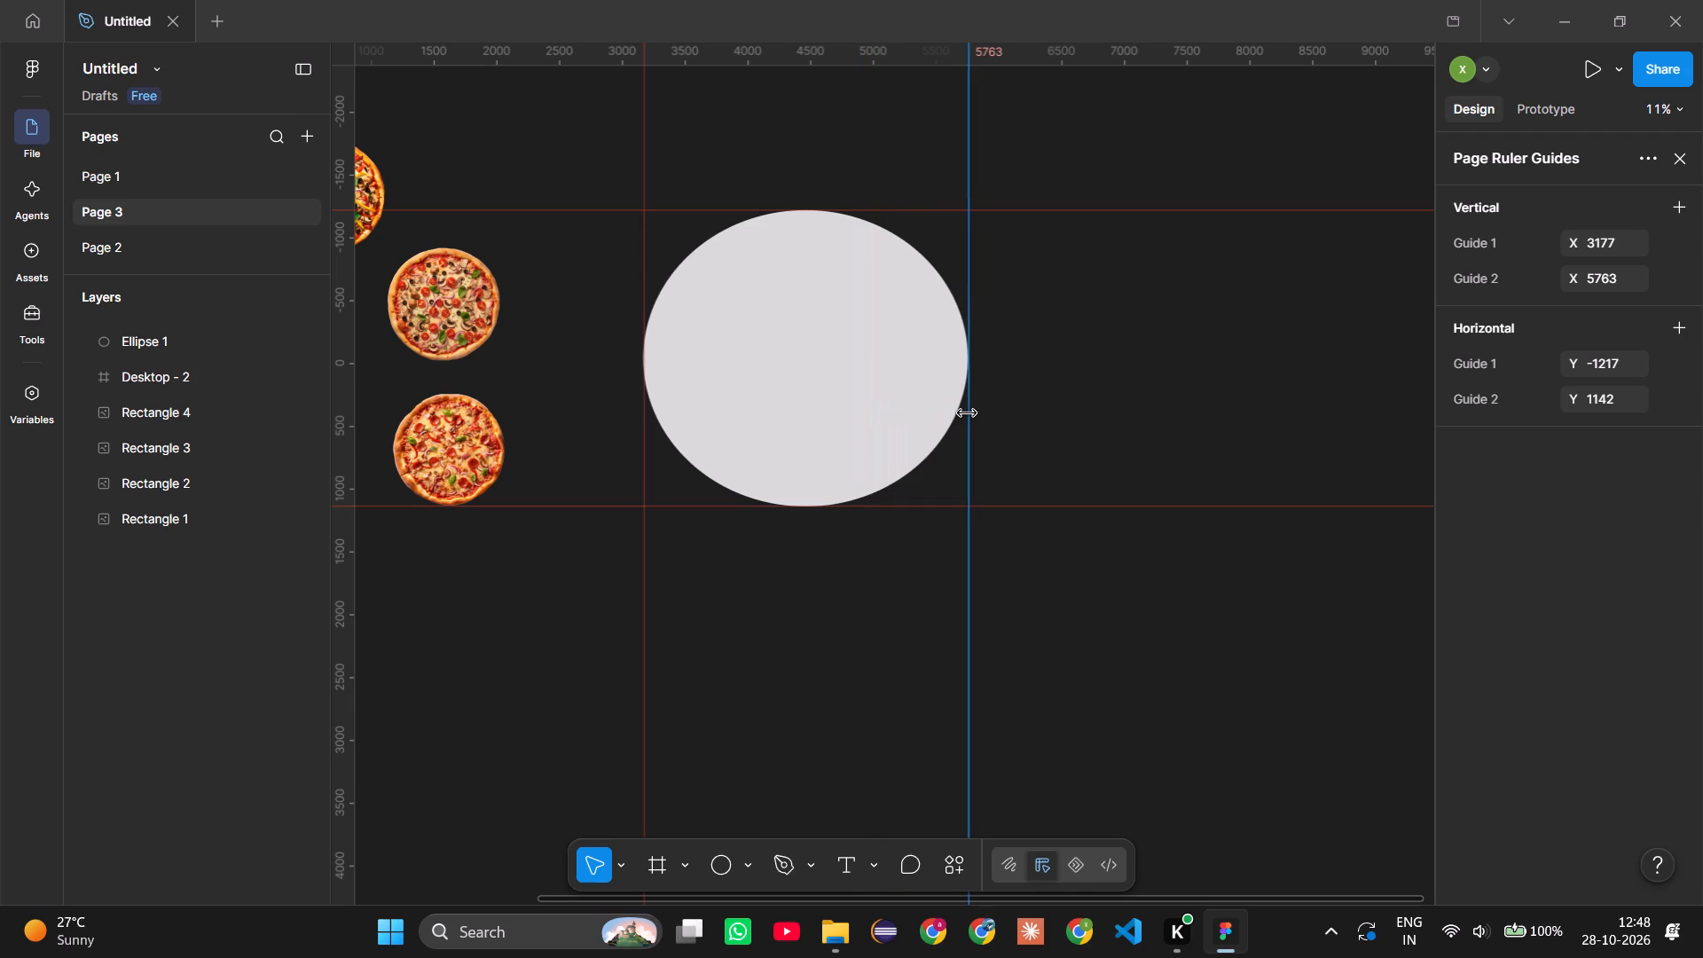
# Add guides through the middle of the ellipse: a horizontal one at Y -20 and a vertical one at X 4470.
pyautogui.moveTo(789, 61); pyautogui.dragTo(799, 283)
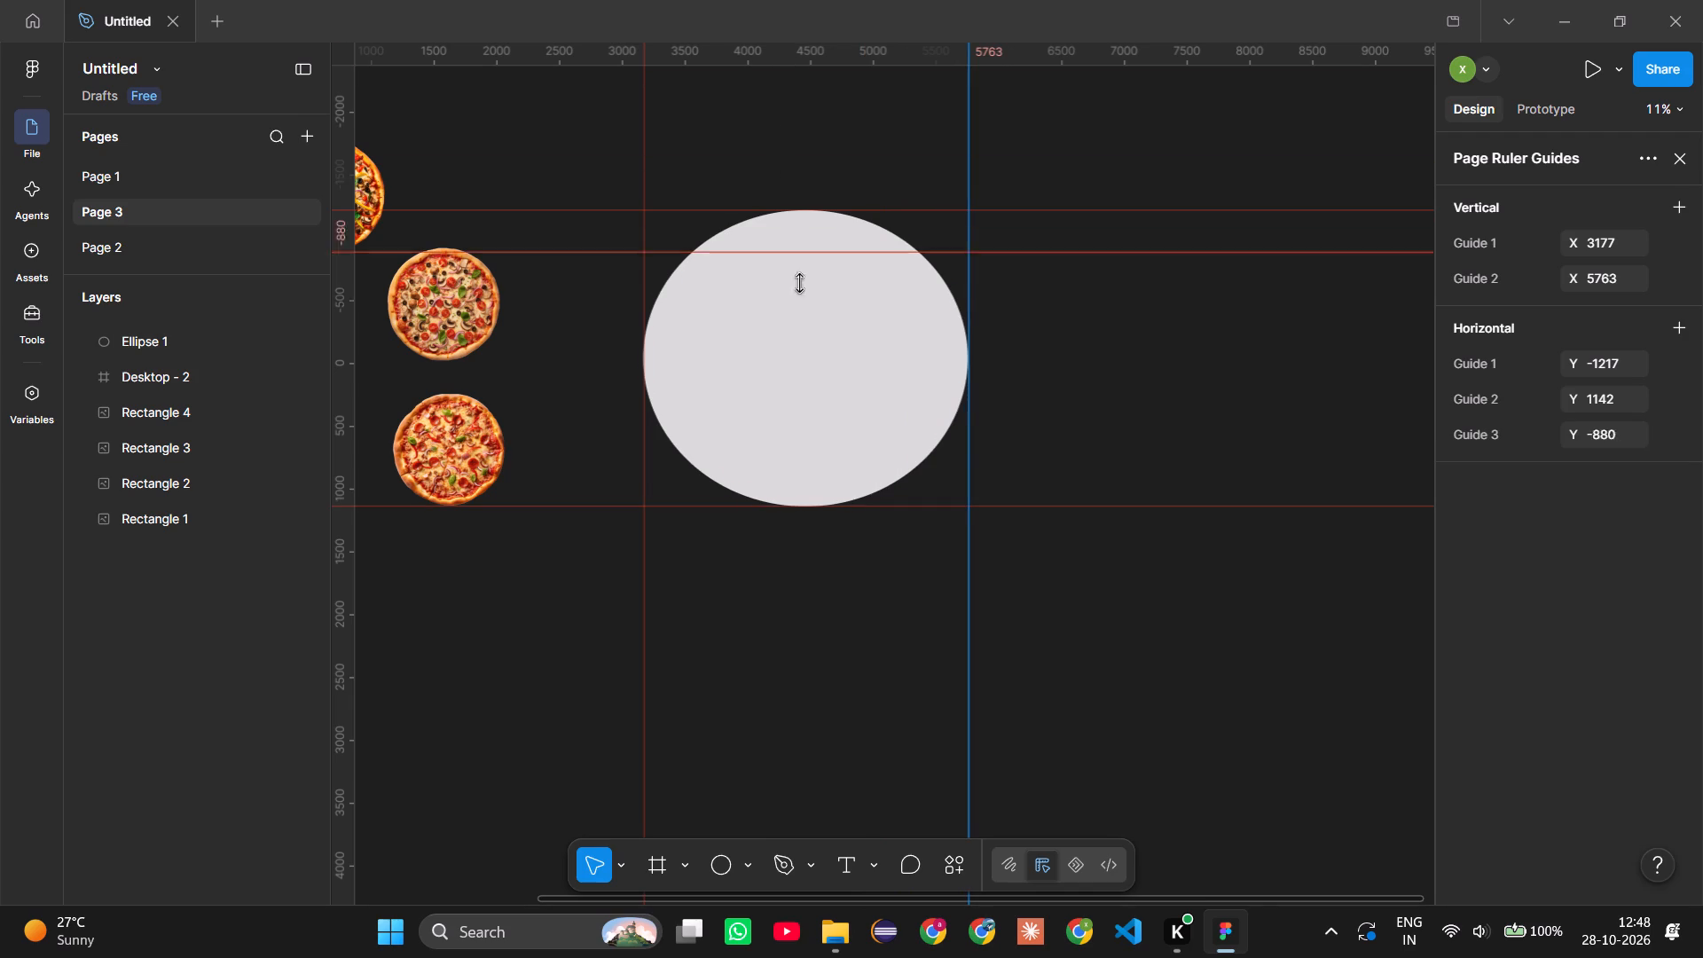
pyautogui.moveTo(799, 283); pyautogui.dragTo(807, 379)
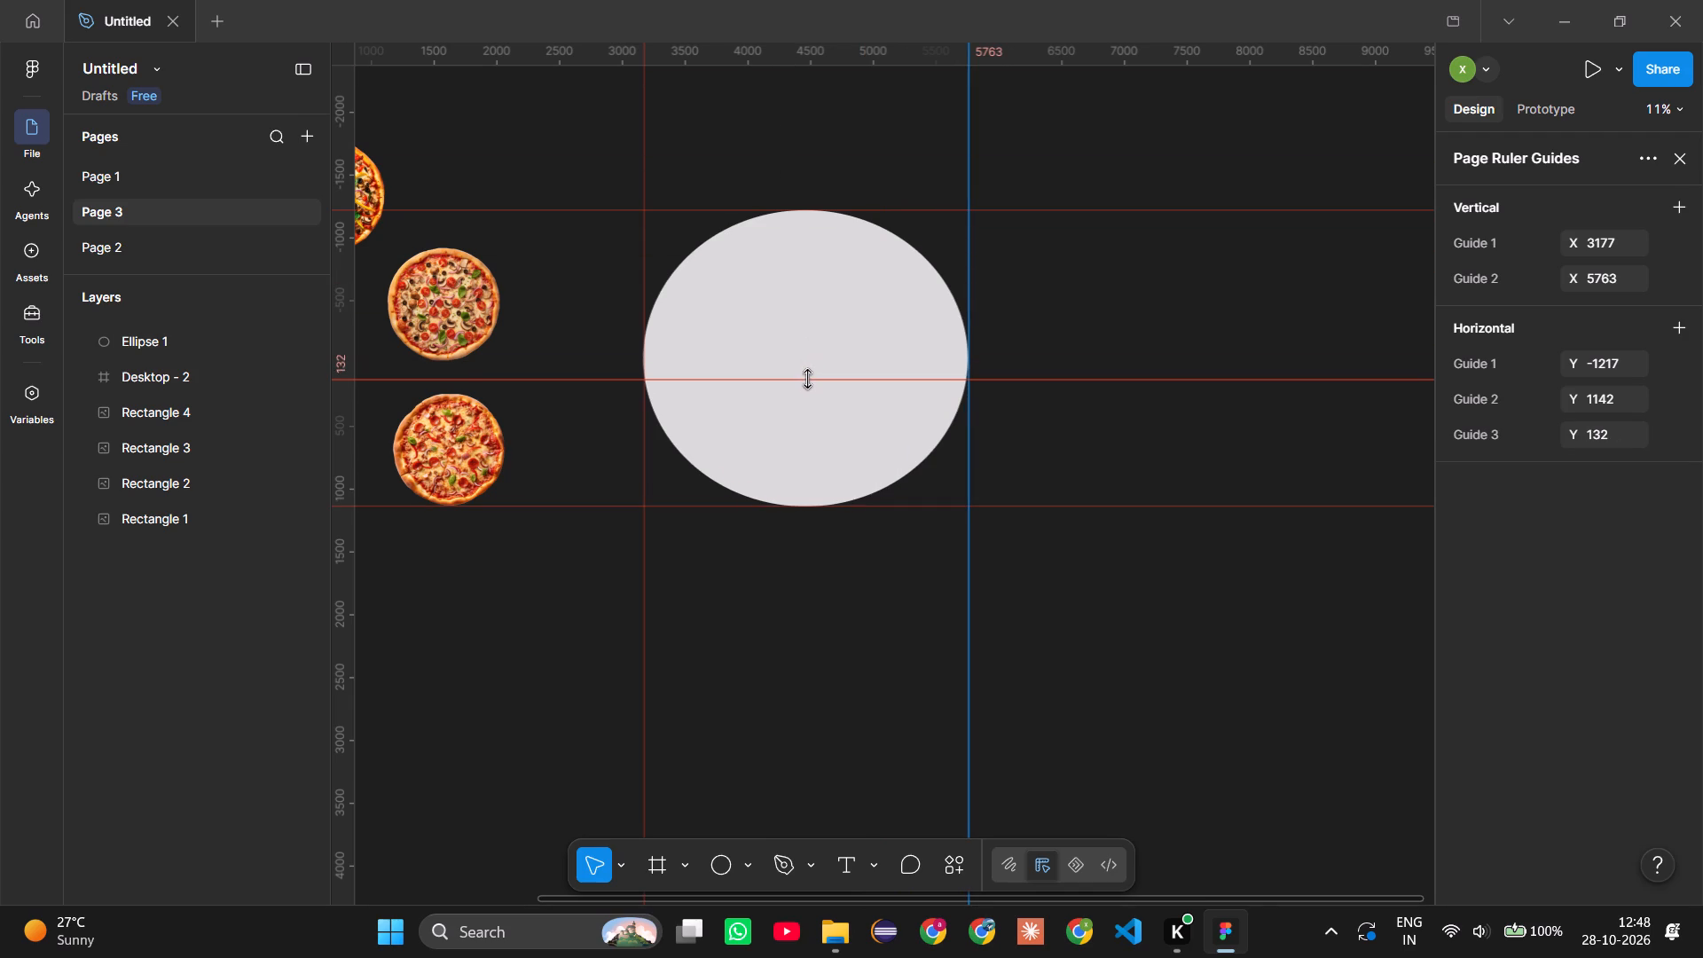
pyautogui.moveTo(807, 379); pyautogui.dragTo(804, 358)
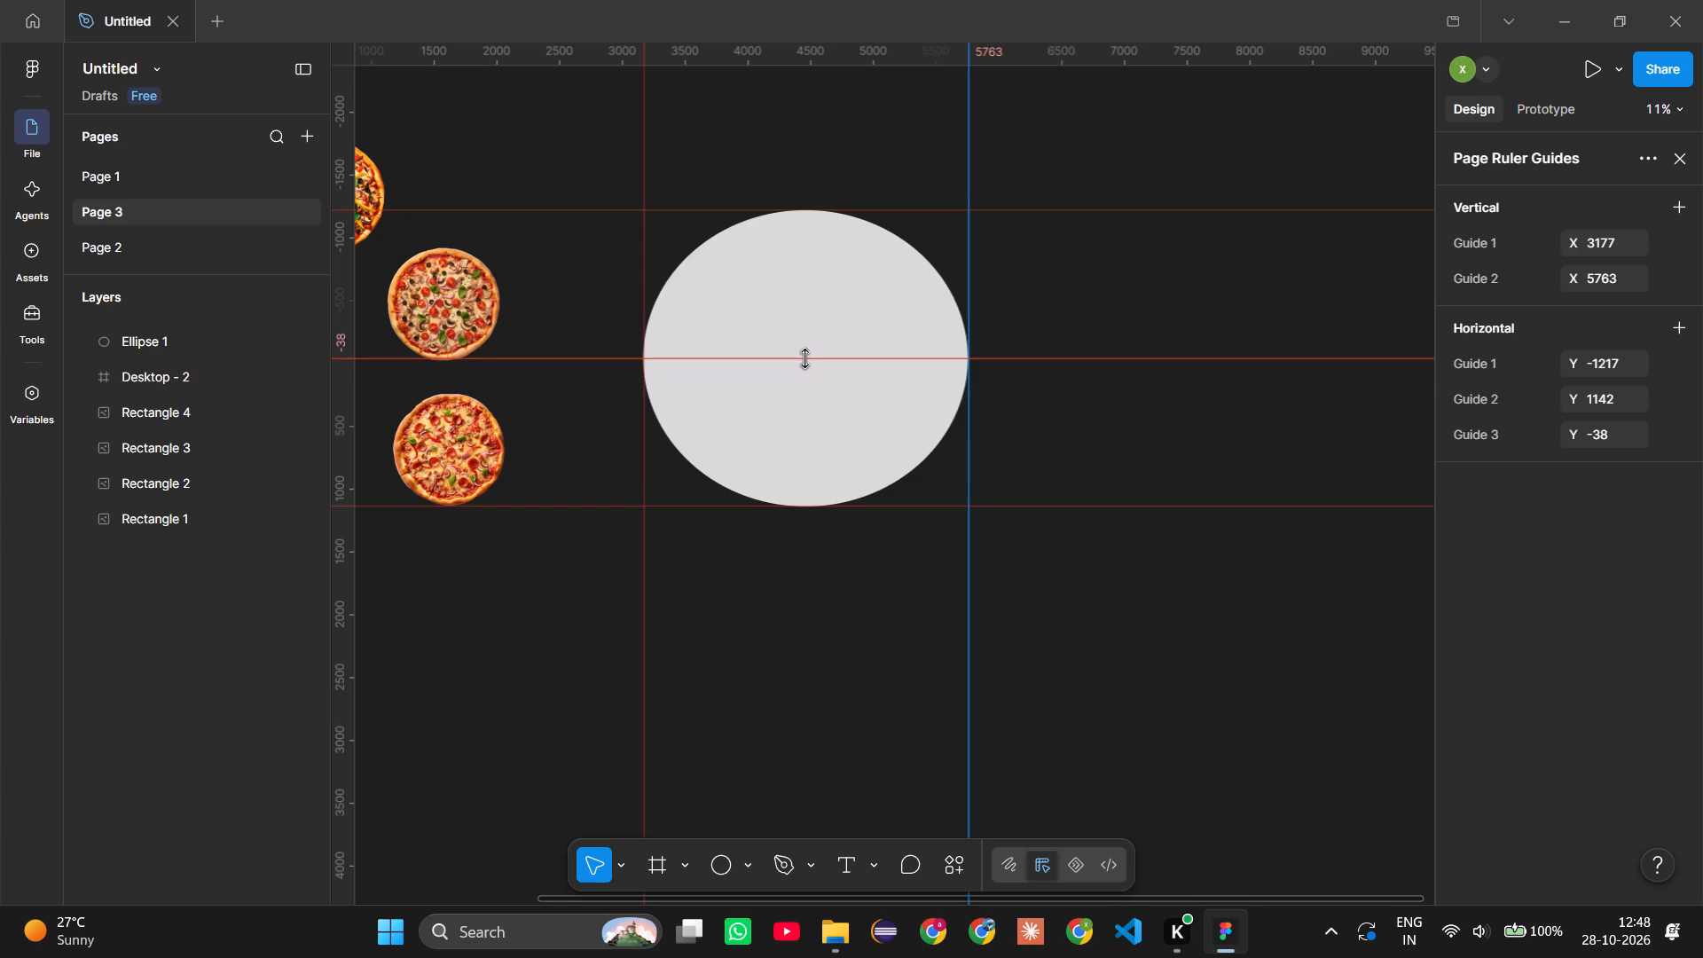
pyautogui.moveTo(804, 358); pyautogui.dragTo(804, 367)
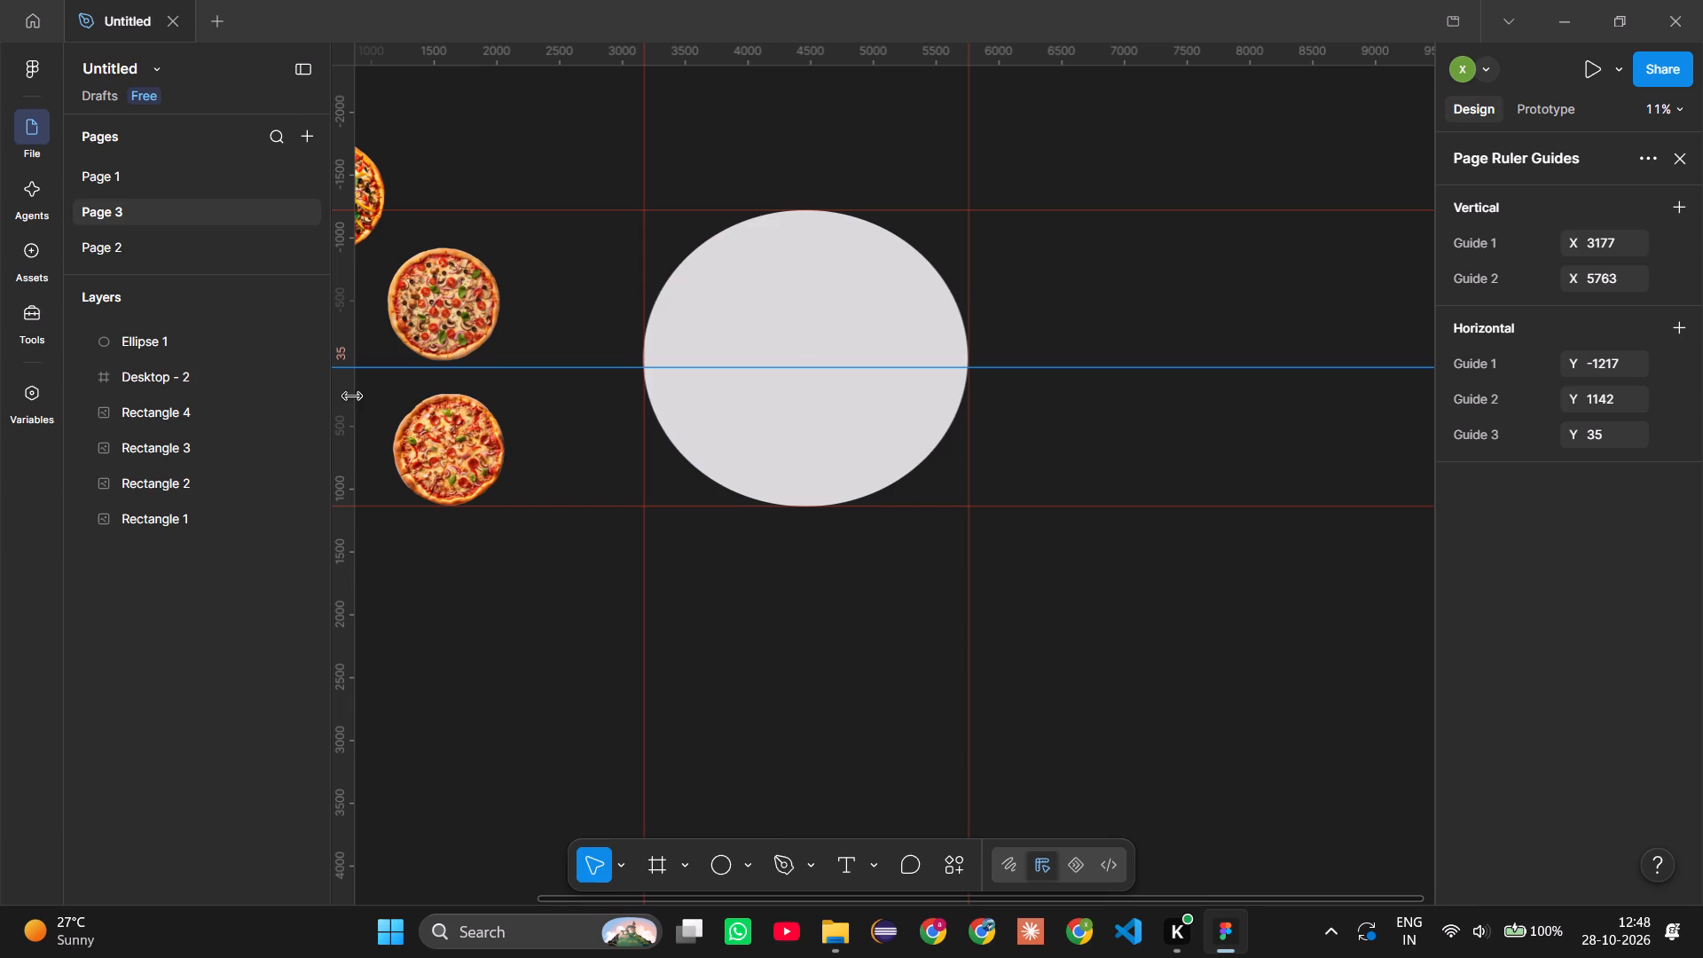
pyautogui.moveTo(352, 397); pyautogui.dragTo(803, 366)
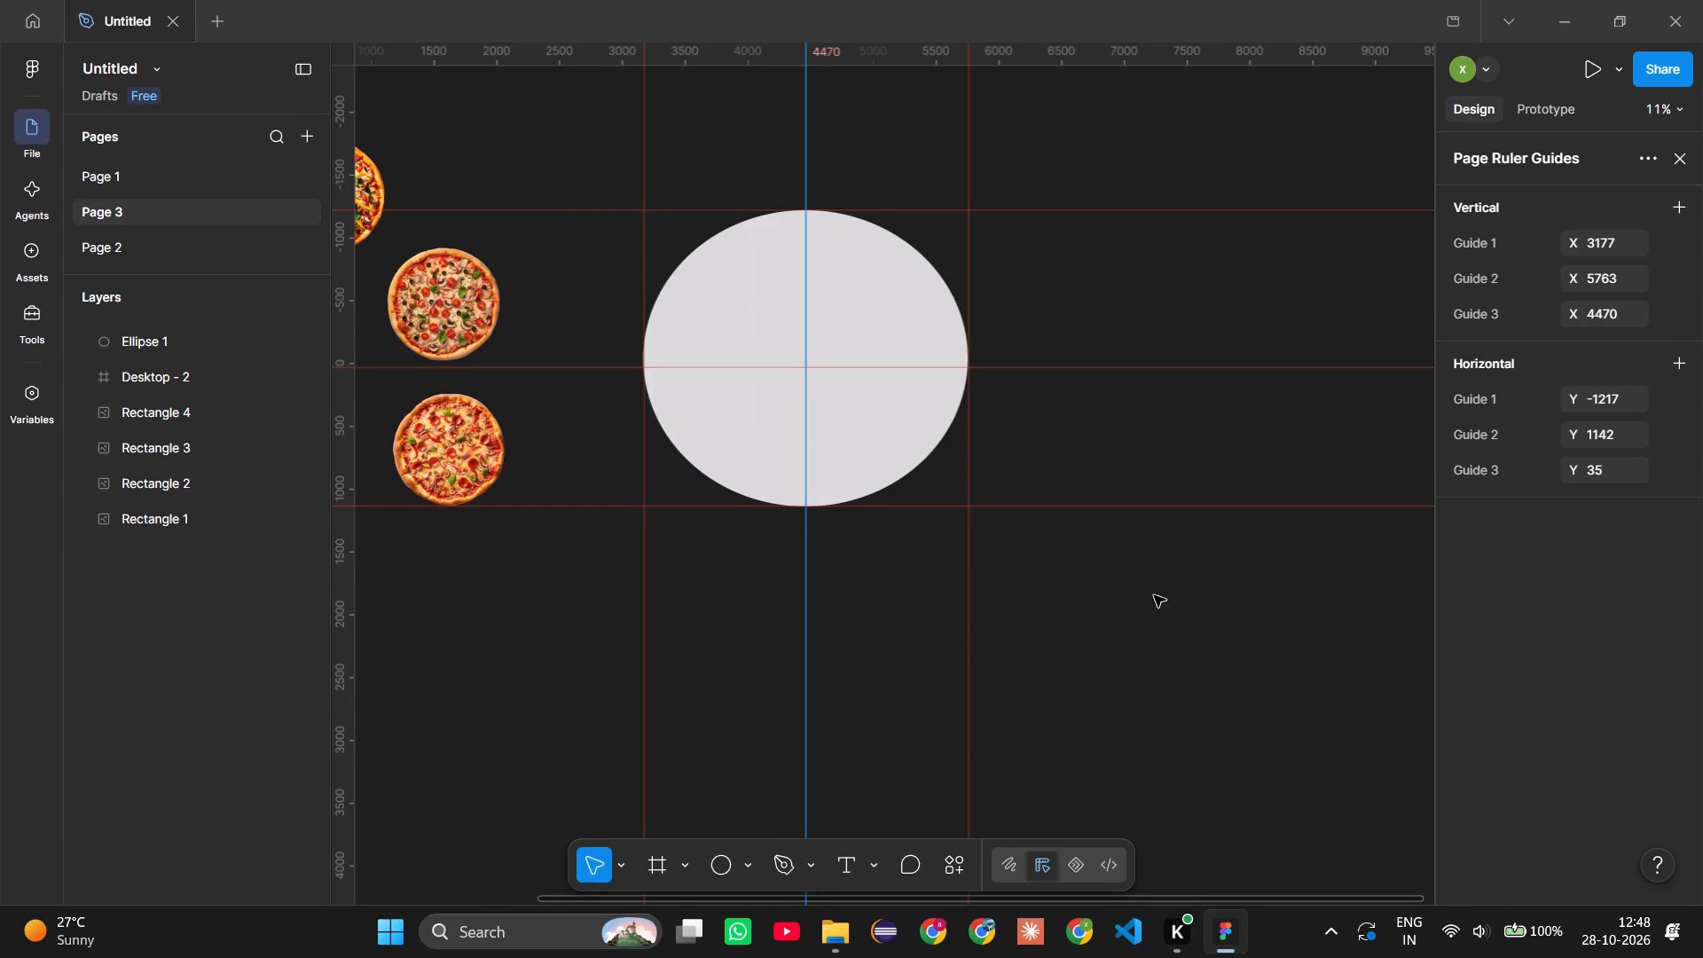
pyautogui.click(642, 487)
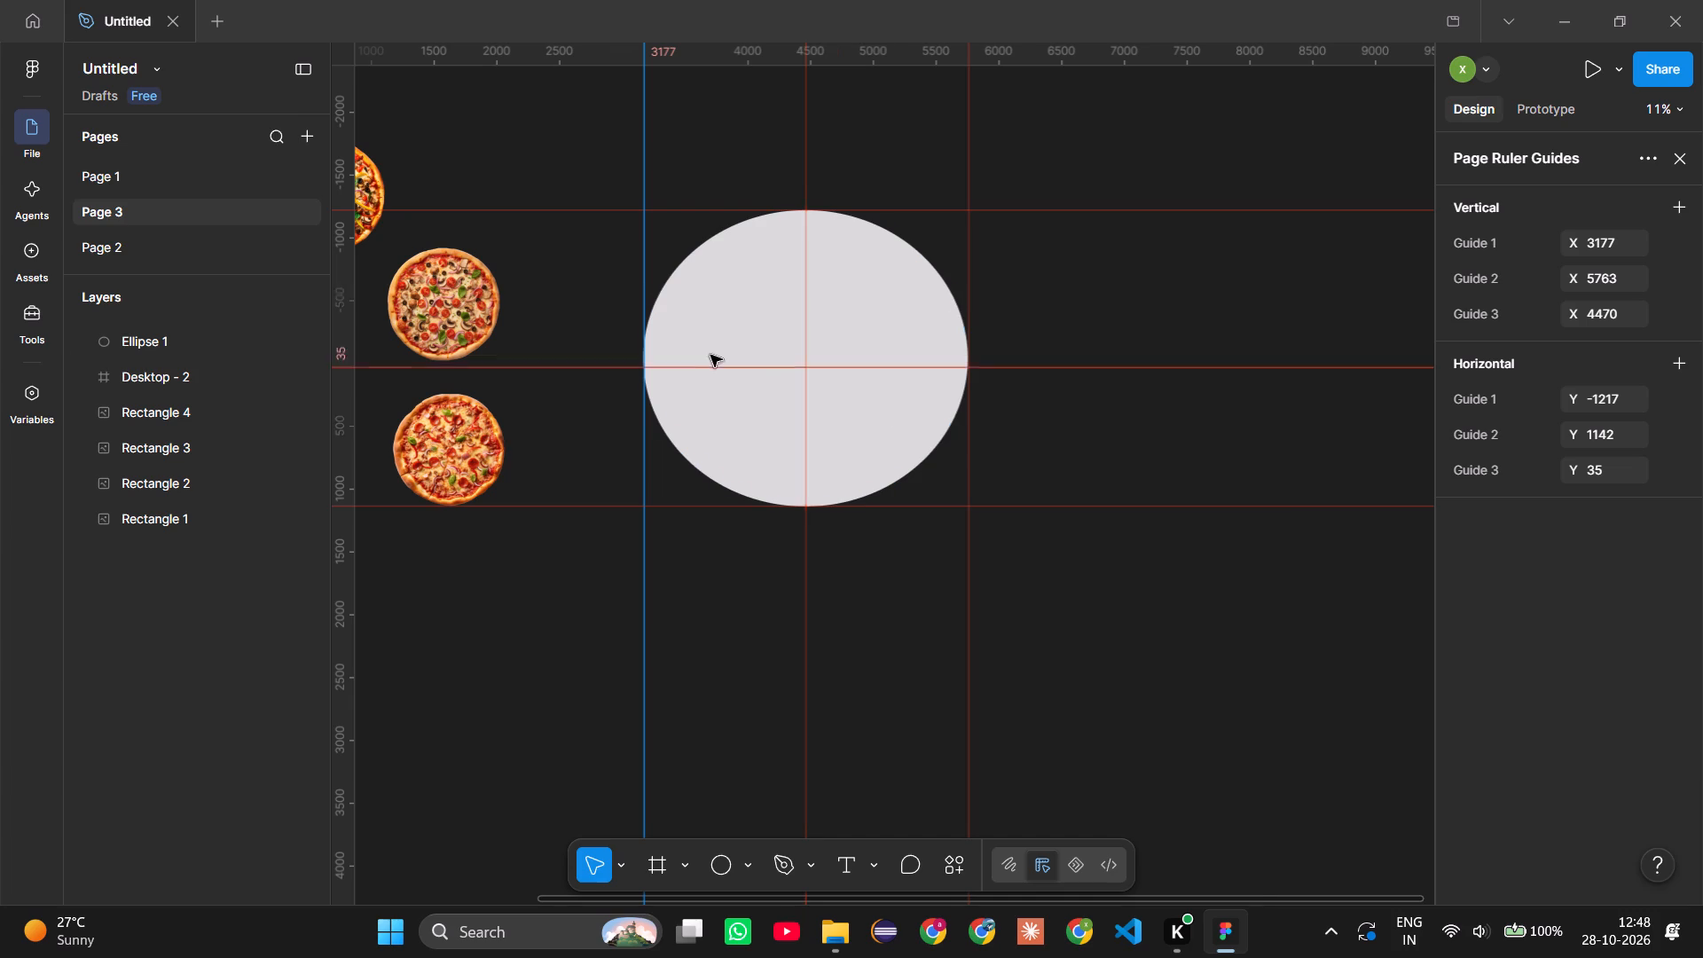
pyautogui.click(687, 372)
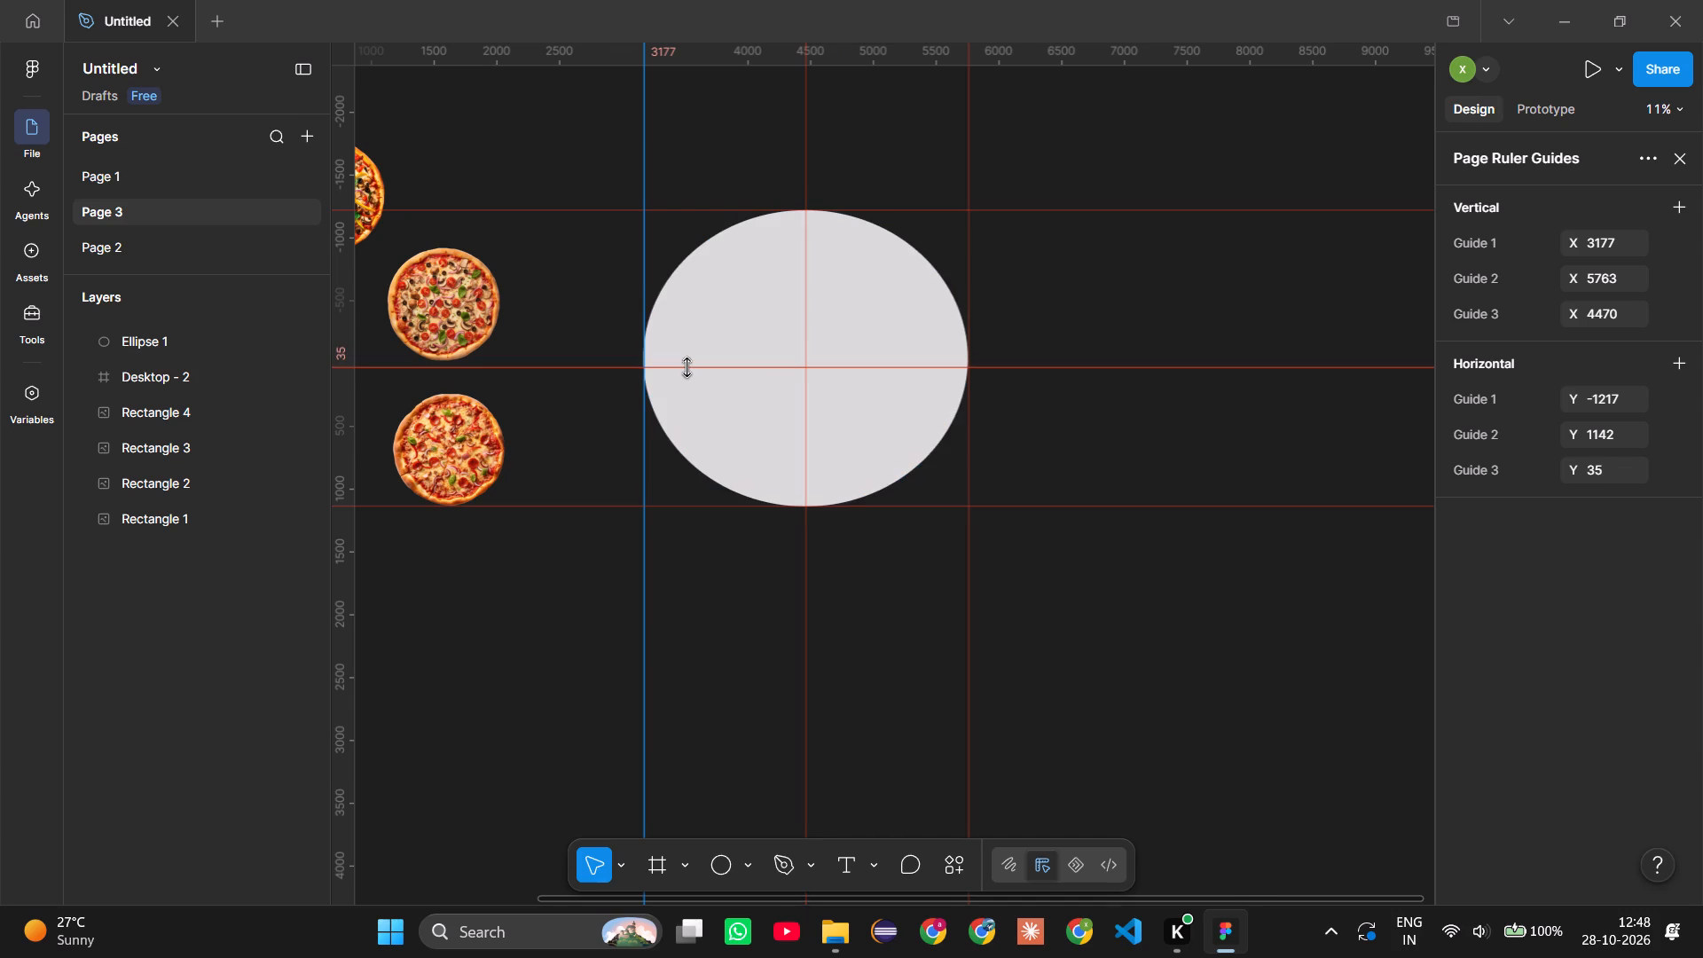
pyautogui.click(687, 367)
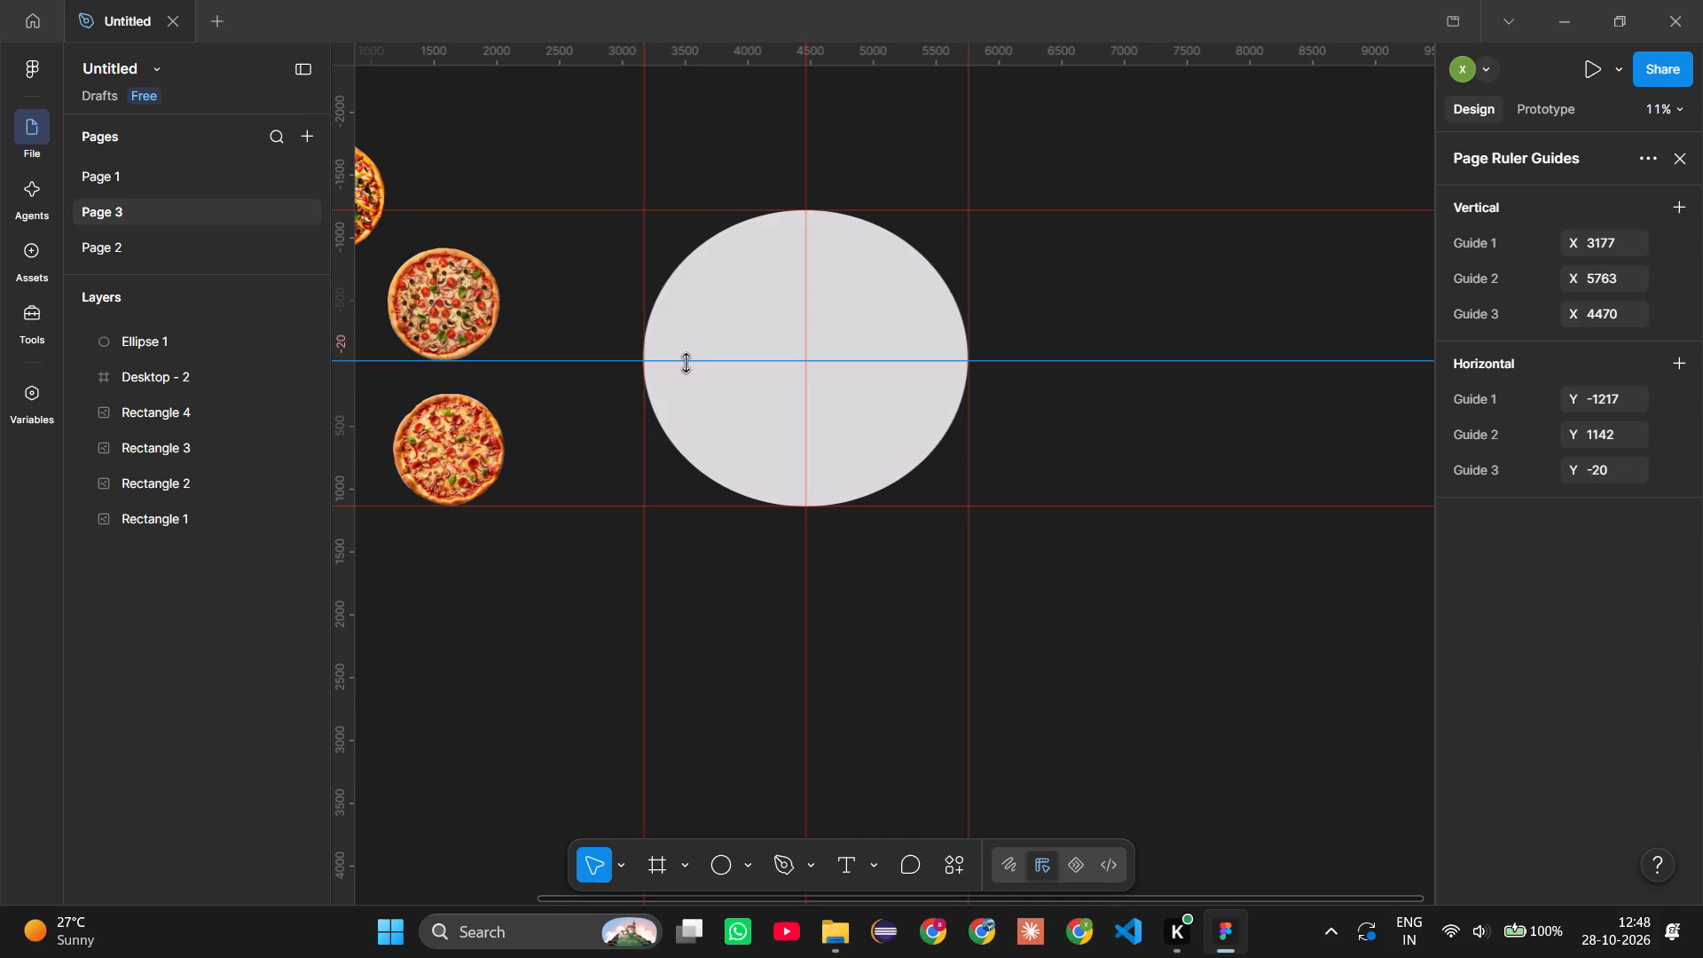
pyautogui.click(894, 332)
pyautogui.click(882, 420)
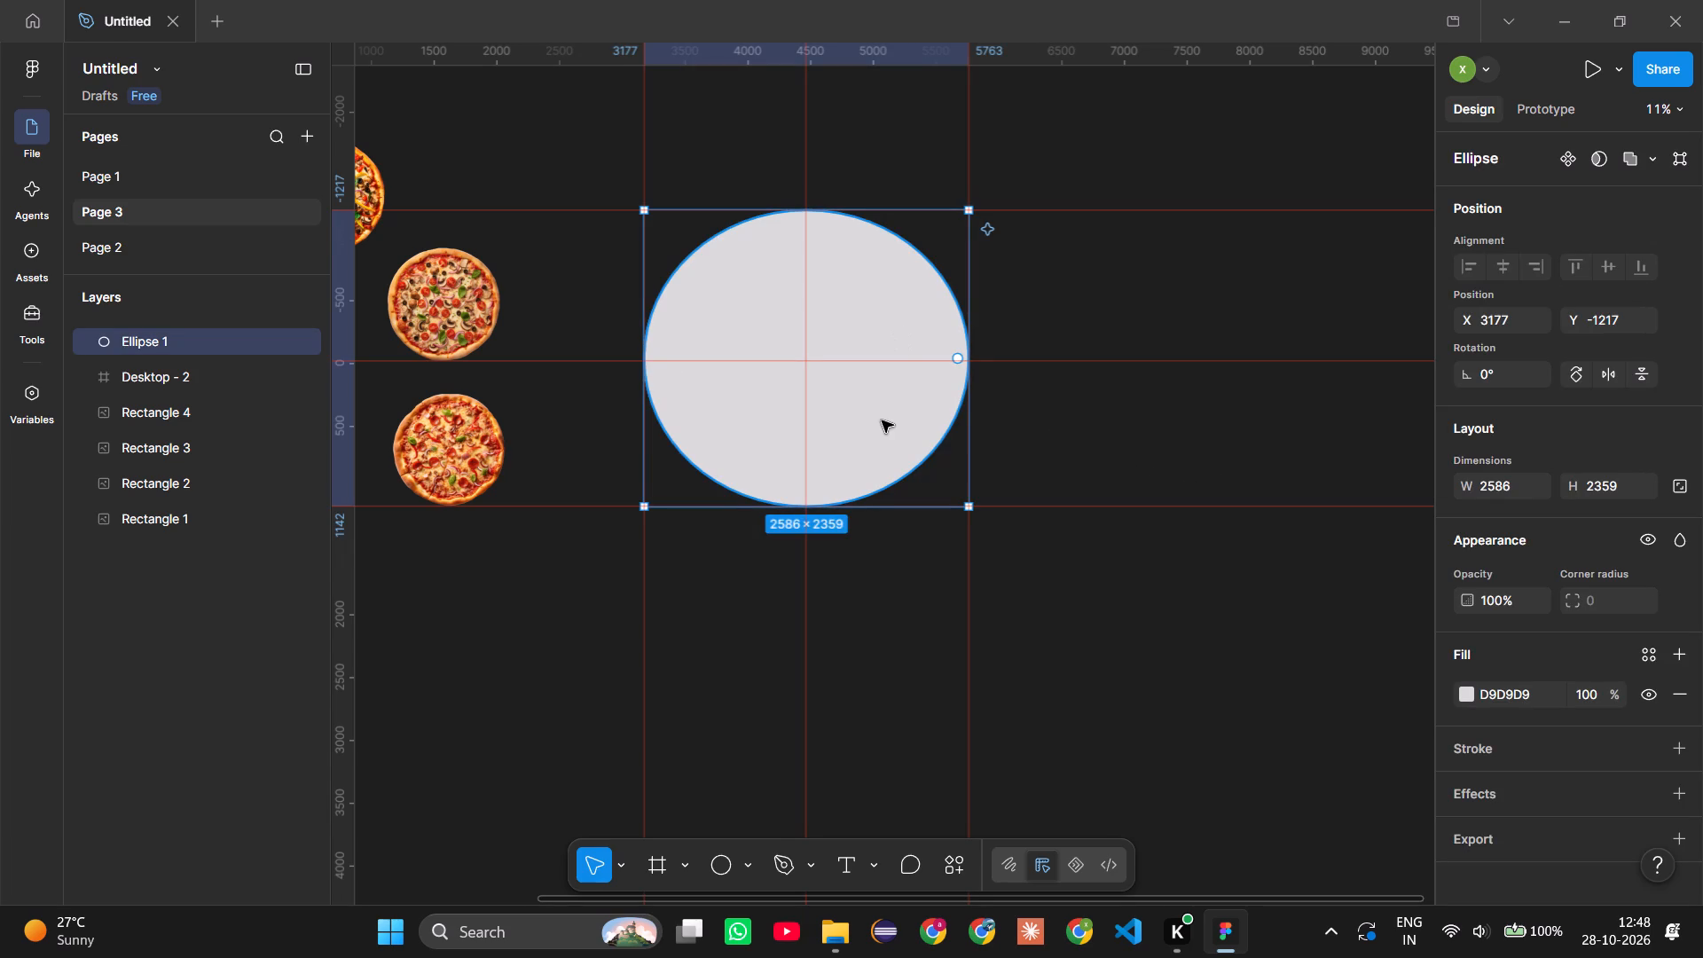
pyautogui.click(870, 363)
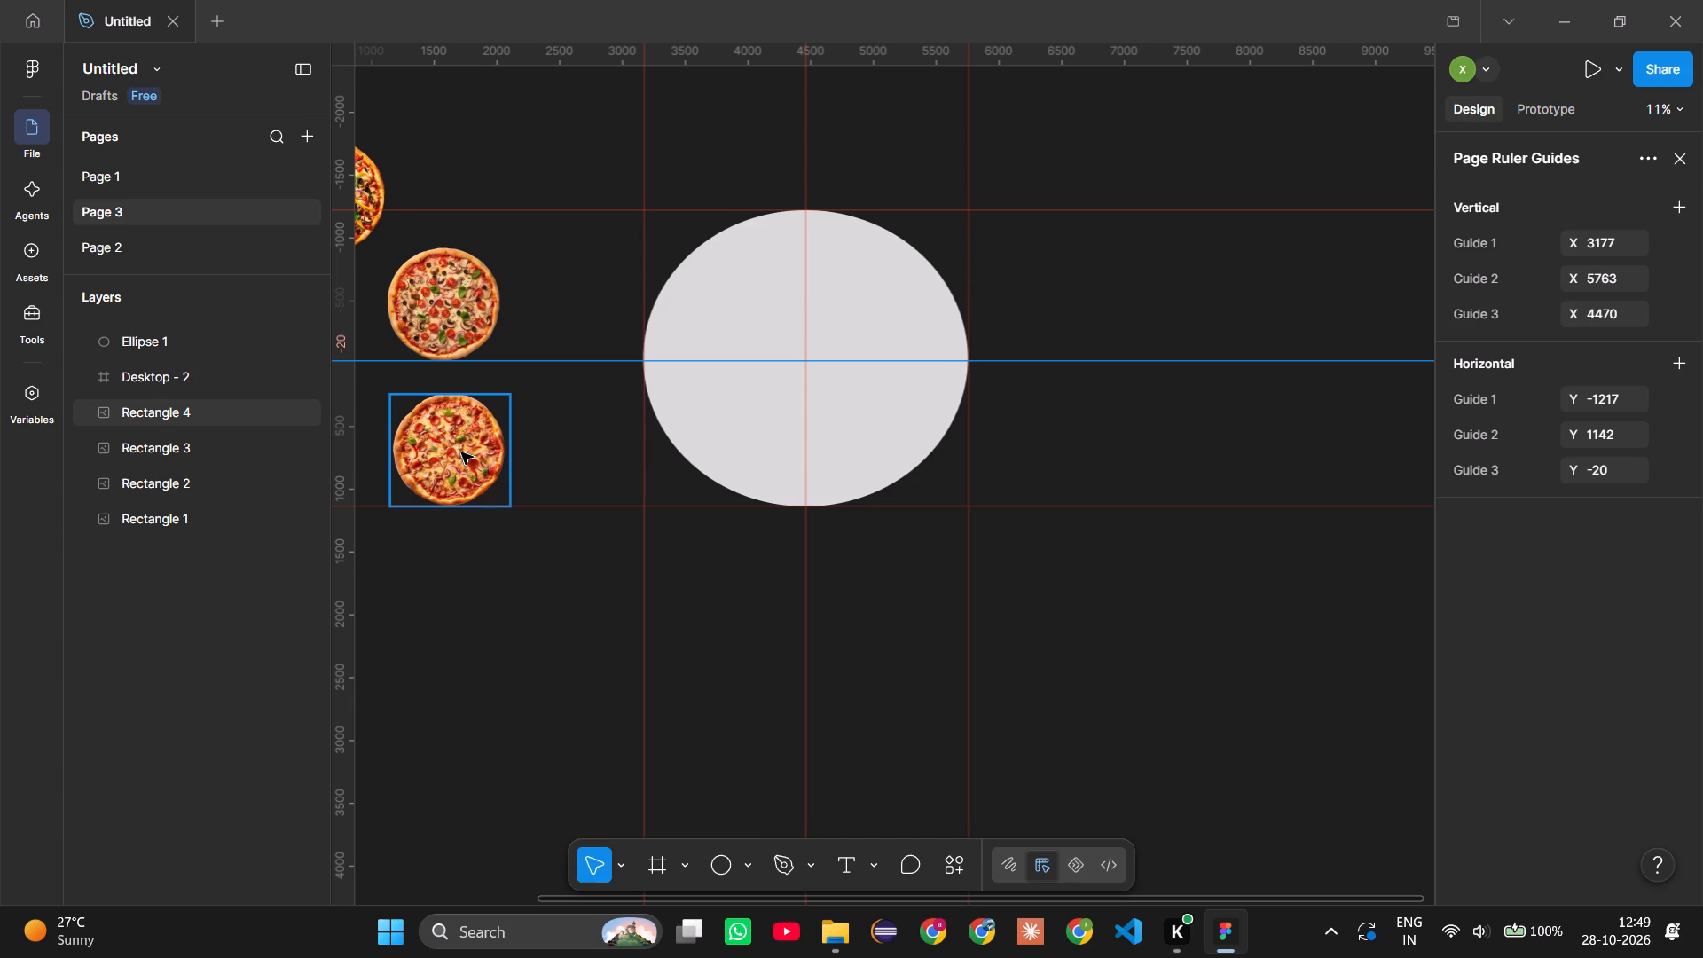
# Move the Rectangle 1 pizza onto the ellipse's top edge, centred on the vertical middle guide at X 3990, Y -1664.
pyautogui.hscroll(1, 461, 452)
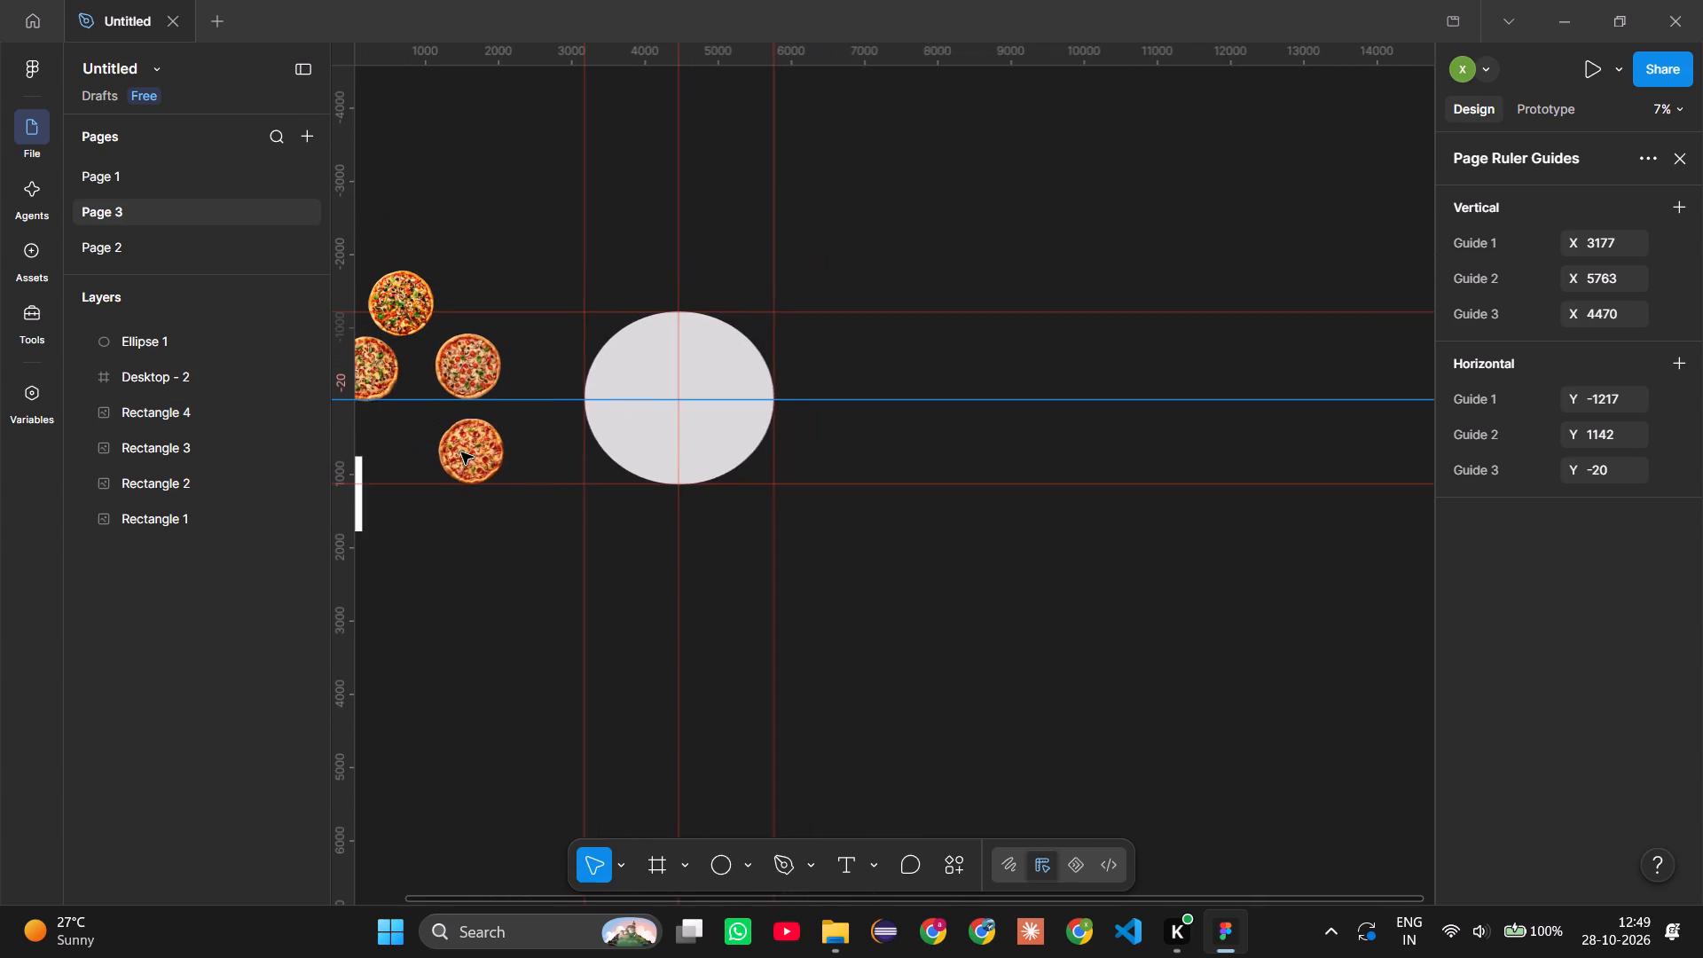
pyautogui.hscroll(1, 461, 452)
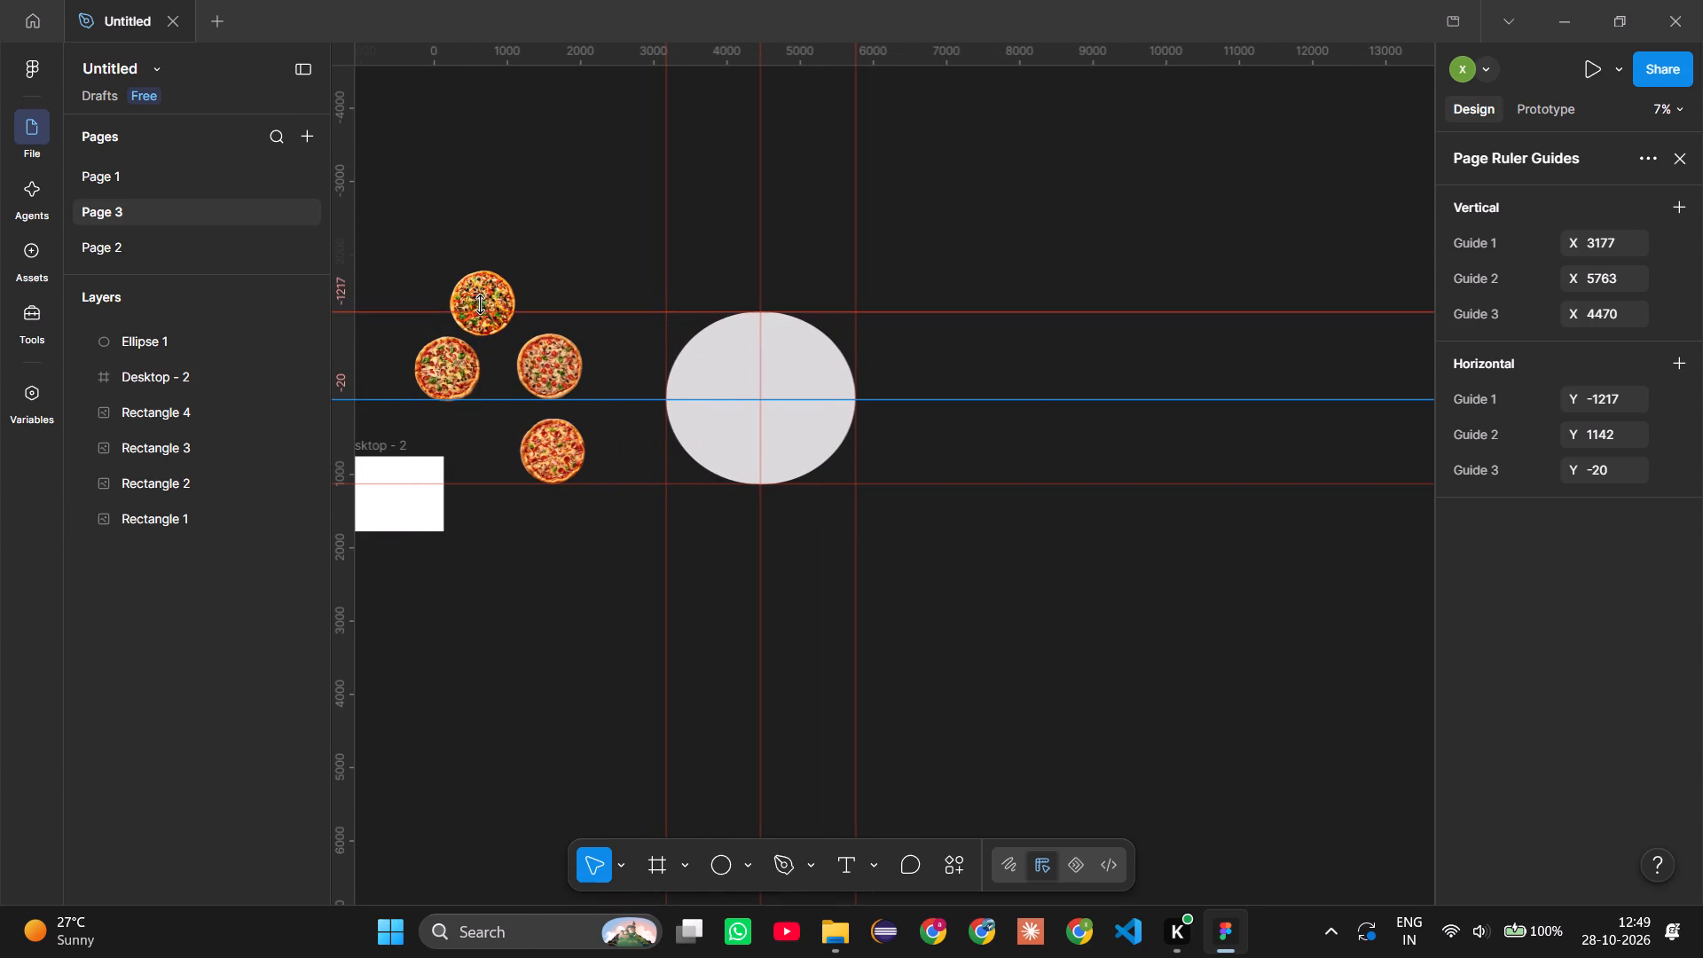
pyautogui.click(169, 521)
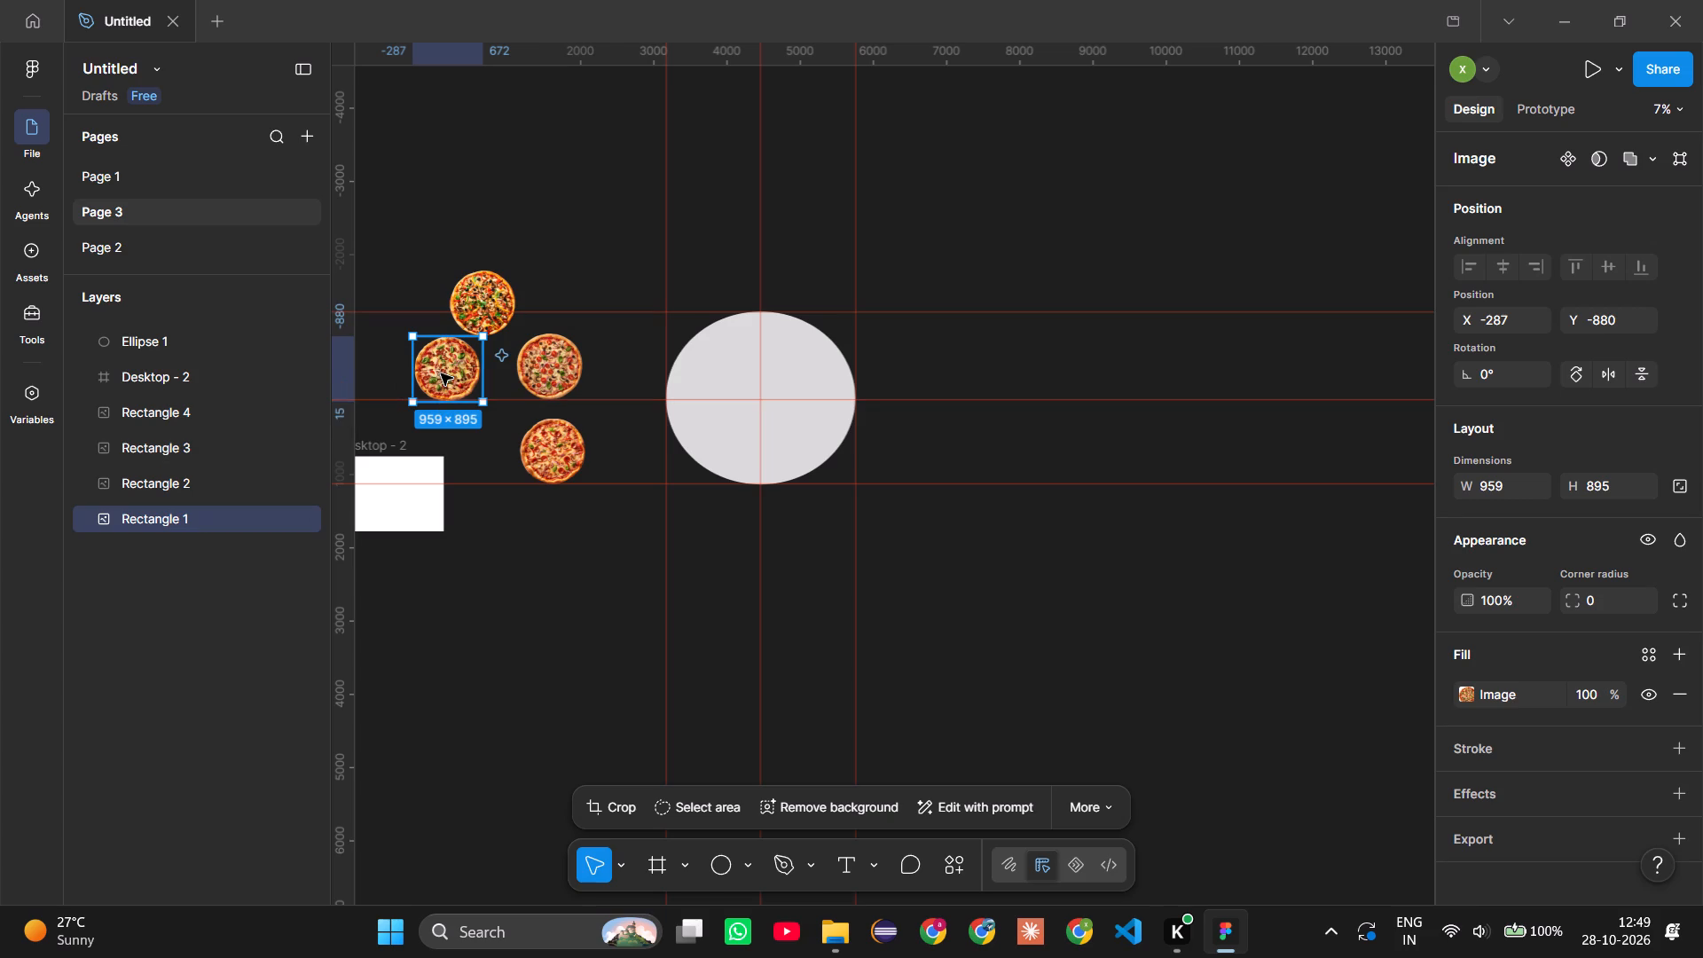
pyautogui.moveTo(441, 373); pyautogui.dragTo(410, 366)
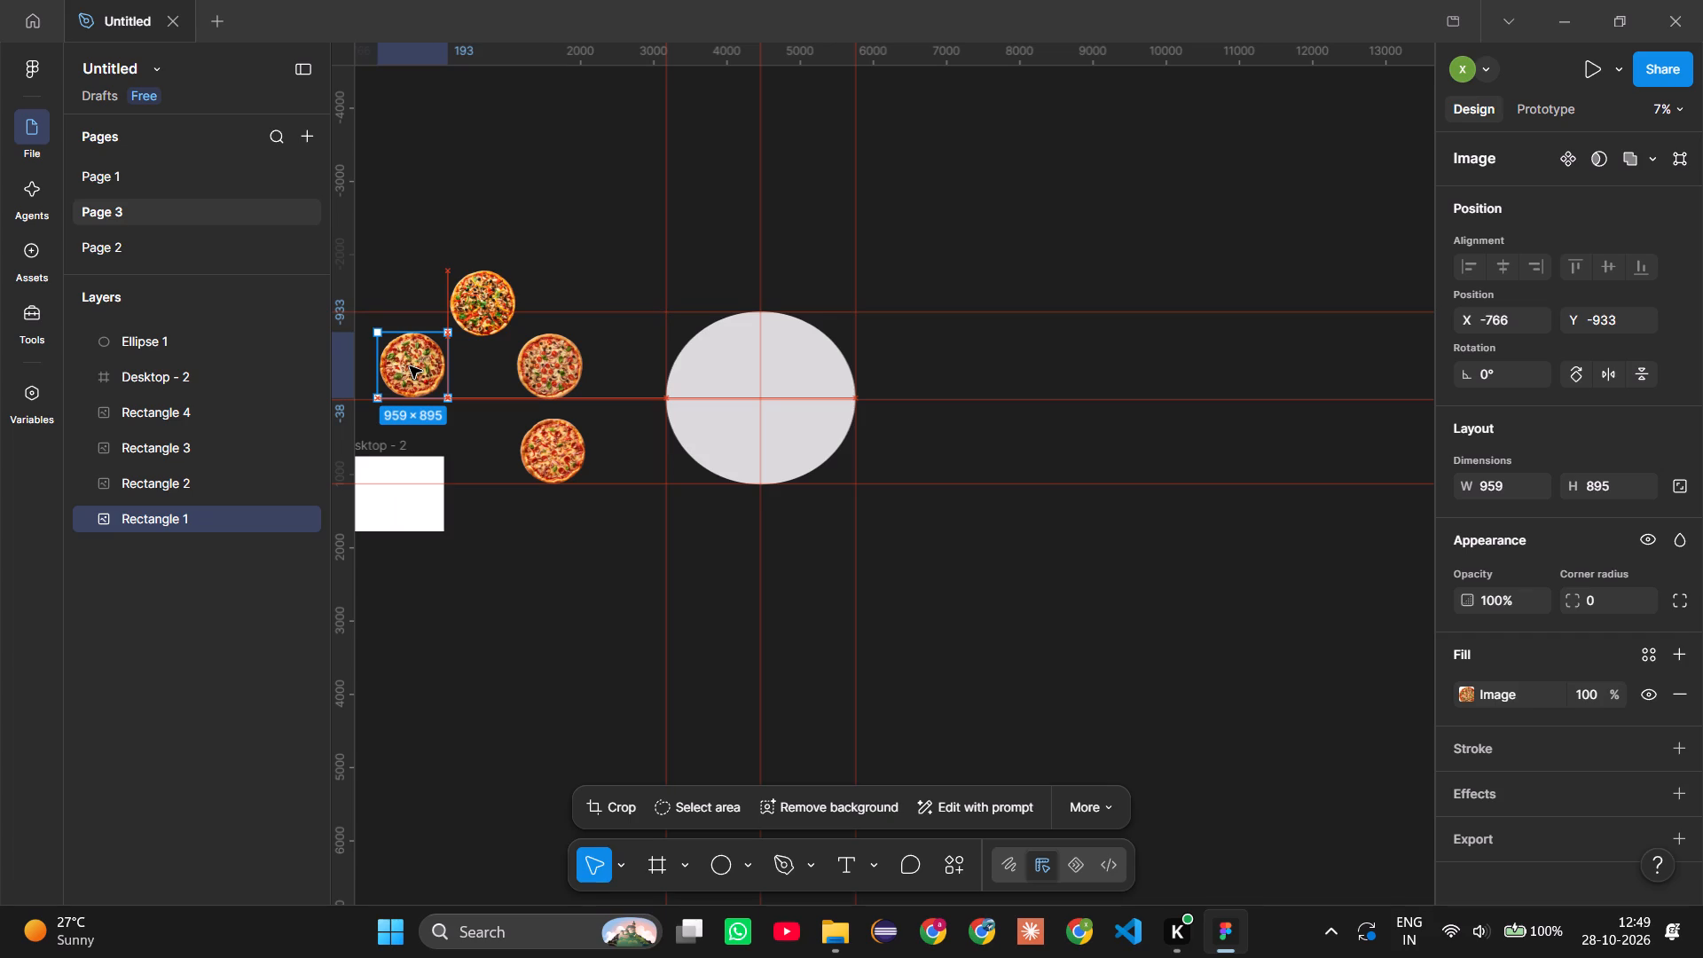
pyautogui.moveTo(410, 366); pyautogui.dragTo(742, 291)
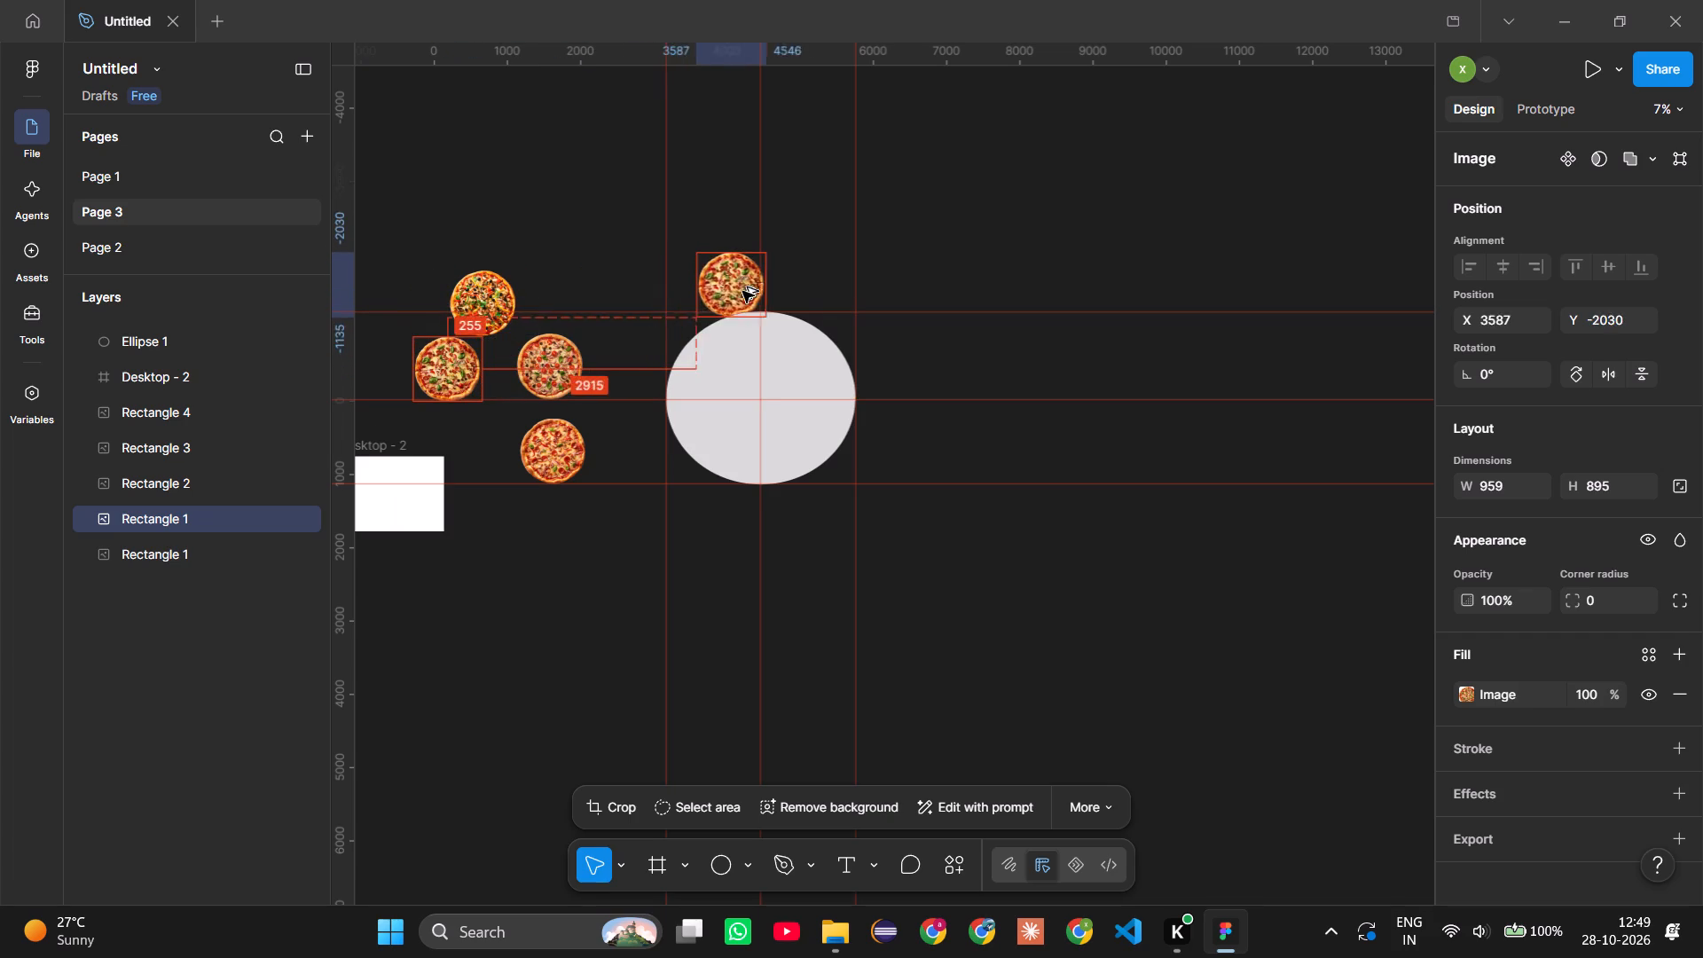
pyautogui.moveTo(742, 291); pyautogui.dragTo(757, 306)
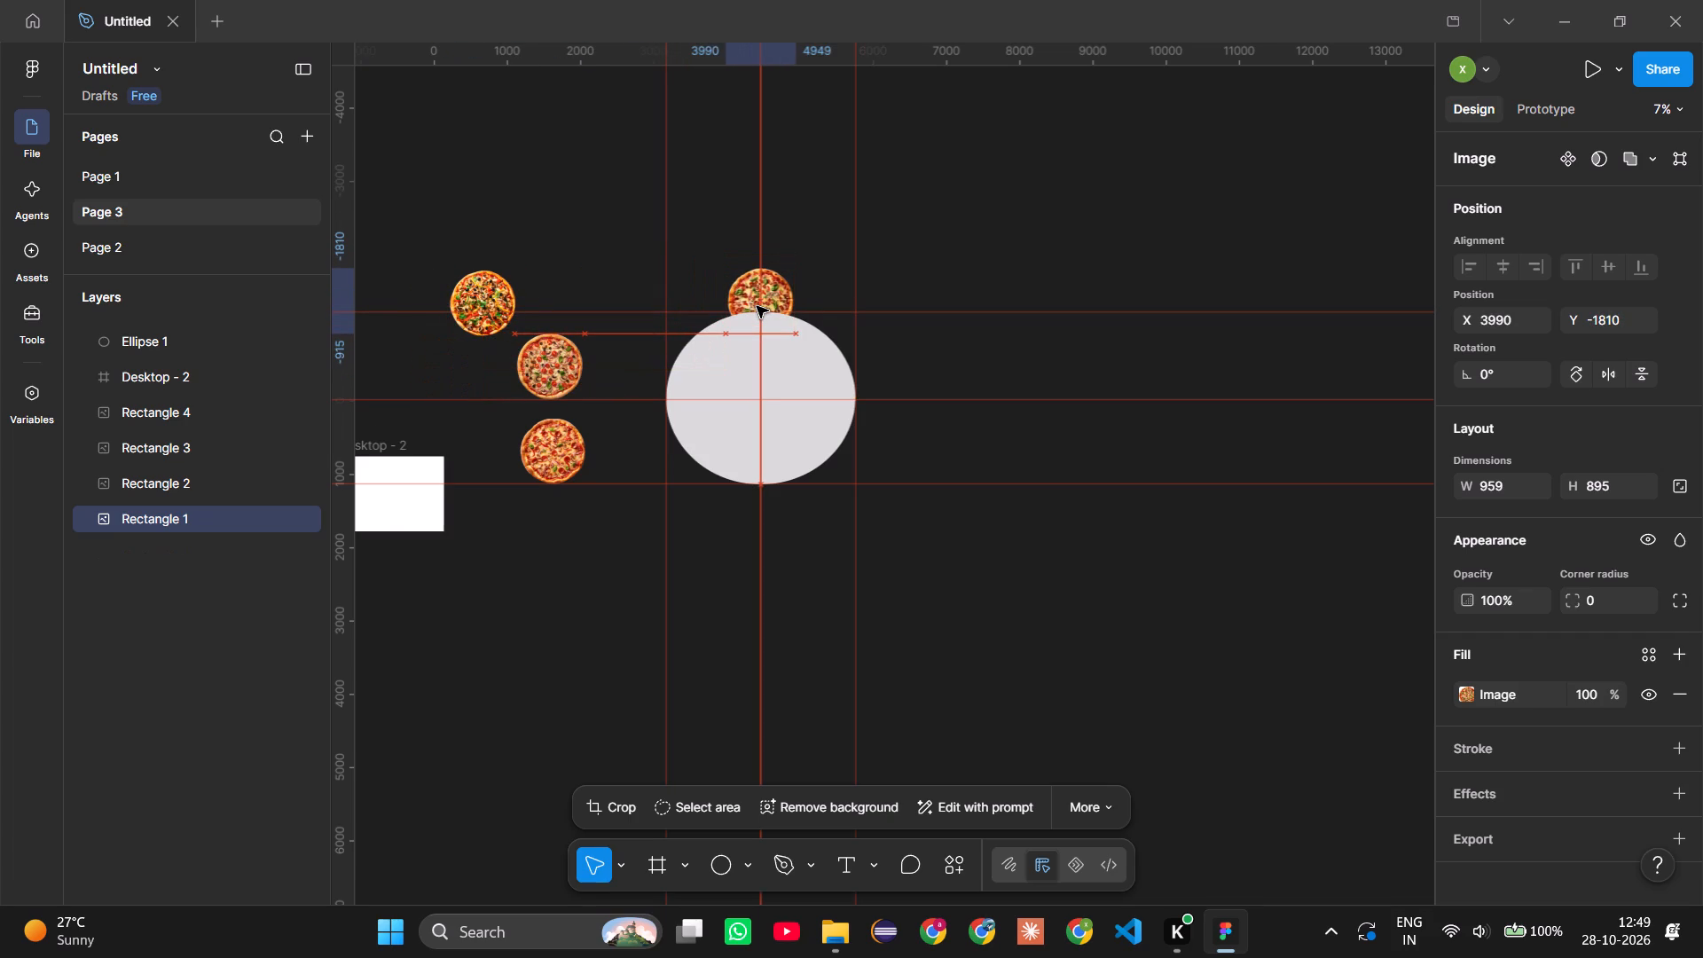
pyautogui.moveTo(757, 306); pyautogui.dragTo(757, 314)
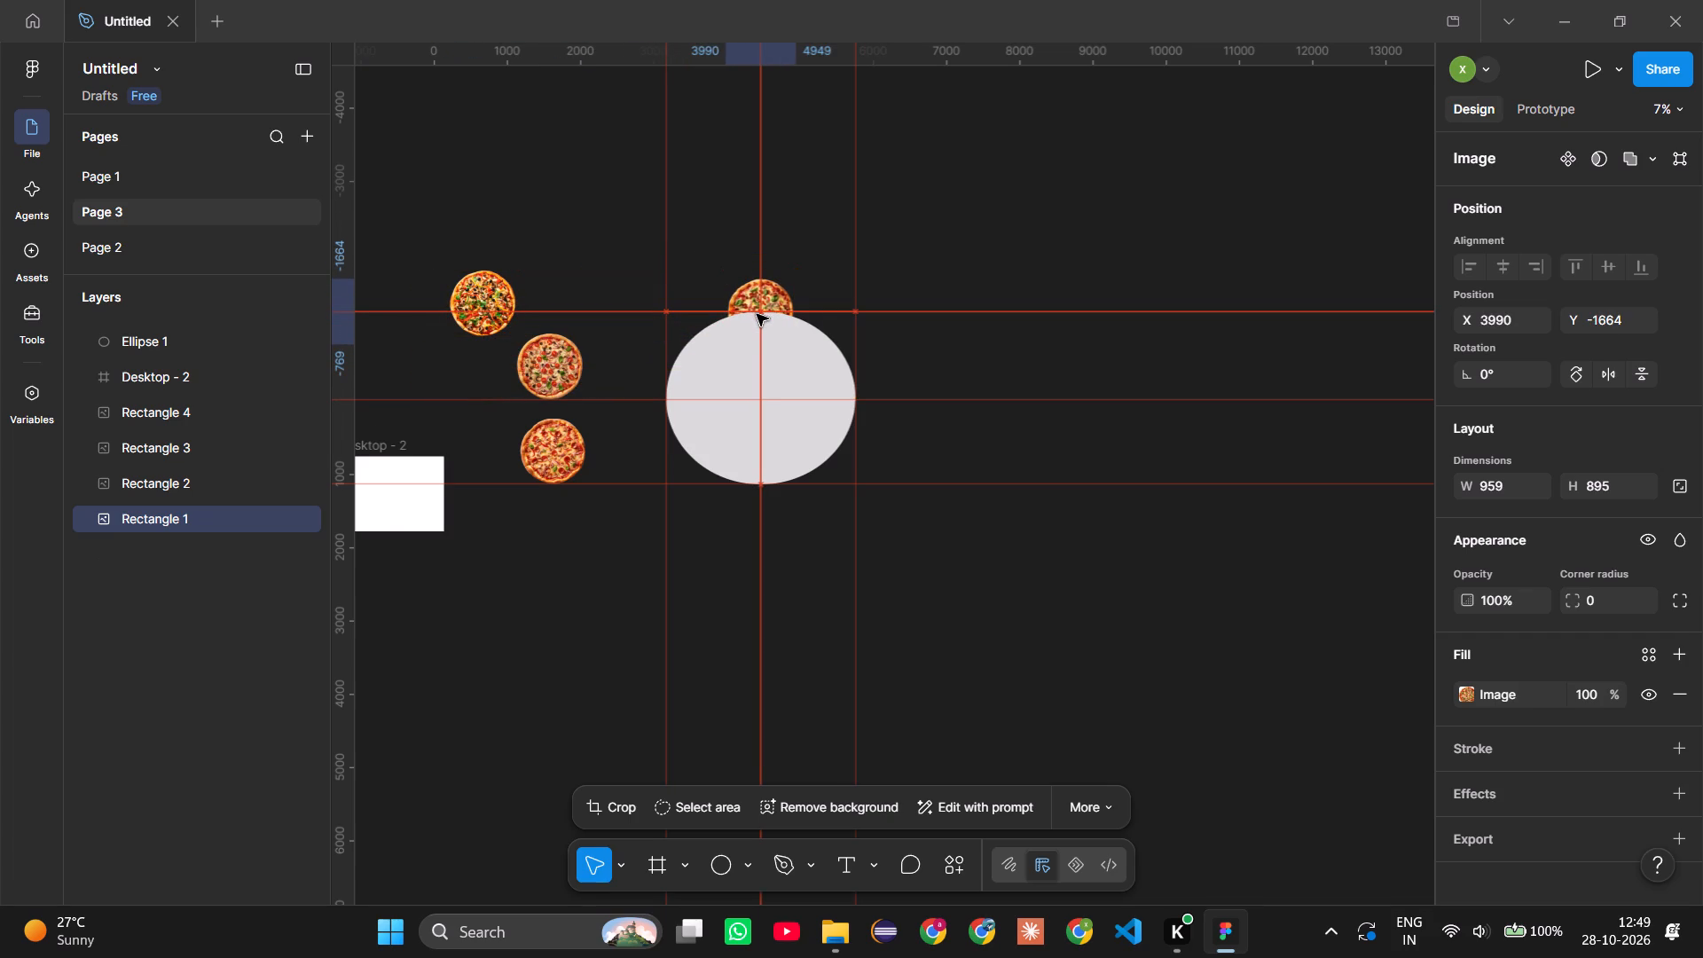
pyautogui.moveTo(757, 314); pyautogui.dragTo(757, 312)
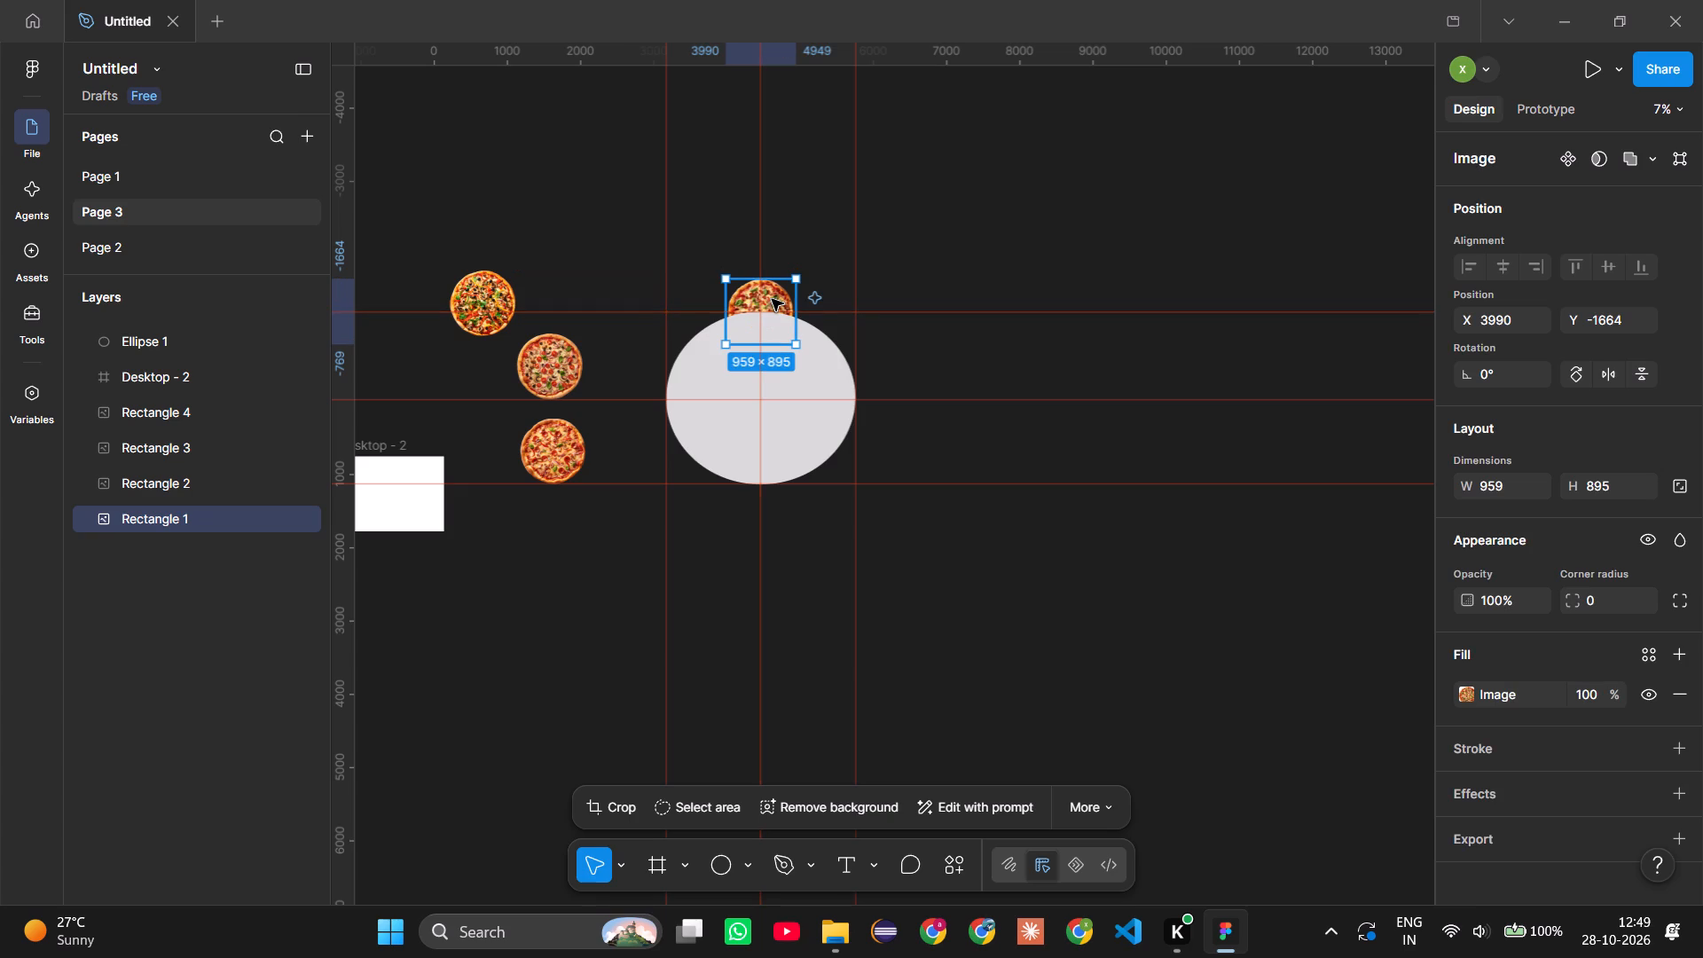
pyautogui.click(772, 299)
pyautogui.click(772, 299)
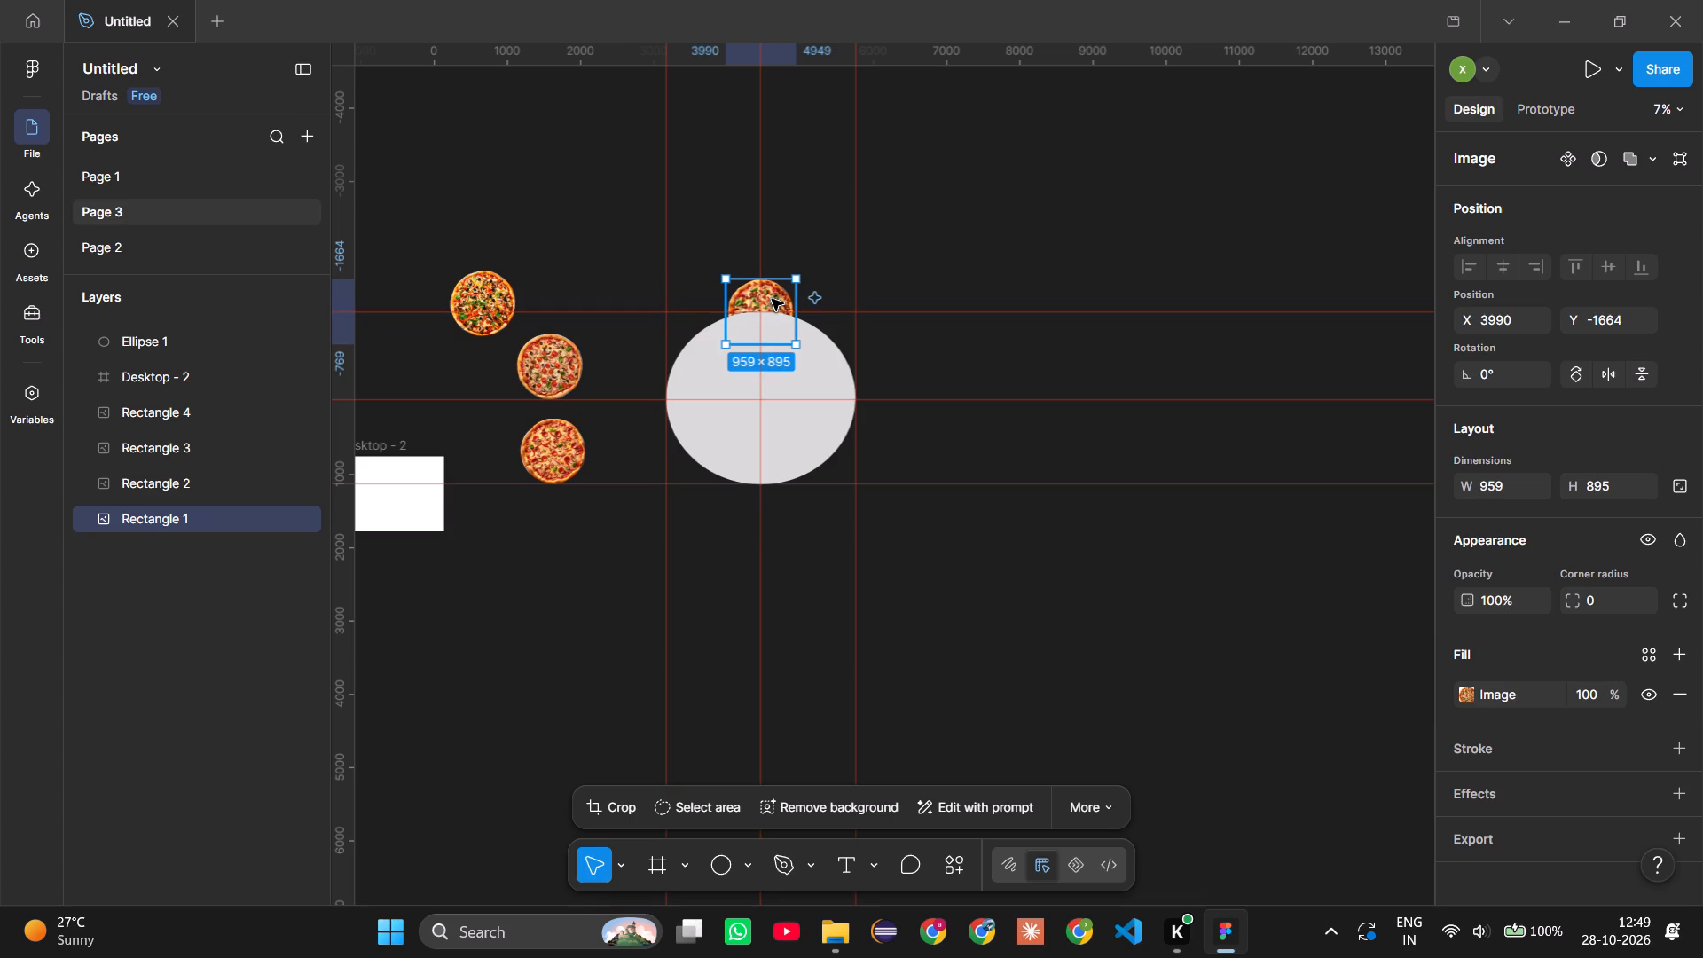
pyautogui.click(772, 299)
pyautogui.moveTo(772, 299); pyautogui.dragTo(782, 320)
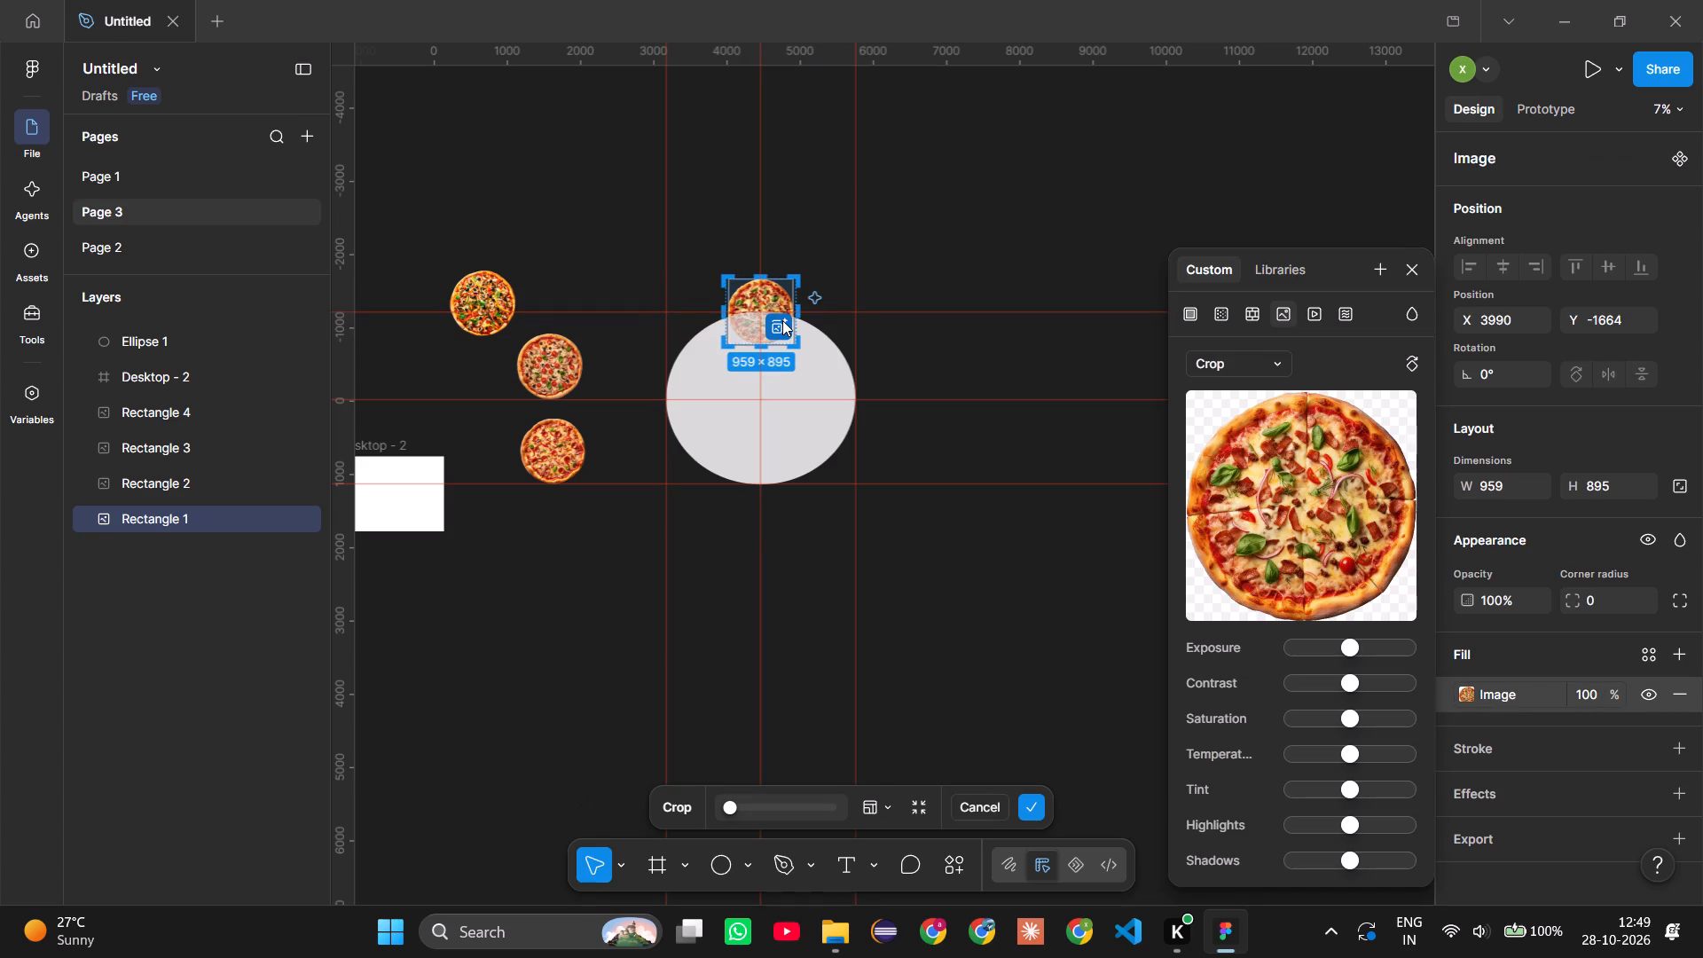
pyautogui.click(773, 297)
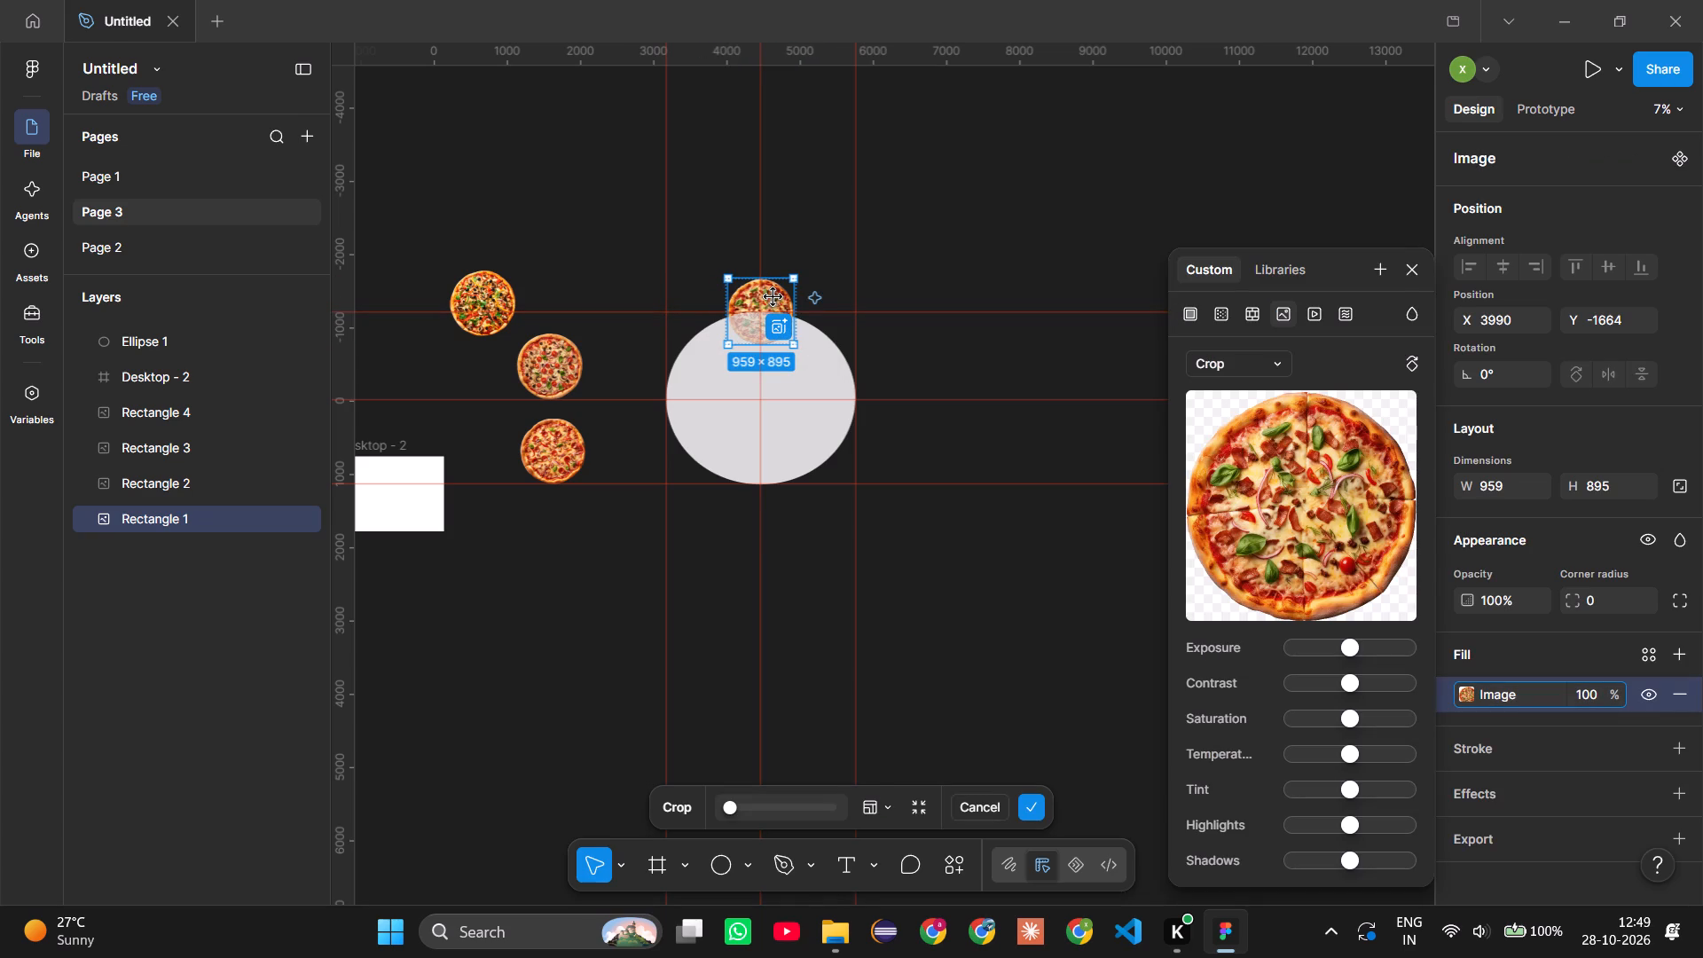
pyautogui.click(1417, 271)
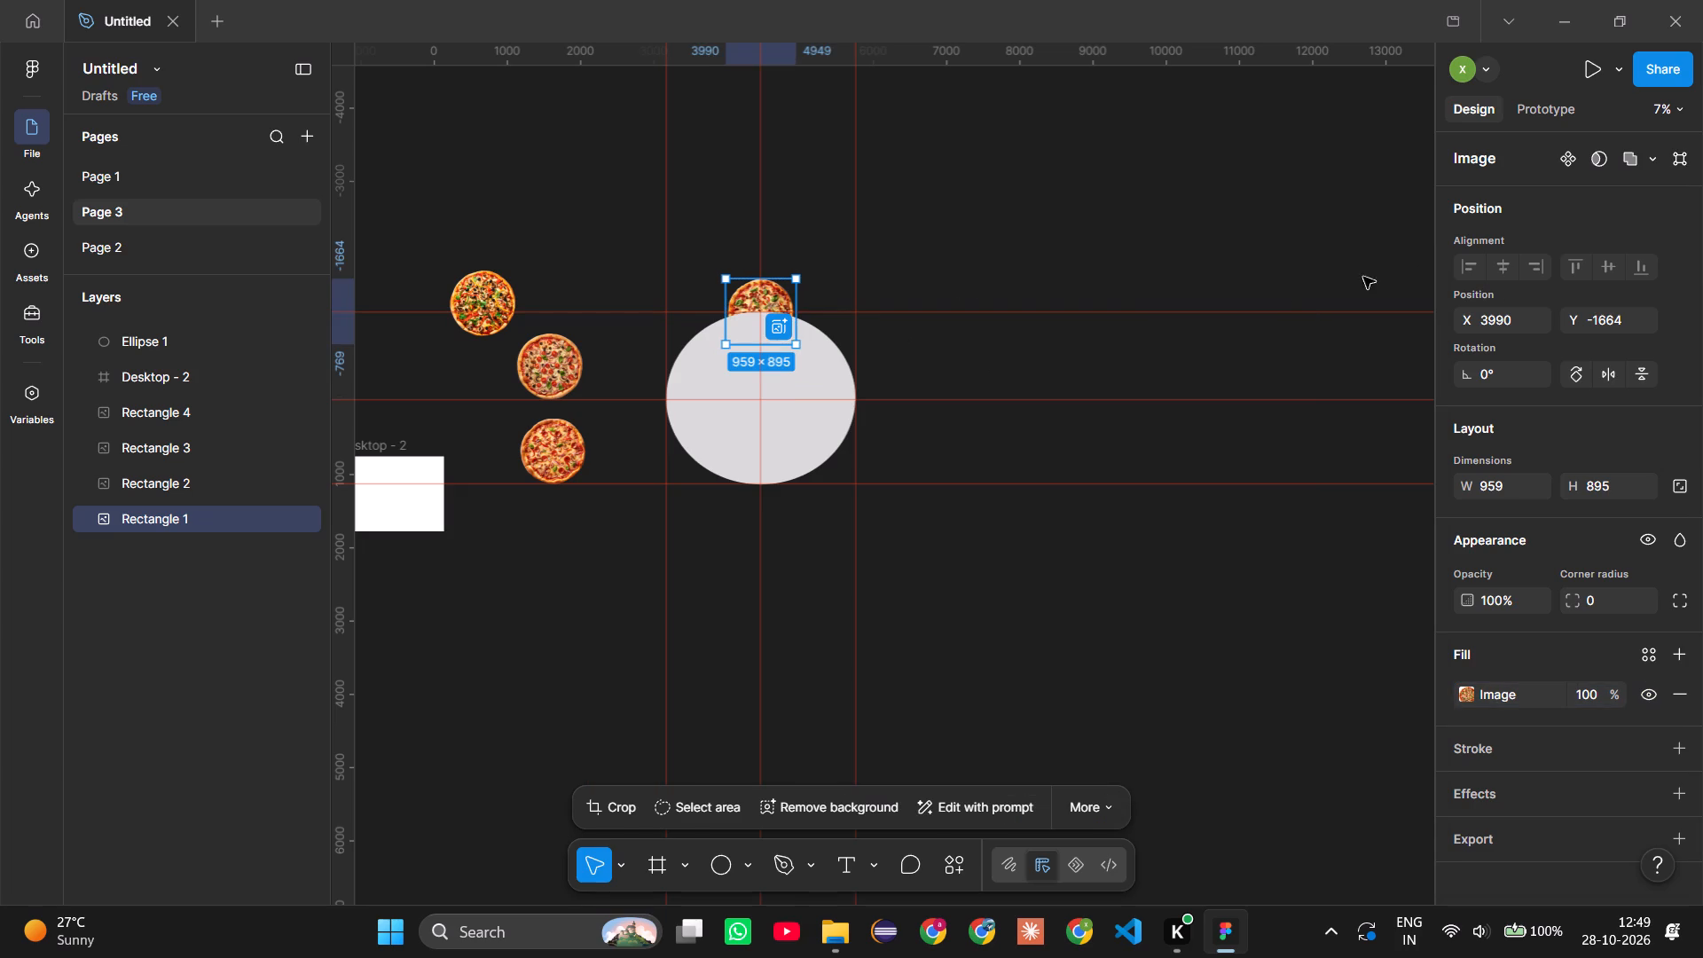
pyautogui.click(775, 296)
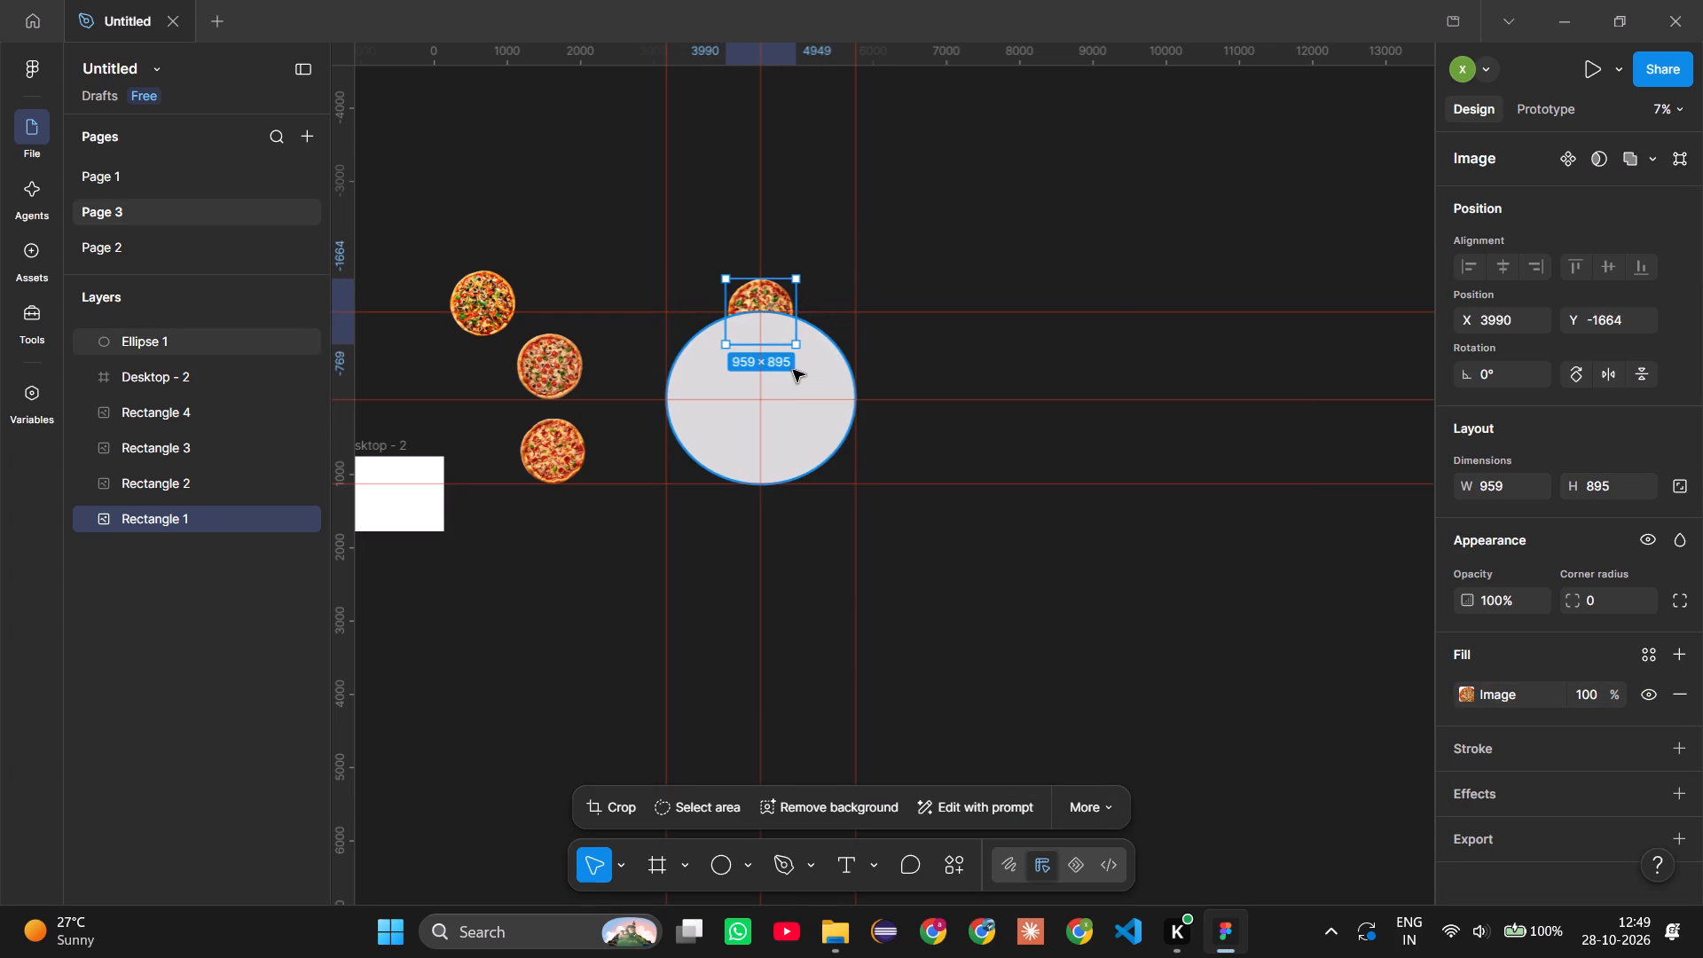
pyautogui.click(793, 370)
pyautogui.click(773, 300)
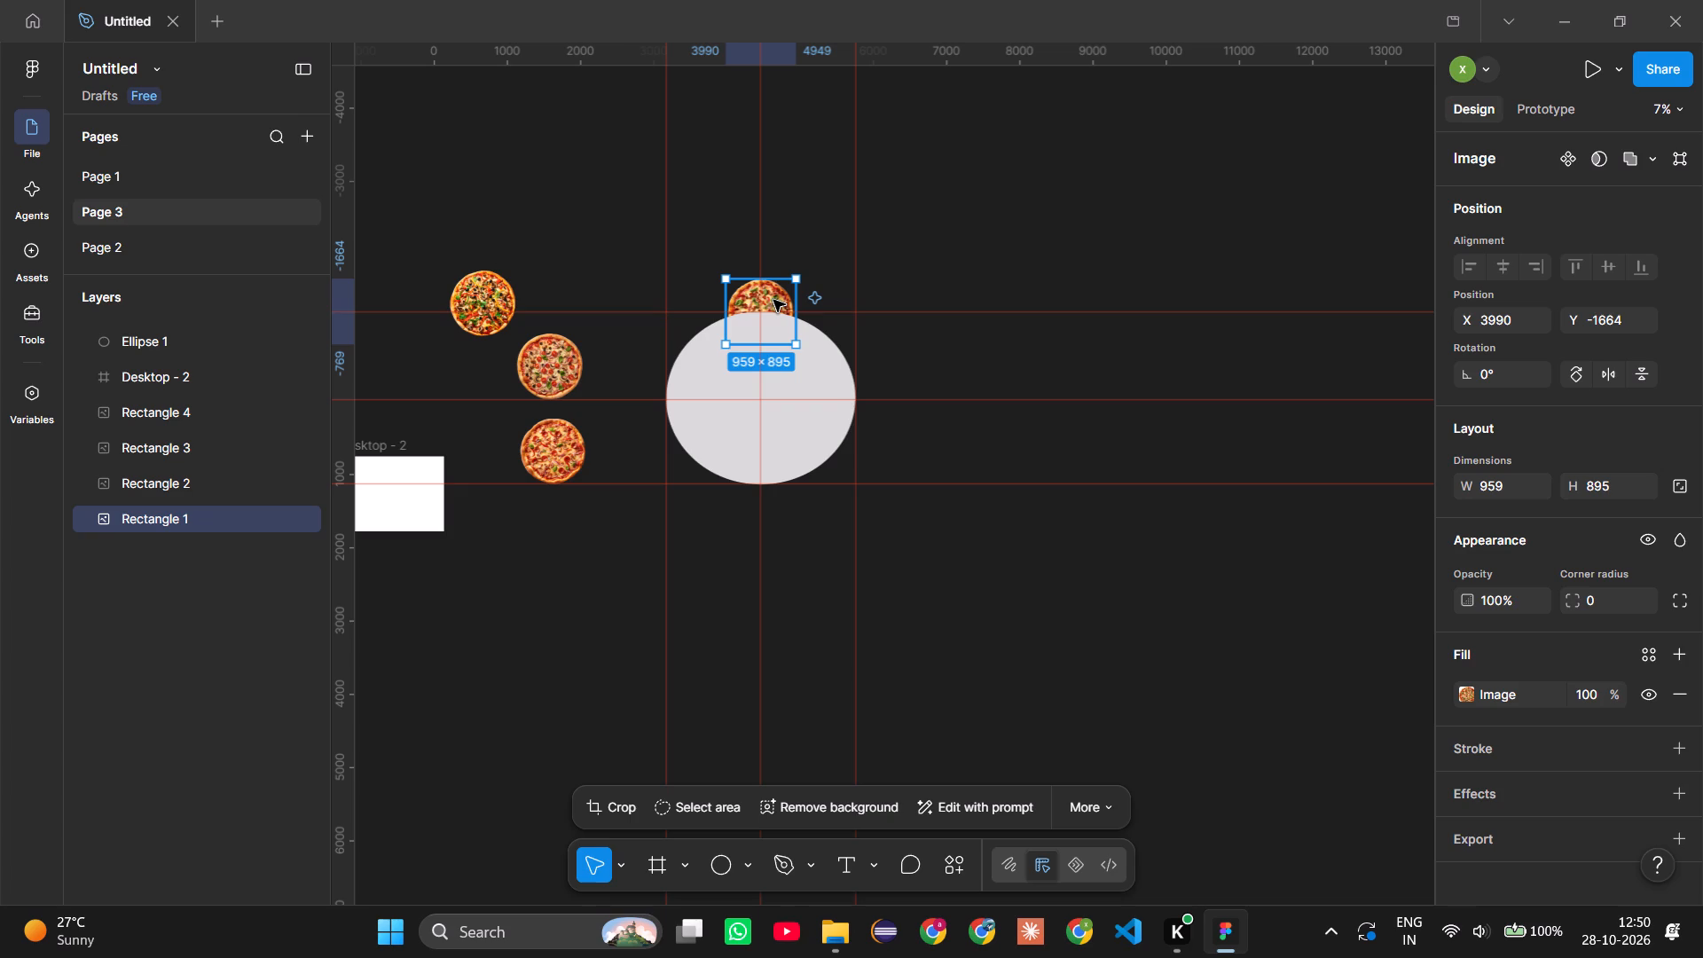
# Move the Ellipse 1 layer to the bottom of the layer order, below Rectangle 1.
pyautogui.moveTo(153, 335); pyautogui.dragTo(158, 468)
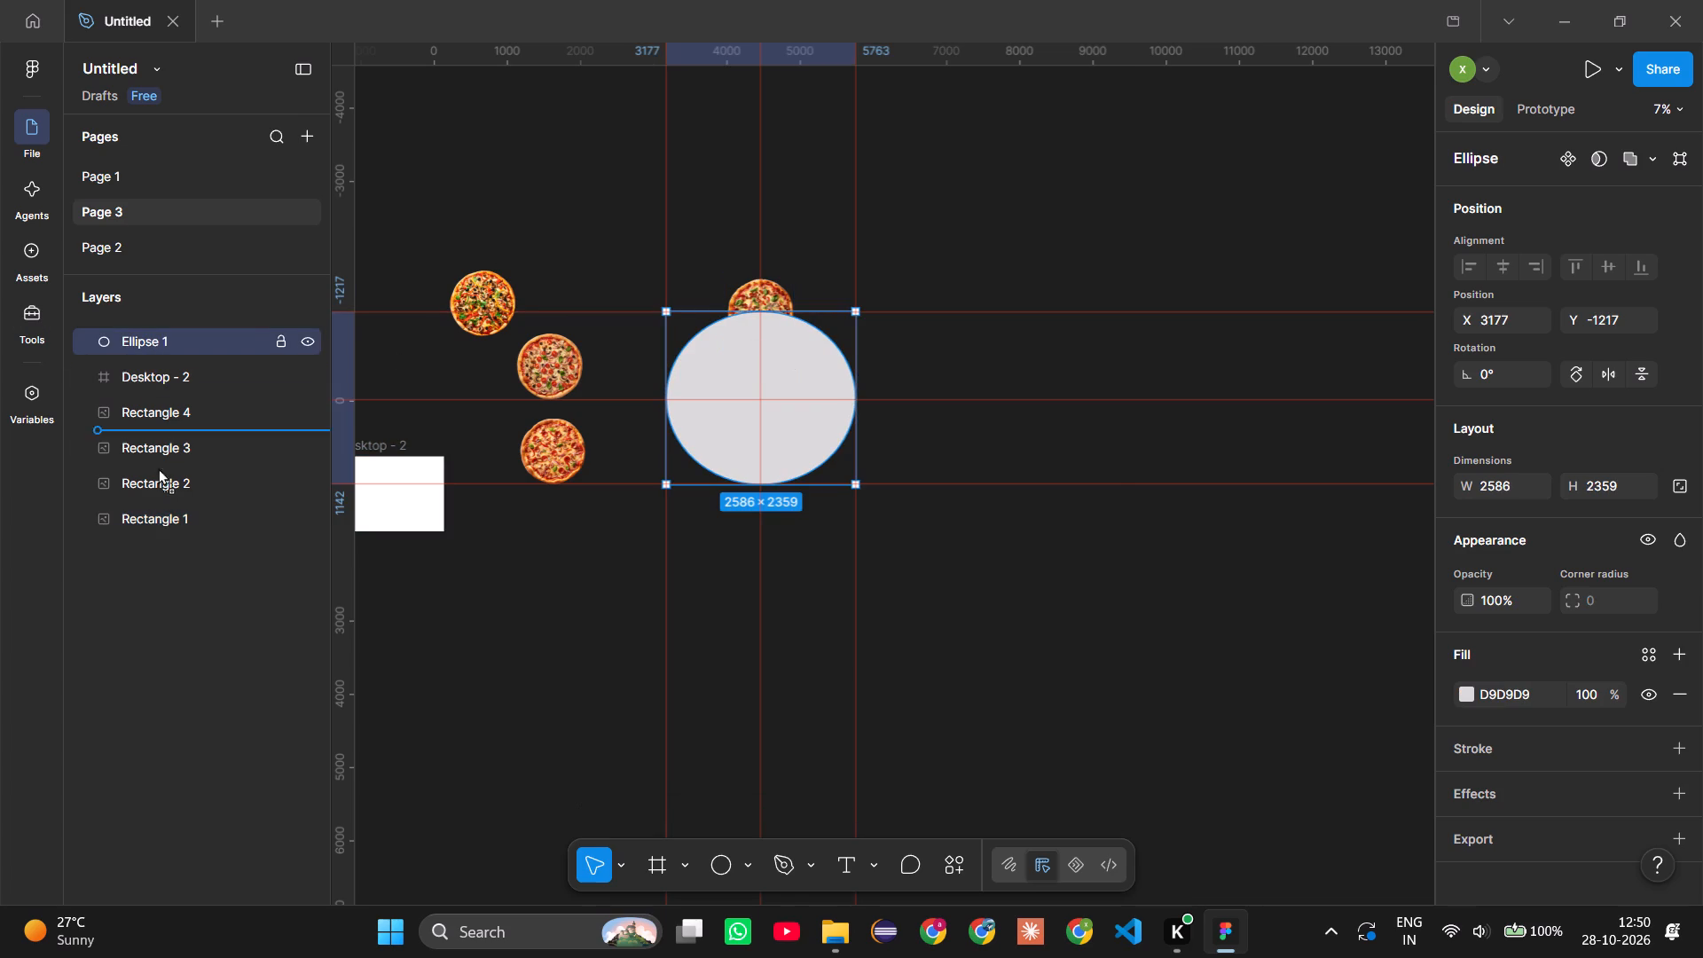
pyautogui.moveTo(158, 468); pyautogui.dragTo(163, 535)
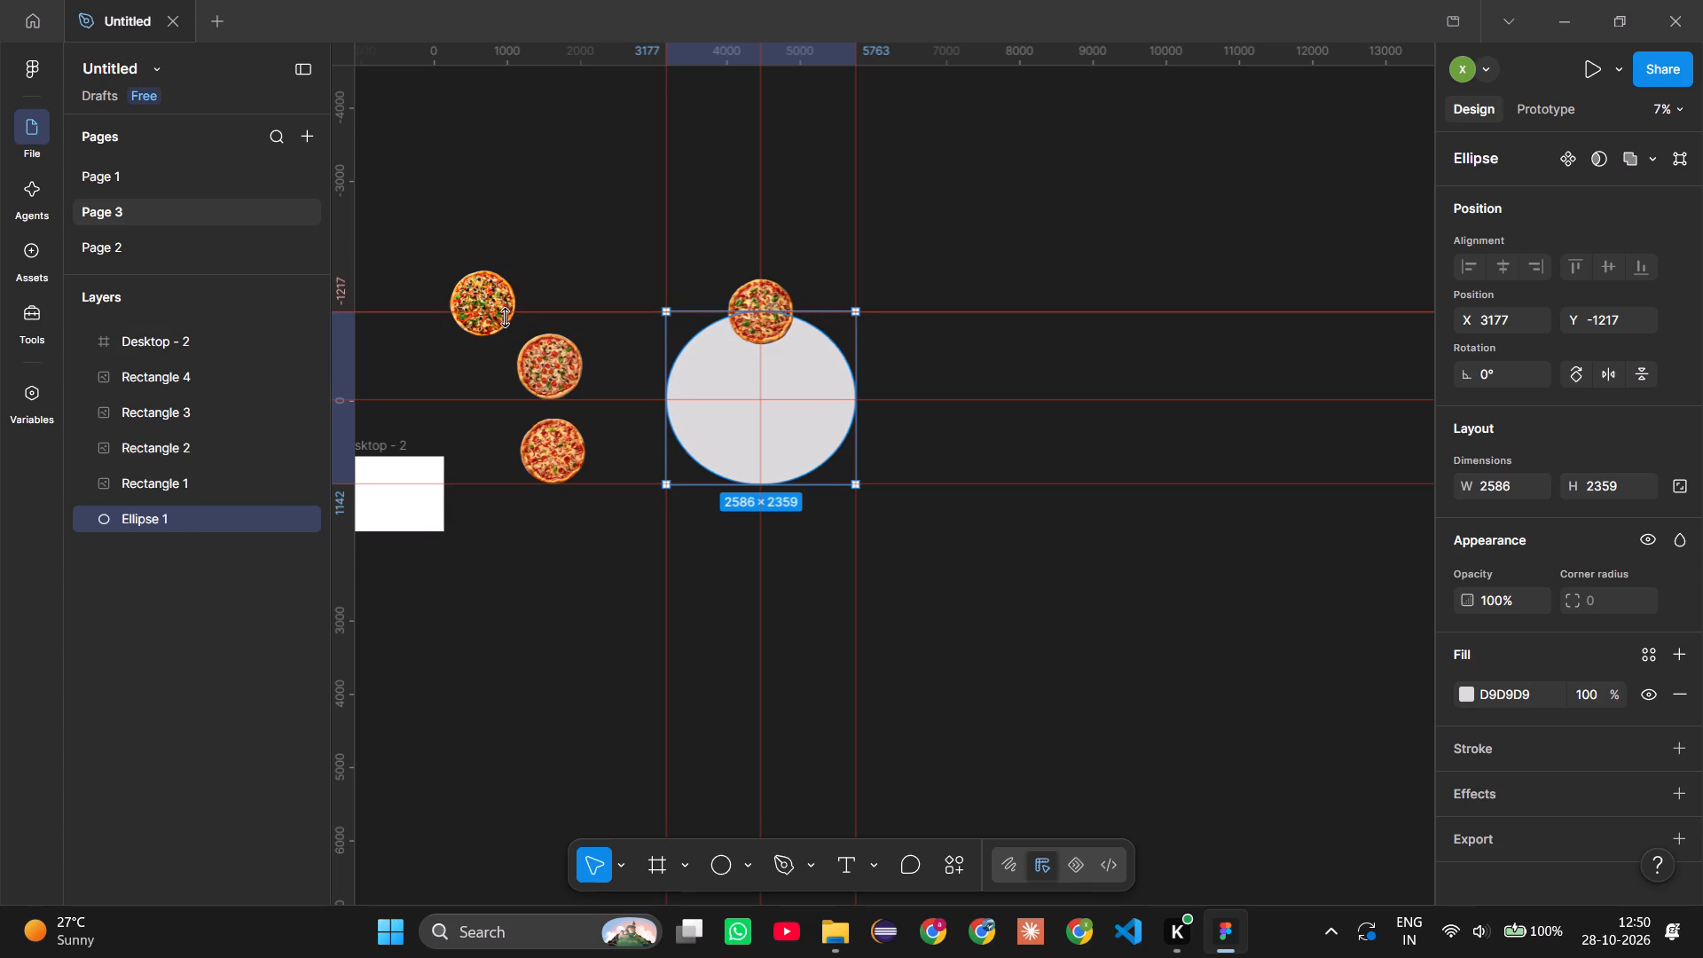
# Duplicate the Rectangle 2 pizza and place the copy on the ellipse's right edge at X 5283, Y -537.
pyautogui.click(200, 452)
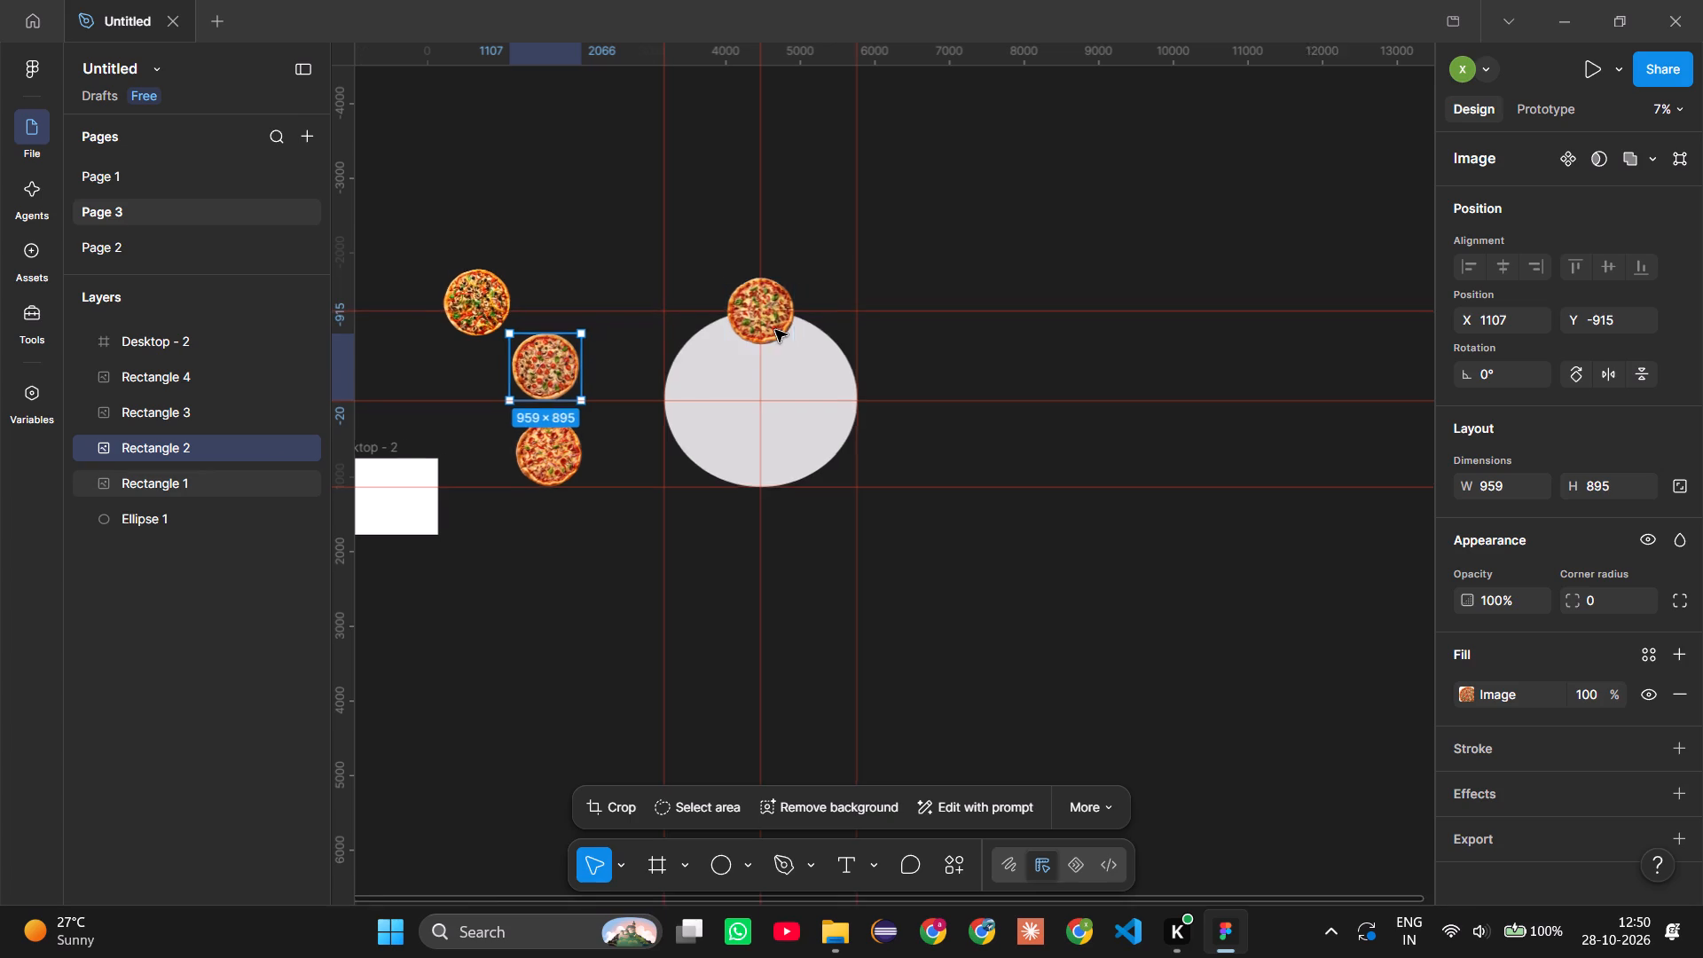
pyautogui.hscroll(1, 775, 330)
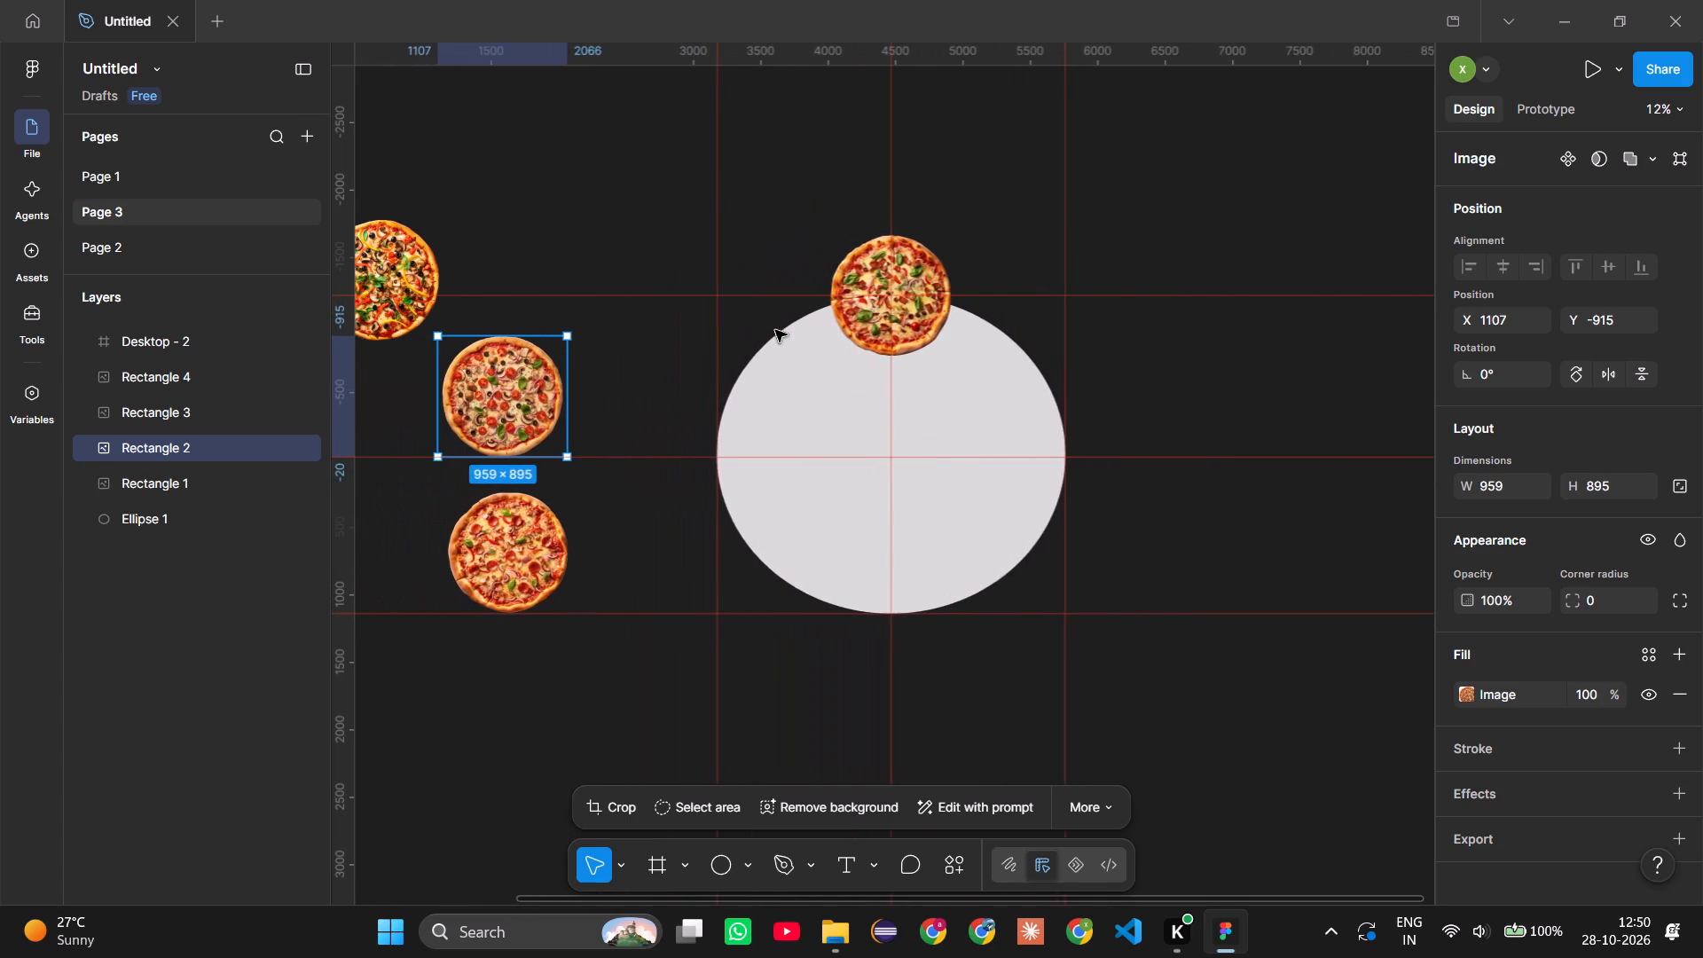
pyautogui.hscroll(1, 775, 330)
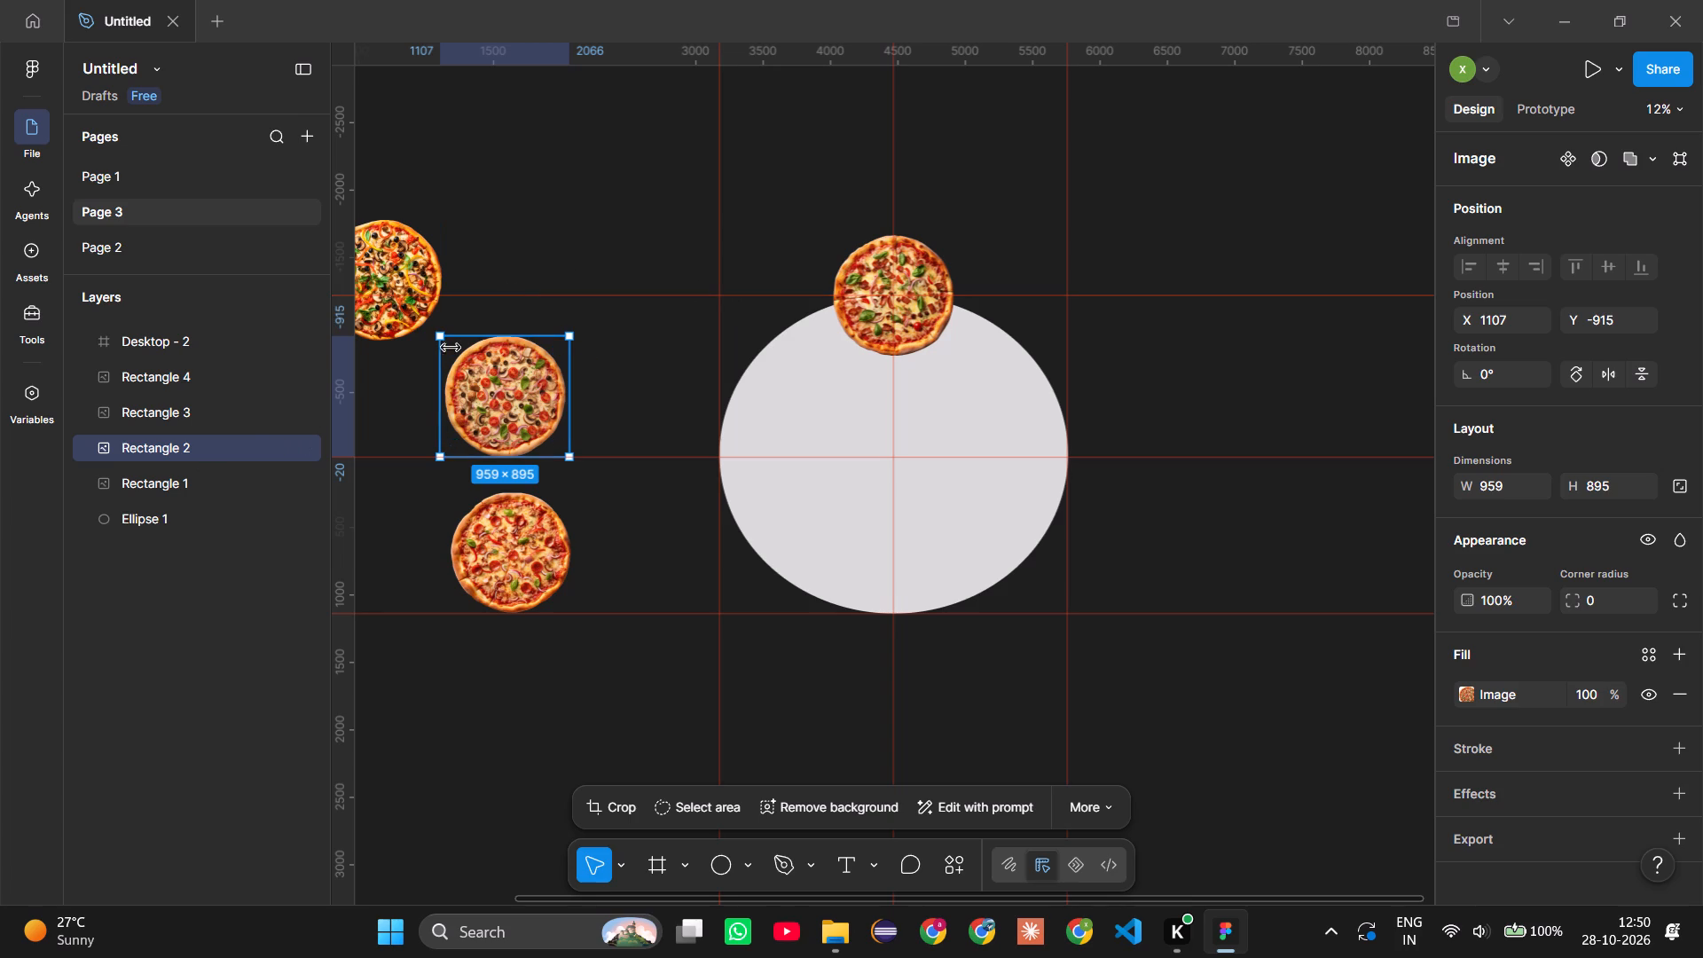
pyautogui.keyDown('alt'); pyautogui.moveTo(490, 390); pyautogui.dragTo(1041, 436); pyautogui.keyUp('alt')
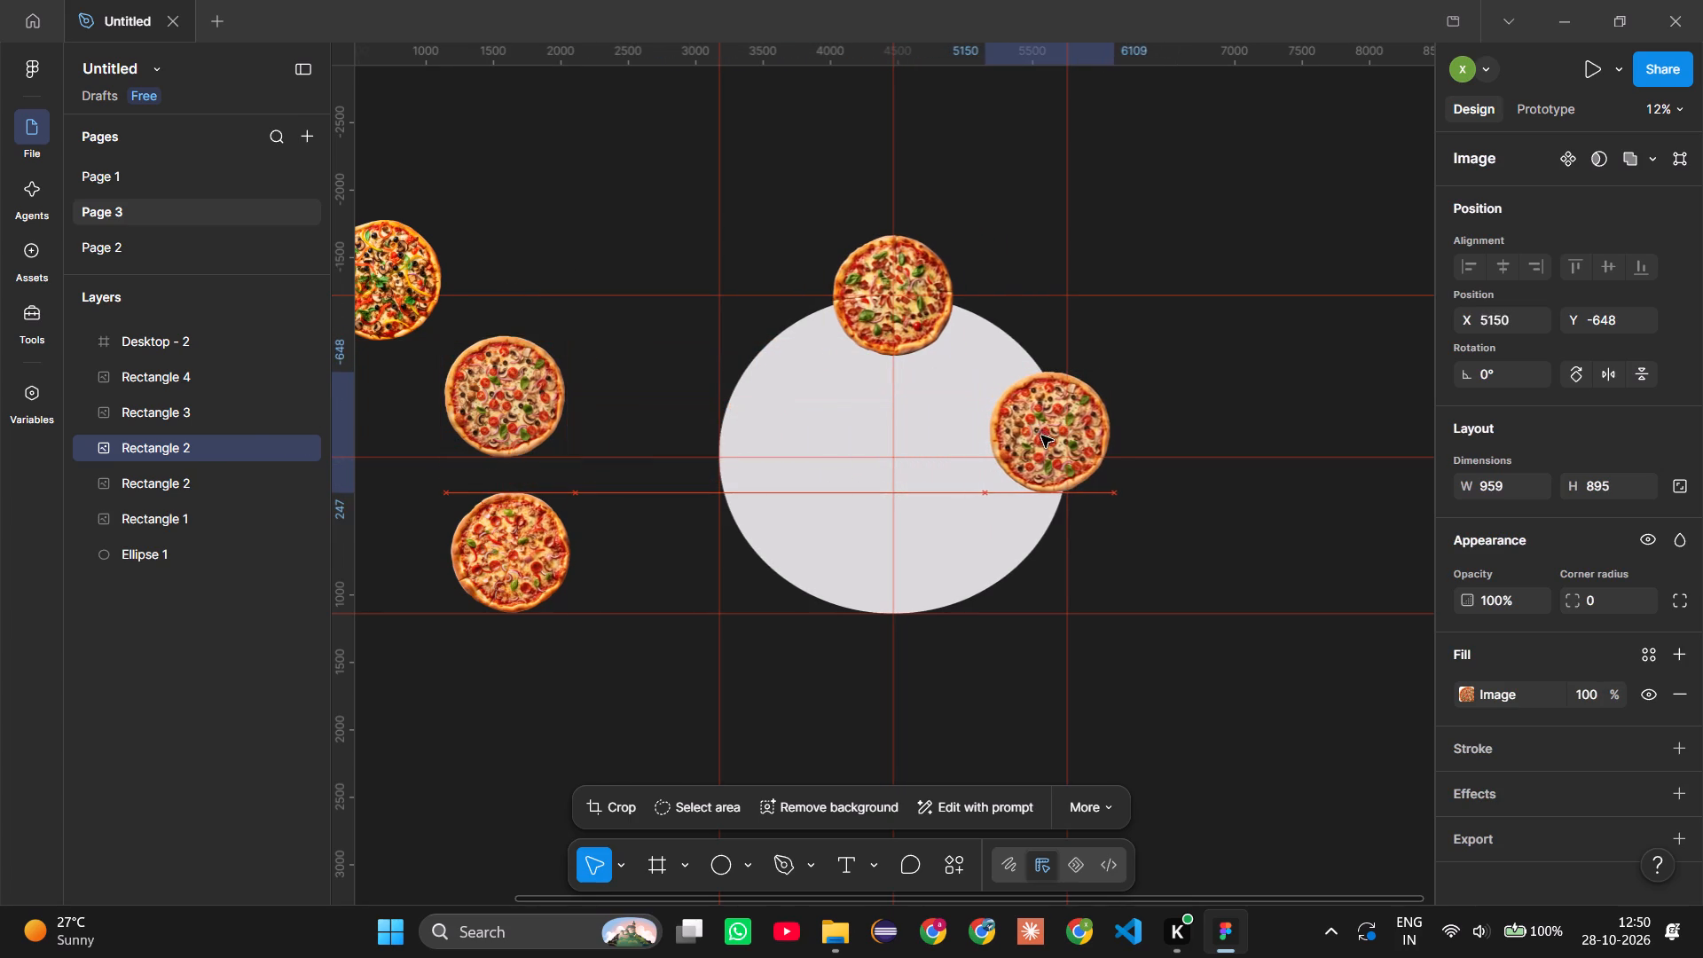
pyautogui.keyDown('alt'); pyautogui.moveTo(1041, 436); pyautogui.dragTo(513, 372); pyautogui.keyUp('alt')
pyautogui.keyDown('alt'); pyautogui.moveTo(513, 372); pyautogui.dragTo(921, 411); pyautogui.keyUp('alt')
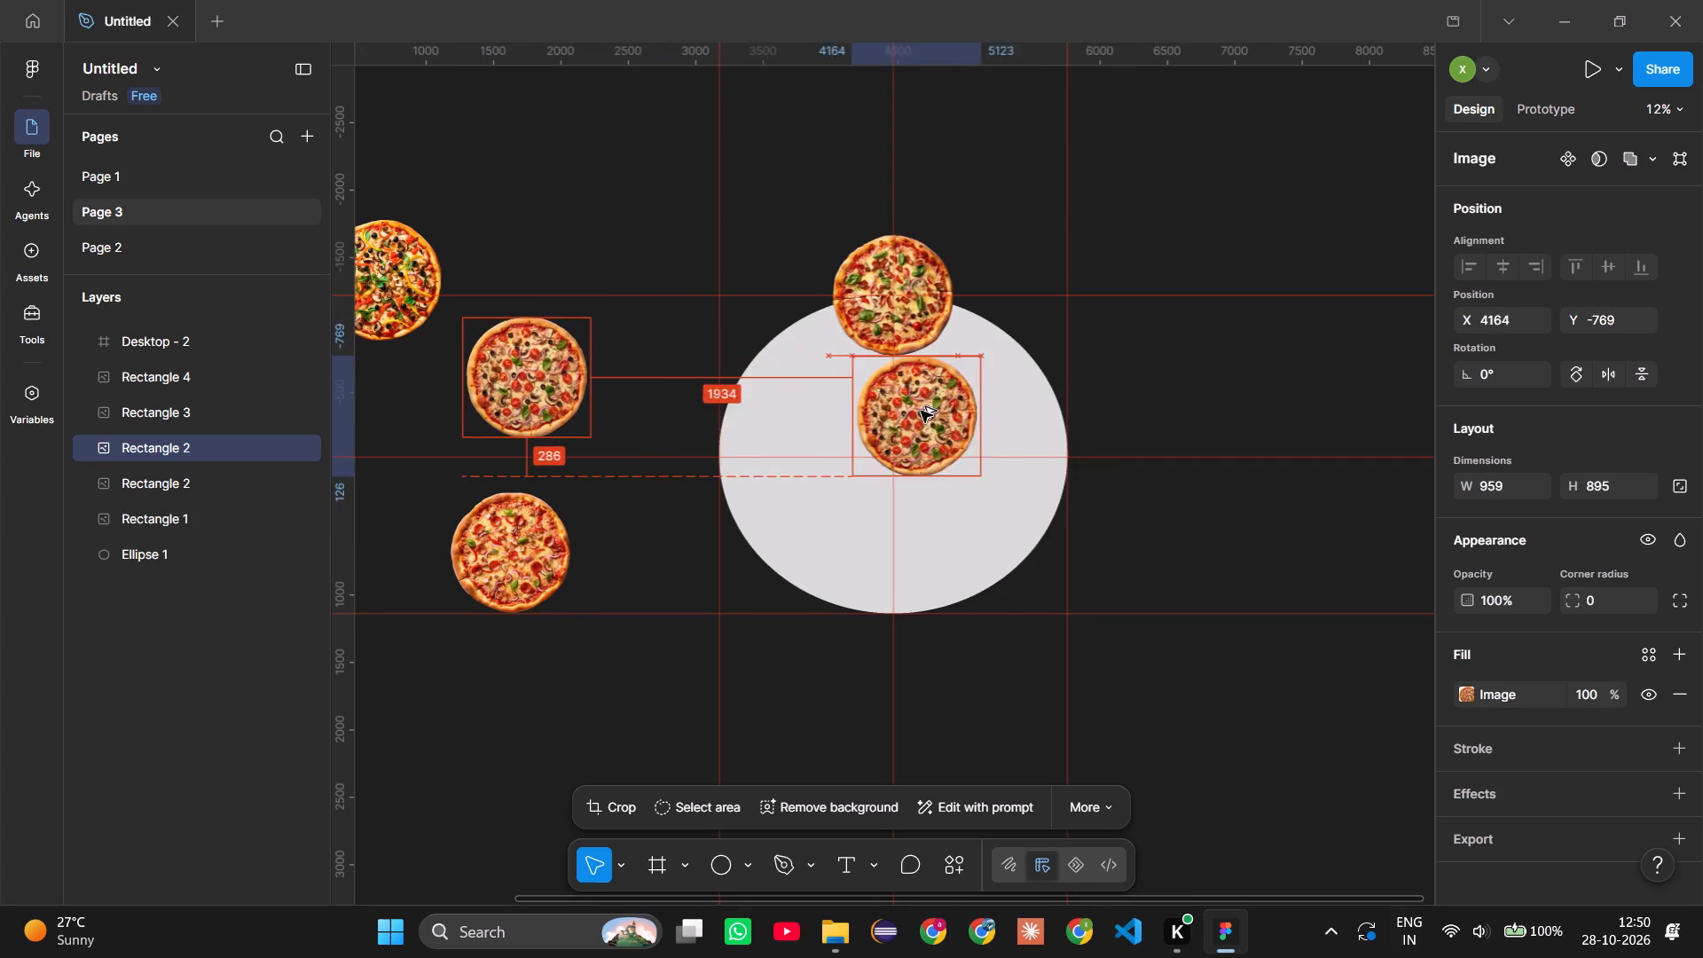
pyautogui.keyDown('alt'); pyautogui.moveTo(921, 411); pyautogui.dragTo(1048, 441); pyautogui.keyUp('alt')
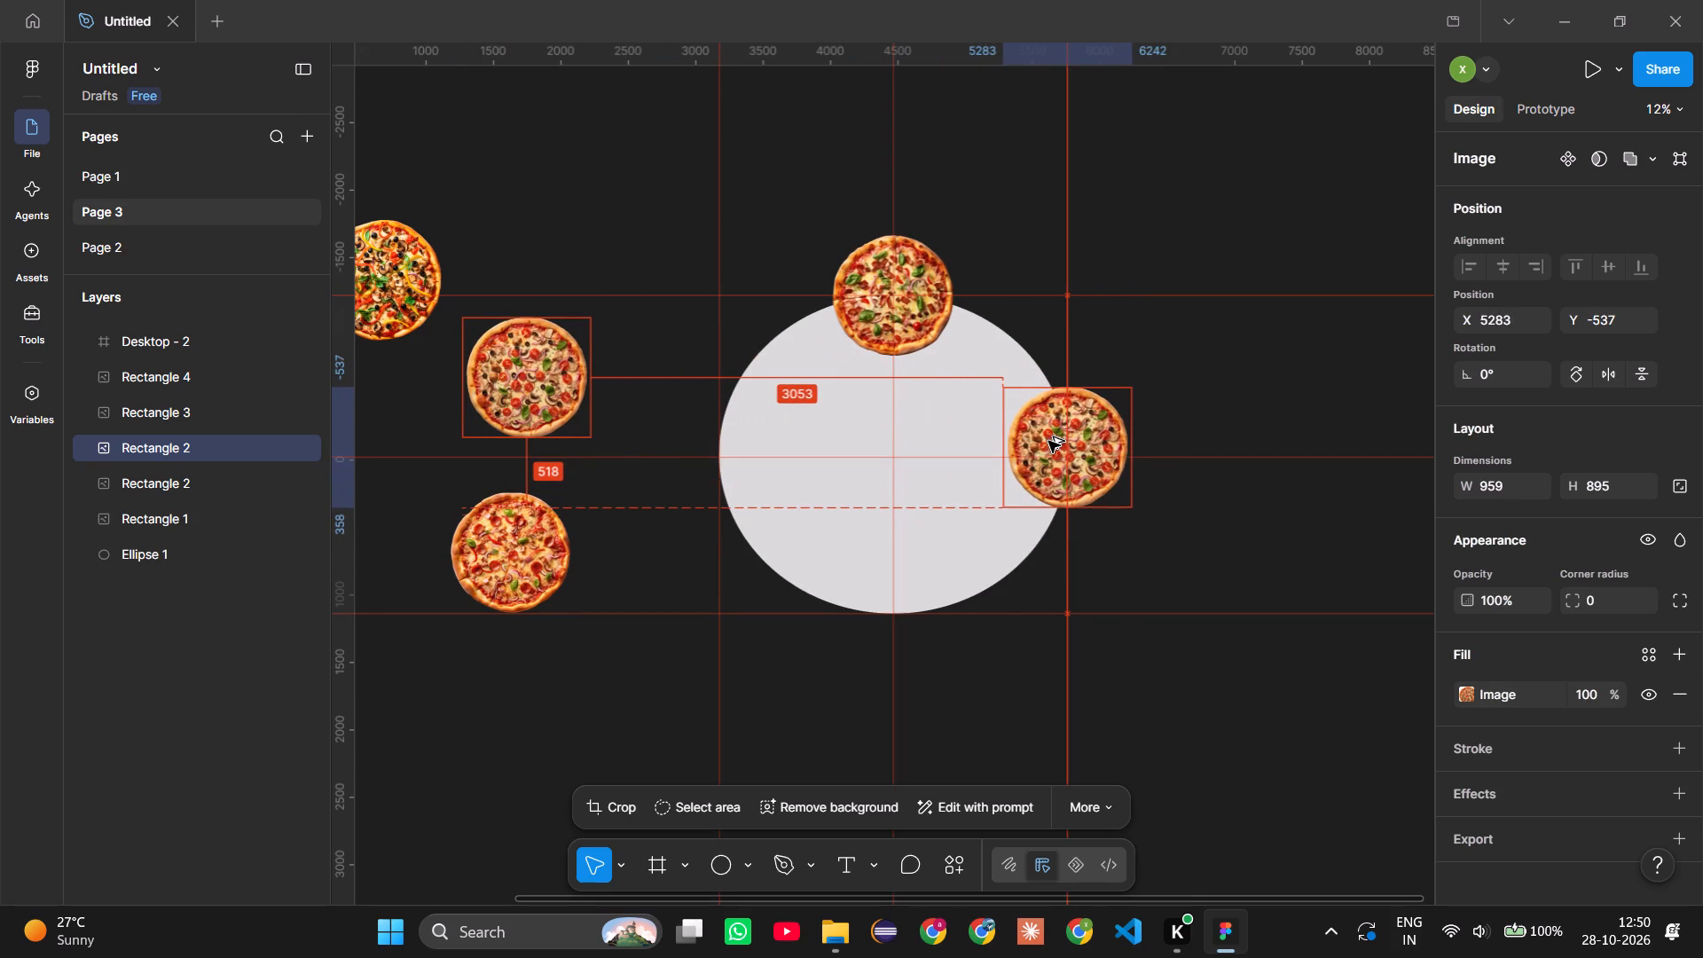
pyautogui.keyDown('alt'); pyautogui.moveTo(1048, 441); pyautogui.dragTo(1050, 441); pyautogui.keyUp('alt')
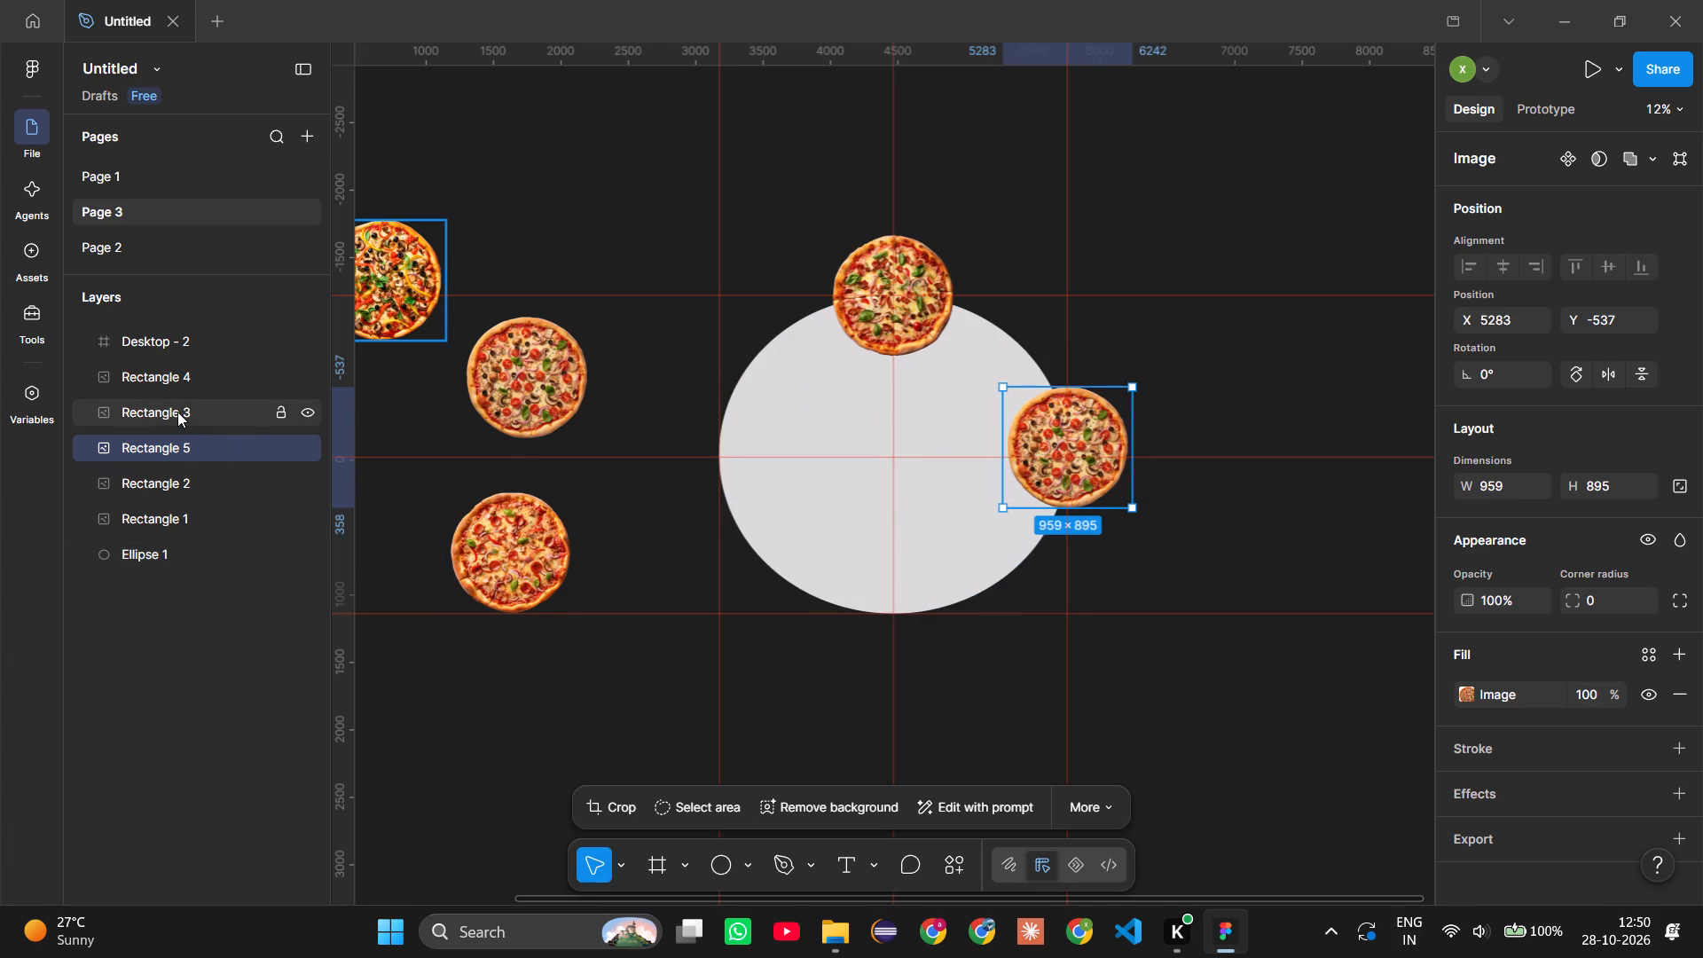
# Rename the Rectangle 1 layer as pizza1 and the Rectangle 2 layer as pizza2.
pyautogui.doubleClick(157, 518)
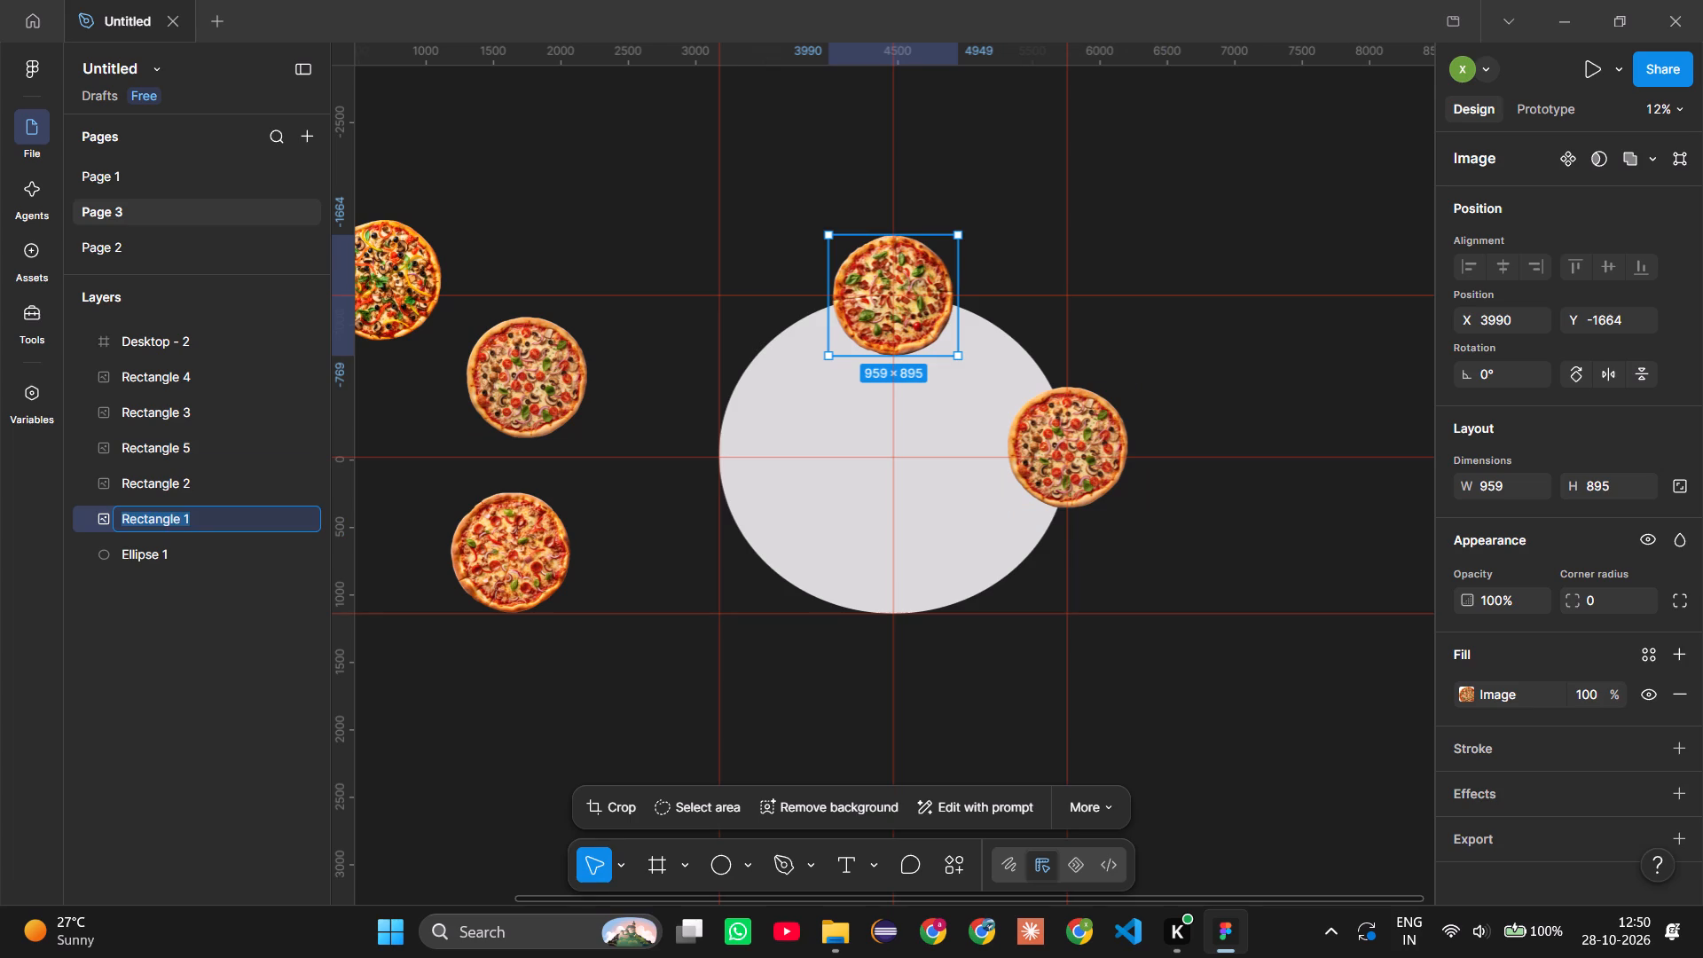
pyautogui.write('pizza')
pyautogui.press('1')
pyautogui.press('Return')
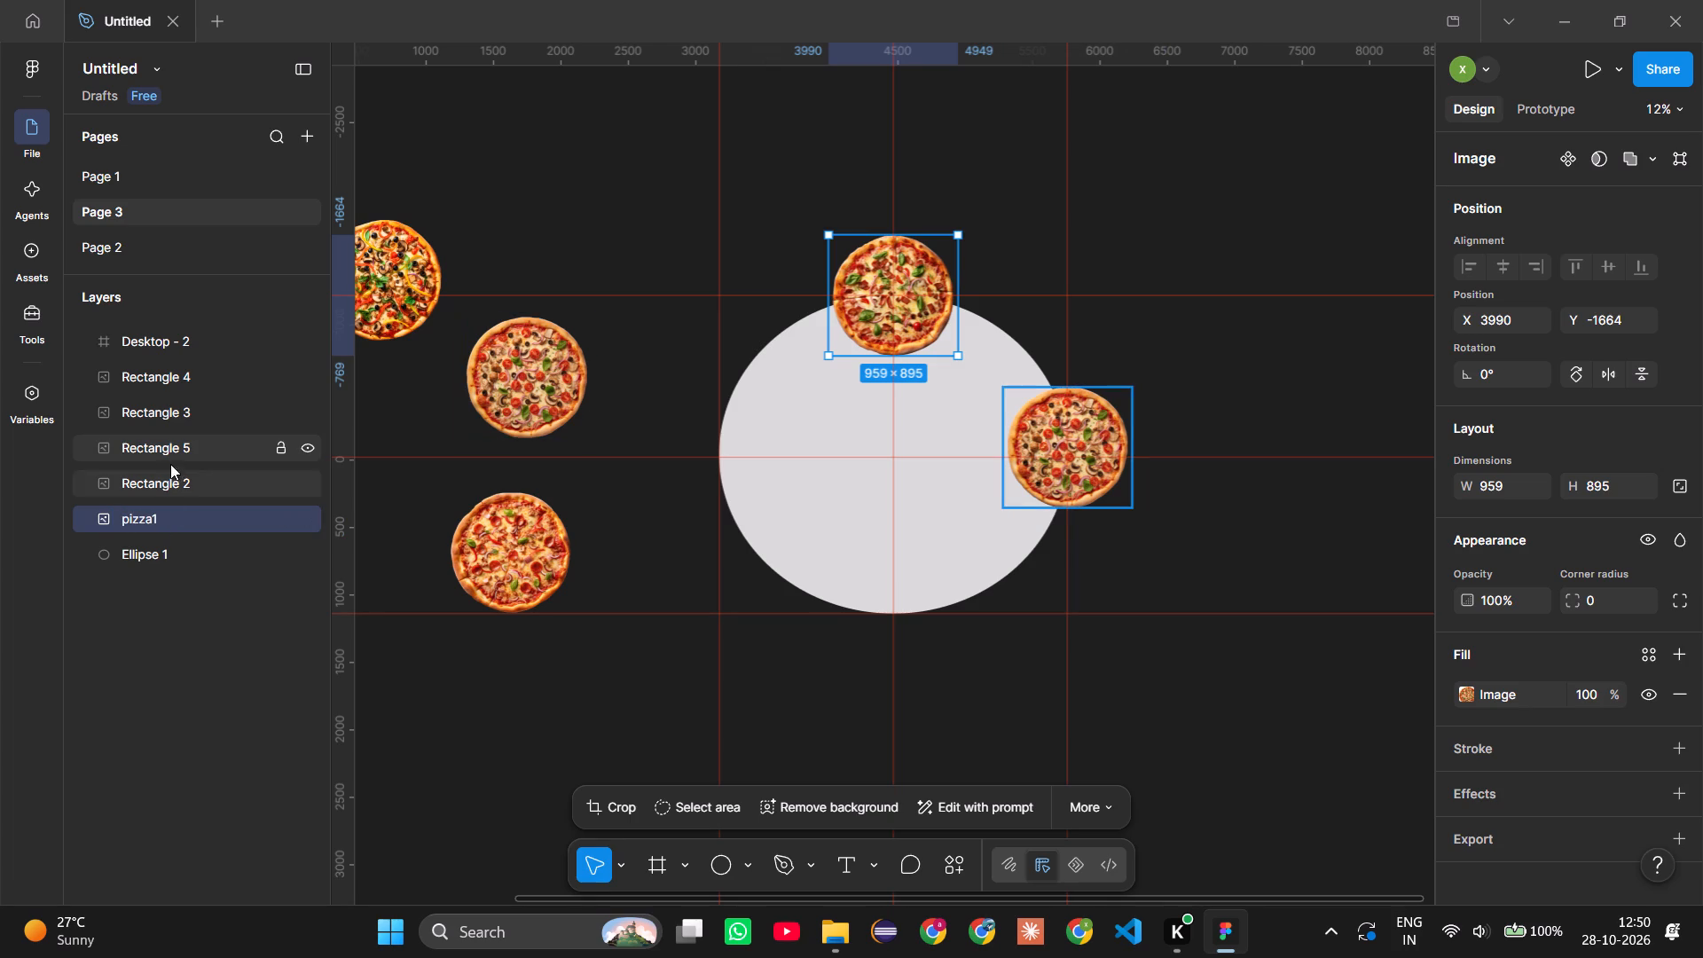
pyautogui.doubleClick(159, 483)
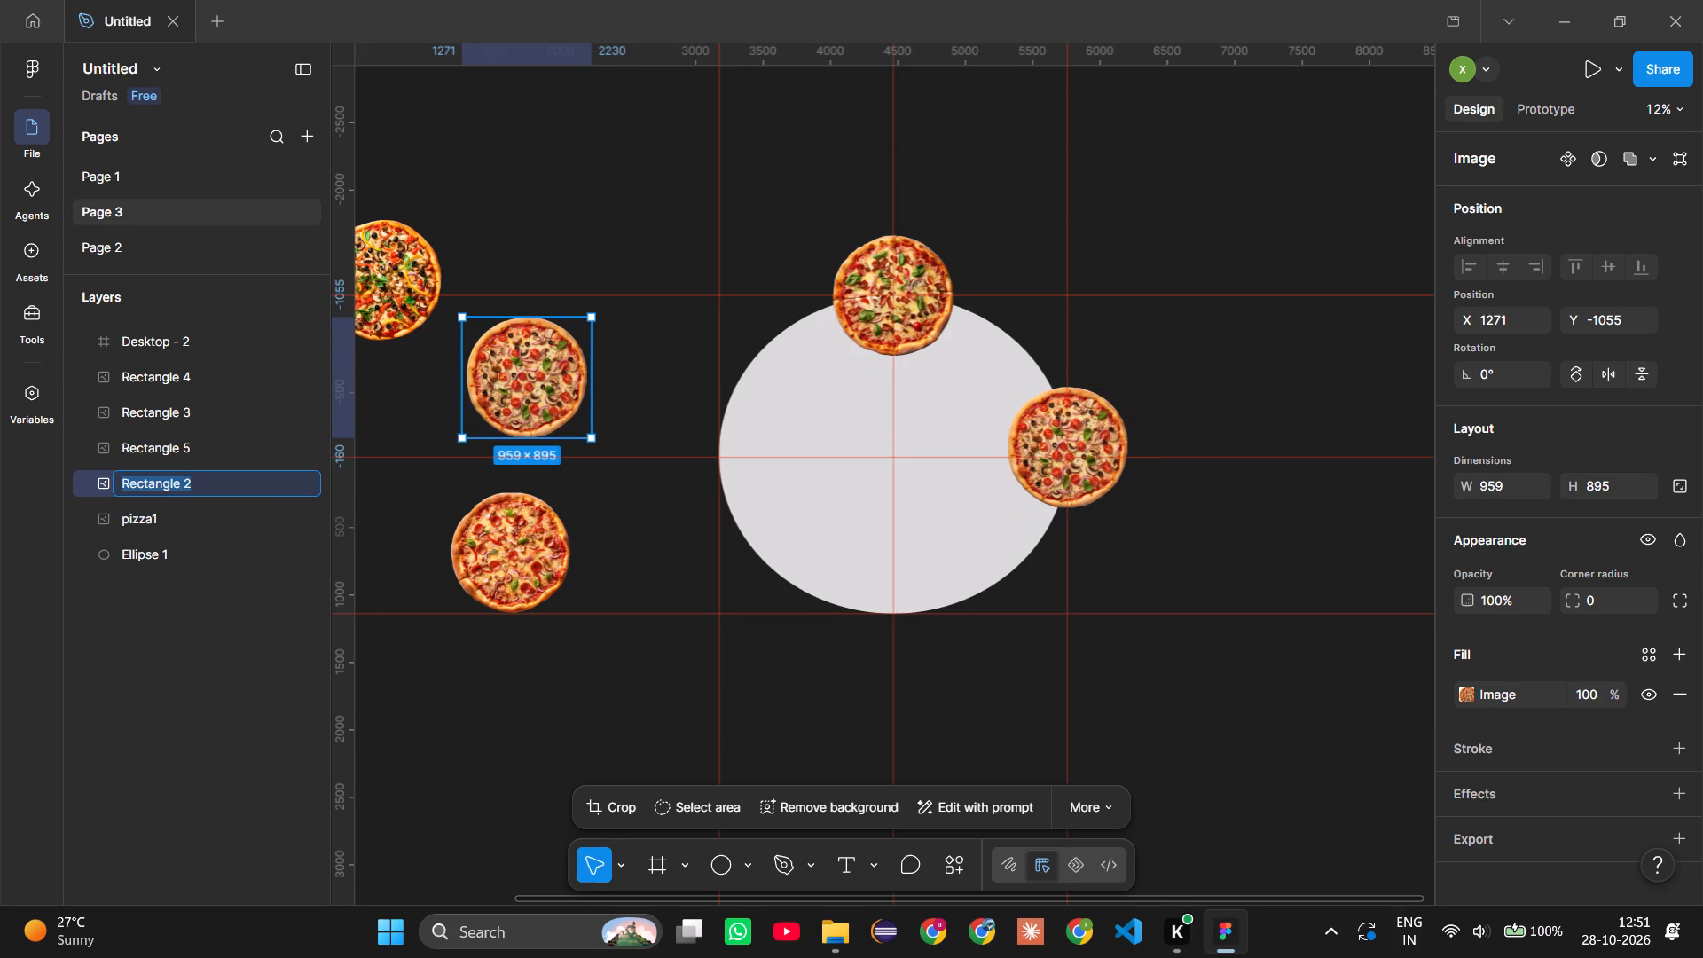
pyautogui.write('pizza')
pyautogui.press('2')
pyautogui.press('Return')
# Move the pizza1 image off the ellipse to the empty area above the Desktop - 2 frame, at X -1483, Y -1664.
pyautogui.click(908, 306)
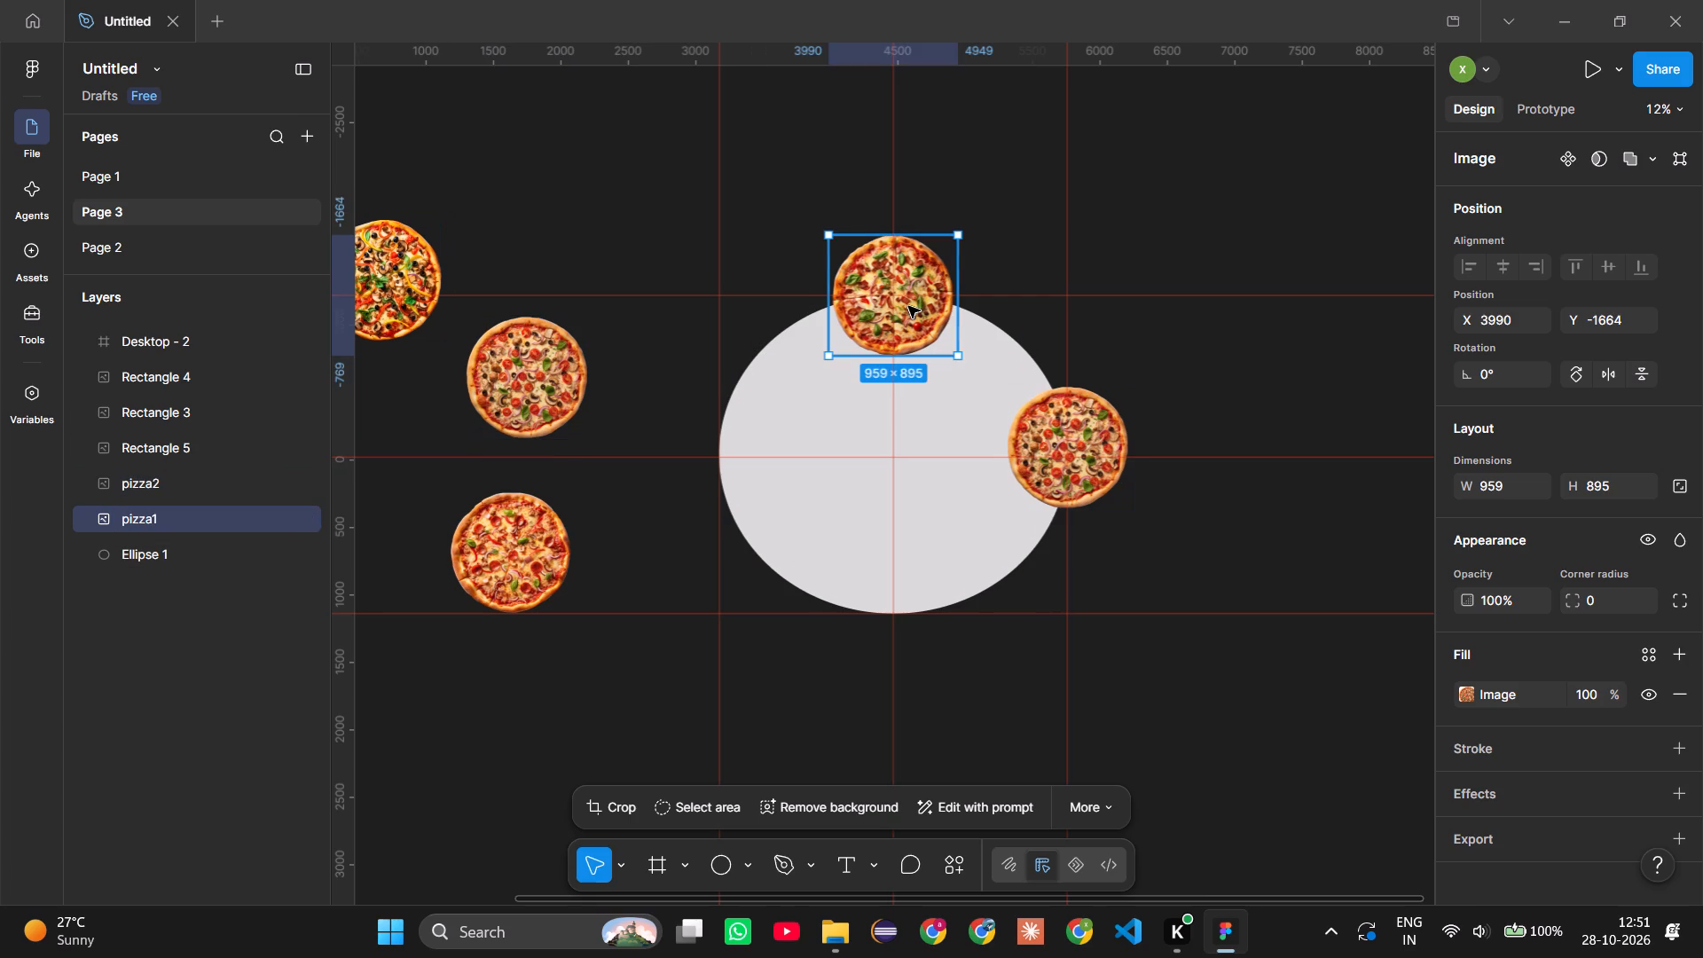
pyautogui.hscroll(1, 630, 378)
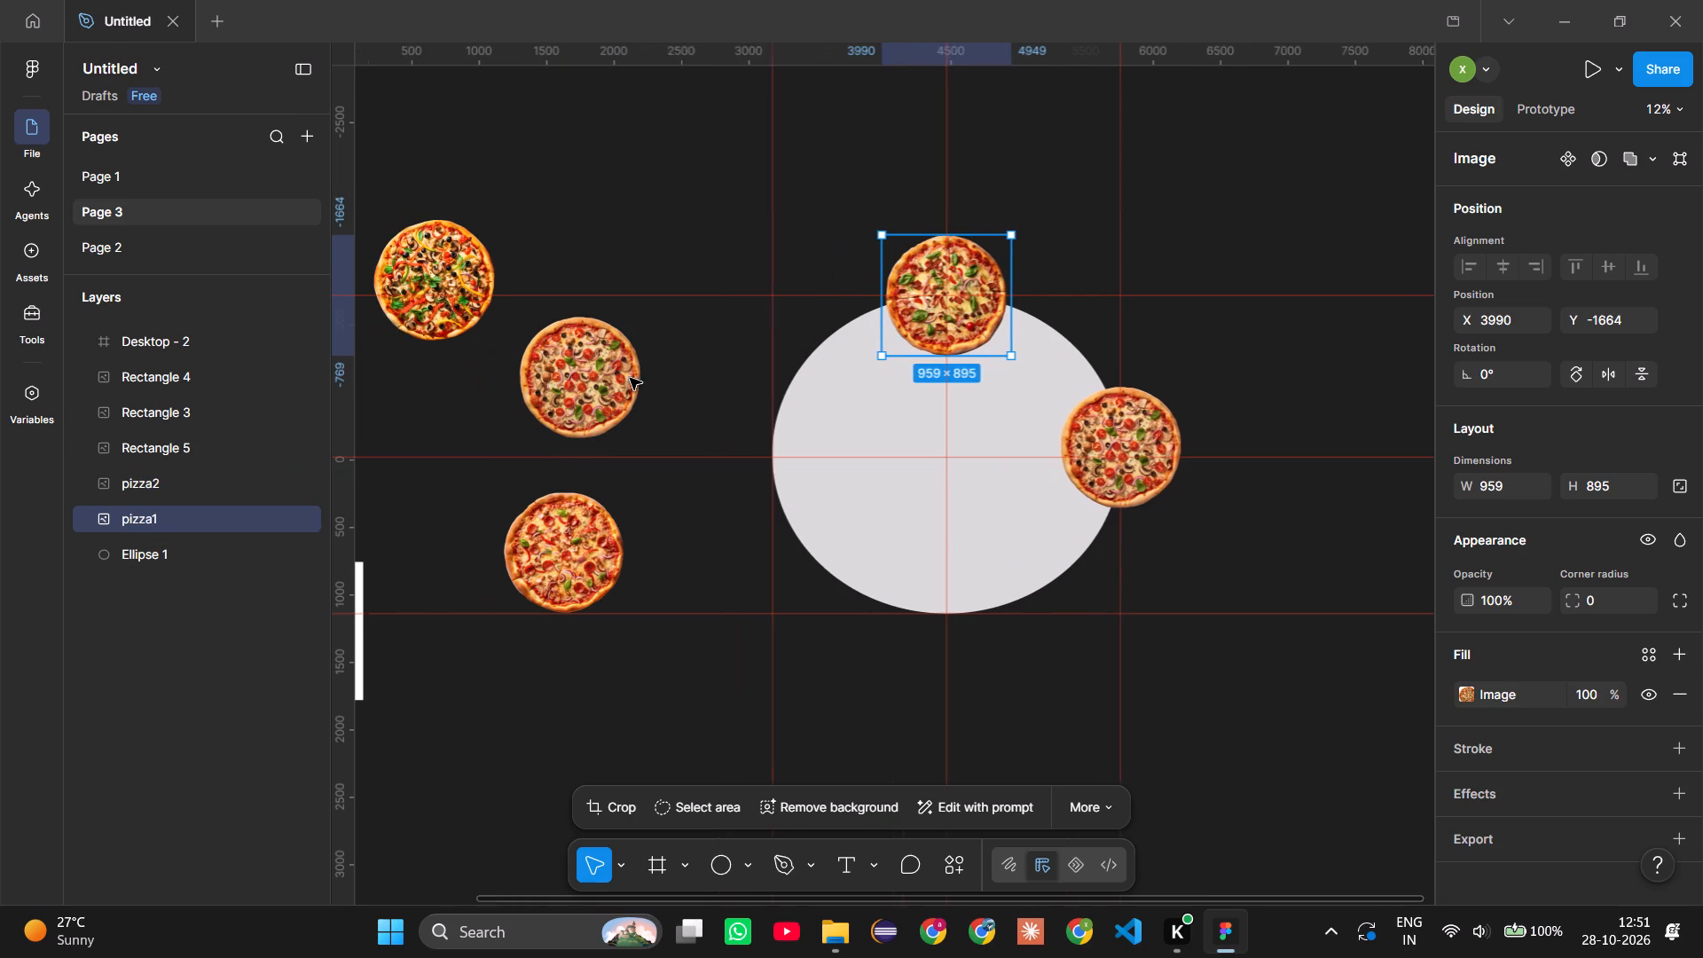
pyautogui.hscroll(1, 630, 378)
pyautogui.hscroll(1, 546, 359)
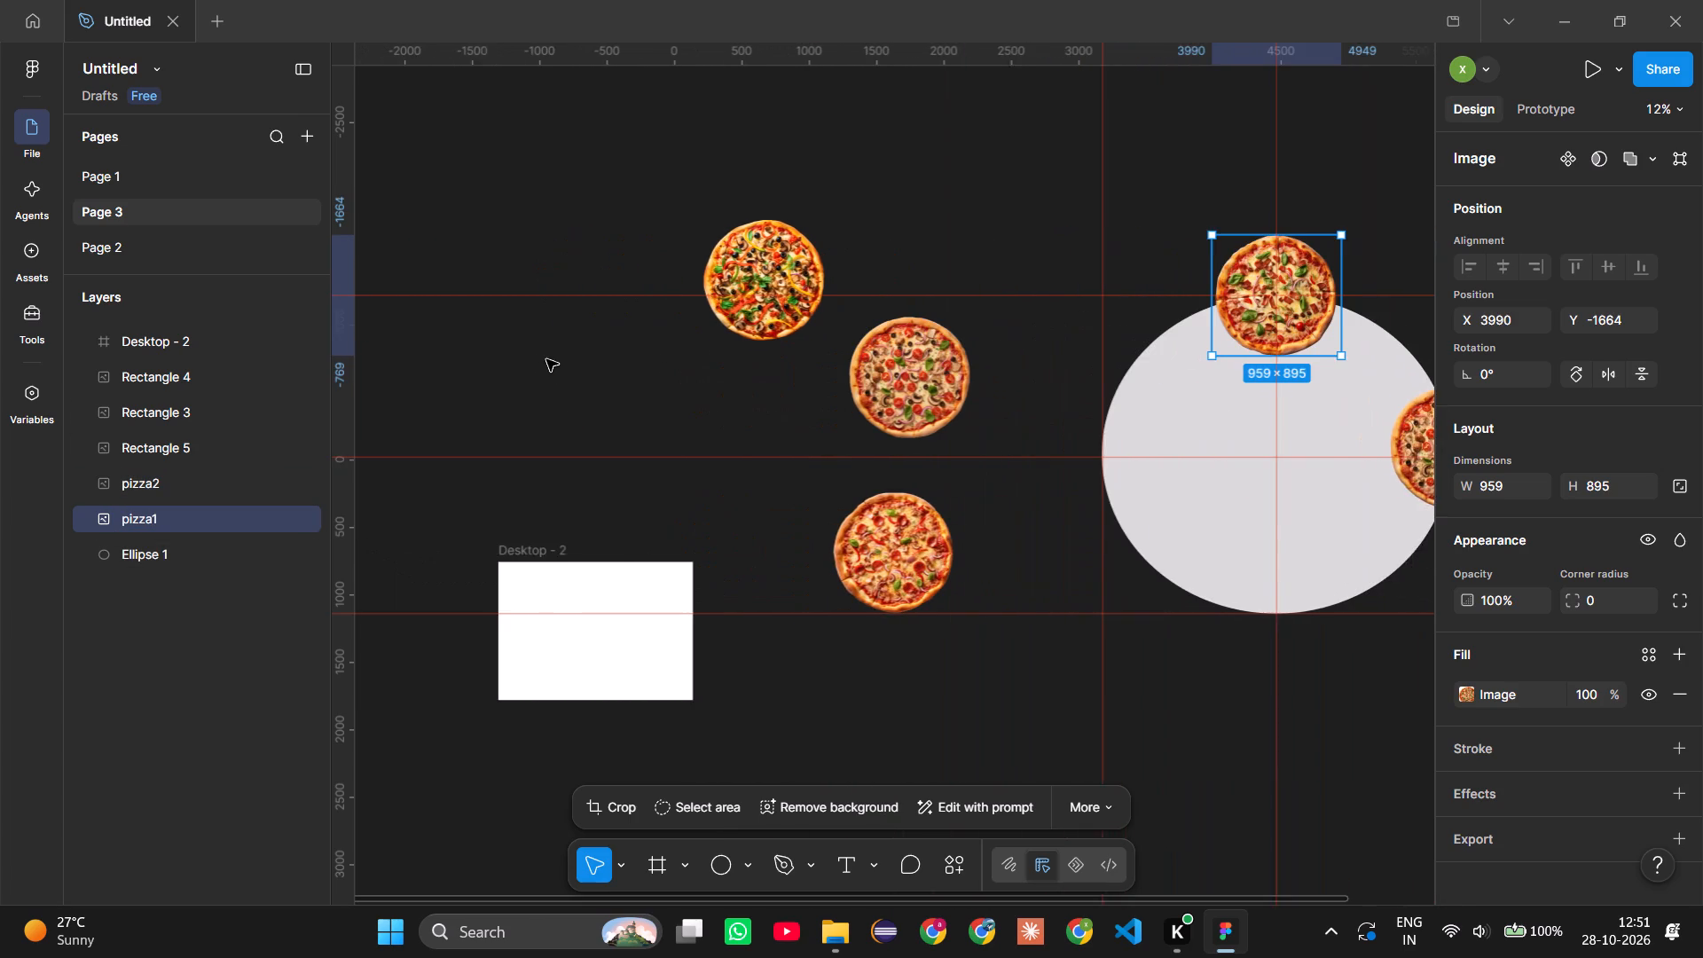
pyautogui.hscroll(1, 546, 359)
pyautogui.moveTo(1306, 271); pyautogui.dragTo(568, 275)
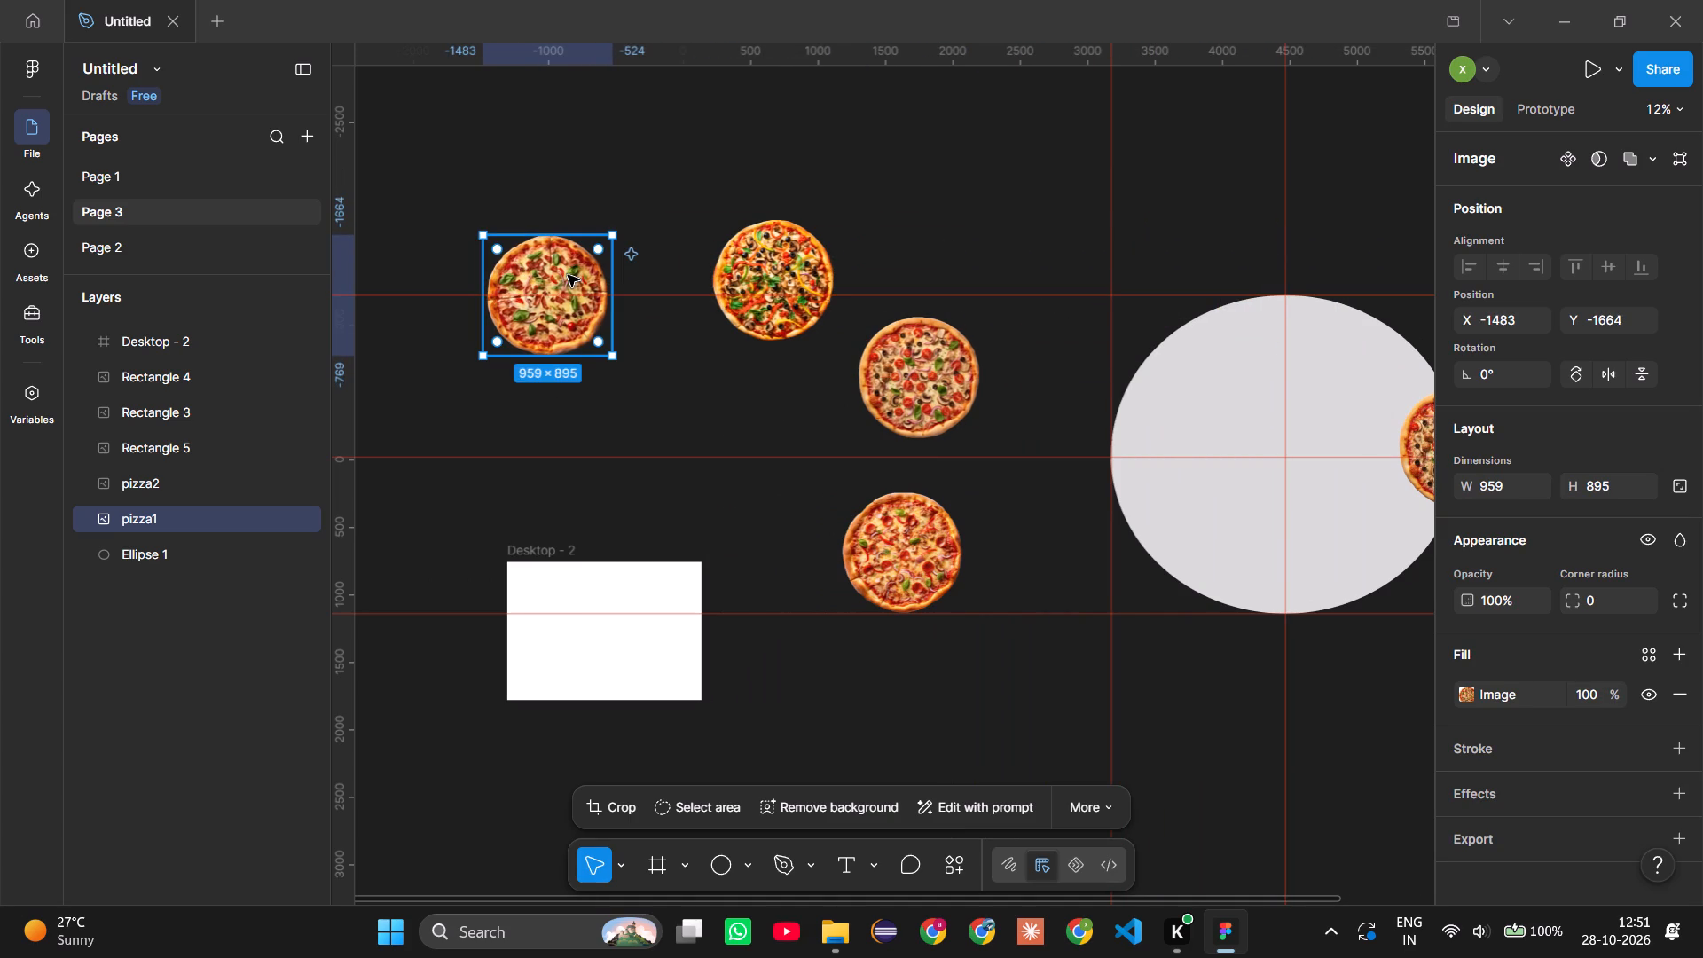
pyautogui.click(568, 275)
# Duplicate pizza1 and place the copy on the ellipse's top edge, centred on the vertical middle guide at X 3990, Y -1664.
pyautogui.keyDown('alt'); pyautogui.moveTo(568, 275); pyautogui.dragTo(1273, 279); pyautogui.keyUp('alt')
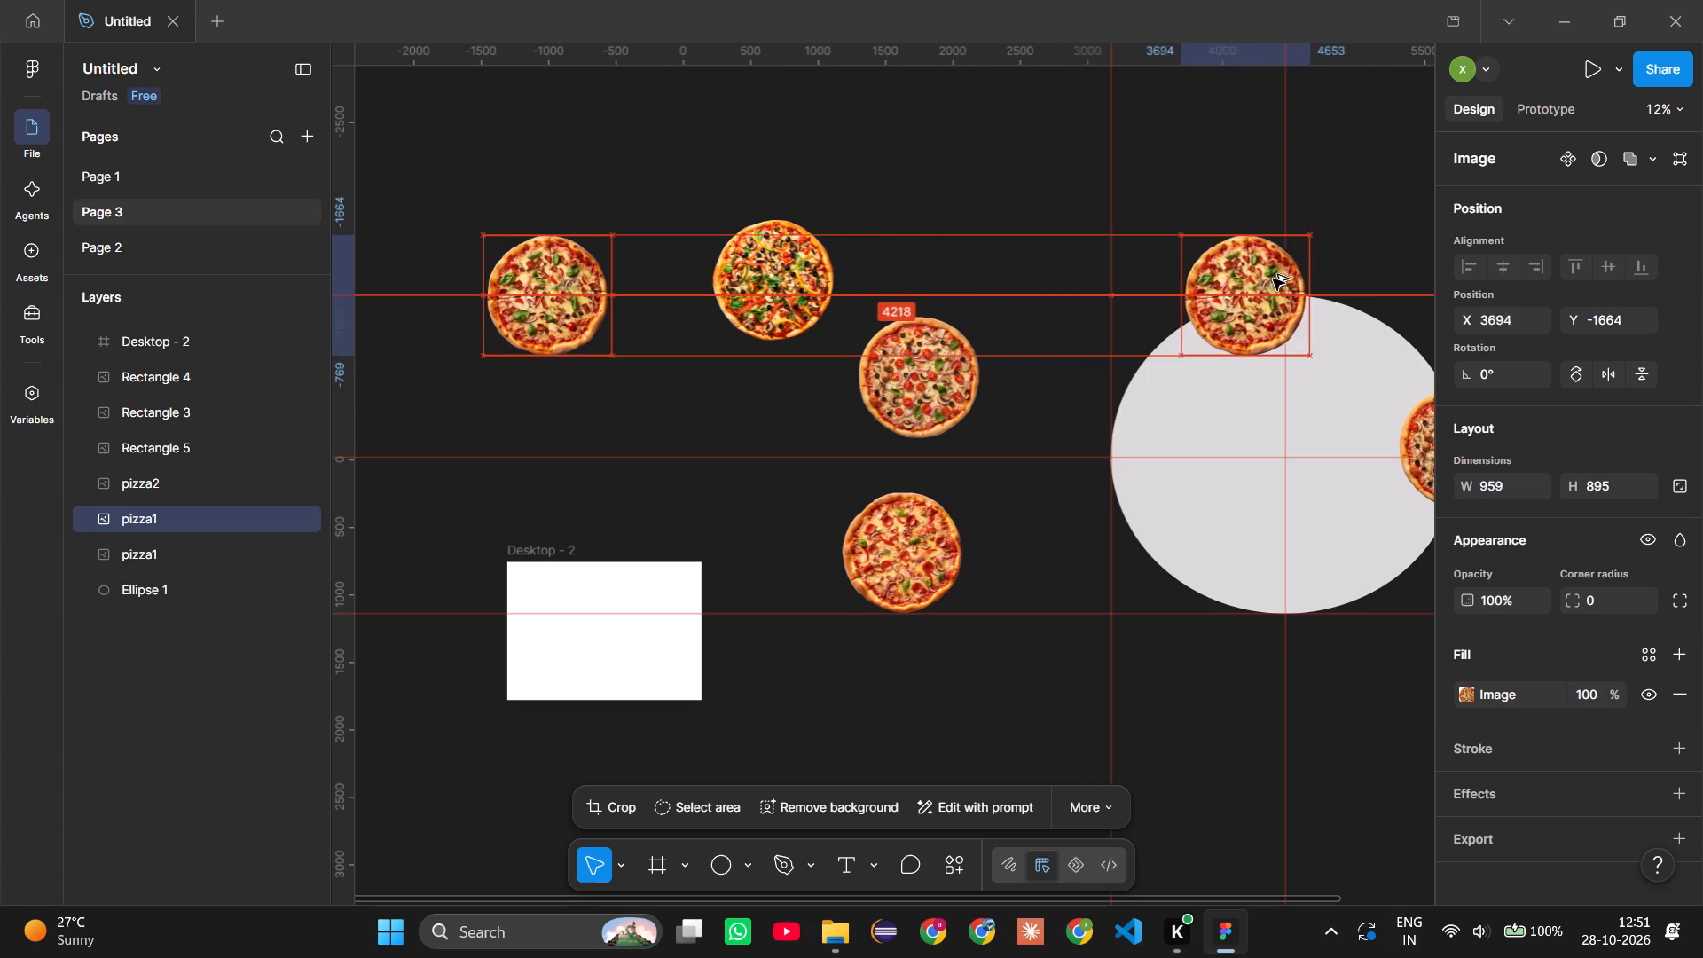
pyautogui.keyDown('alt'); pyautogui.moveTo(1273, 279); pyautogui.dragTo(1311, 275); pyautogui.keyUp('alt')
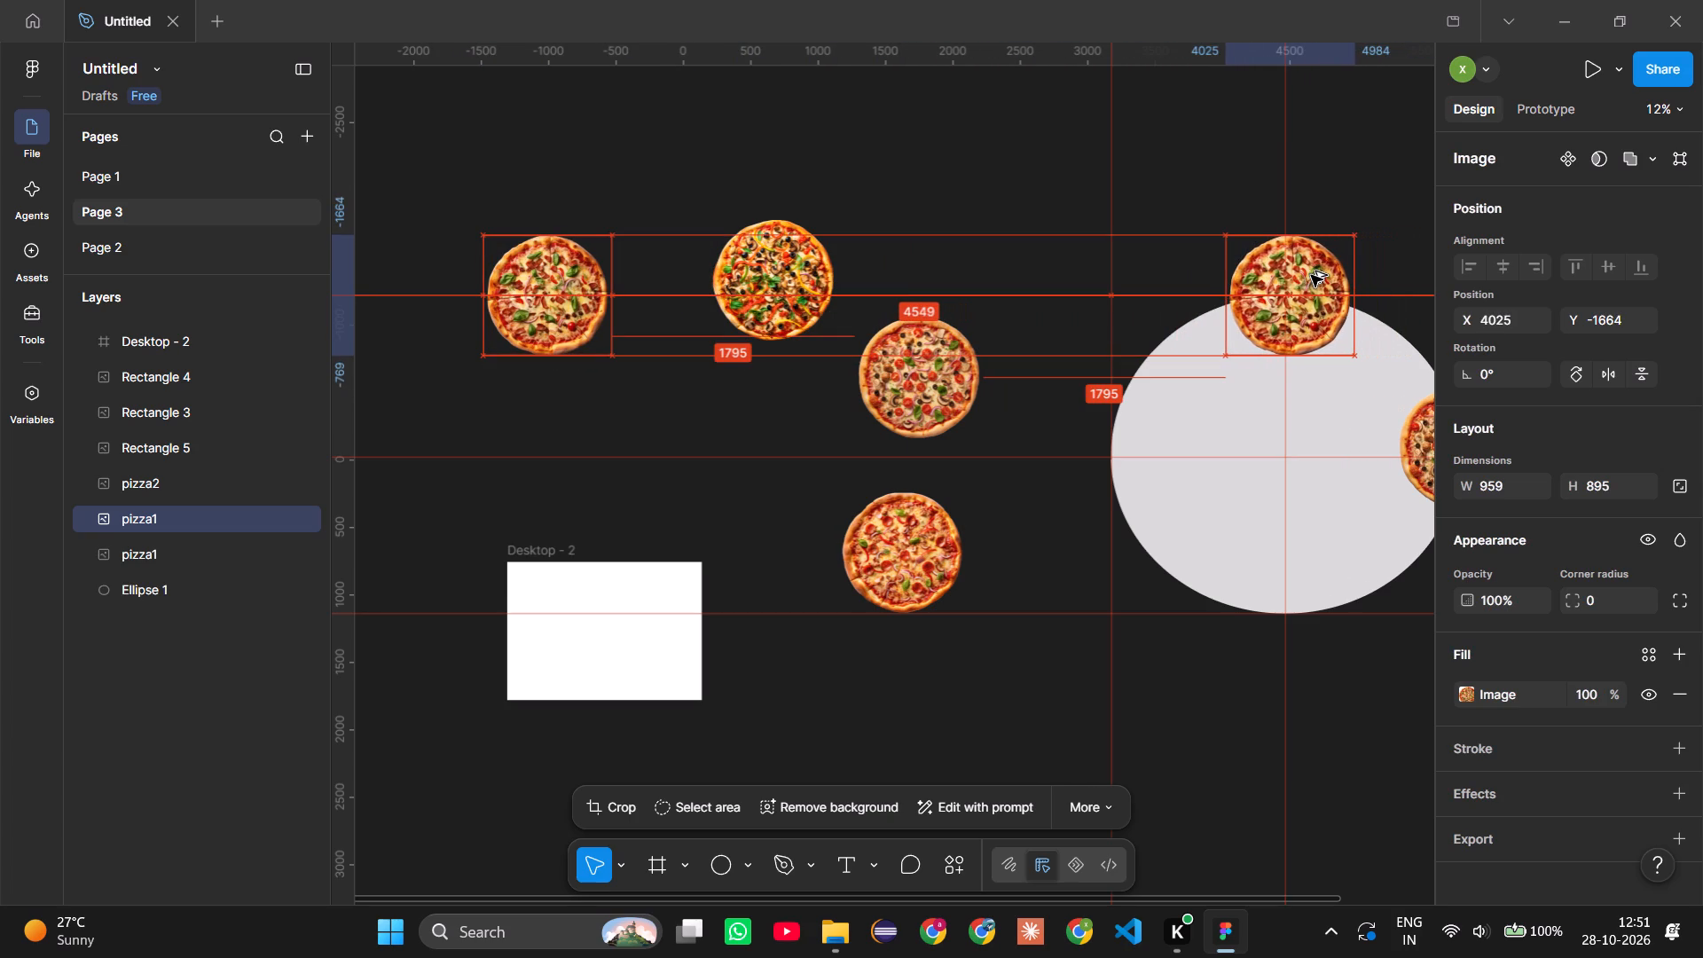
pyautogui.keyDown('alt'); pyautogui.moveTo(1311, 275); pyautogui.dragTo(1310, 275); pyautogui.keyUp('alt')
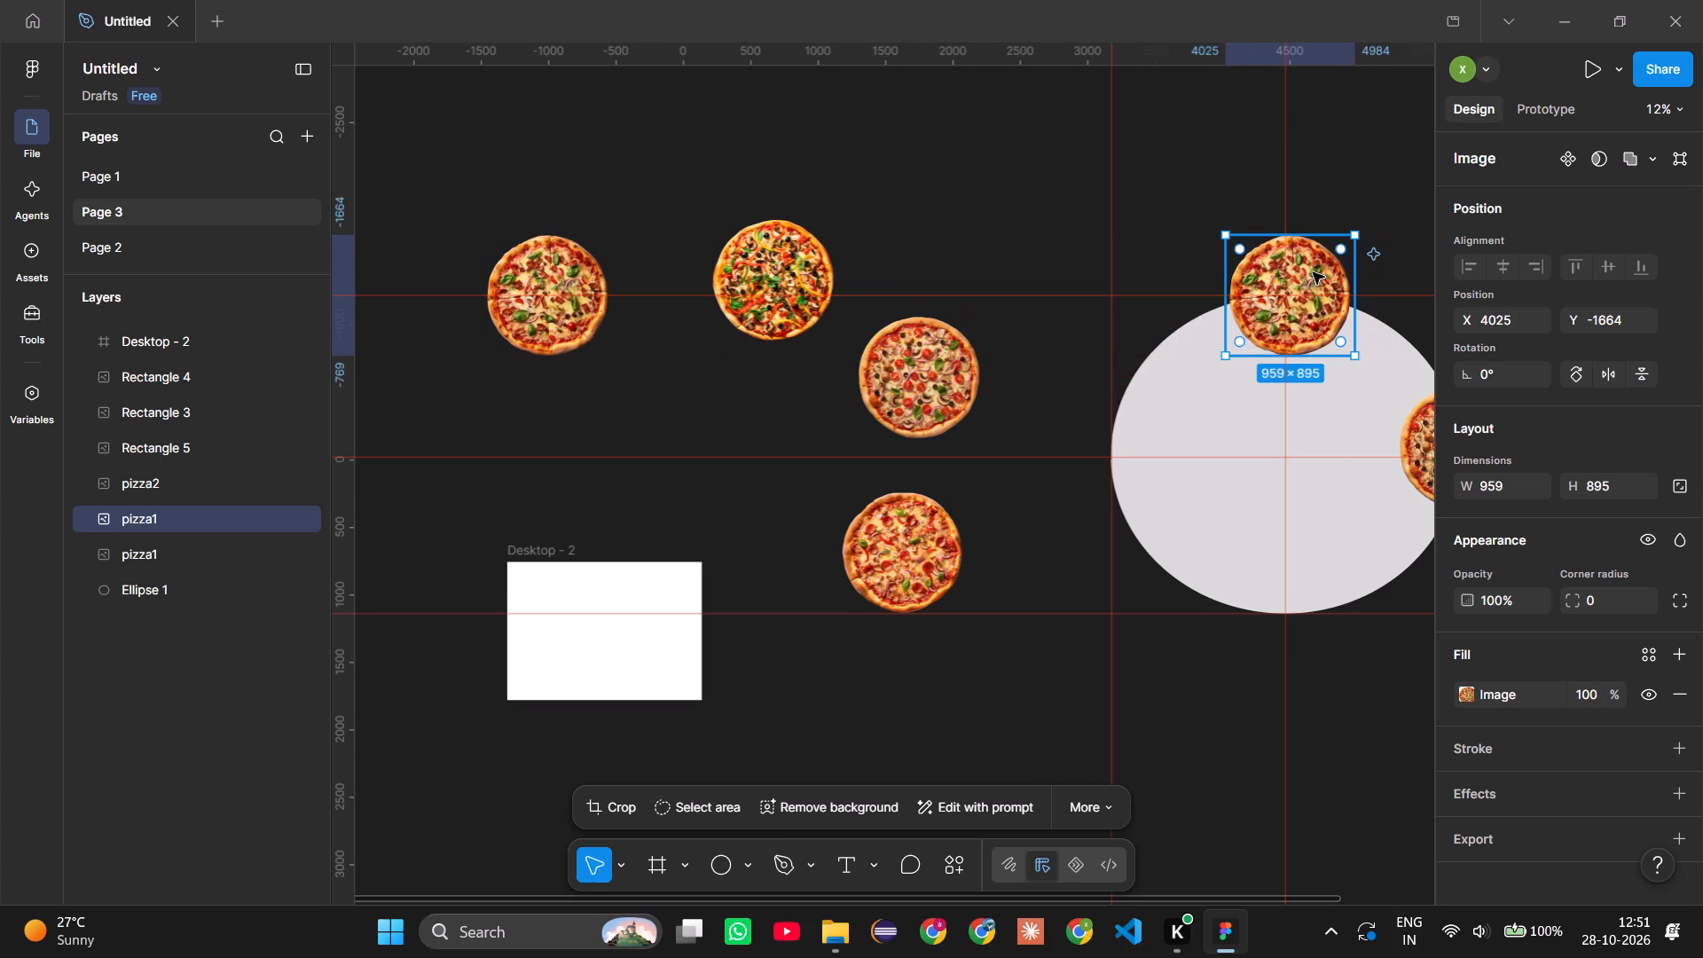
pyautogui.click(1313, 272)
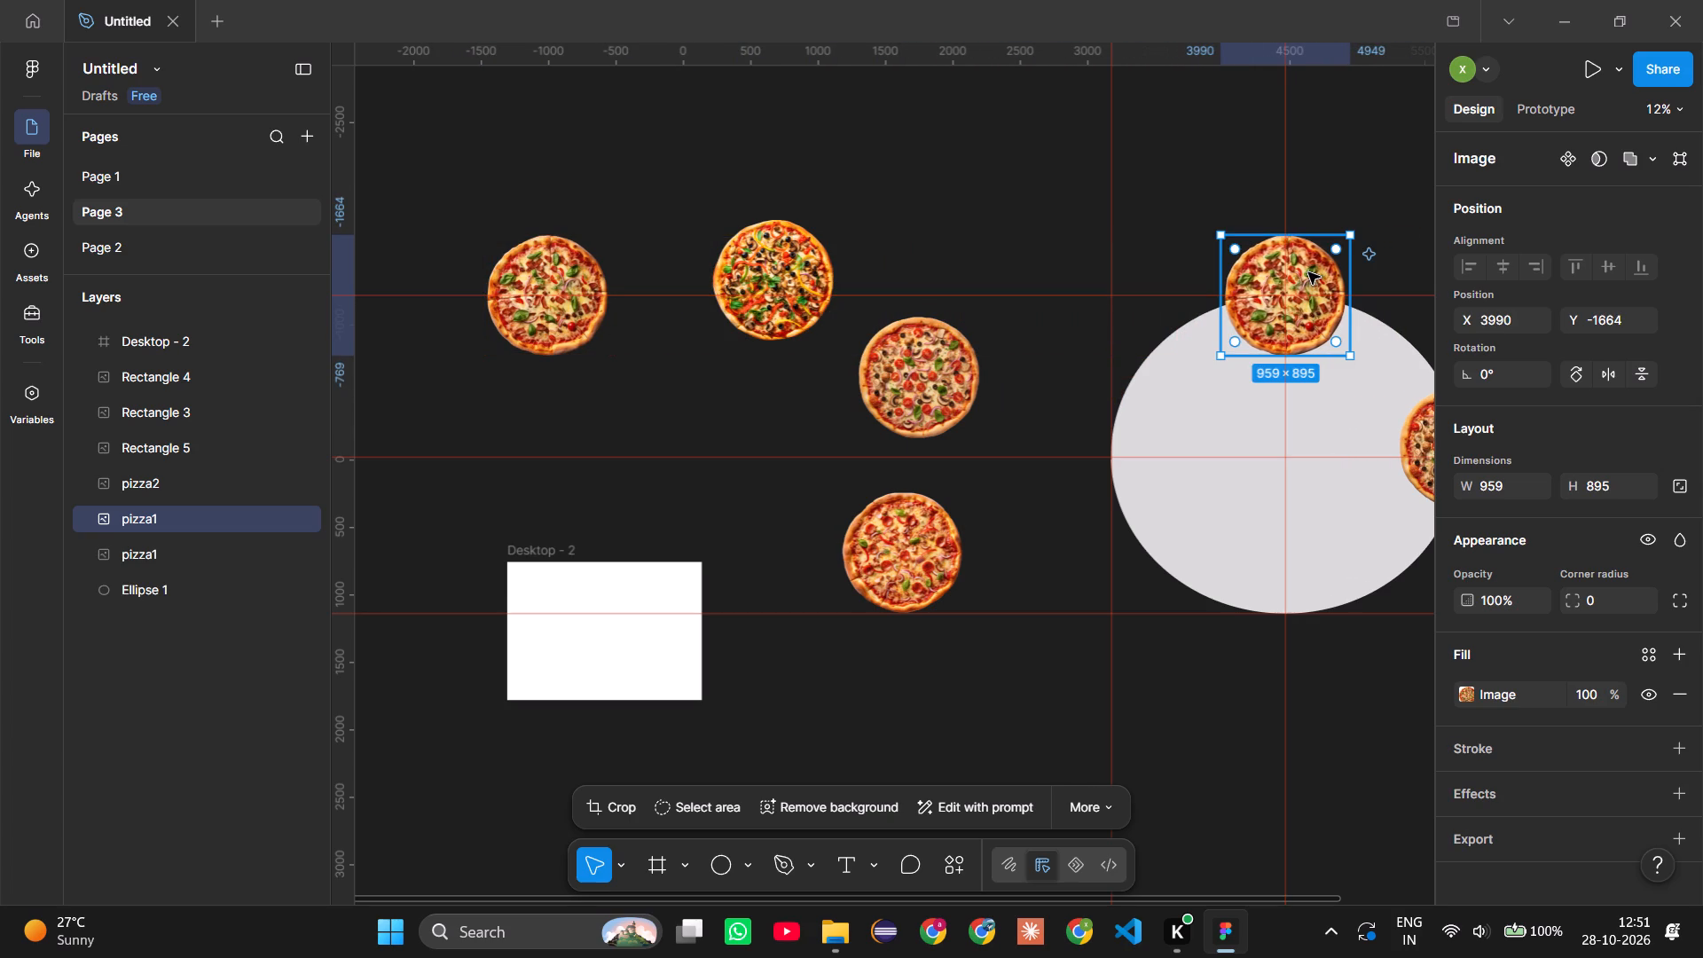
pyautogui.click(1308, 272)
# Rename the pizza on the ellipse's top edge as rectangle 1 and the one on its right edge as Rectangle 2.
pyautogui.hscroll(-1, 1201, 530)
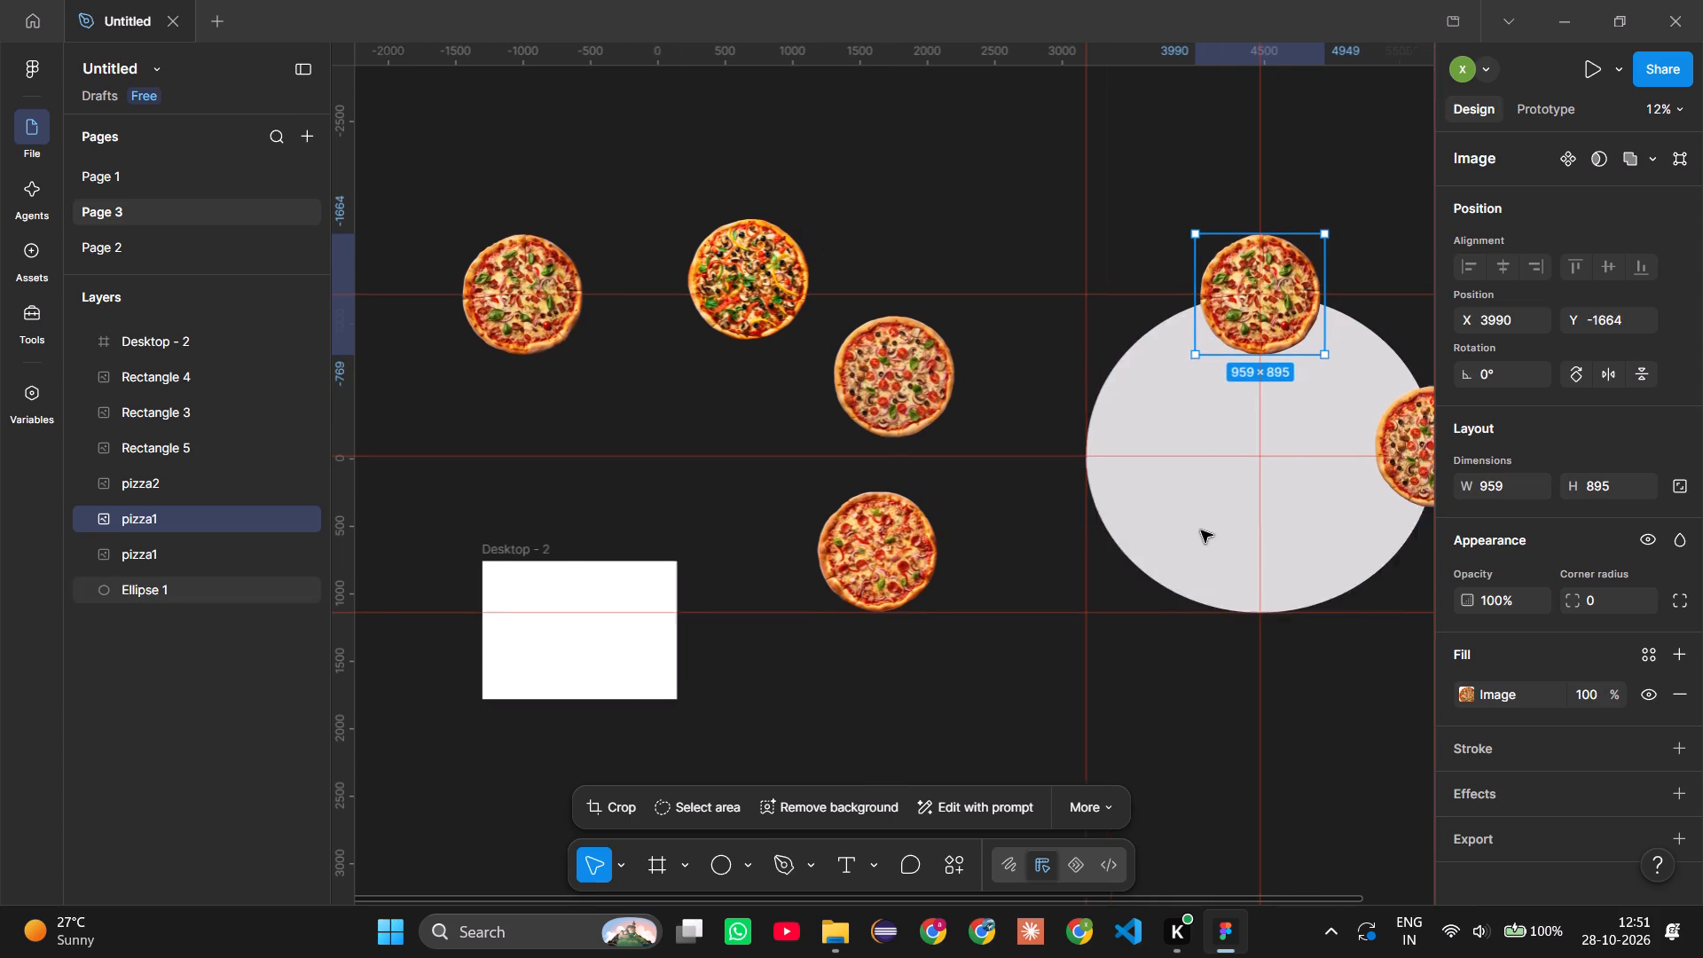
pyautogui.hscroll(-2, 1201, 530)
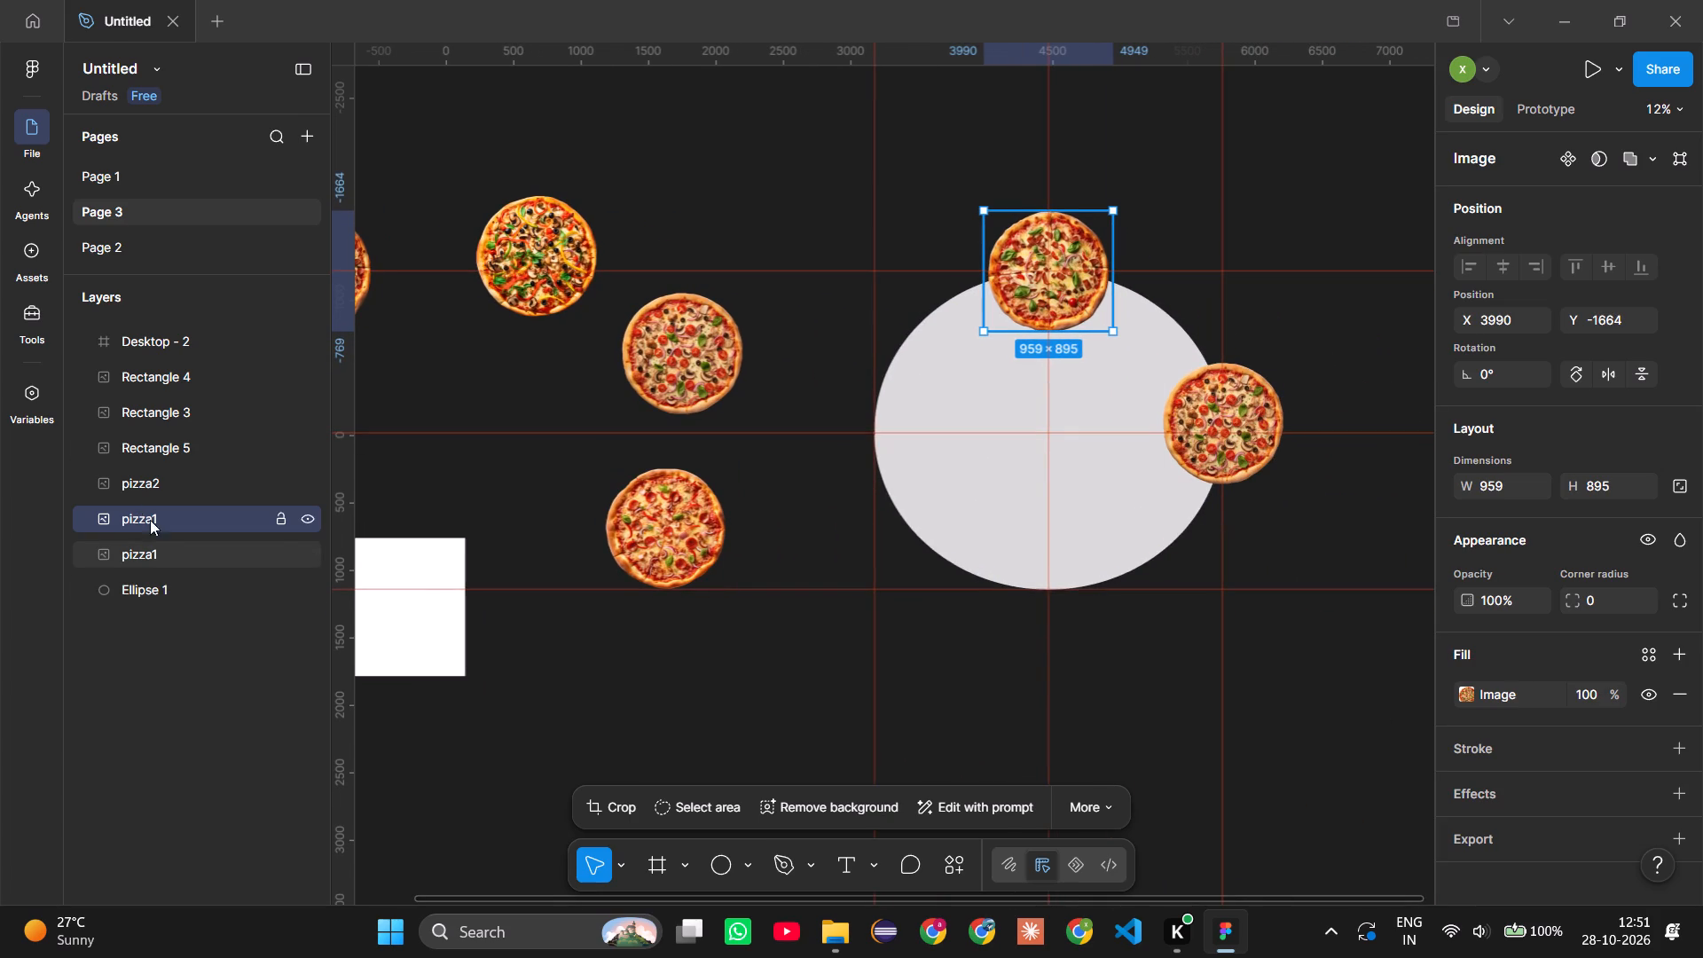
pyautogui.doubleClick(144, 522)
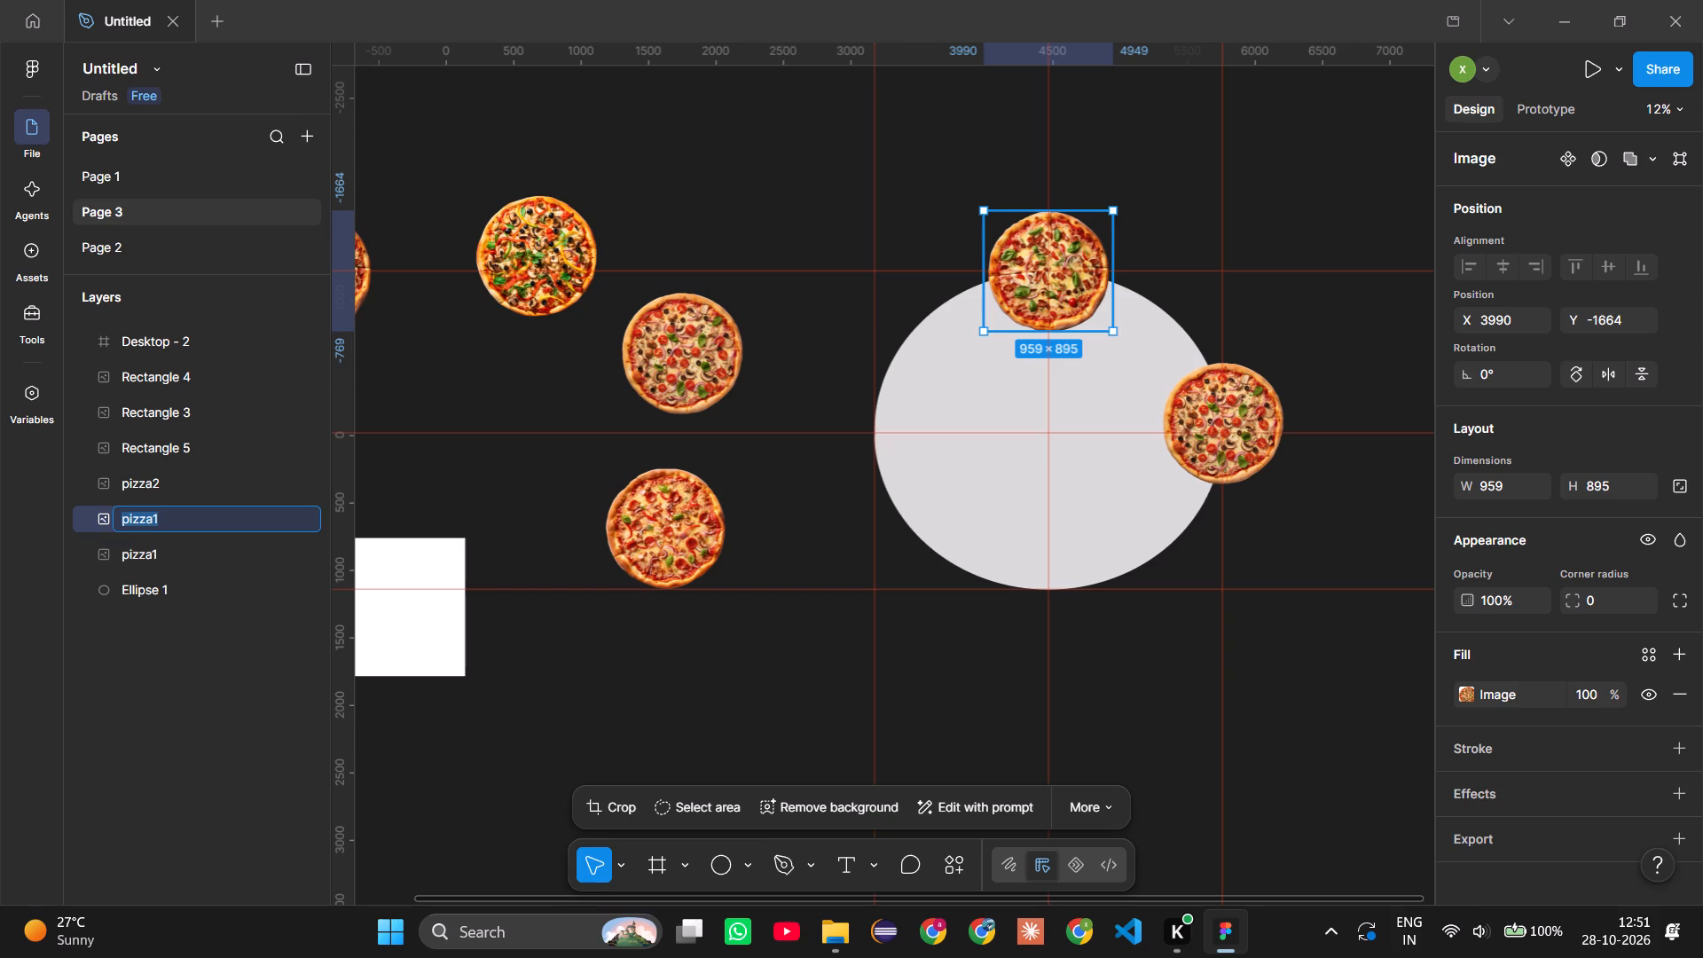
pyautogui.write('rectangle 1')
pyautogui.press('Return')
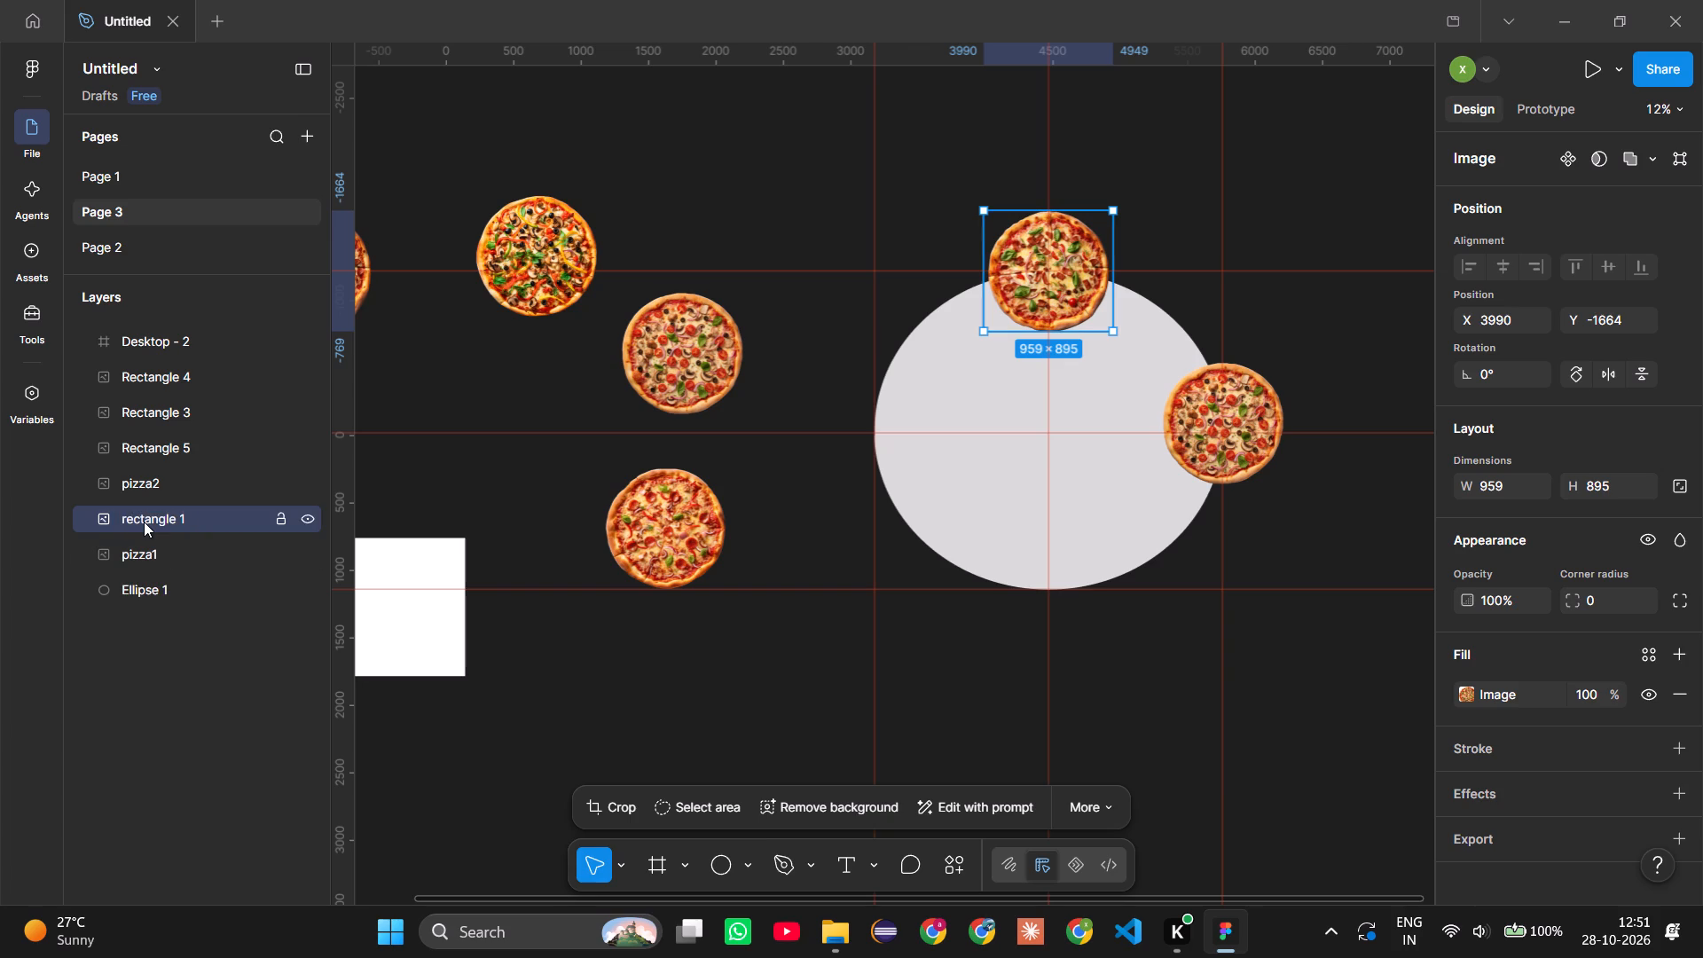
pyautogui.doubleClick(153, 447)
pyautogui.press('Right')
pyautogui.press('BackSpace')
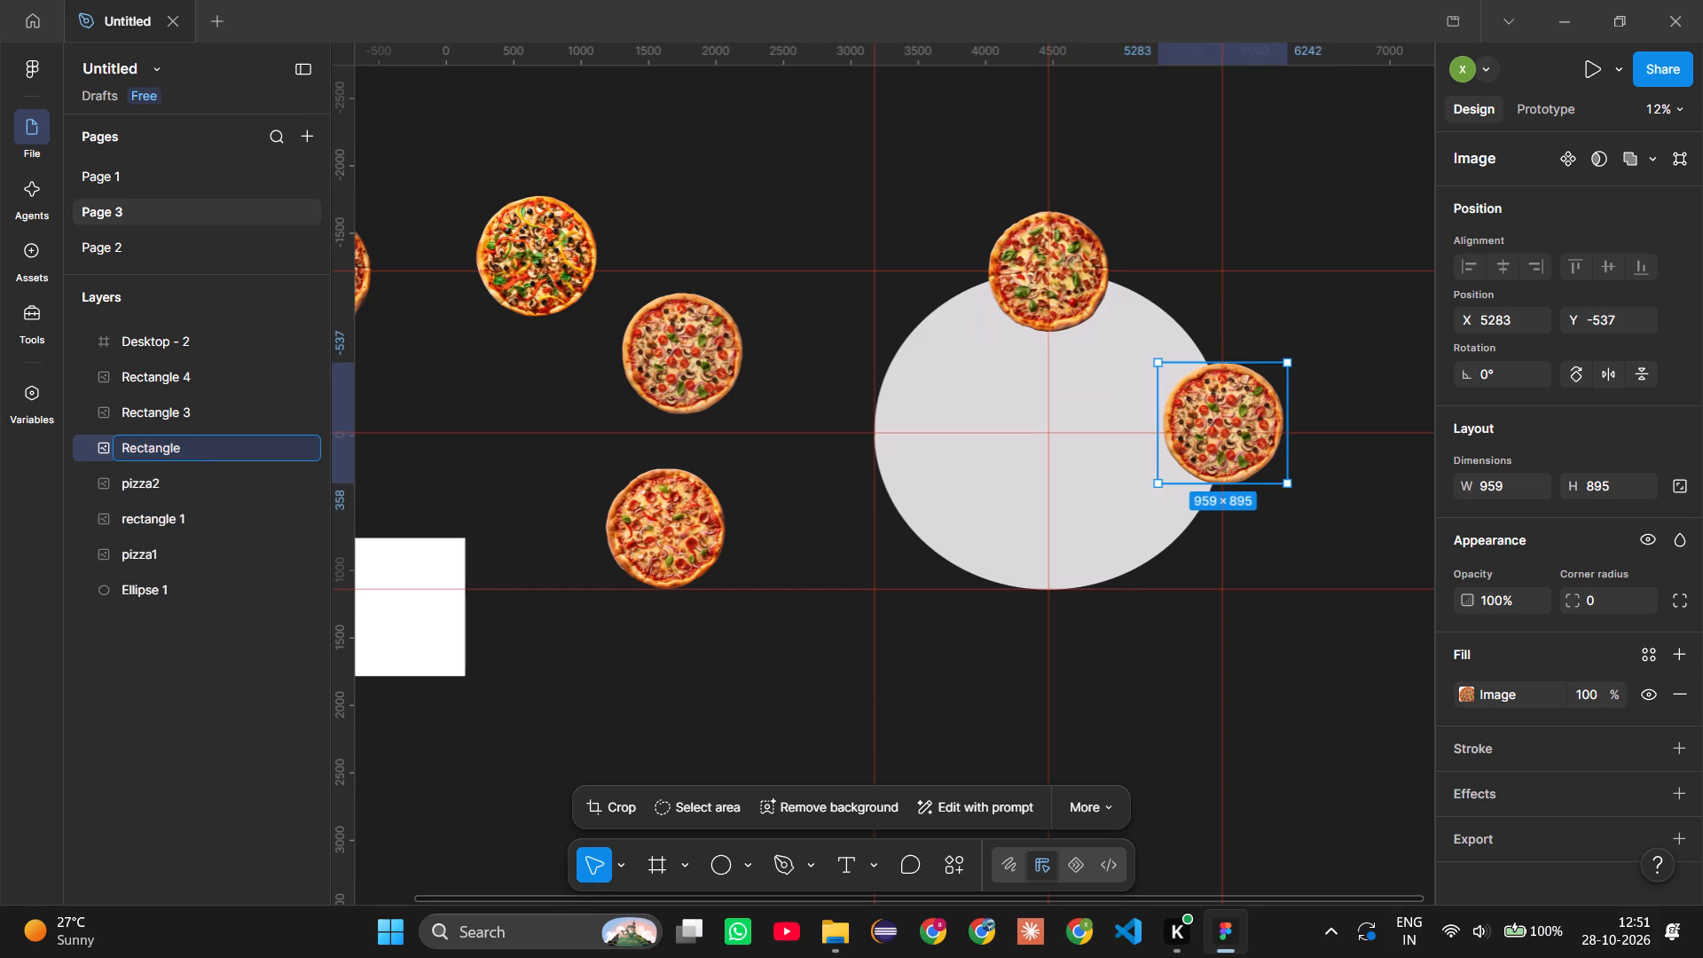
pyautogui.press('2')
pyautogui.press('Return')
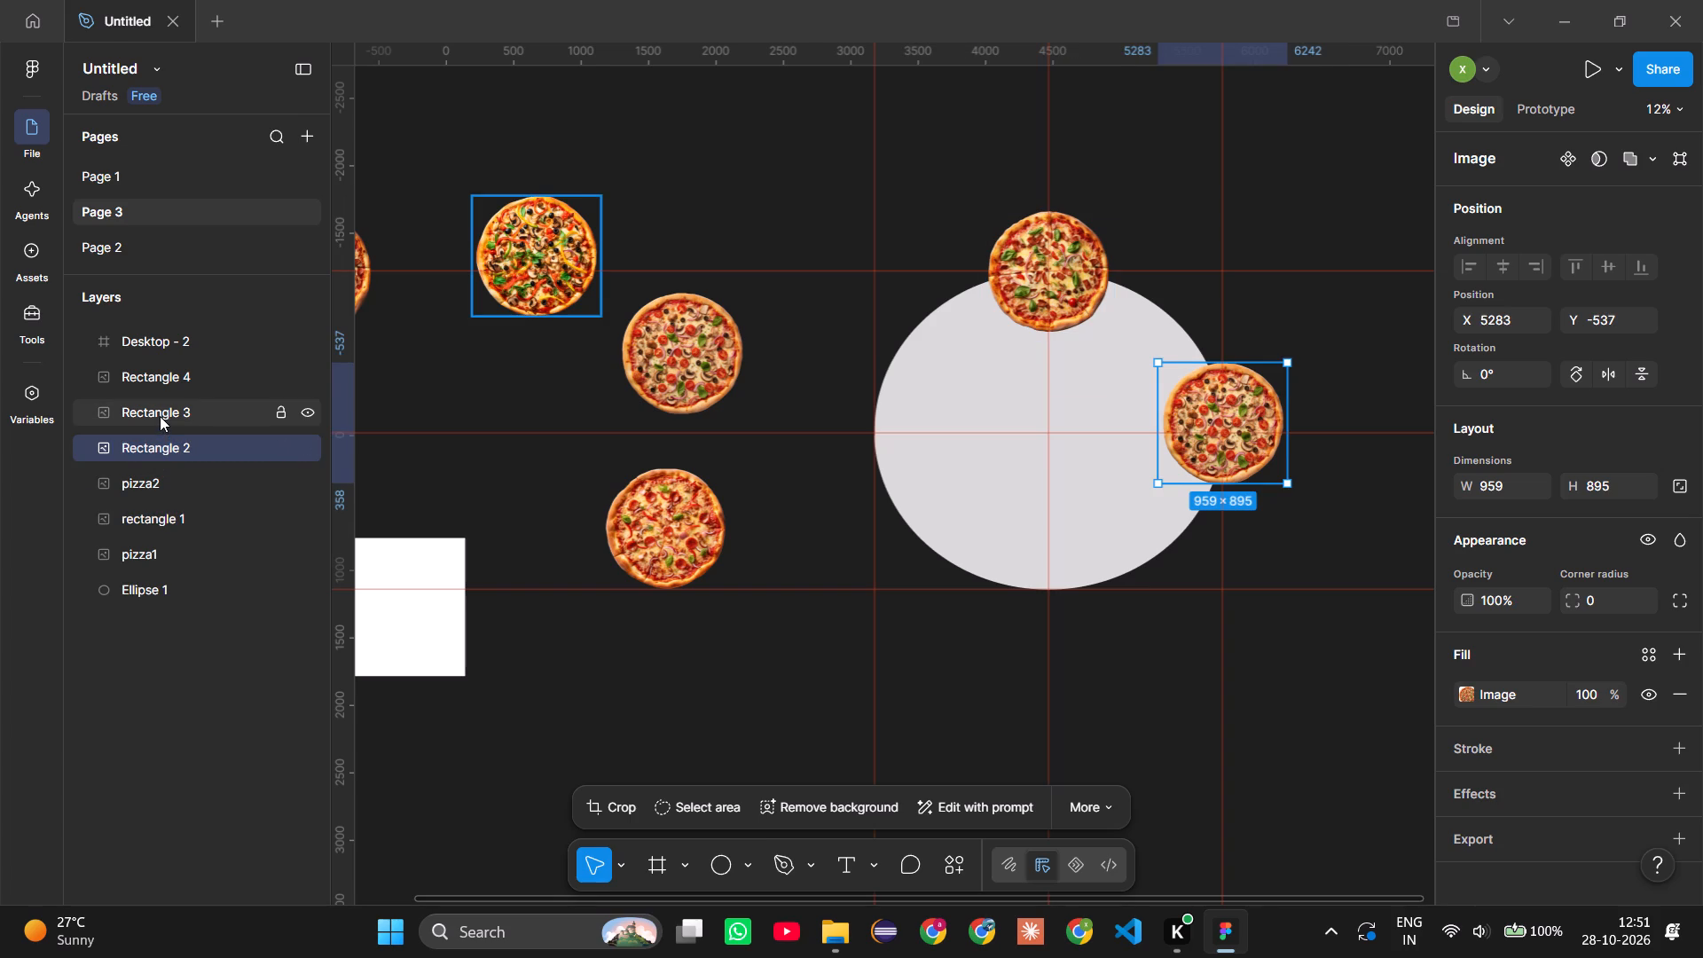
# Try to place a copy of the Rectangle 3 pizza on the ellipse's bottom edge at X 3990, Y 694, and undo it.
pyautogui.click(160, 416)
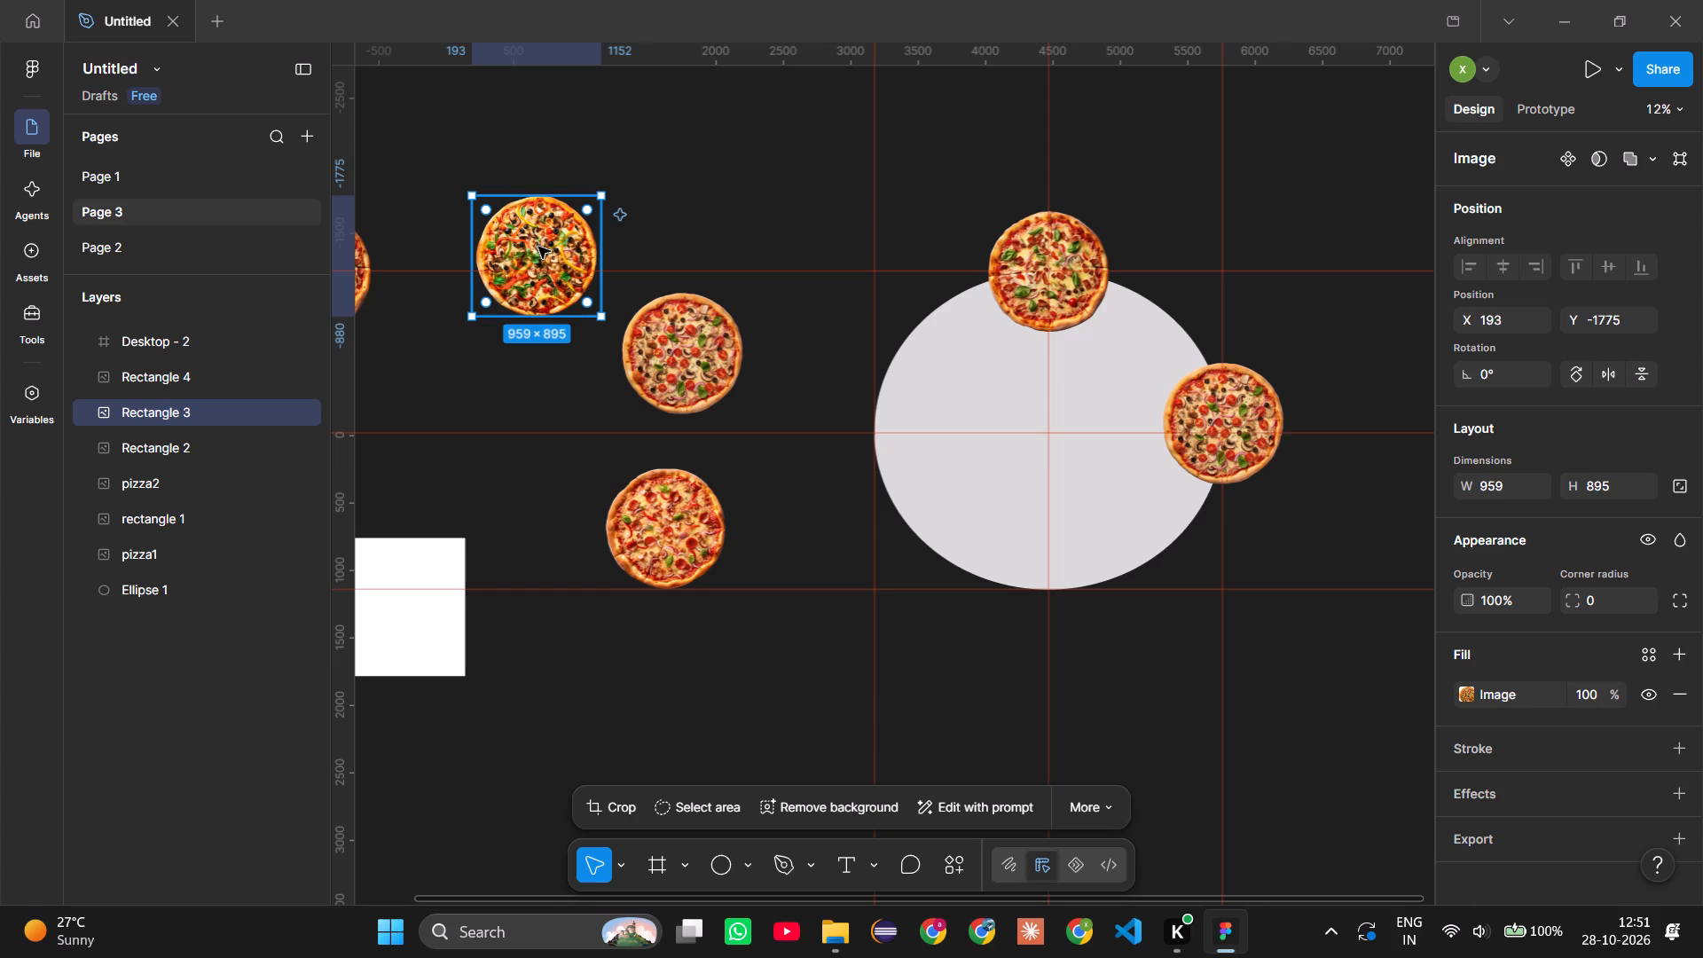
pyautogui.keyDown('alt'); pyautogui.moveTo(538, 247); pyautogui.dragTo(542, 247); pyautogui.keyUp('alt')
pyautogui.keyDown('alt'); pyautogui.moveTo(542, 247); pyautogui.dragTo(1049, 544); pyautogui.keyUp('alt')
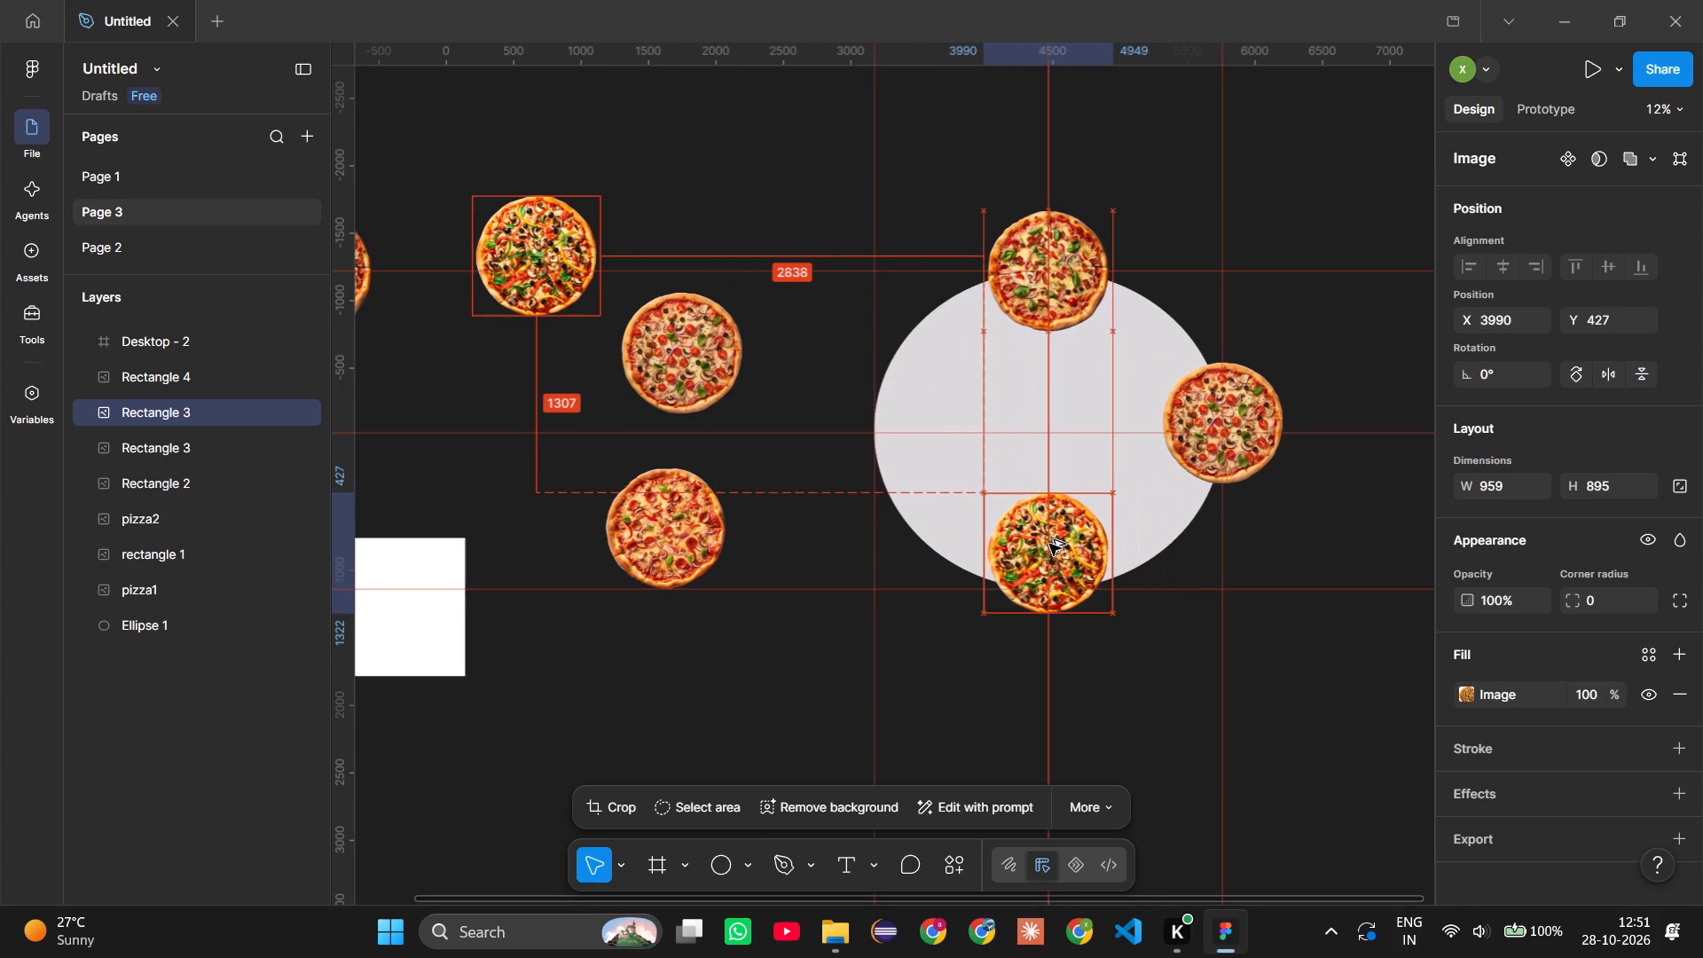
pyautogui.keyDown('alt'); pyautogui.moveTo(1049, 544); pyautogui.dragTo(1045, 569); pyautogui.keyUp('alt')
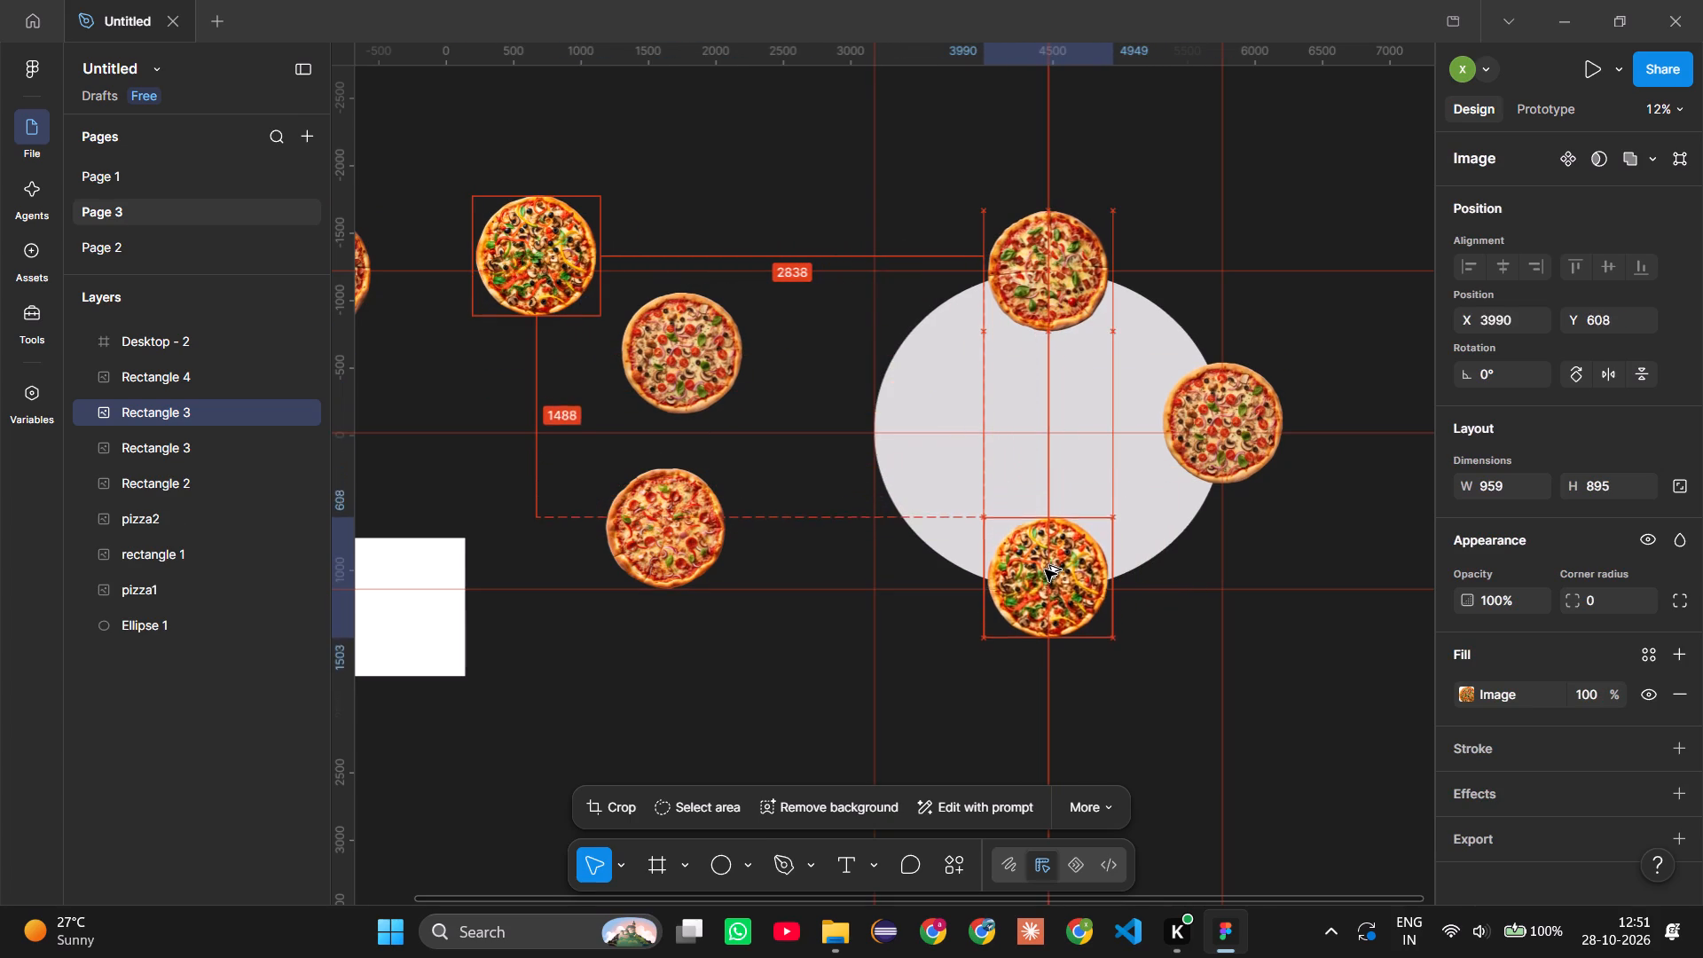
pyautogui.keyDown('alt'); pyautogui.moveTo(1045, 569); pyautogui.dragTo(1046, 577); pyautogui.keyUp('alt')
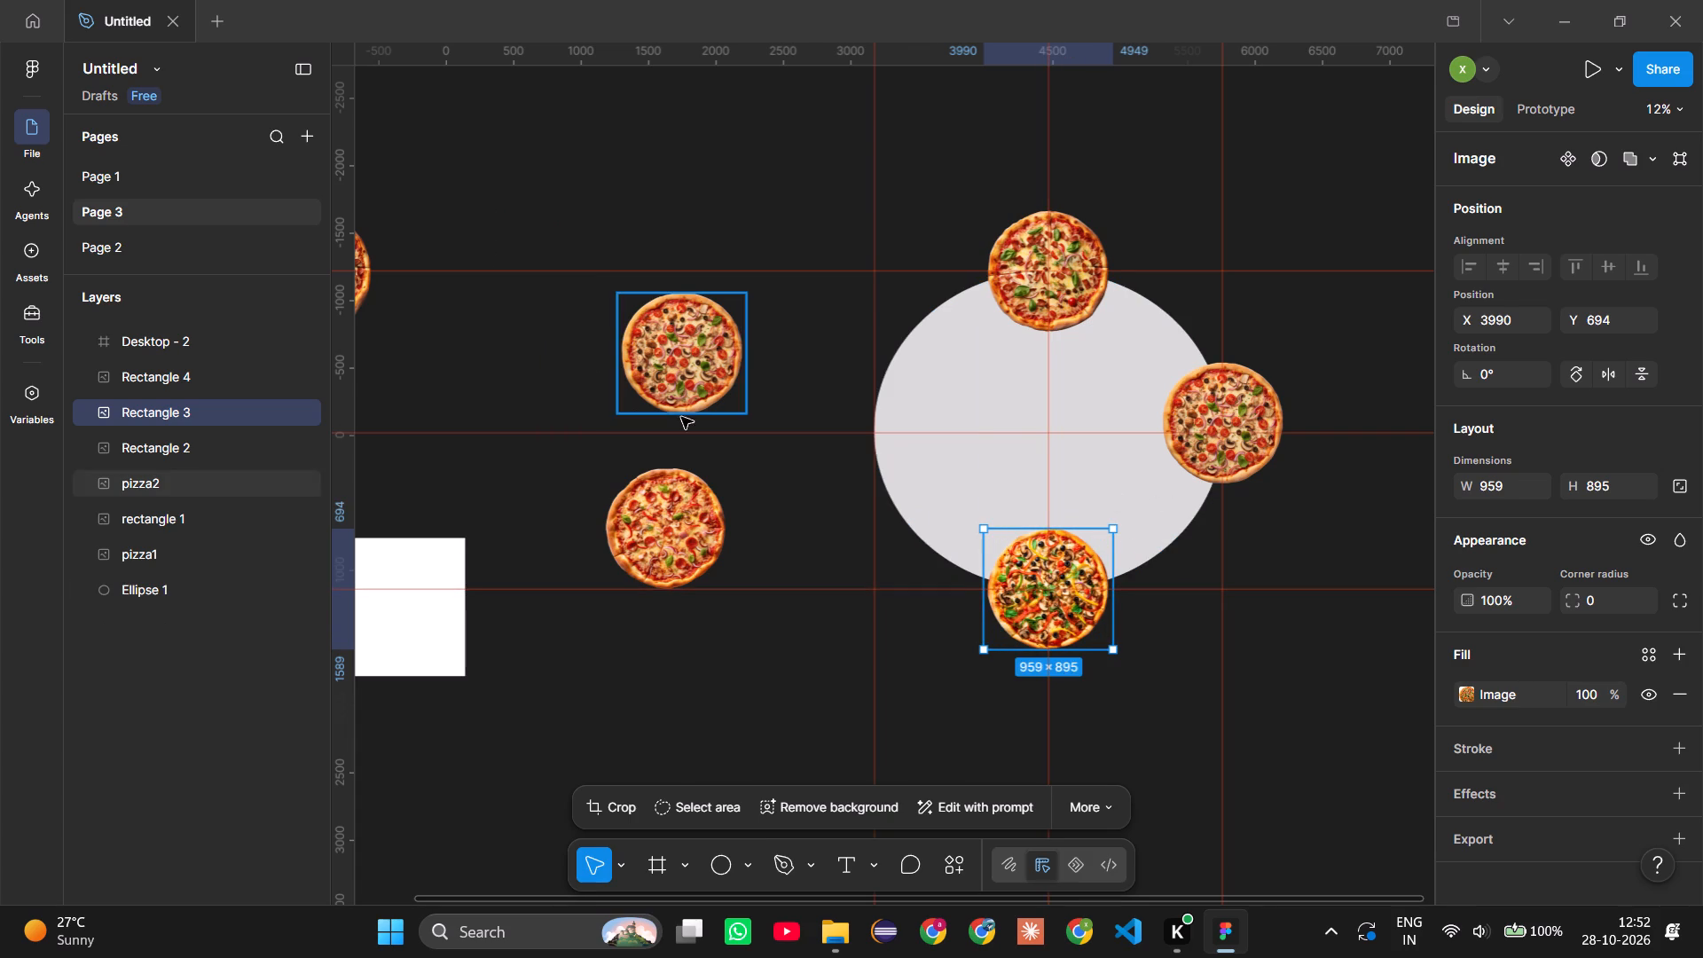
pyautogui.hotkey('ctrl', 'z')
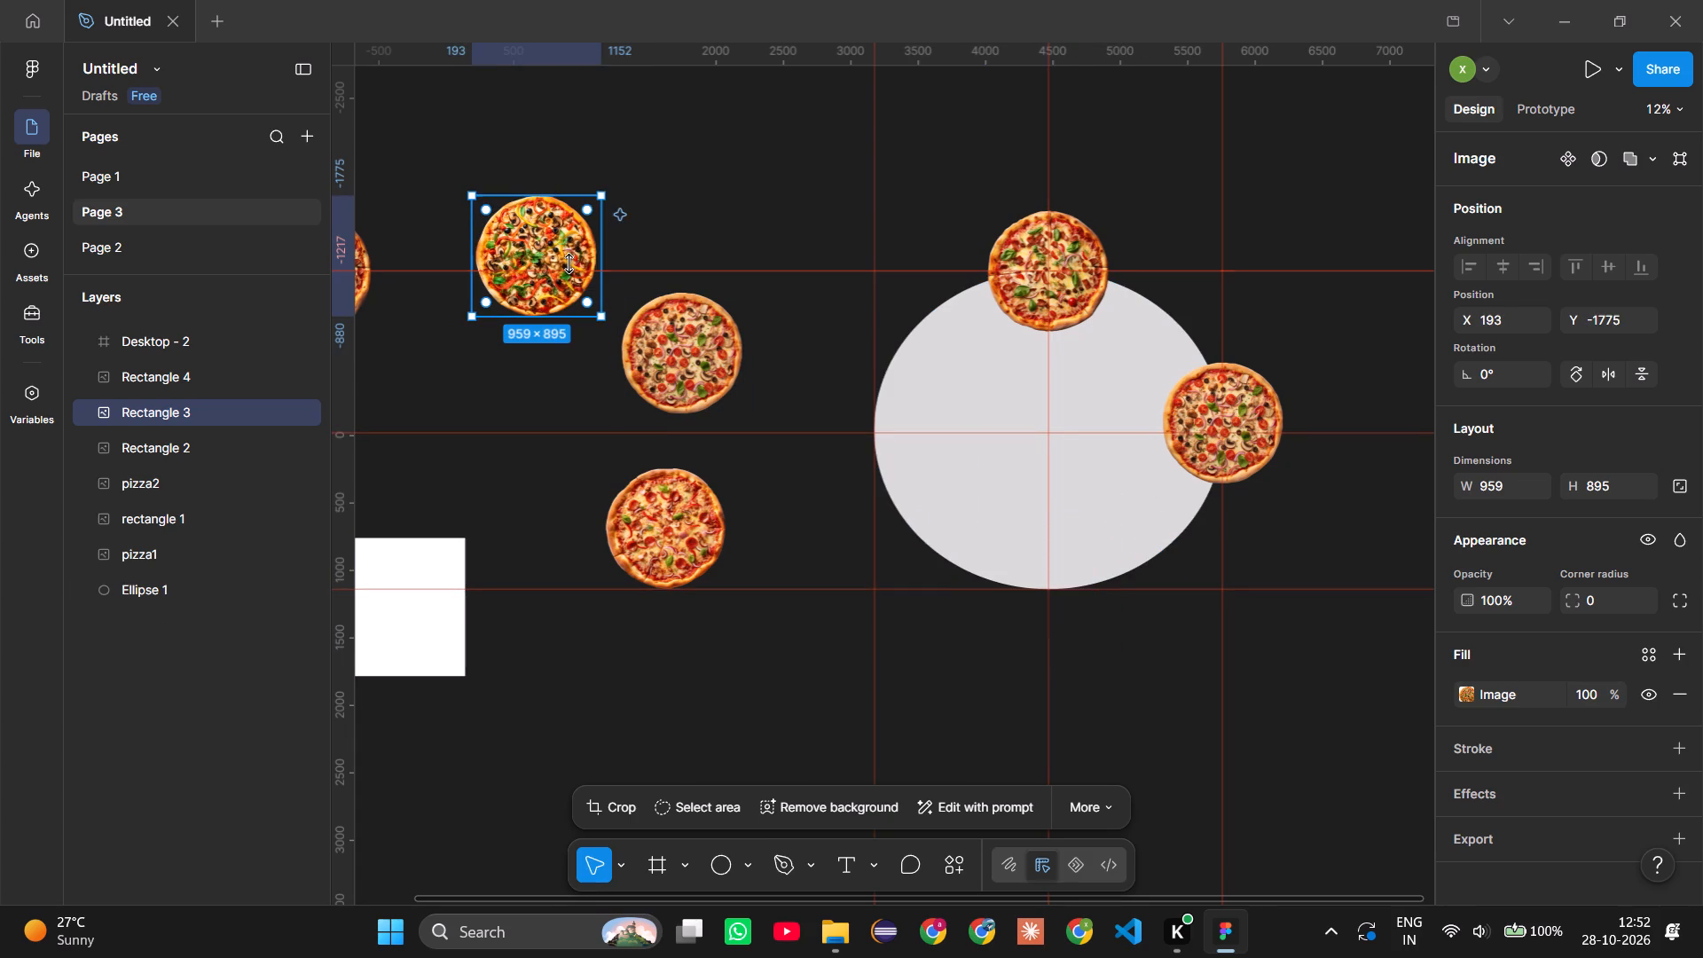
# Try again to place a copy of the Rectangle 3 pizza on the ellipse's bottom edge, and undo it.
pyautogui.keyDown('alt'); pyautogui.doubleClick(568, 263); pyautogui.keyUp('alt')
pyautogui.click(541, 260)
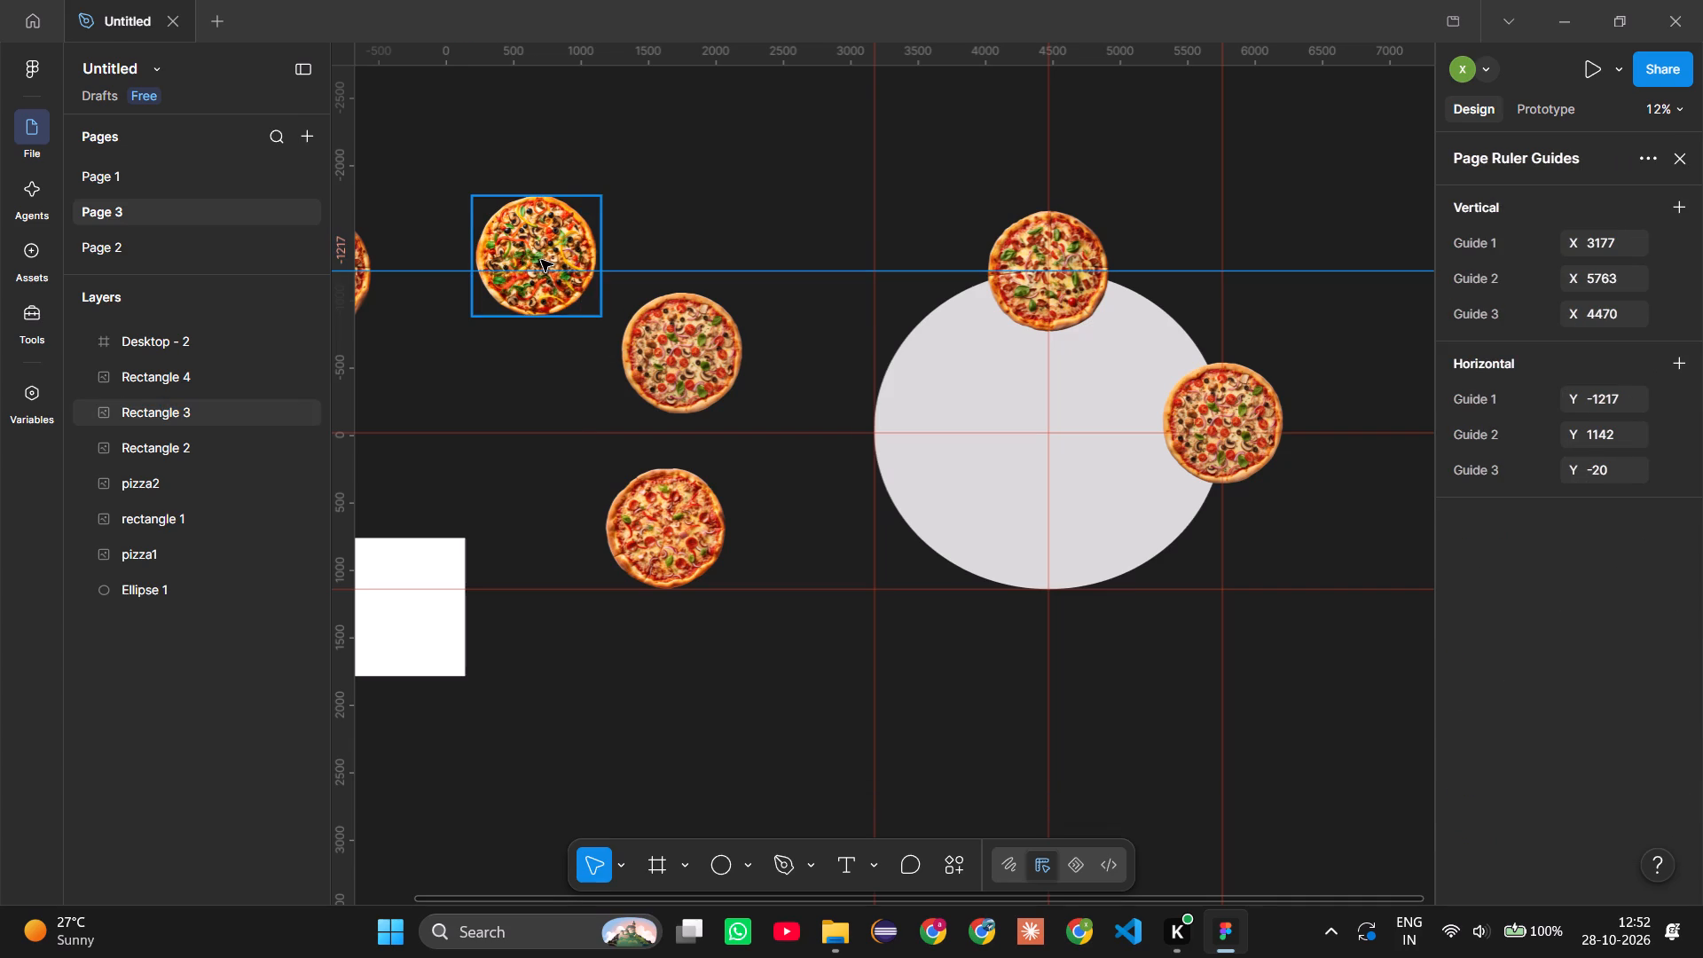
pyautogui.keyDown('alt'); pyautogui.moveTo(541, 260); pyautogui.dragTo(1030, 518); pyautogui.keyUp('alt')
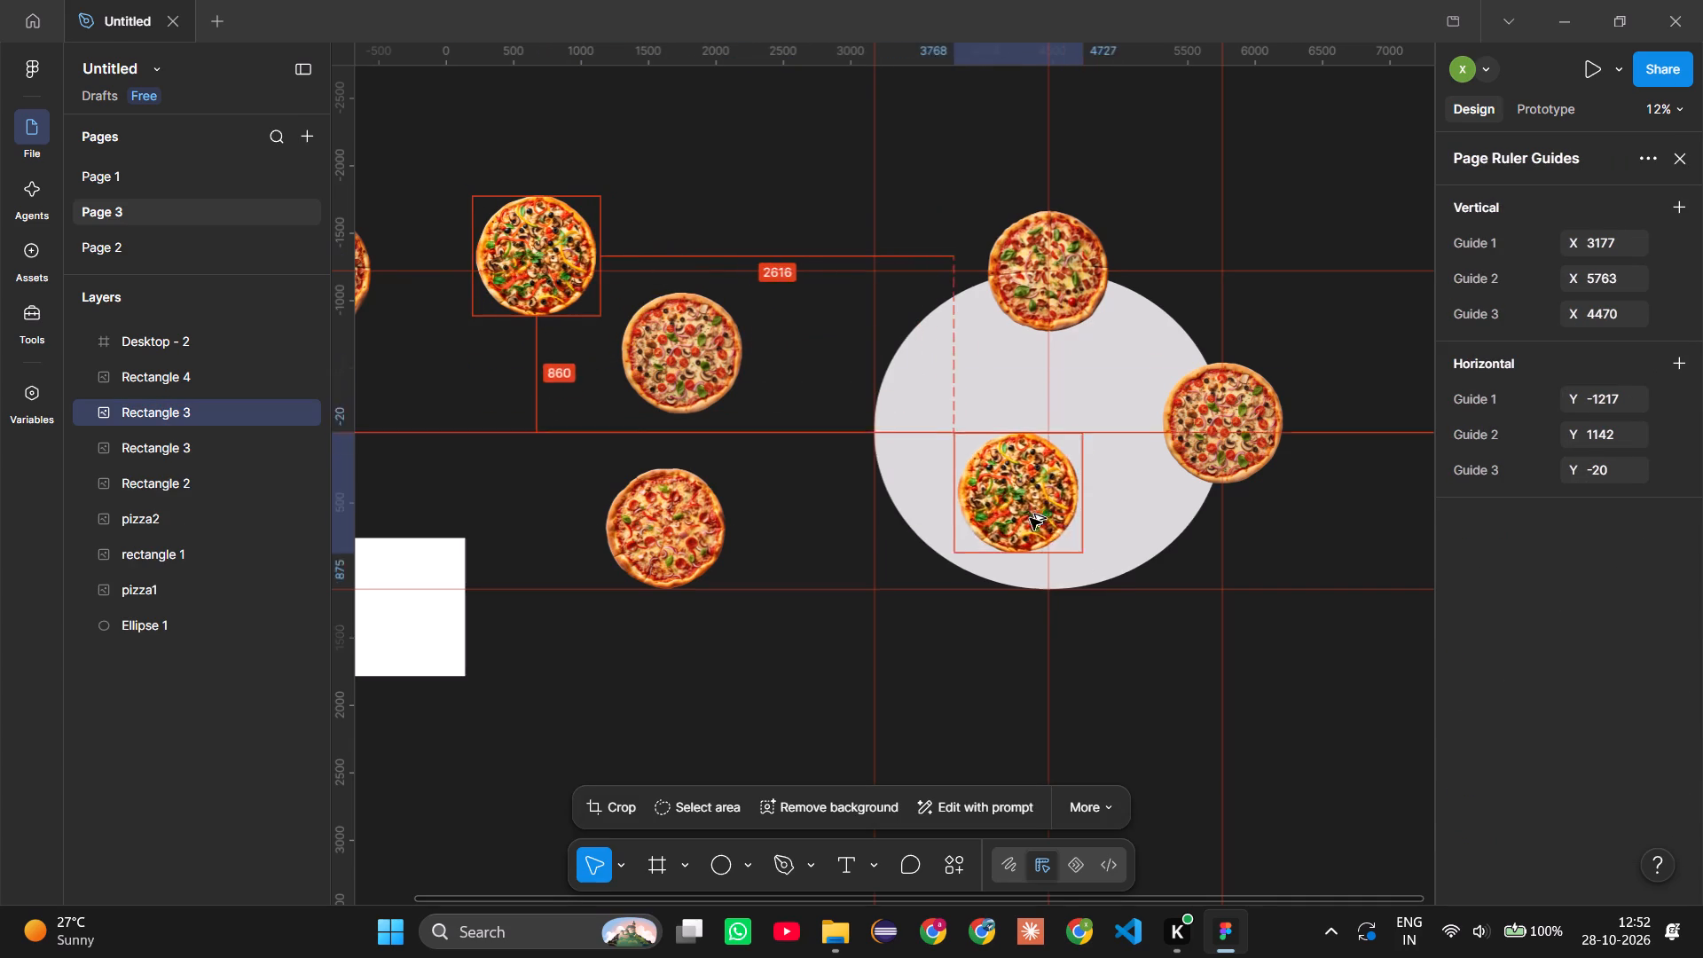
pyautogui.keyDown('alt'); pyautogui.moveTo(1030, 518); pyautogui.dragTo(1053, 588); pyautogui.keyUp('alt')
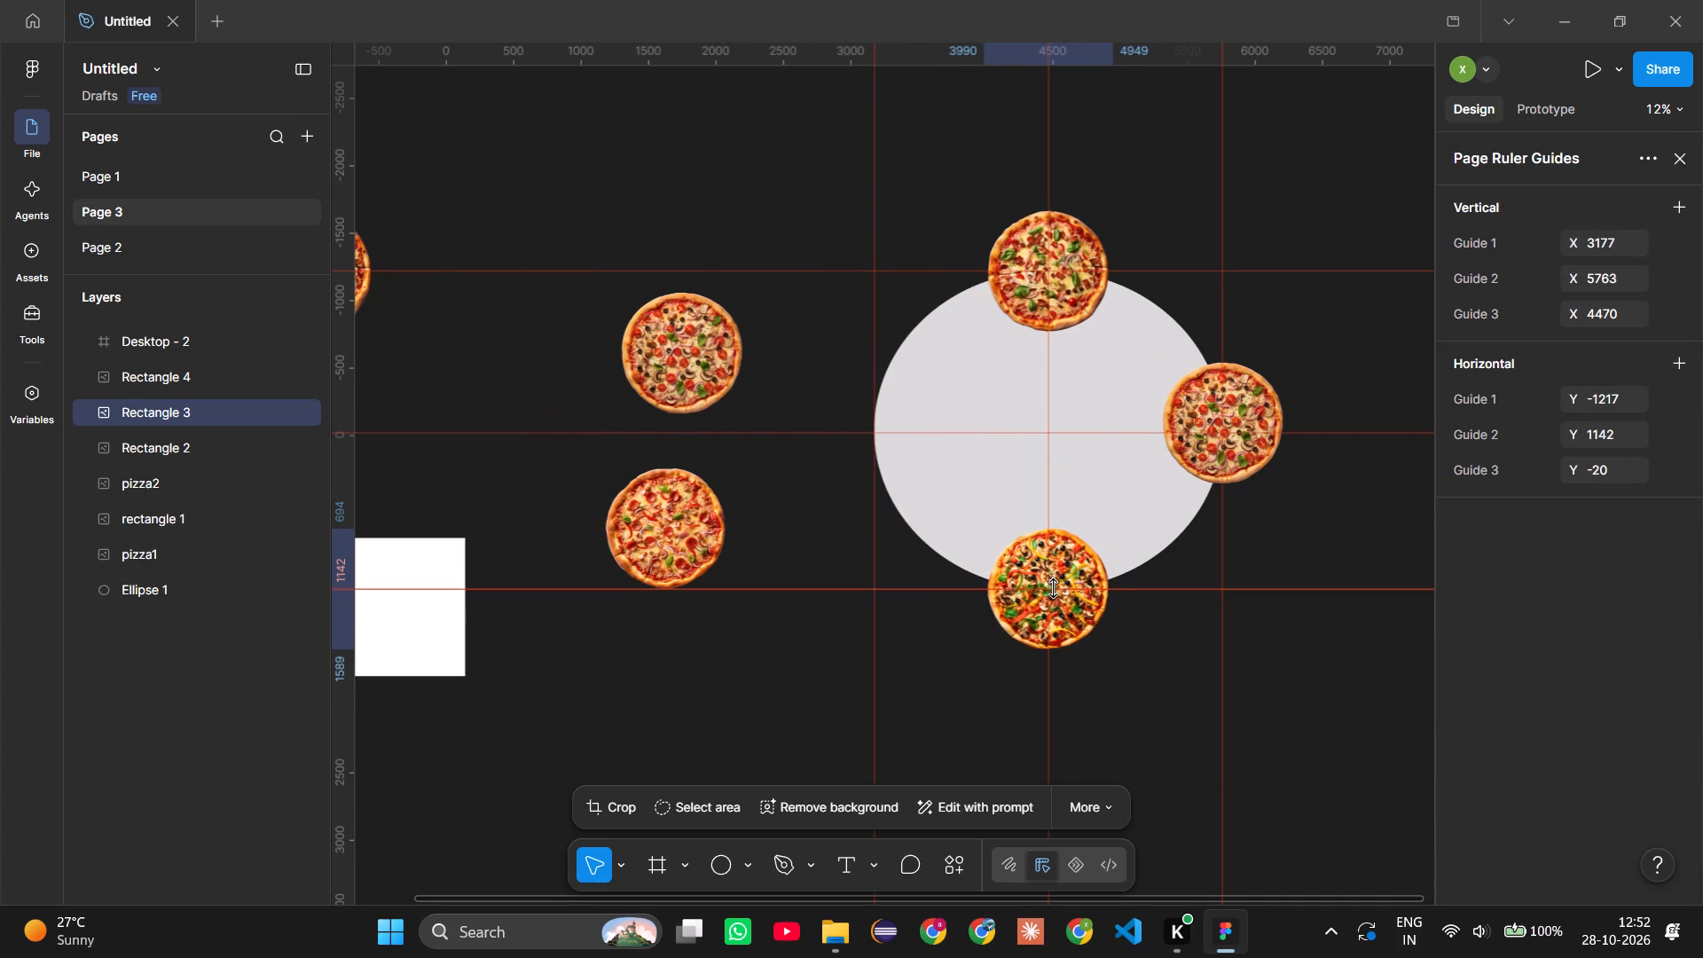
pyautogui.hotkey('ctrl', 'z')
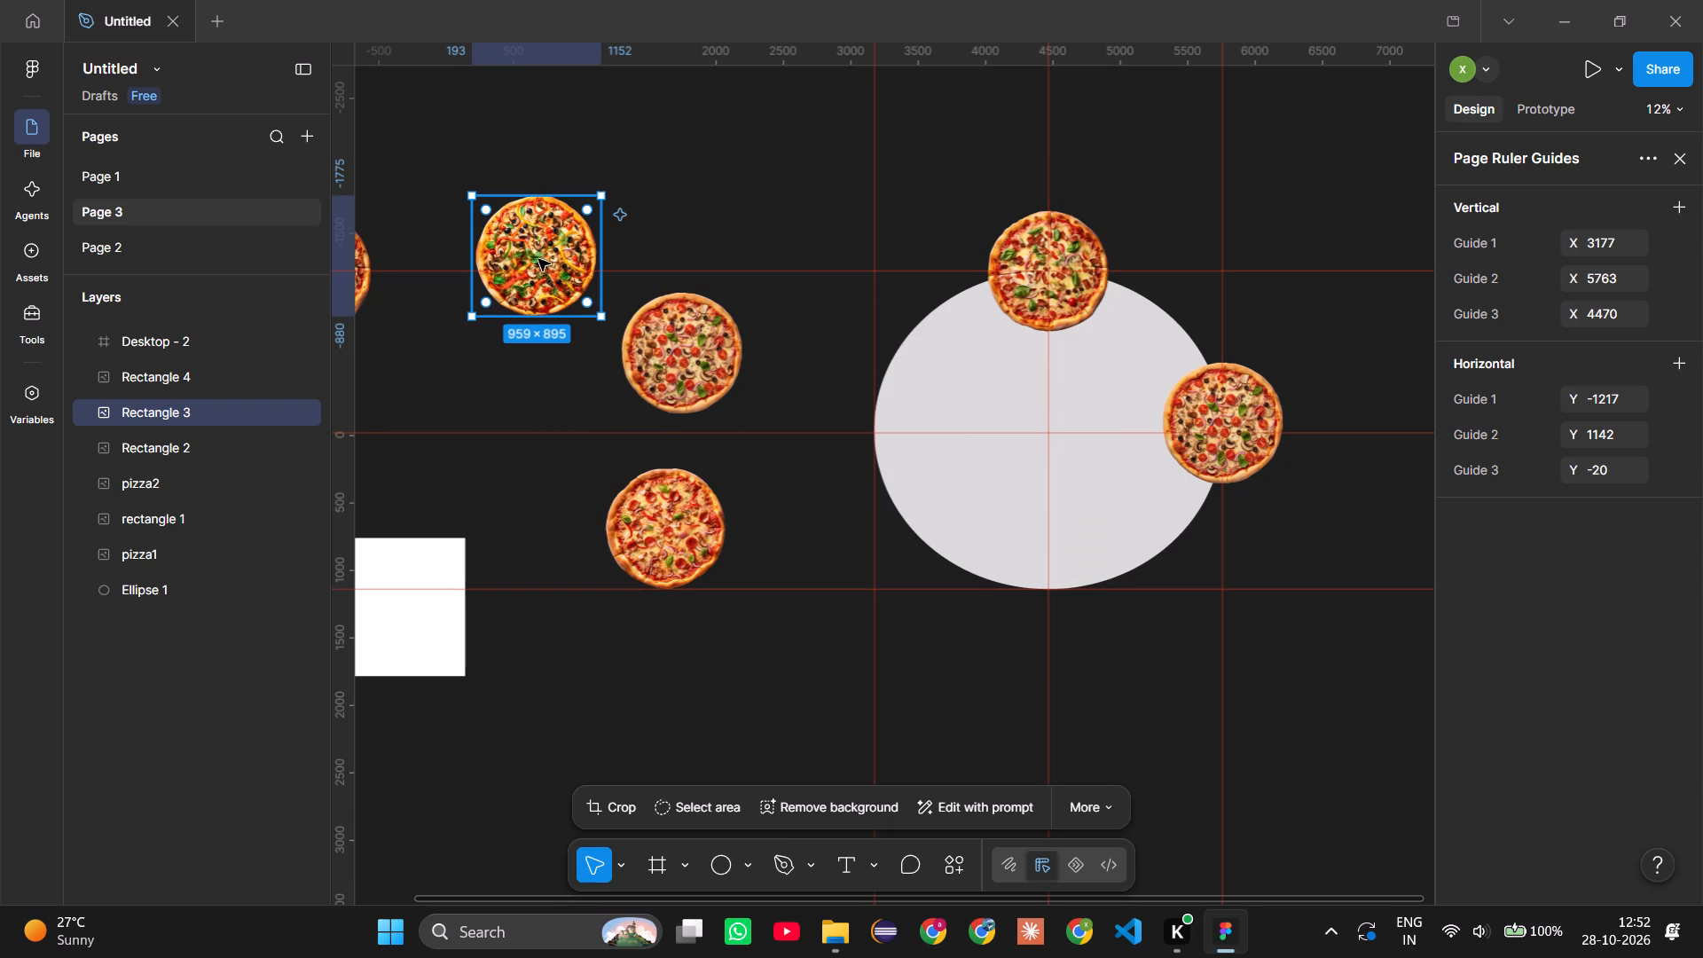
# Duplicate the Rectangle 3 pizza and place the copy on the ellipse's bottom edge, centred on the middle vertical guide at X 3990, Y 694.
pyautogui.keyDown('alt'); pyautogui.moveTo(541, 258); pyautogui.dragTo(739, 219); pyautogui.keyUp('alt')
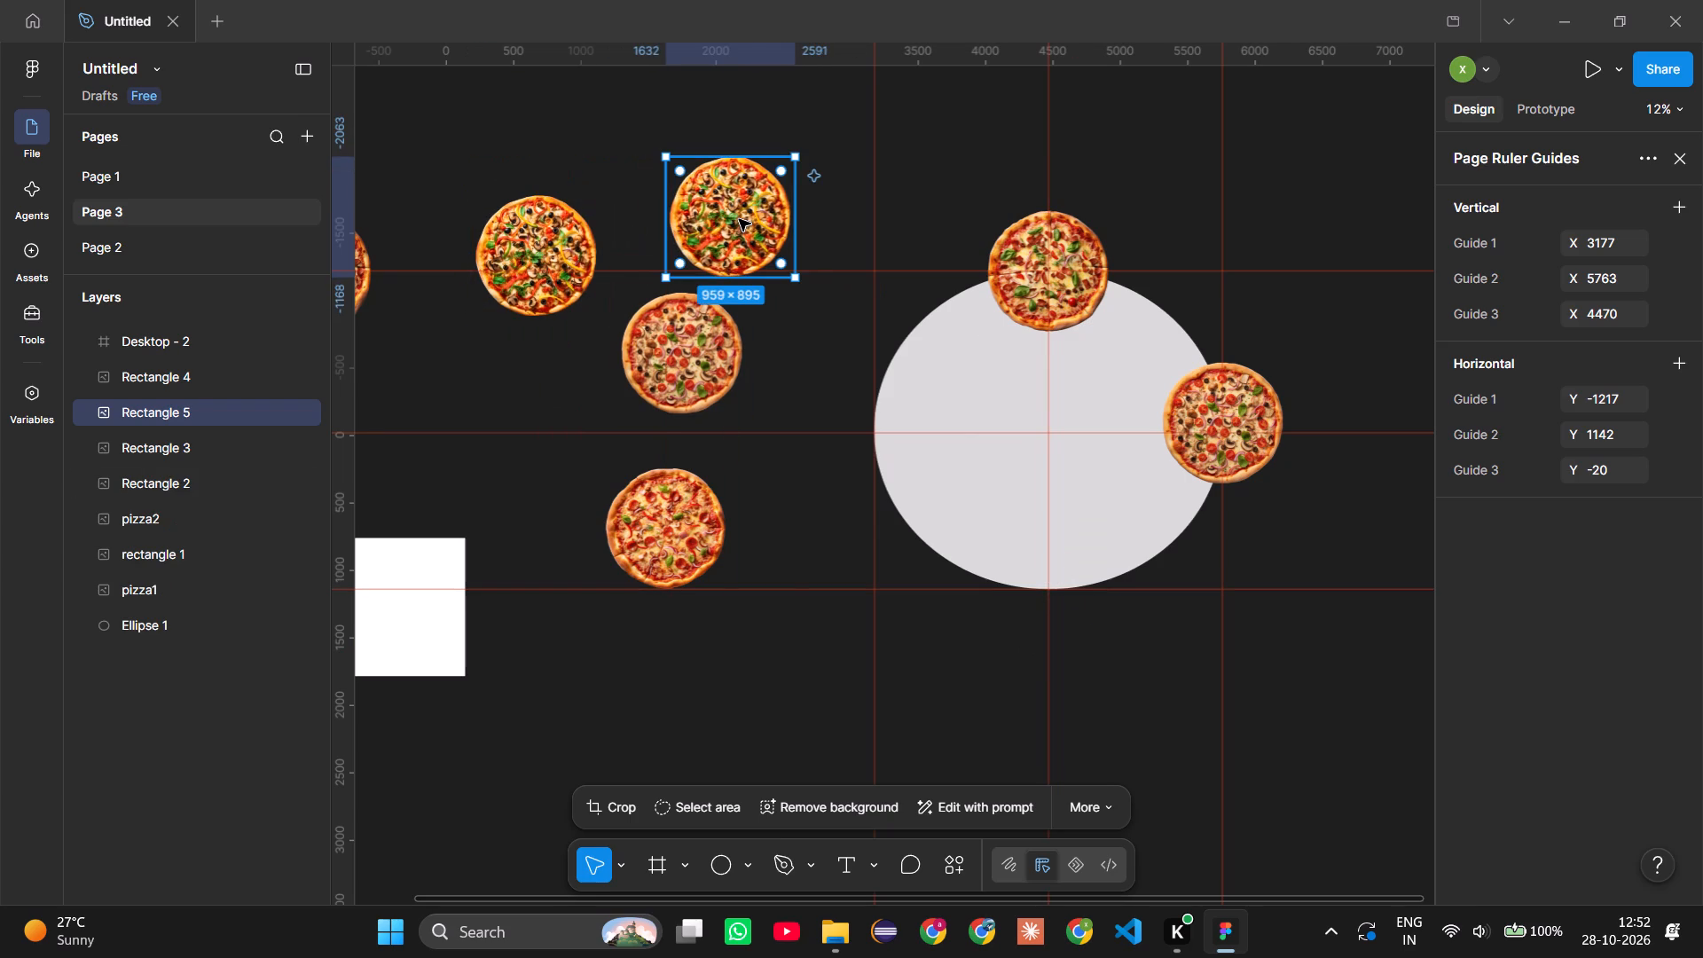
pyautogui.moveTo(739, 219); pyautogui.dragTo(1054, 598)
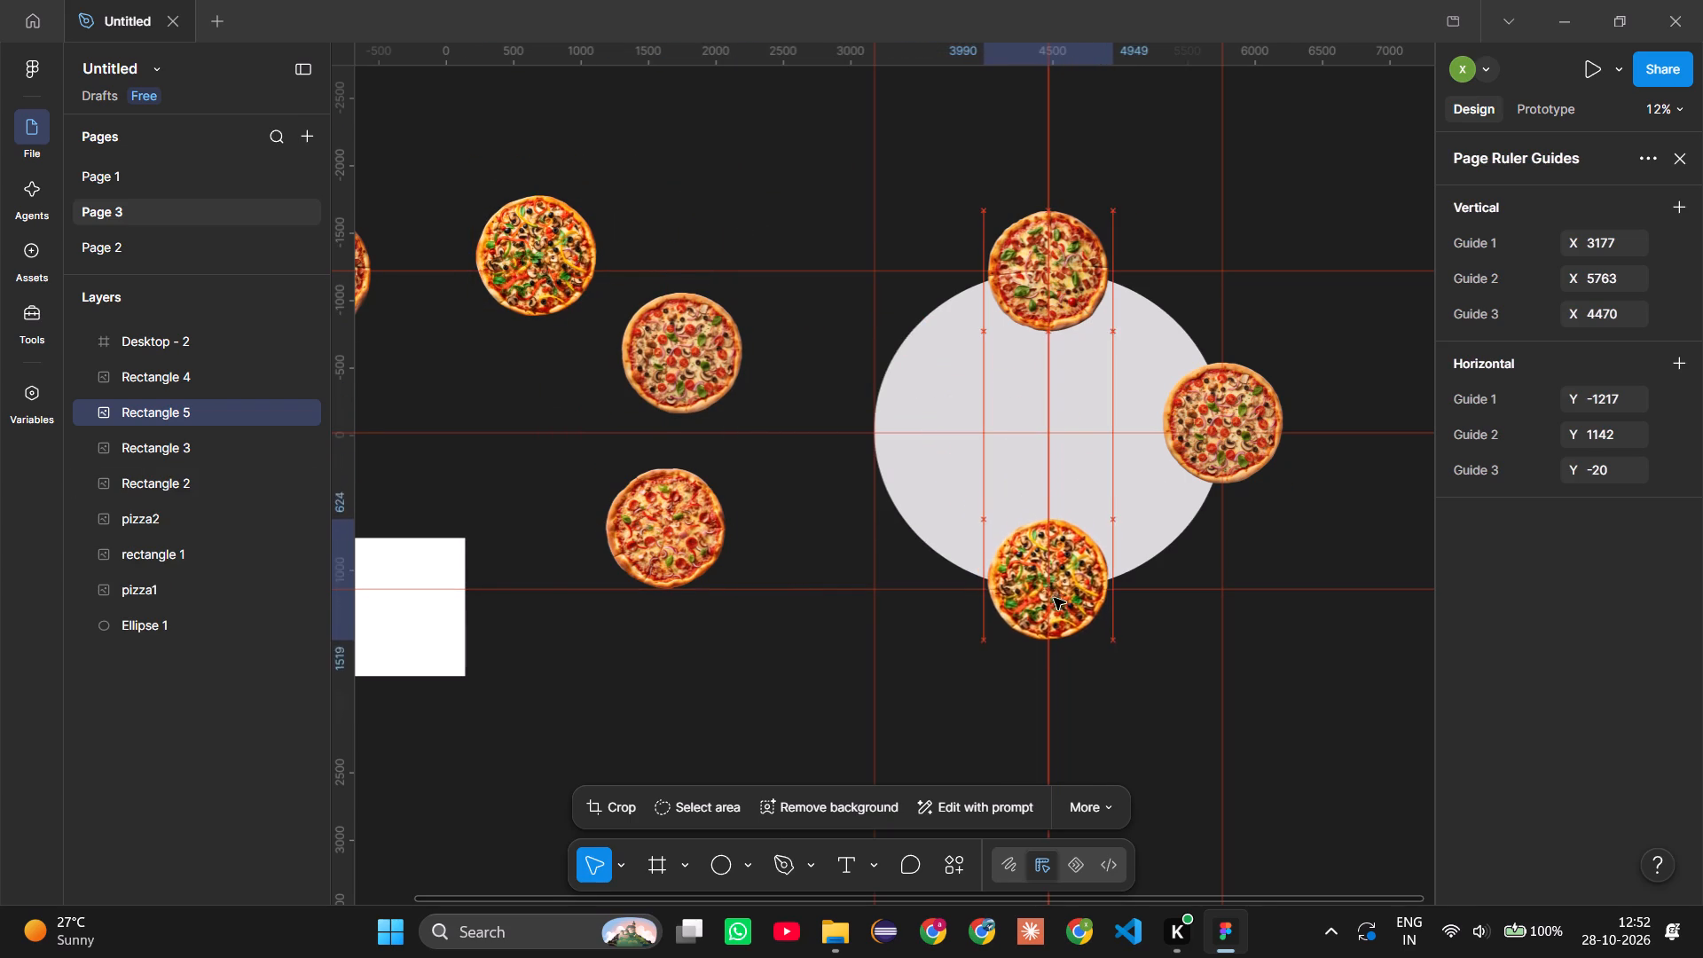
pyautogui.moveTo(1054, 598); pyautogui.dragTo(1054, 589)
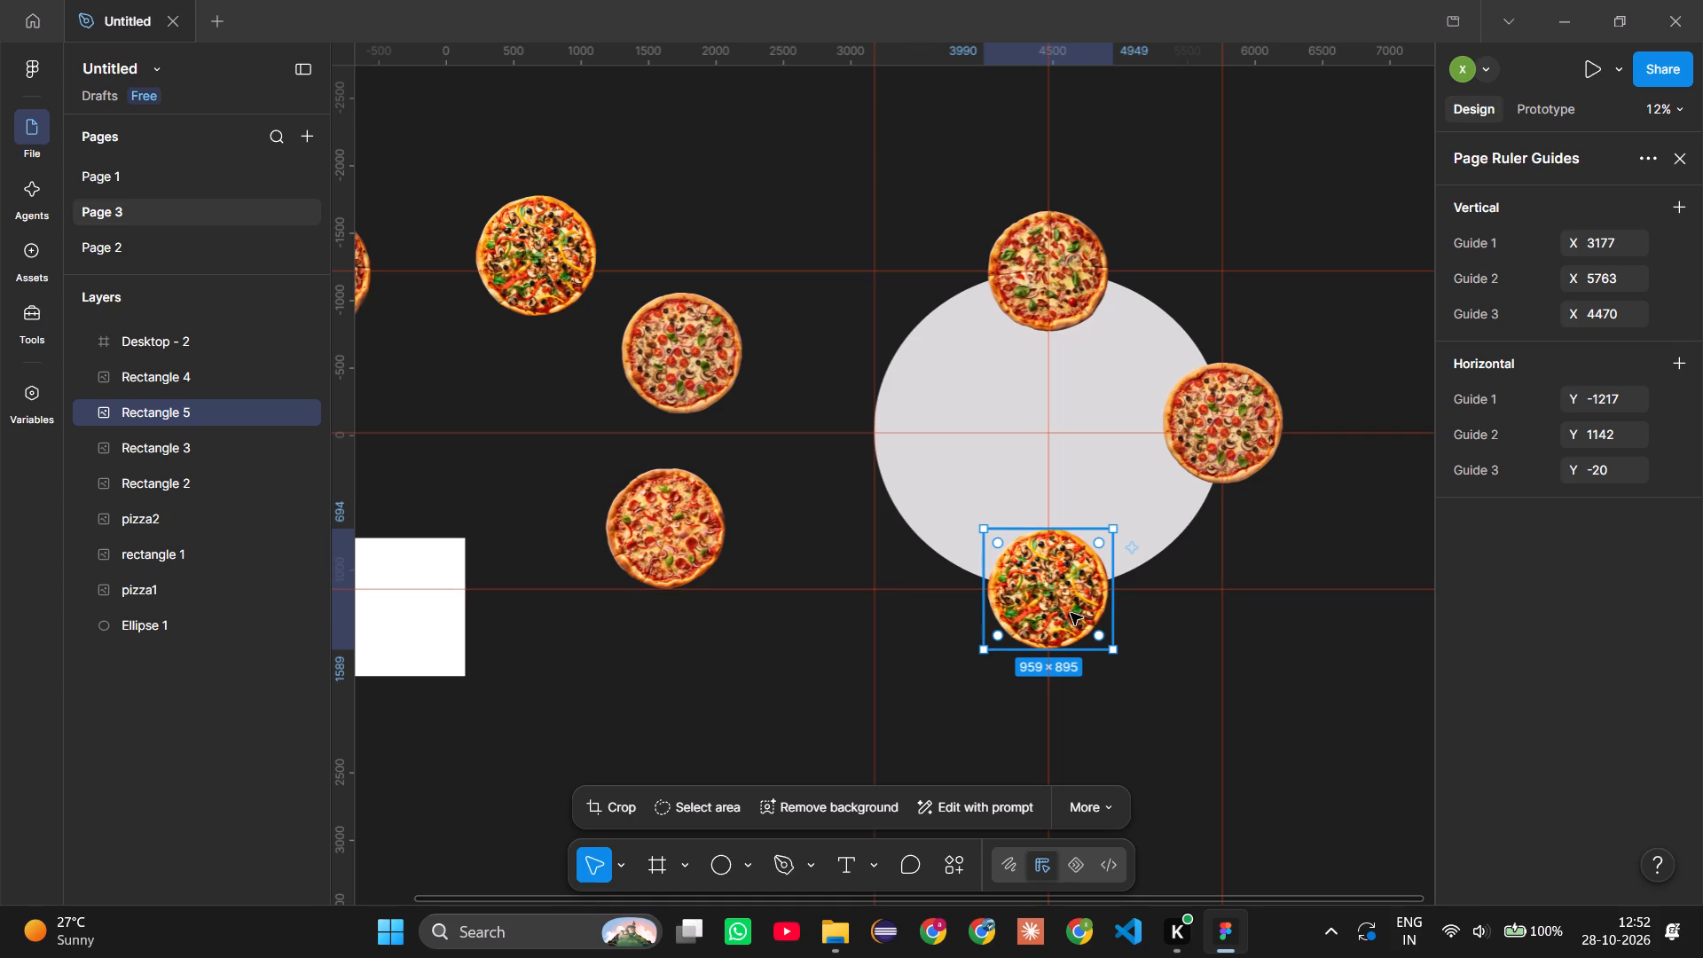
pyautogui.click(1071, 613)
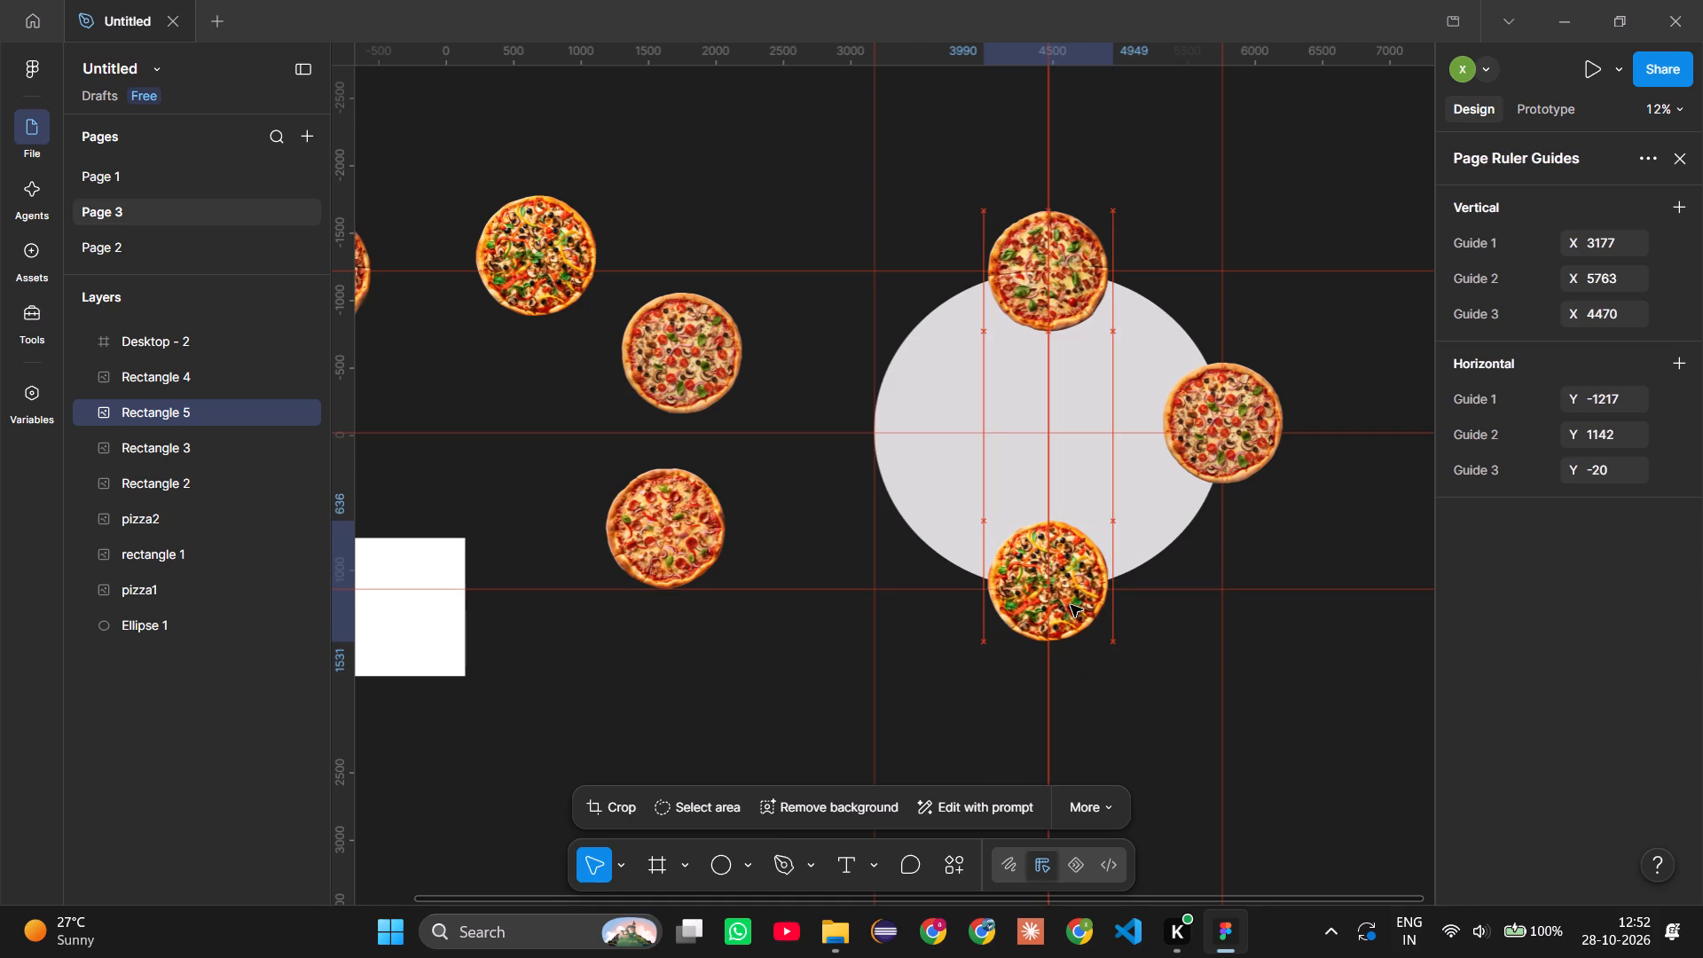
pyautogui.click(1153, 612)
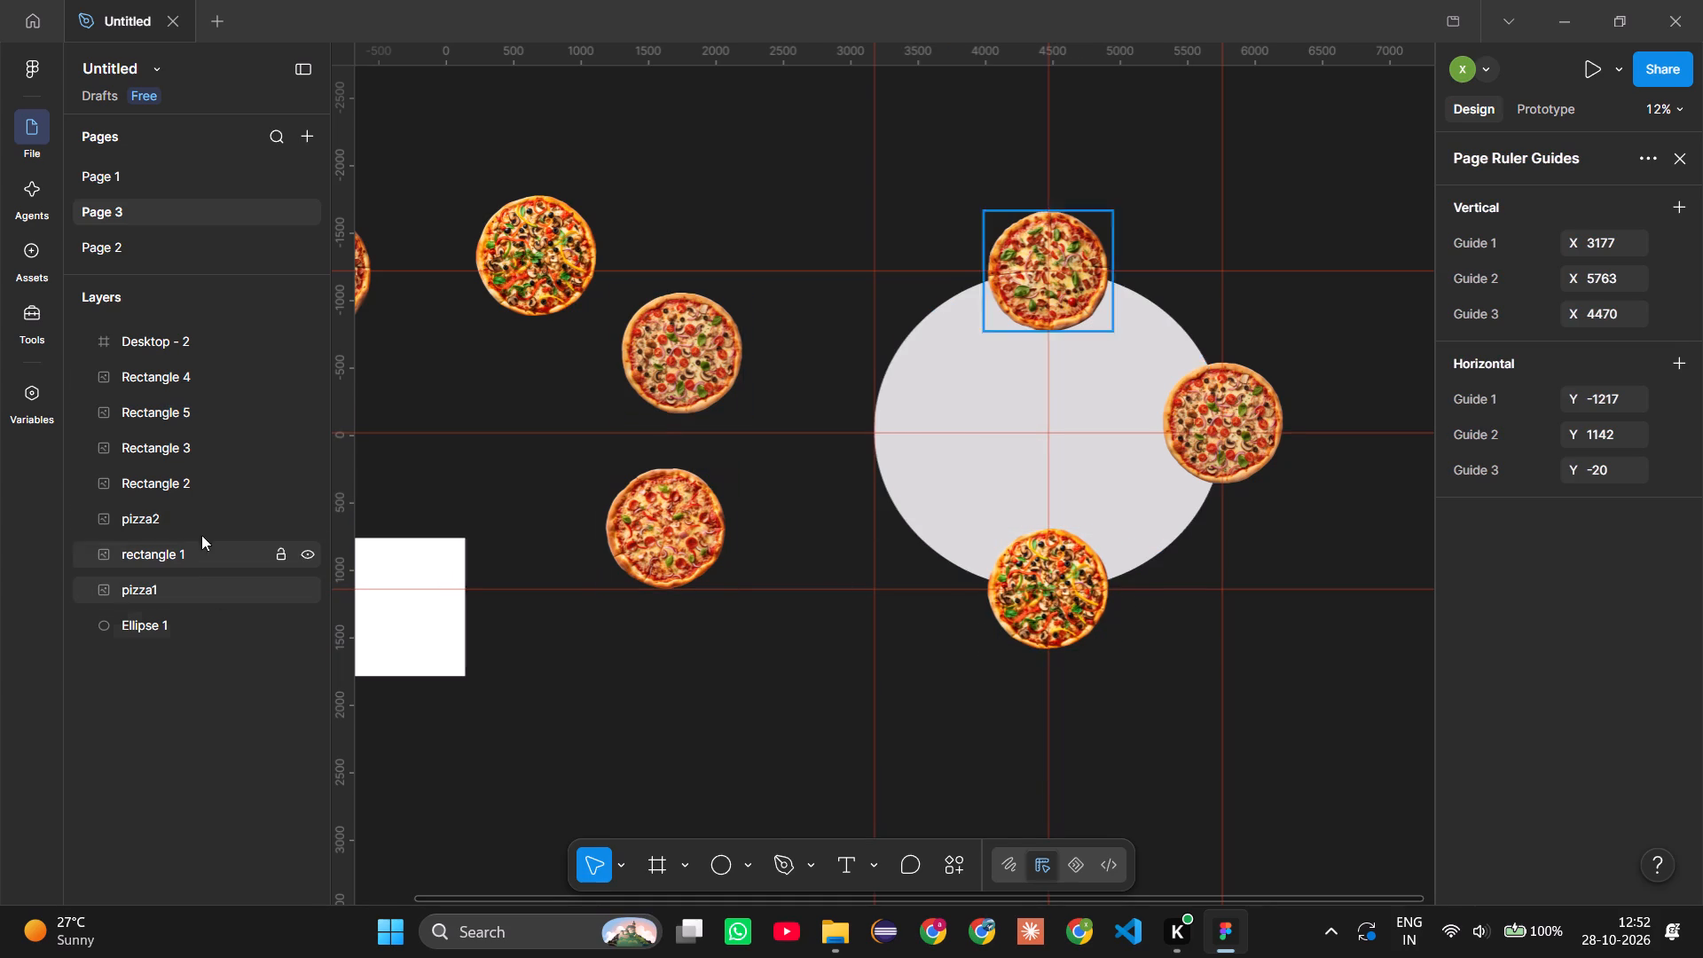
# Rename the original Rectangle 3 pizza as pizza3 and its copy on the ellipse's bottom edge as Rectangle 3.
pyautogui.doubleClick(155, 447)
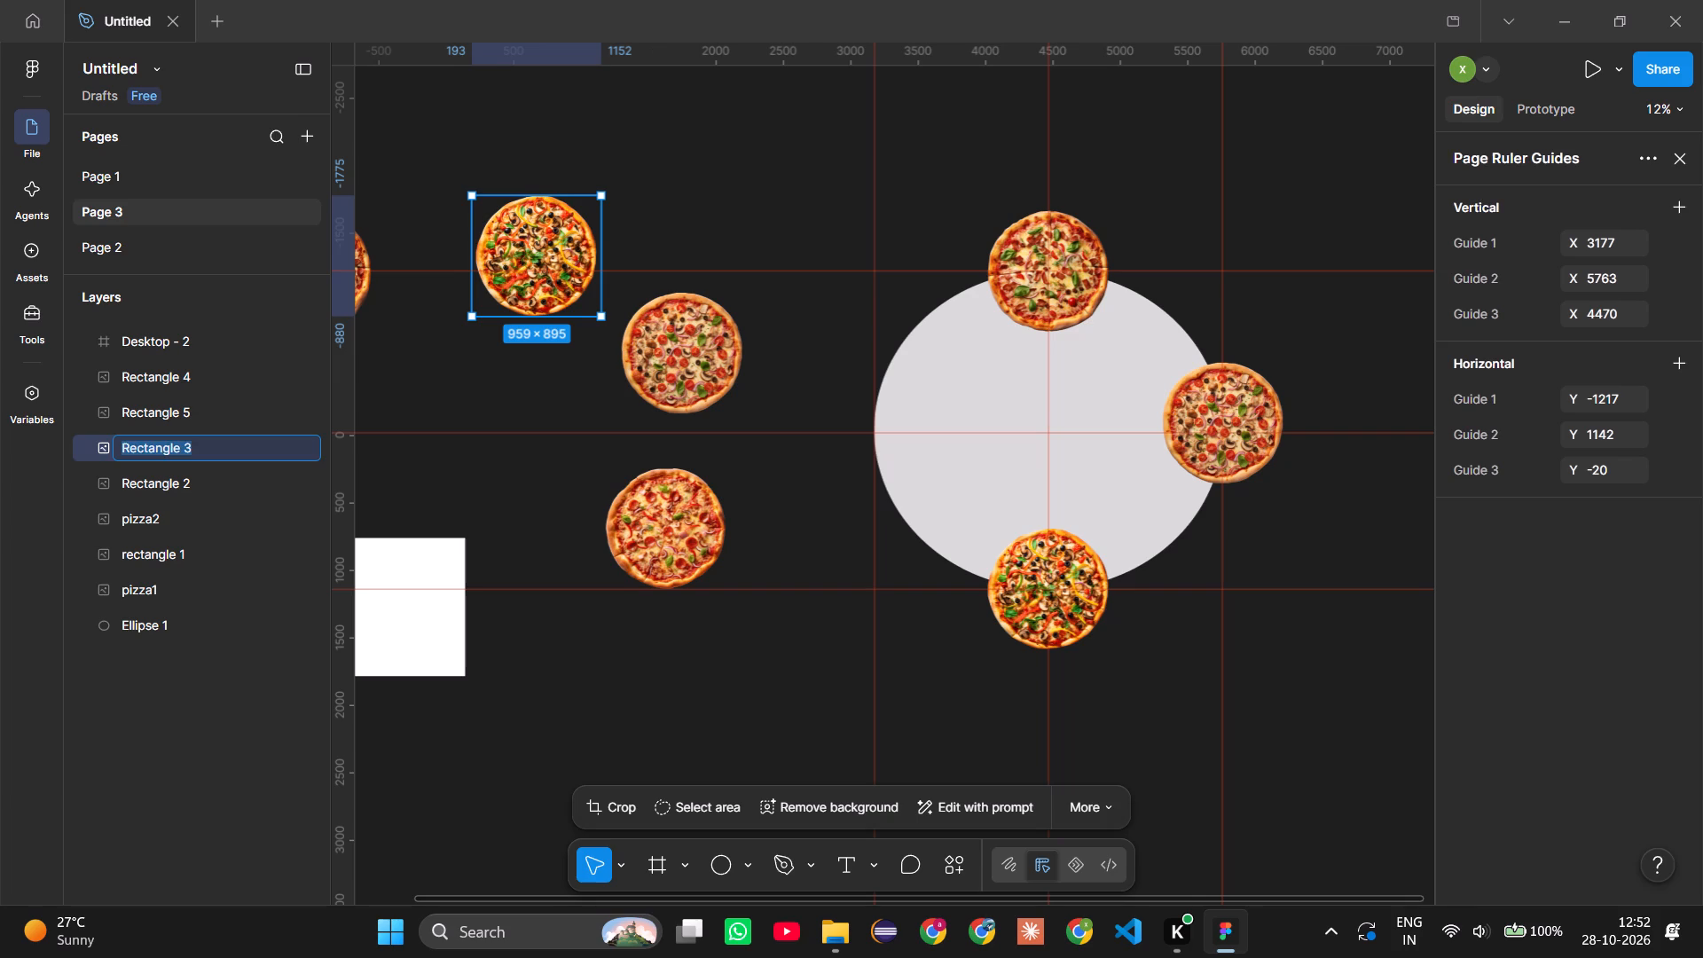
pyautogui.write('pizza')
pyautogui.press('3')
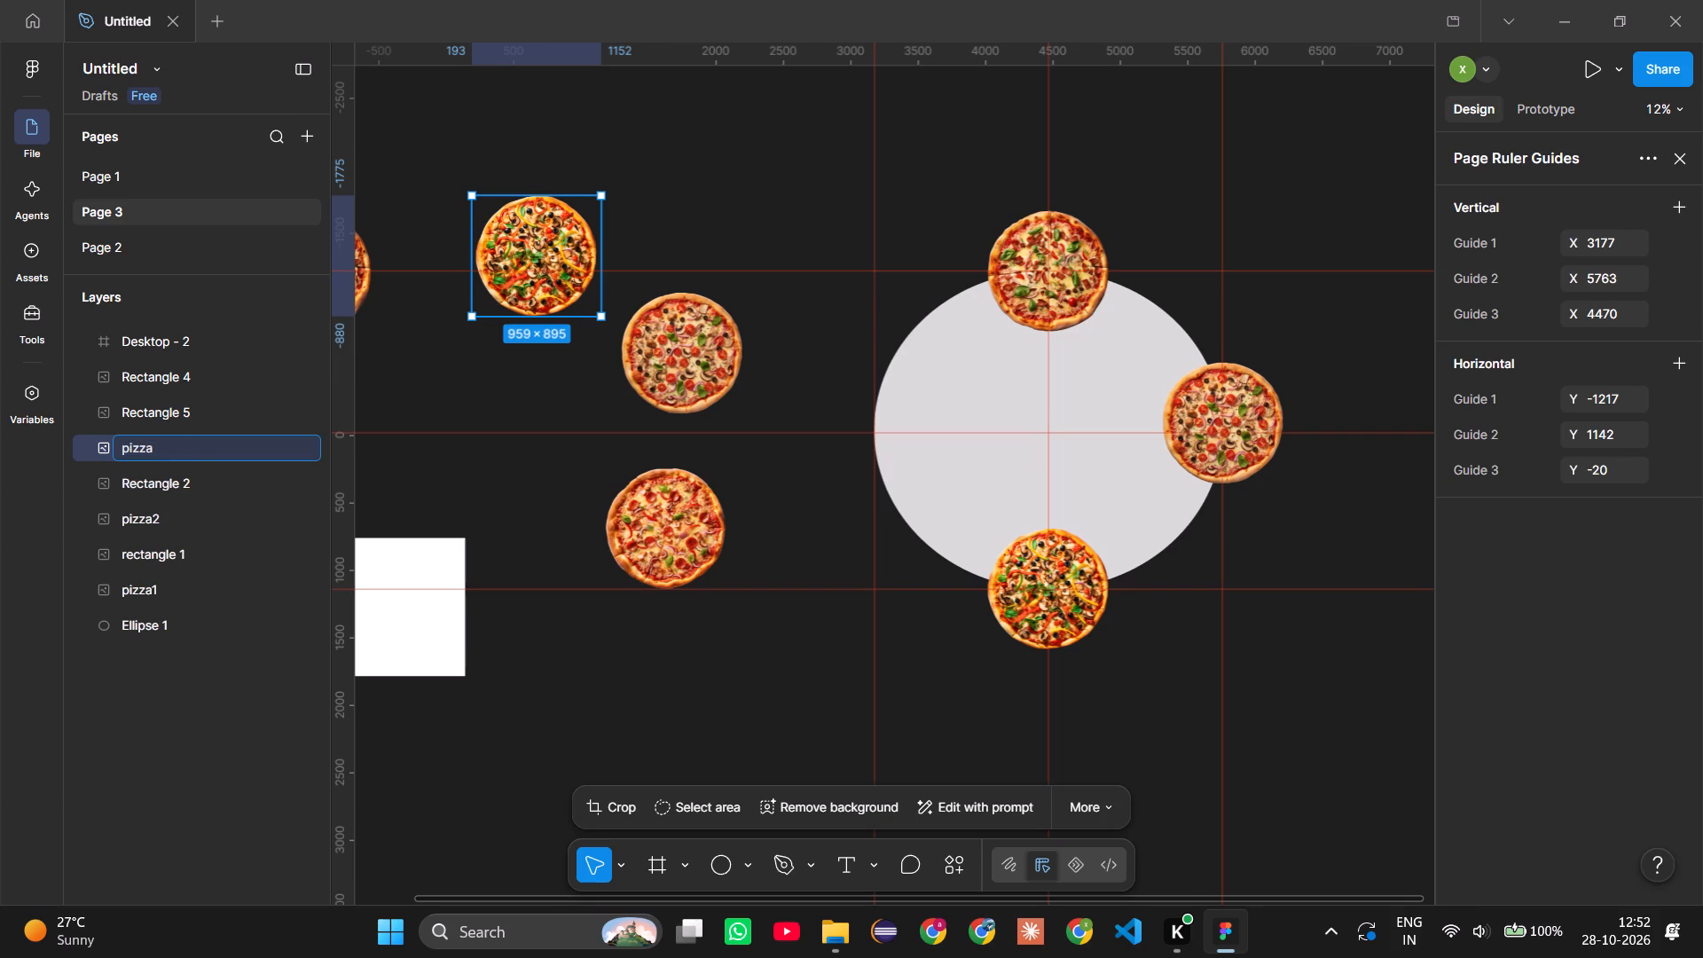
pyautogui.press('Return')
pyautogui.doubleClick(187, 413)
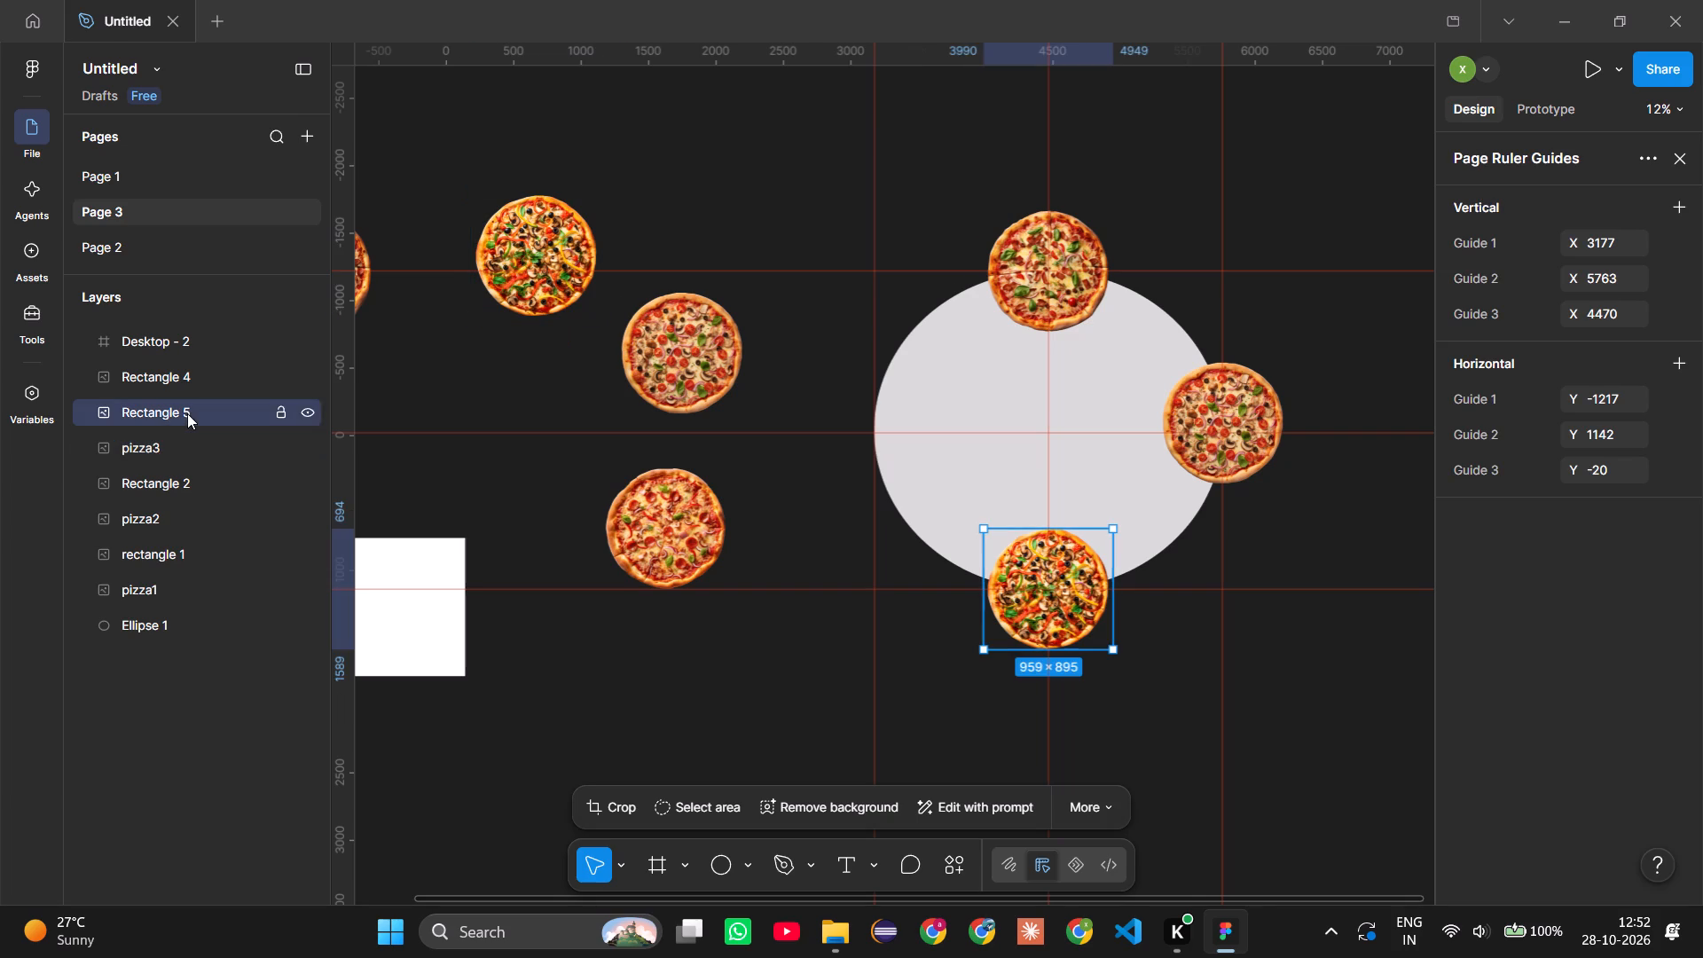
pyautogui.press('Right')
pyautogui.press('BackSpace')
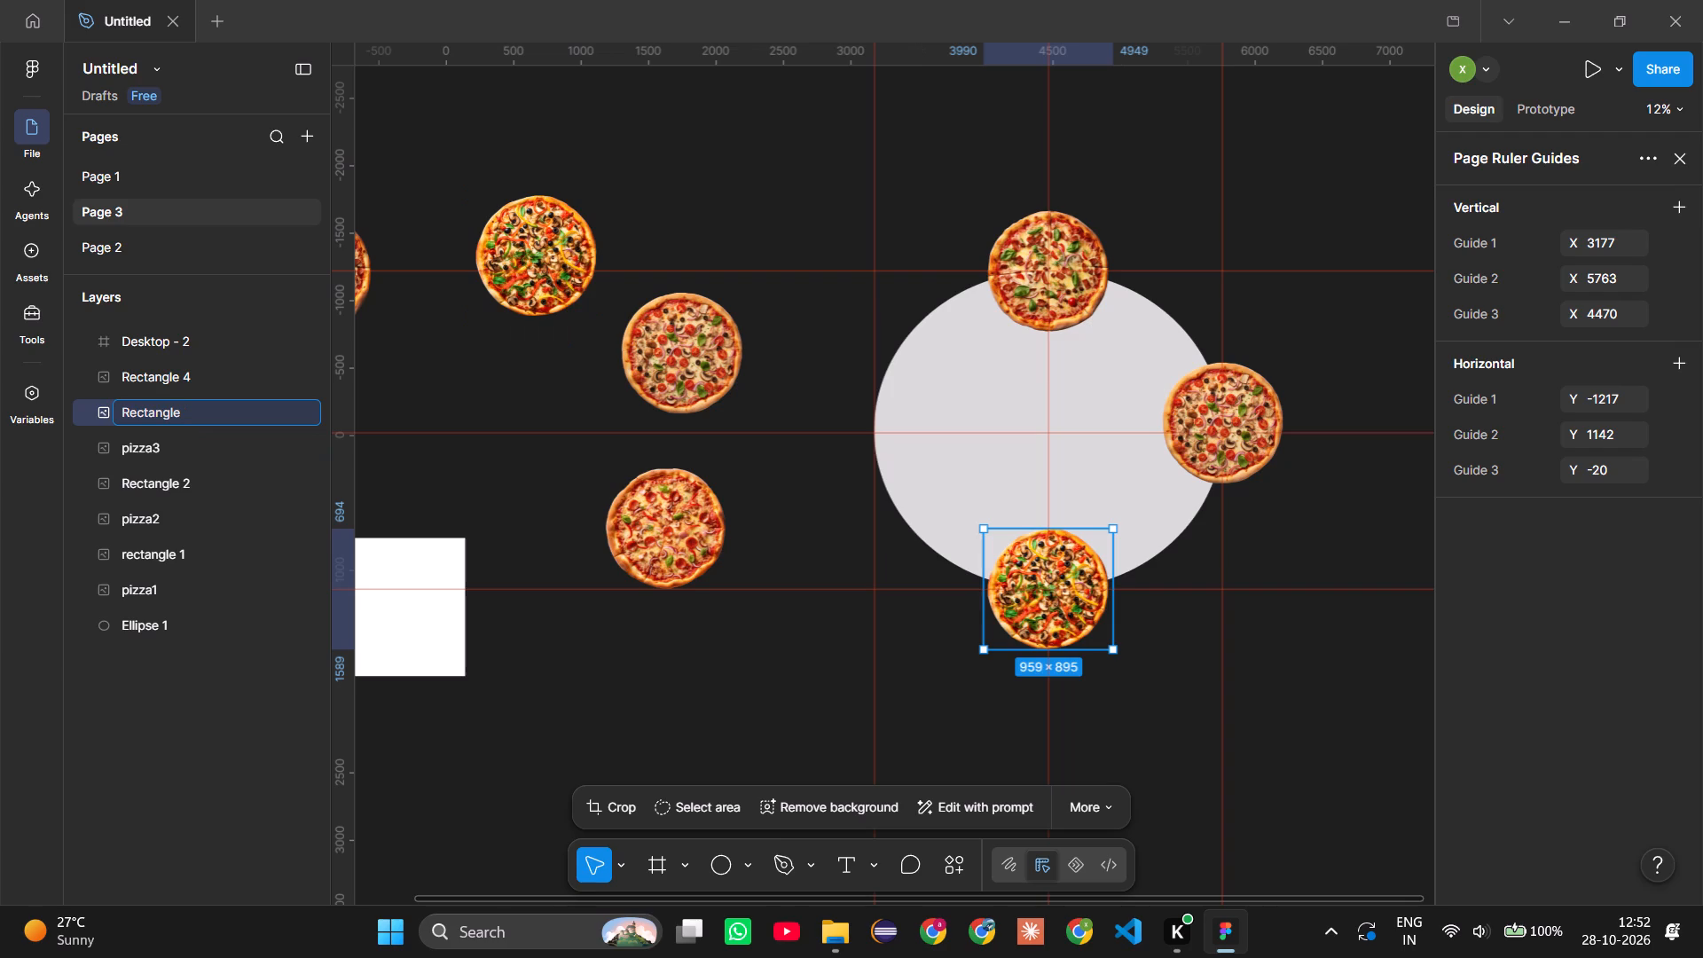
pyautogui.press('3')
pyautogui.press('Return')
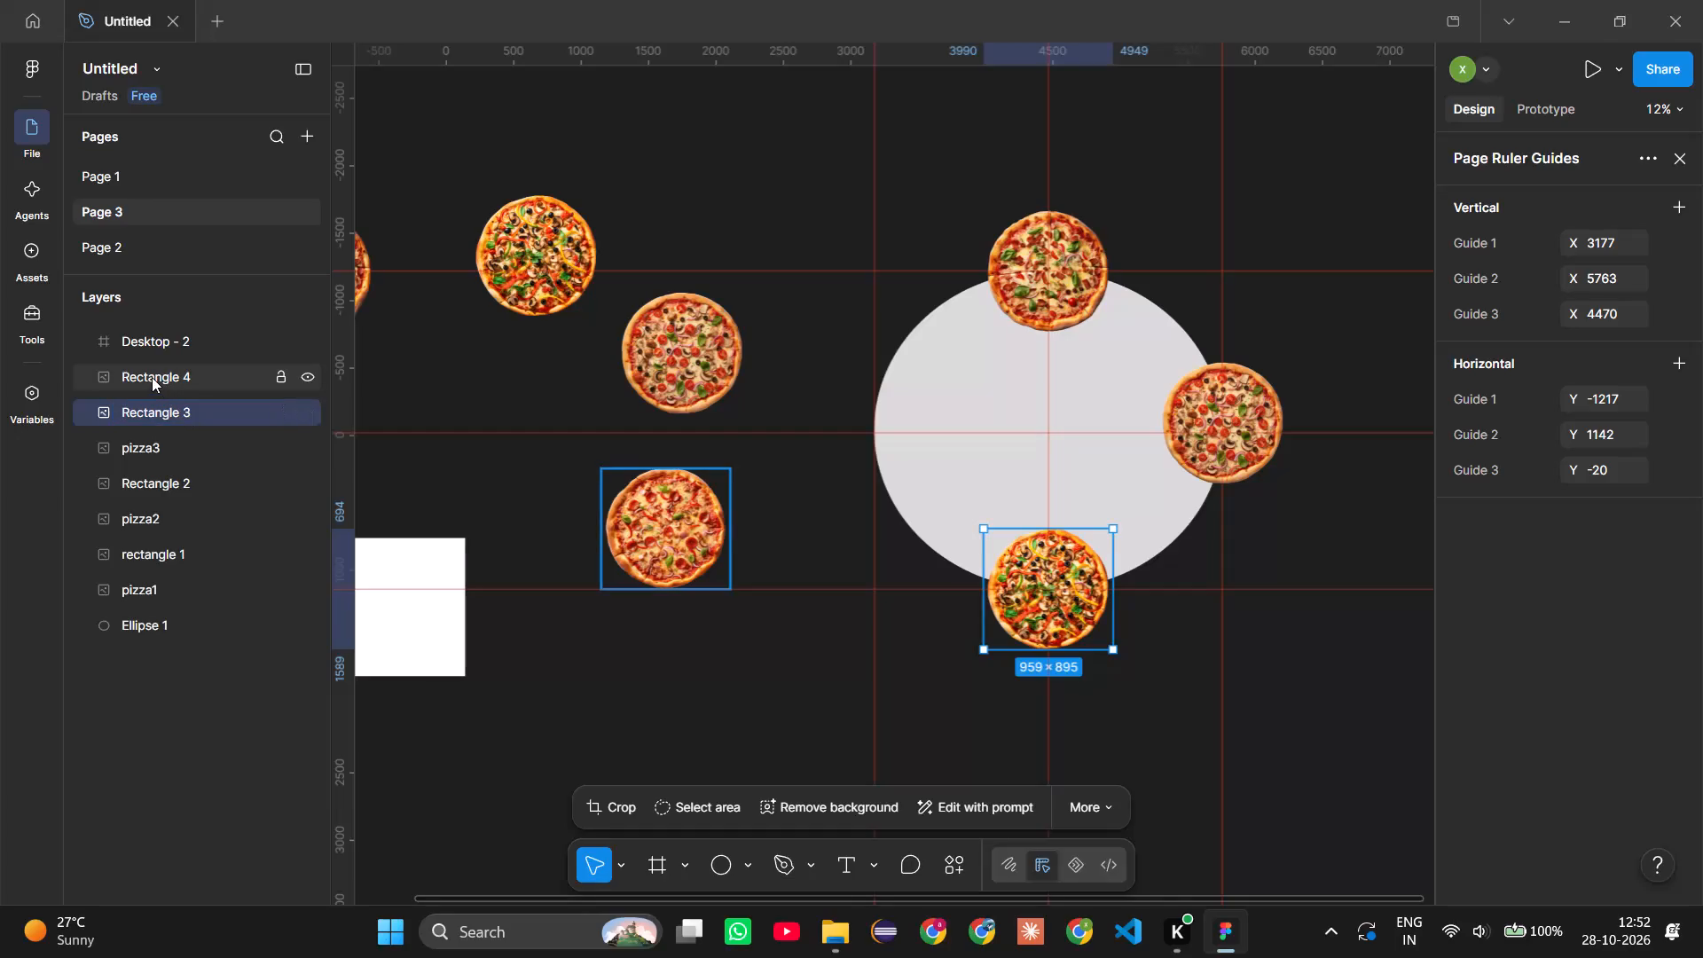
# Copy the Rectangle 4 pizza's layer name and duplicate that pizza, placing the copy beside it at about X 2327, Y 358.
pyautogui.doubleClick(152, 377)
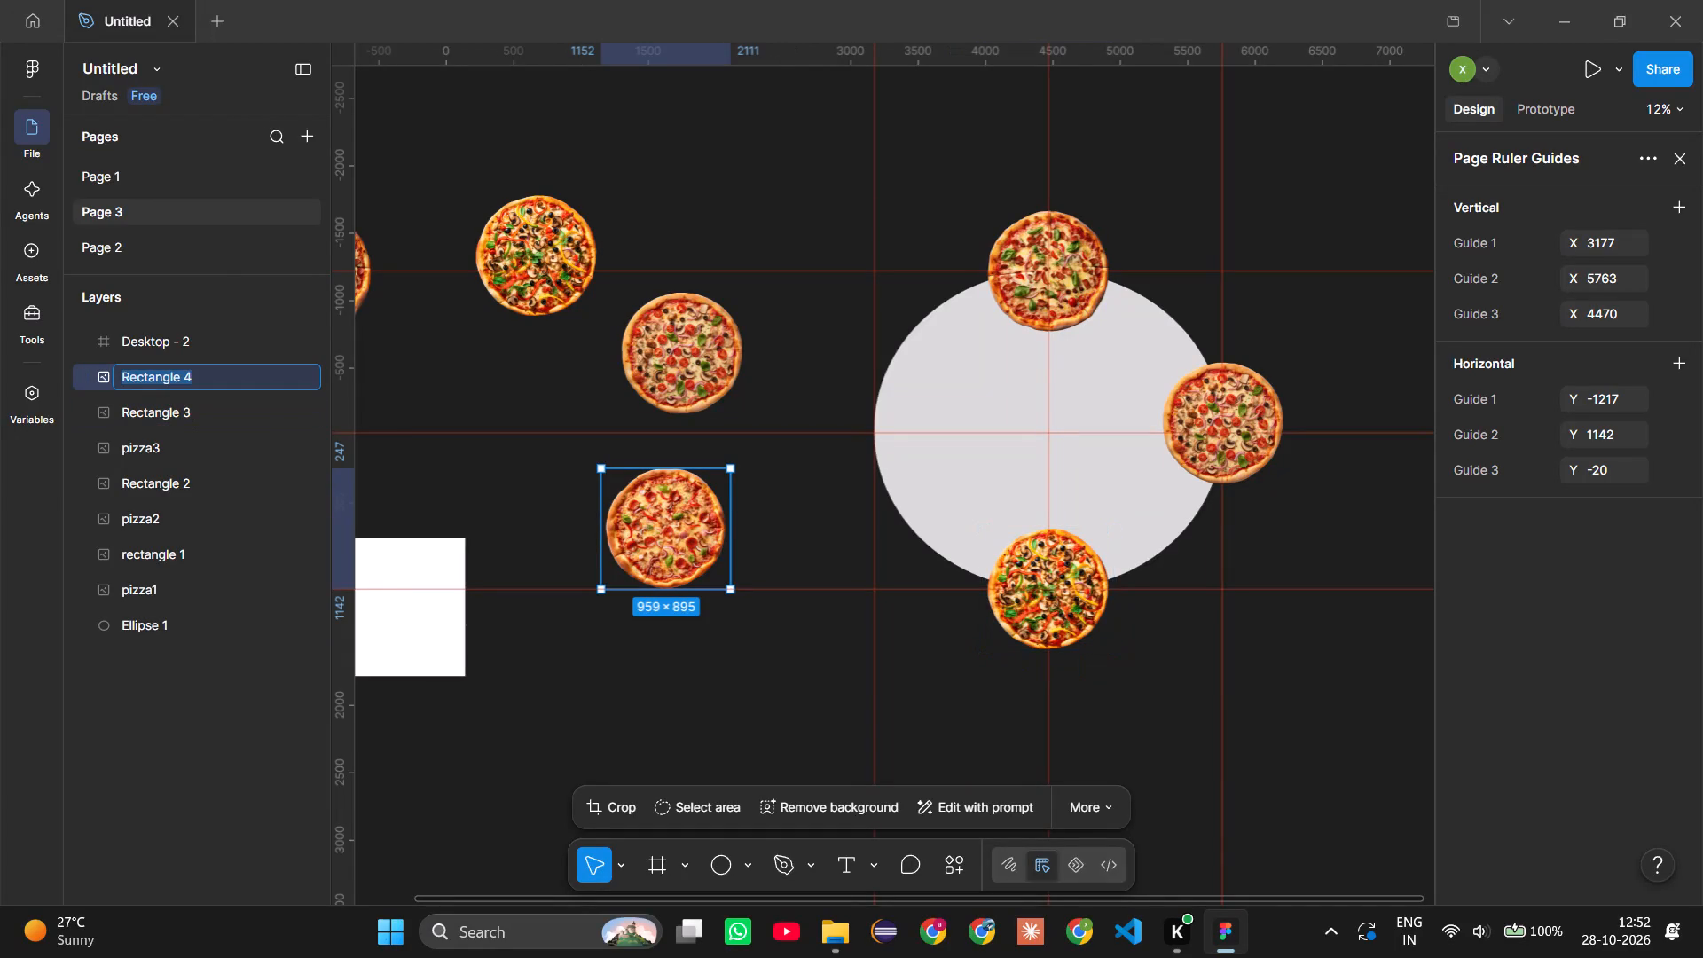
pyautogui.hotkey('ctrl', 'c')
pyautogui.click(195, 384)
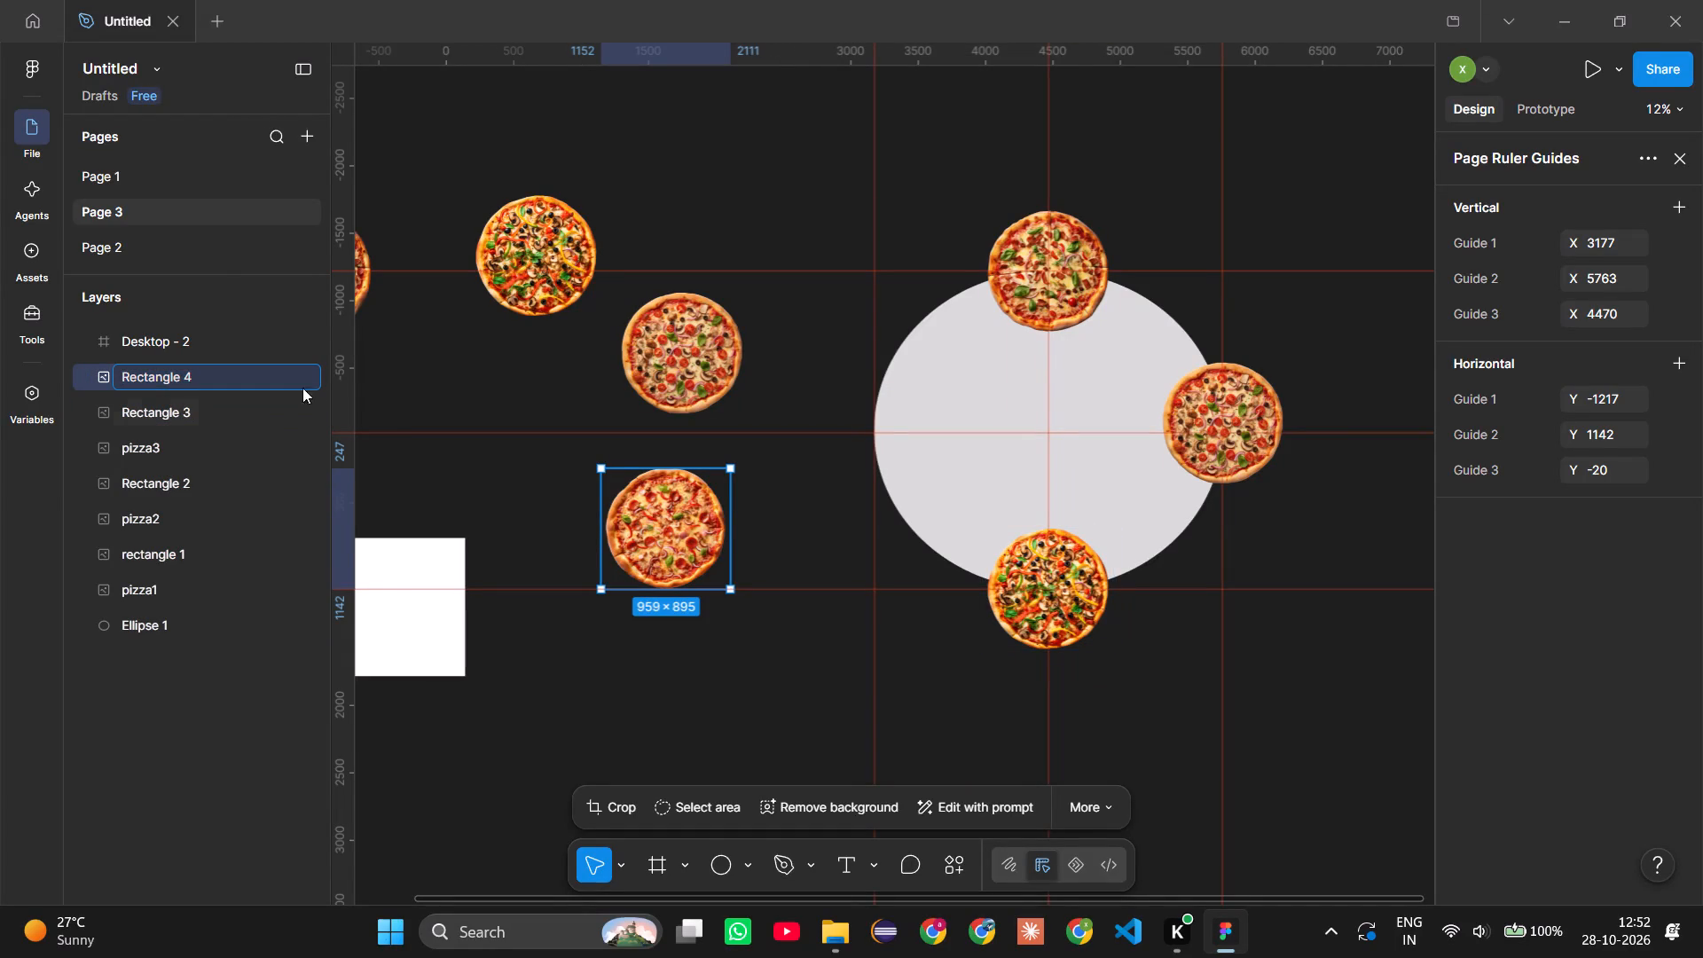
pyautogui.click(221, 430)
pyautogui.click(177, 381)
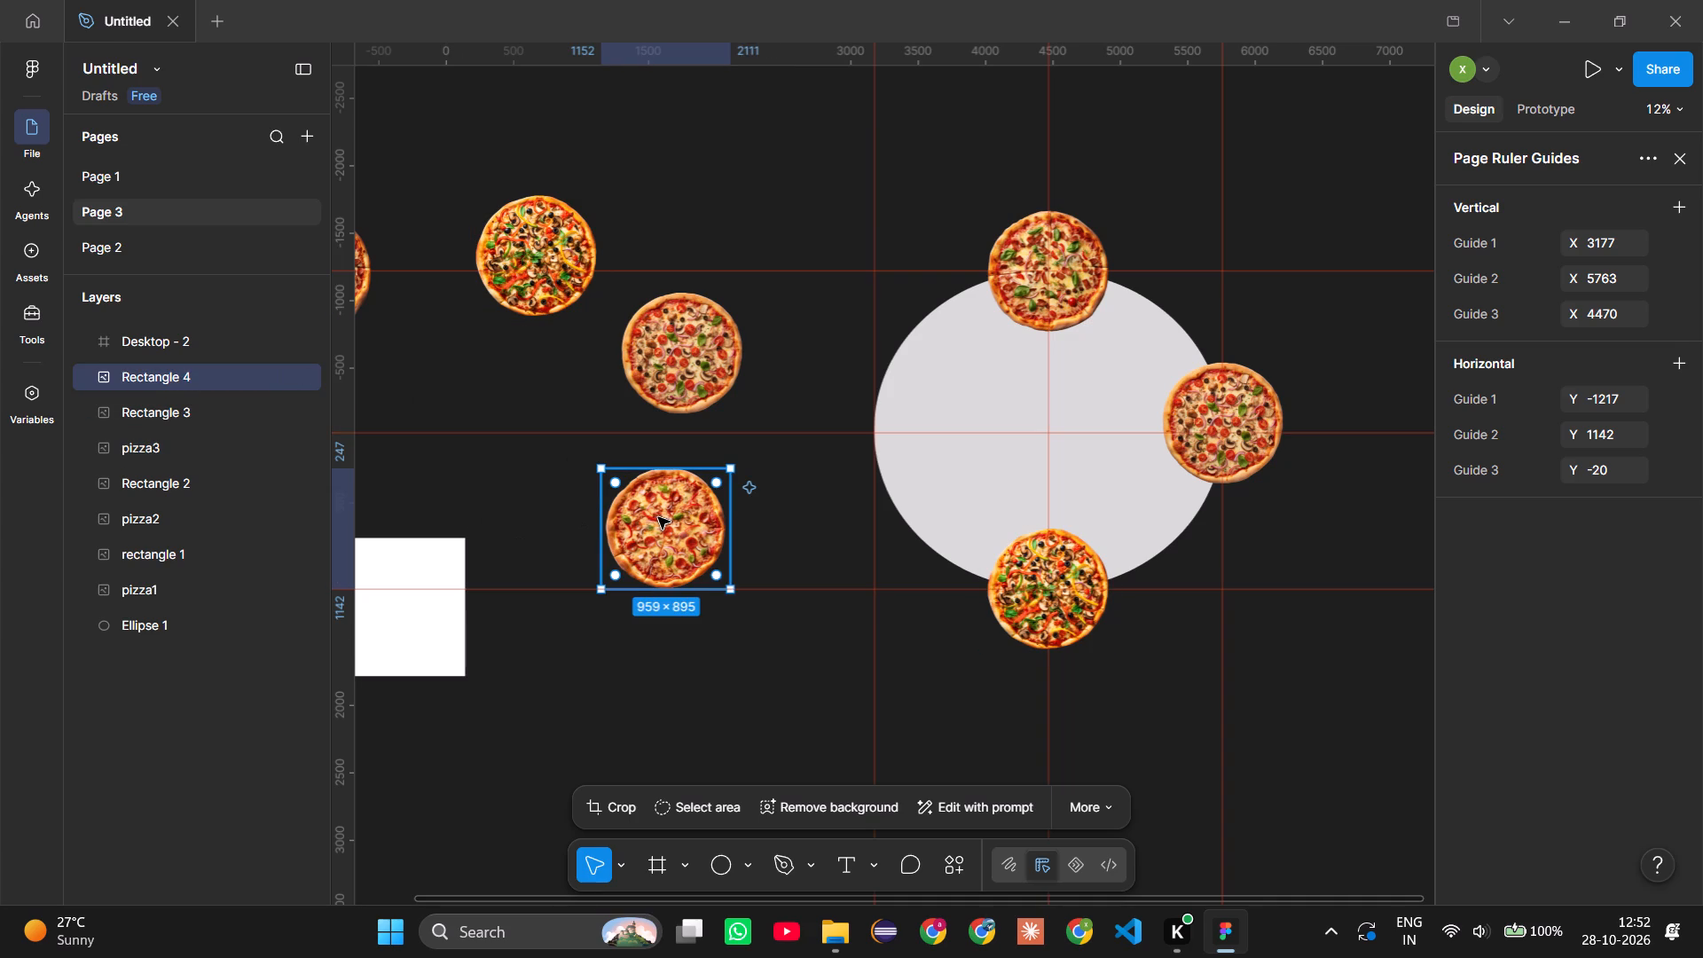
pyautogui.keyDown('alt'); pyautogui.moveTo(658, 517); pyautogui.dragTo(817, 532); pyautogui.keyUp('alt')
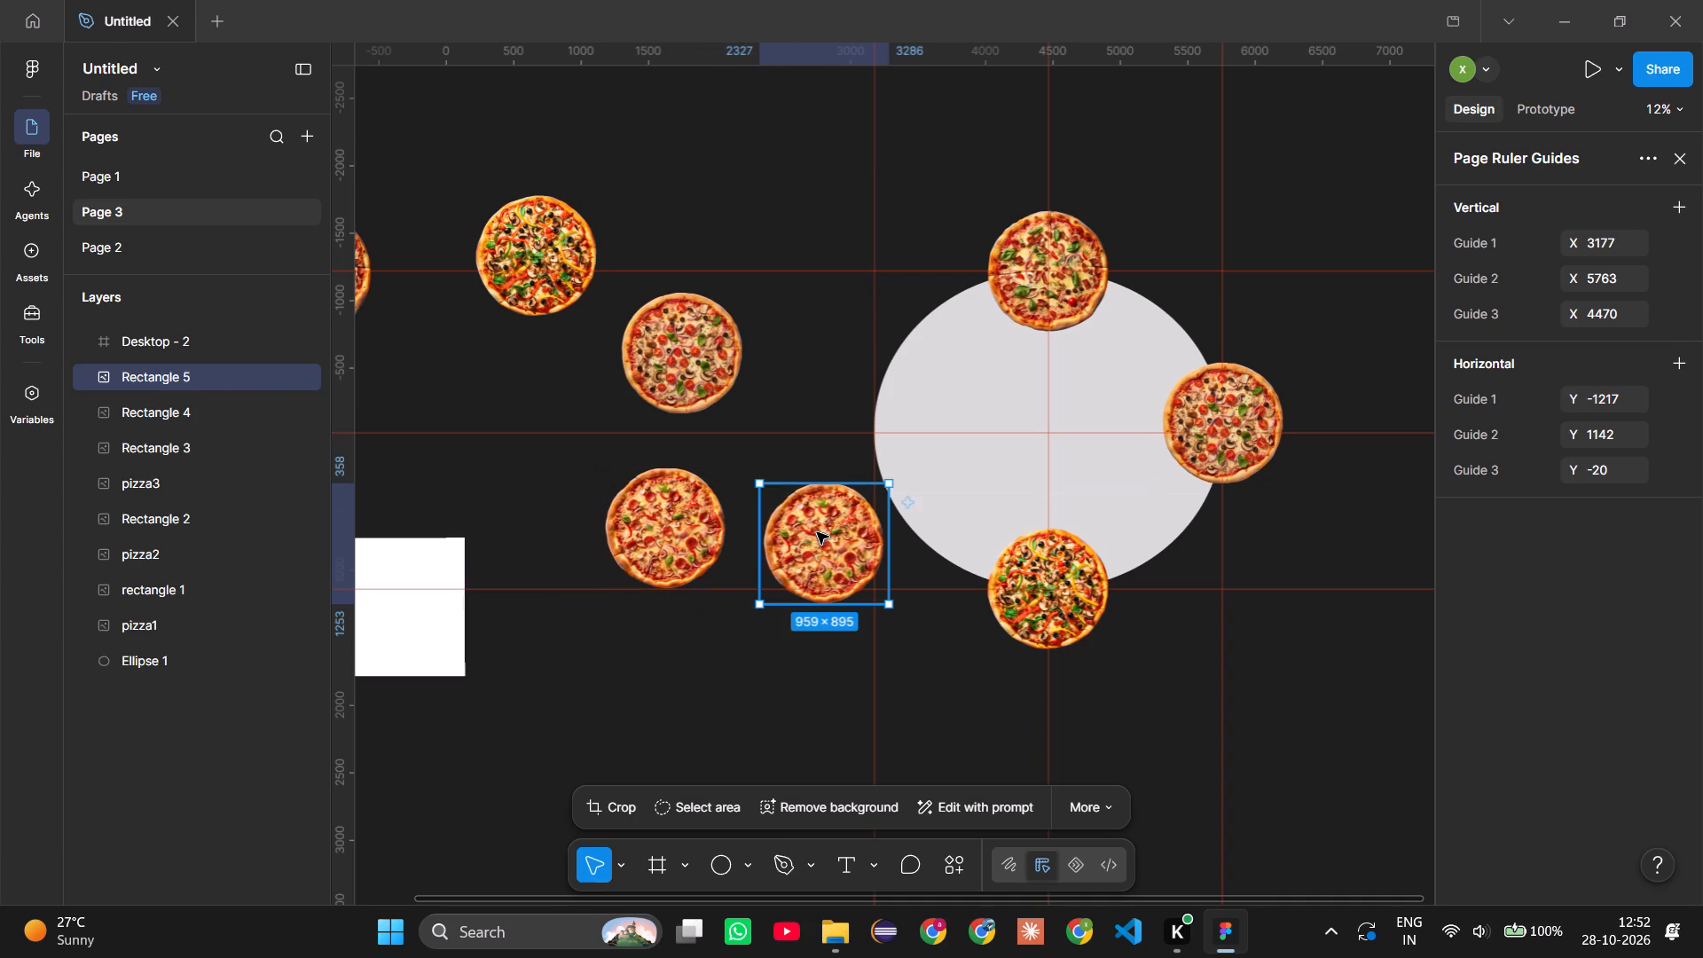
pyautogui.click(817, 532)
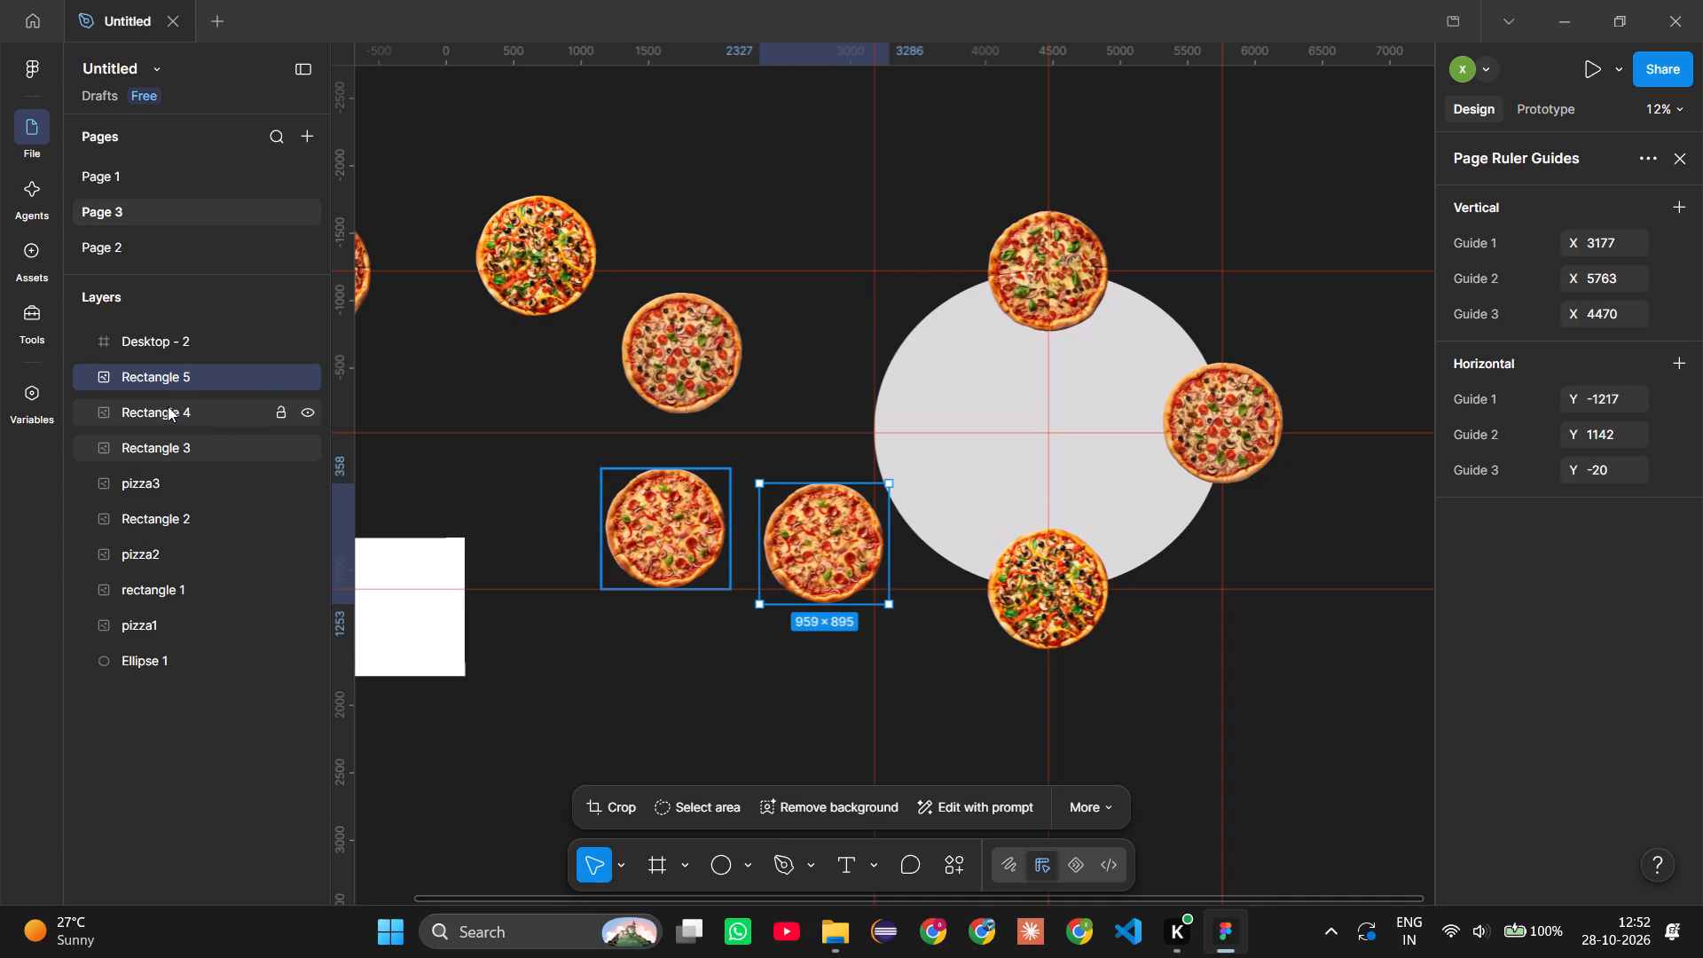
# Rename the new pizza copy as Rectangle 4, reusing the copied name, and the original pizza as pizza4.
pyautogui.doubleClick(168, 378)
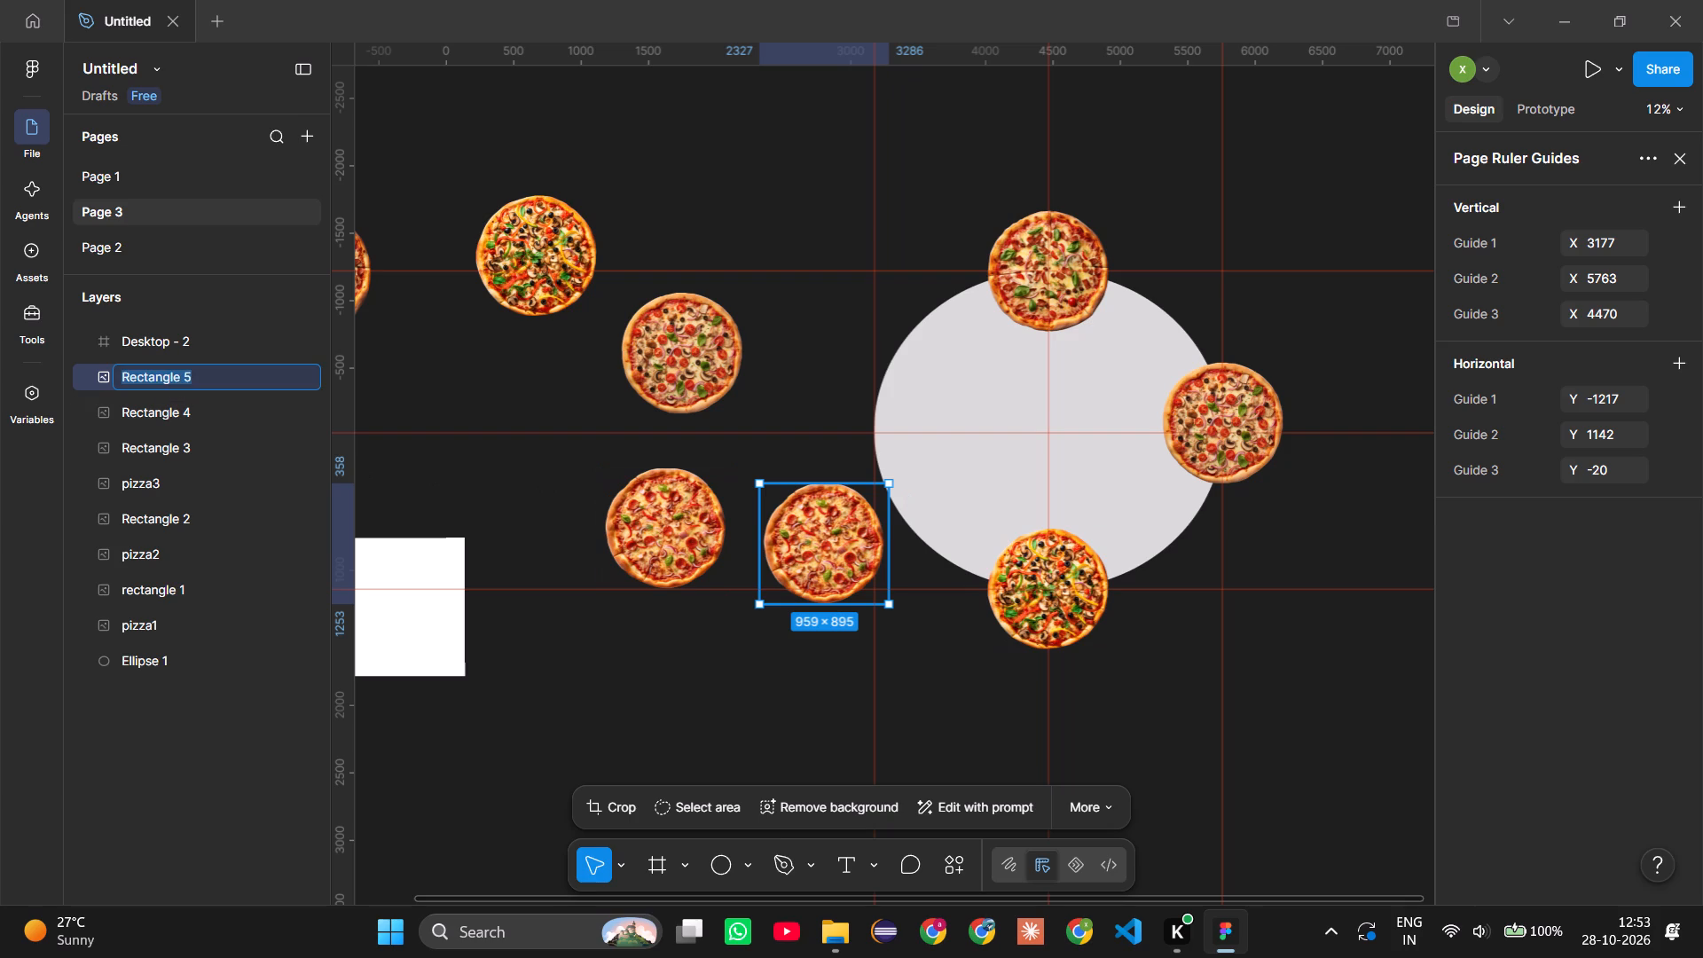
pyautogui.hotkey('ctrl', 'v')
pyautogui.doubleClick(188, 409)
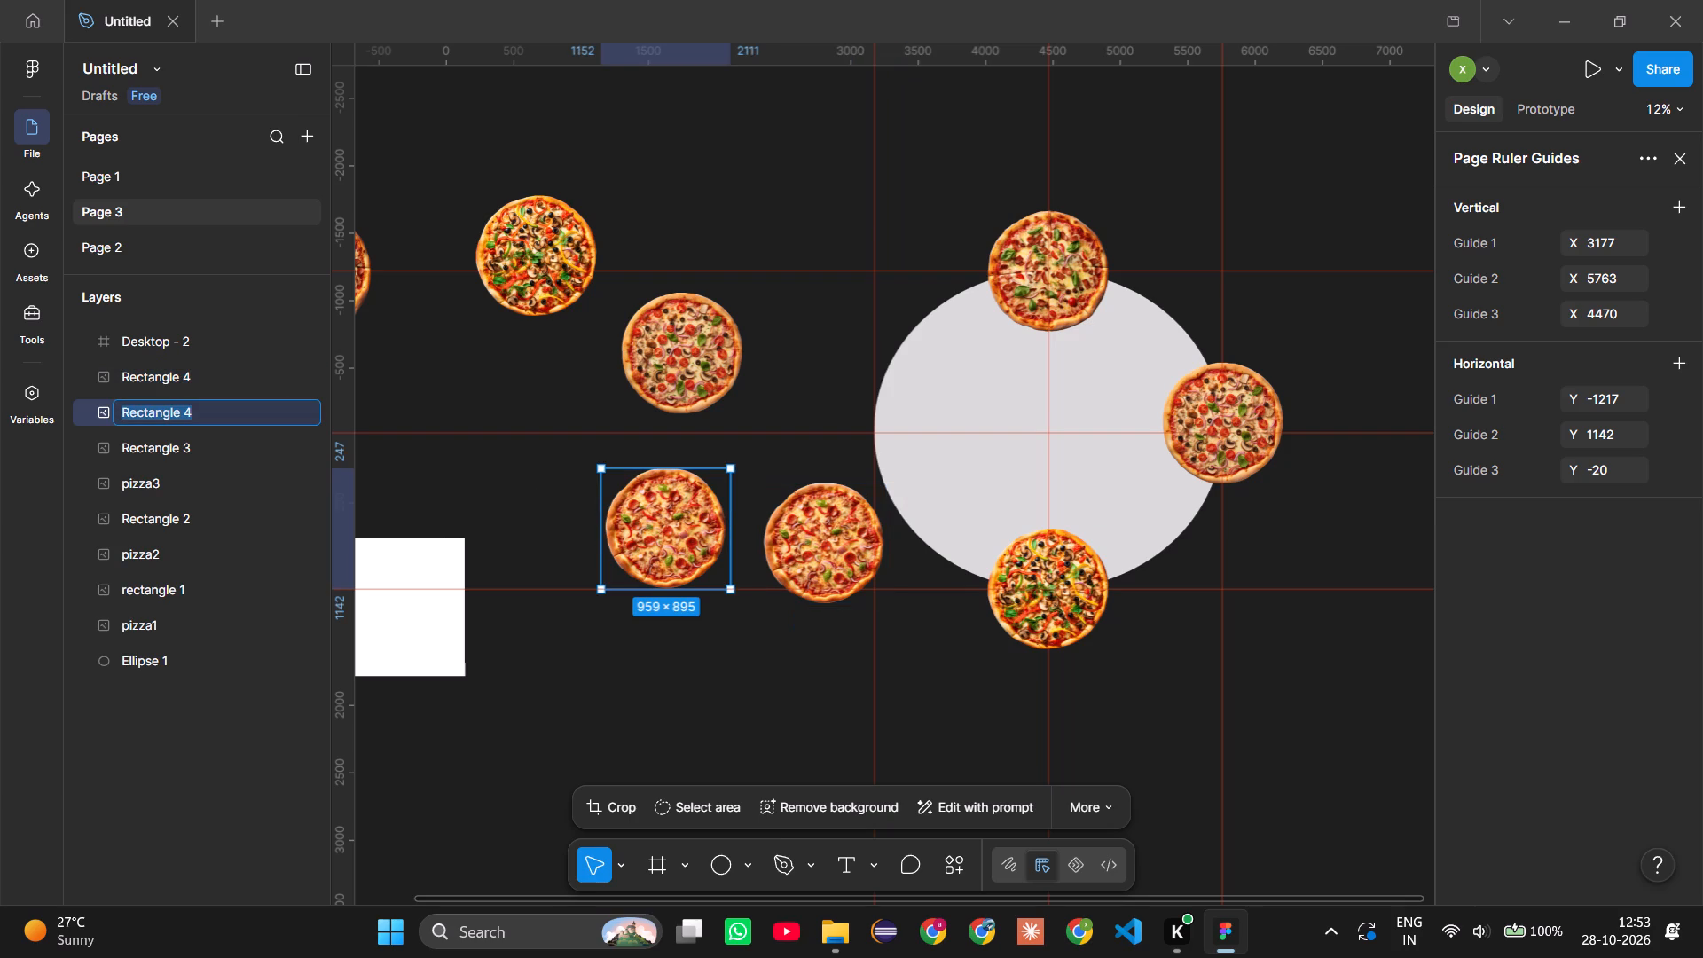
pyautogui.write('pizza4')
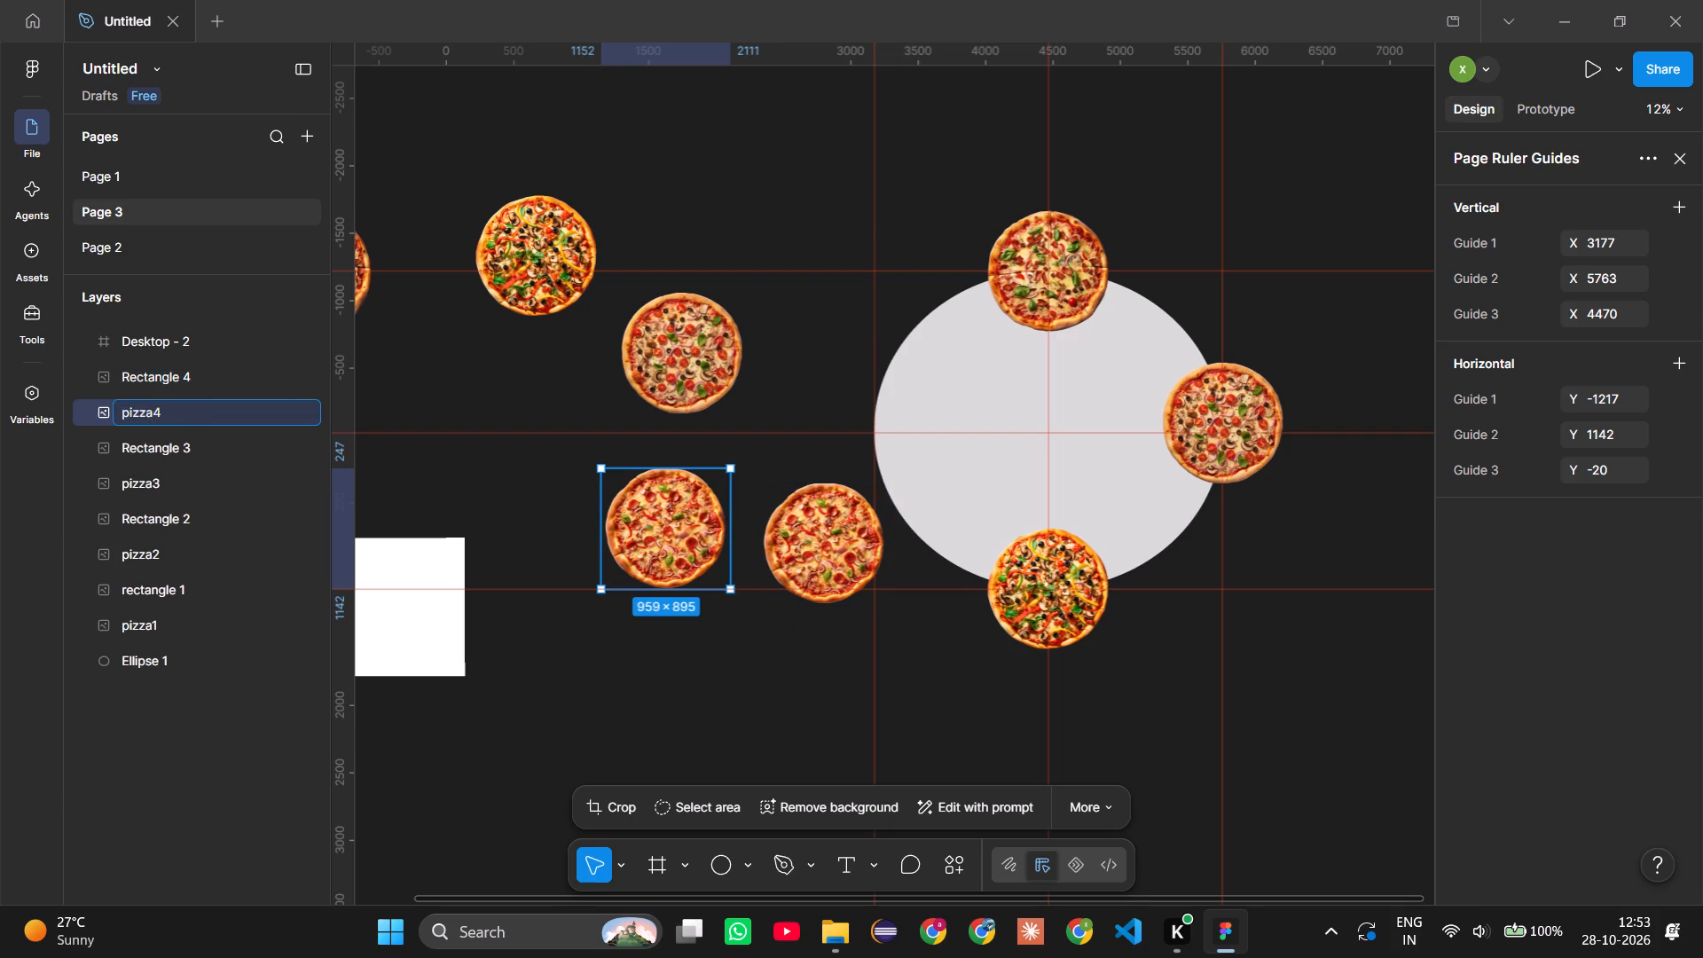
pyautogui.press('Return')
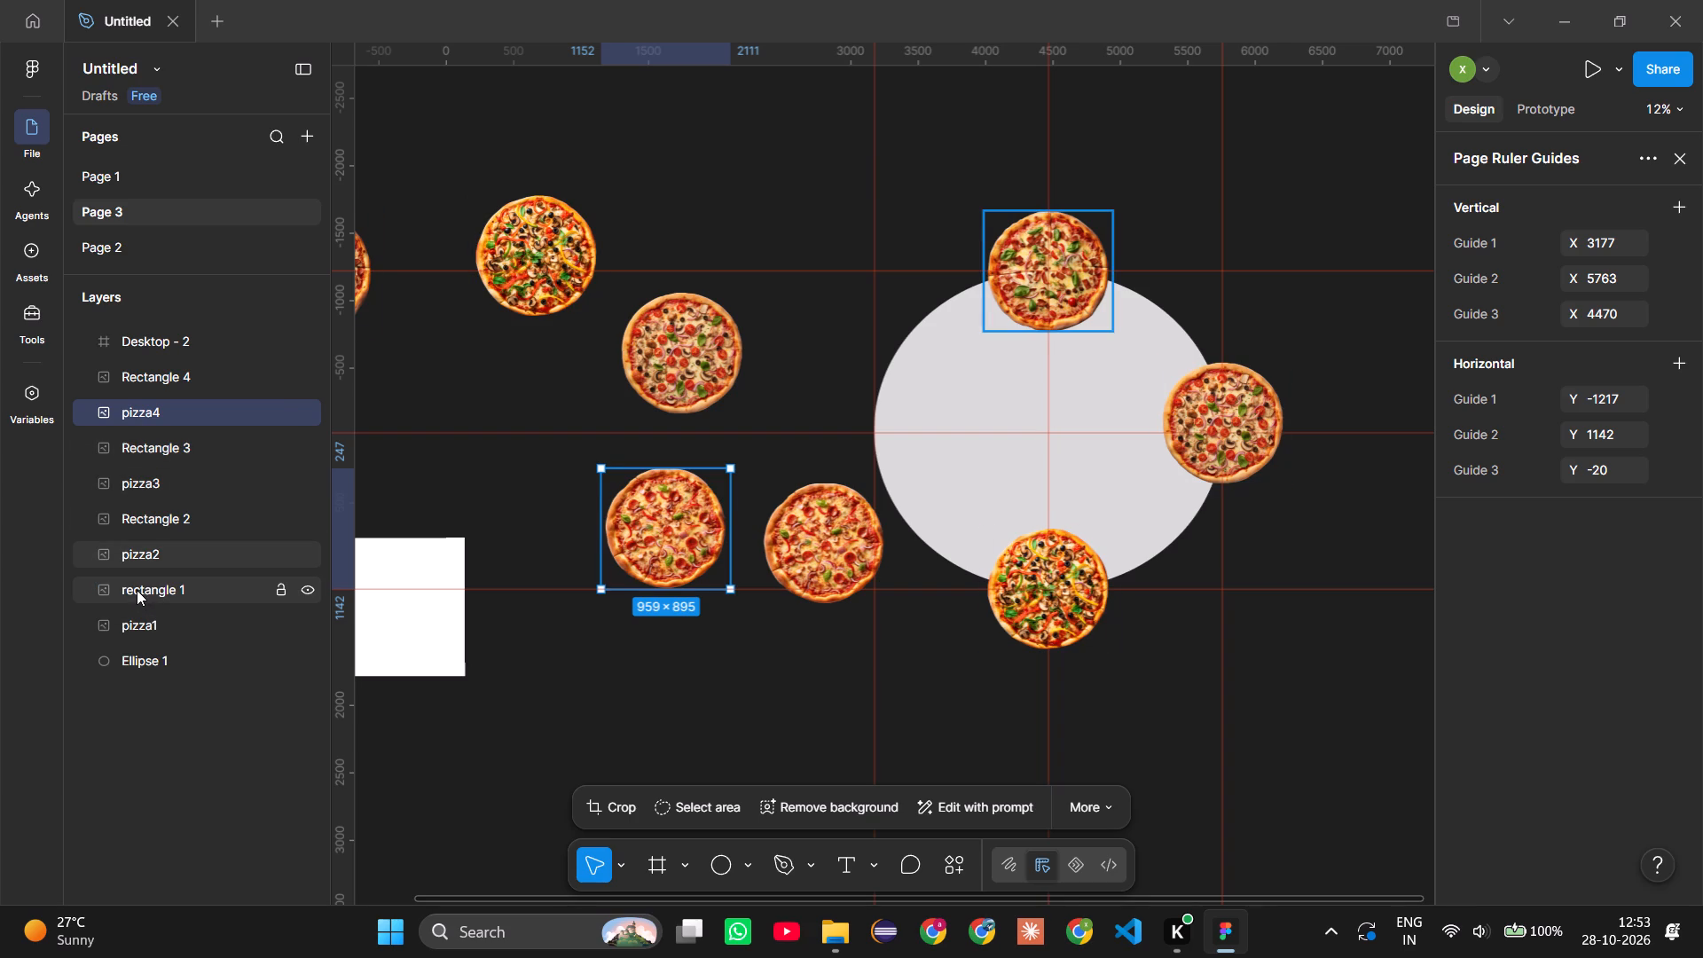
# Reorder the layers so pizza2, pizza3 and pizza4 stack in sequence directly above pizza1, below rectangle 1.
pyautogui.moveTo(137, 555); pyautogui.dragTo(144, 602)
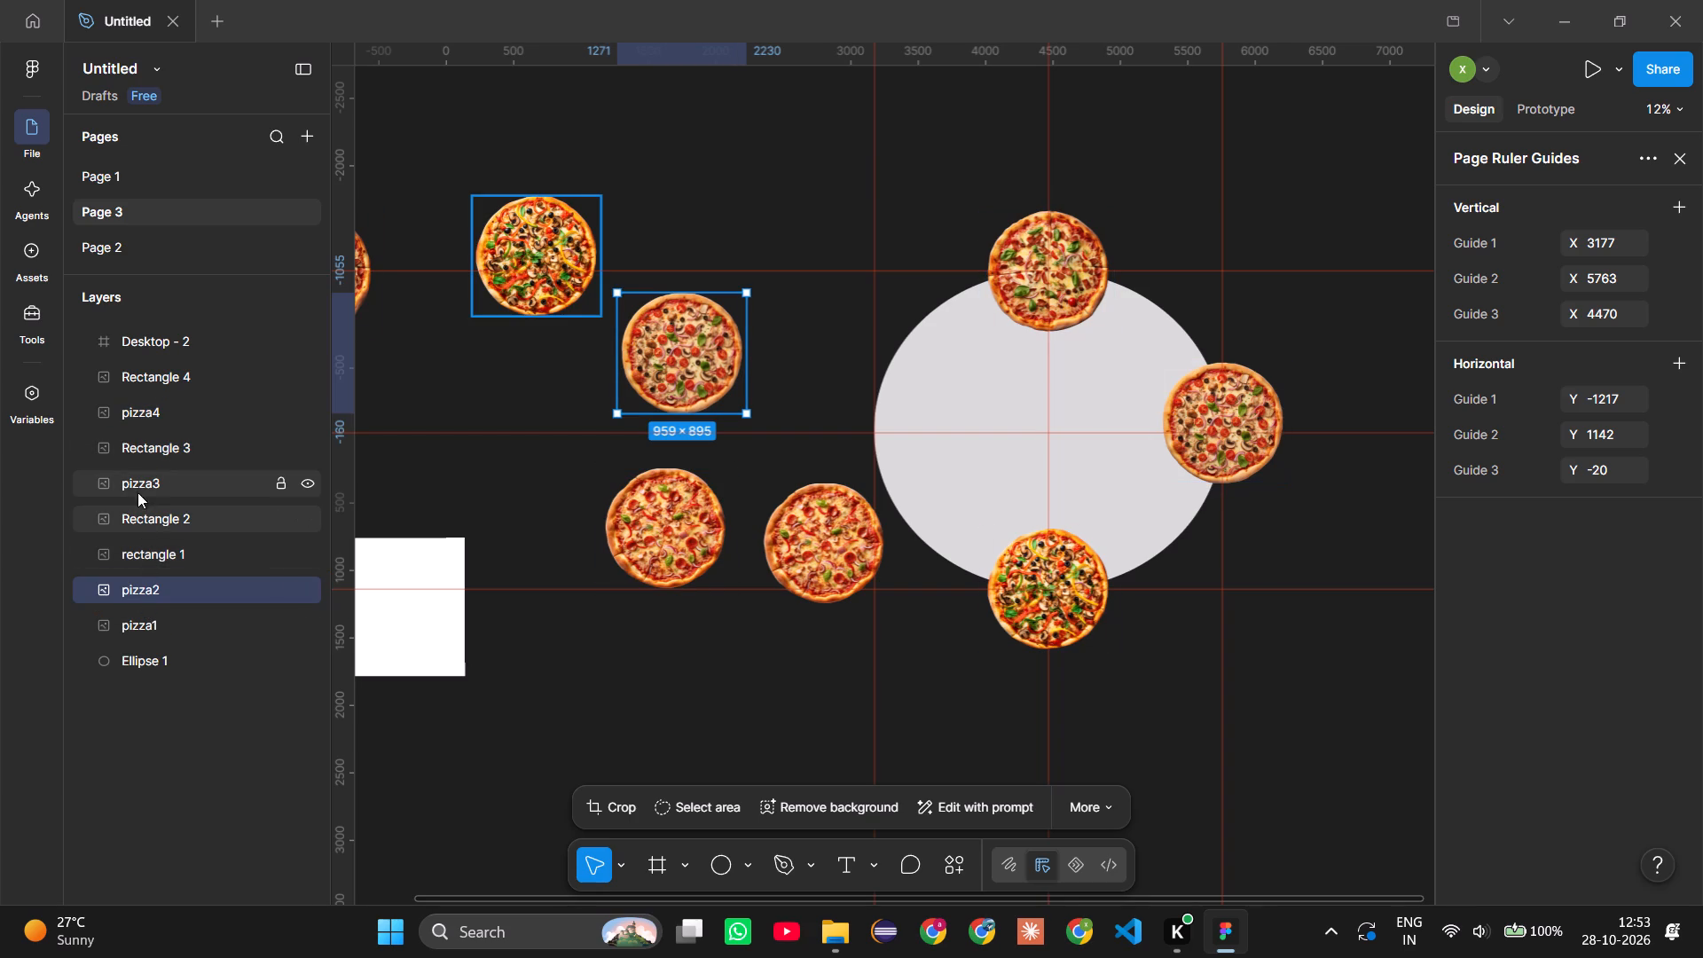
pyautogui.moveTo(137, 485); pyautogui.dragTo(145, 570)
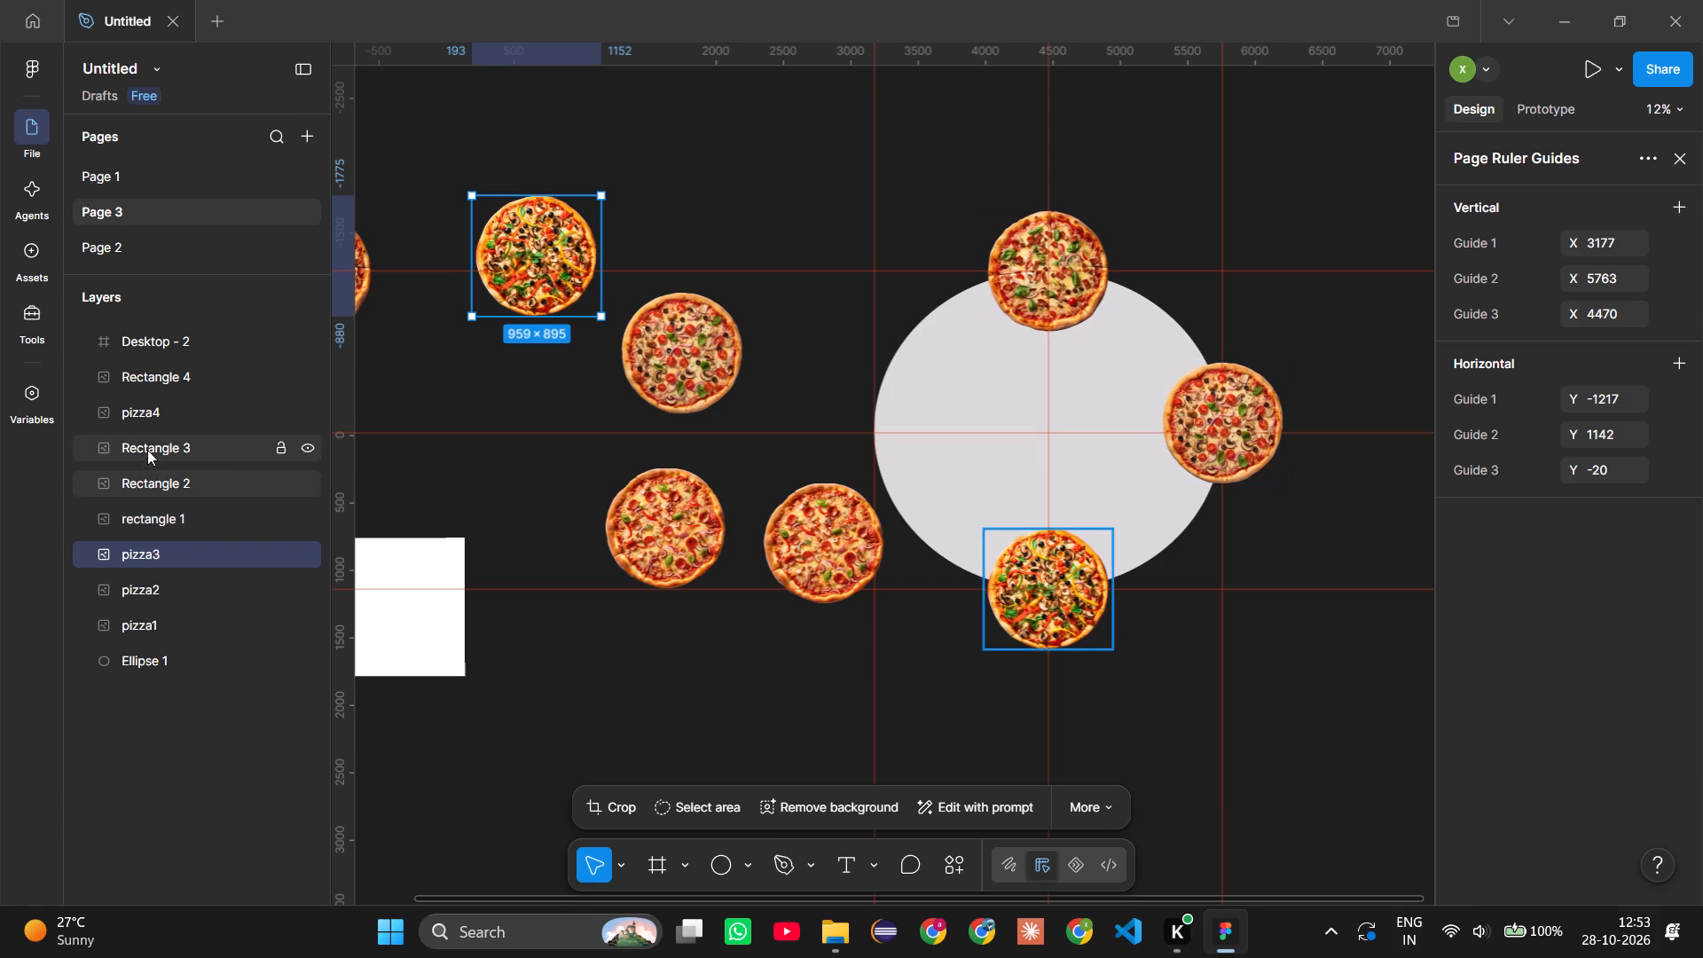
pyautogui.moveTo(143, 409); pyautogui.dragTo(148, 540)
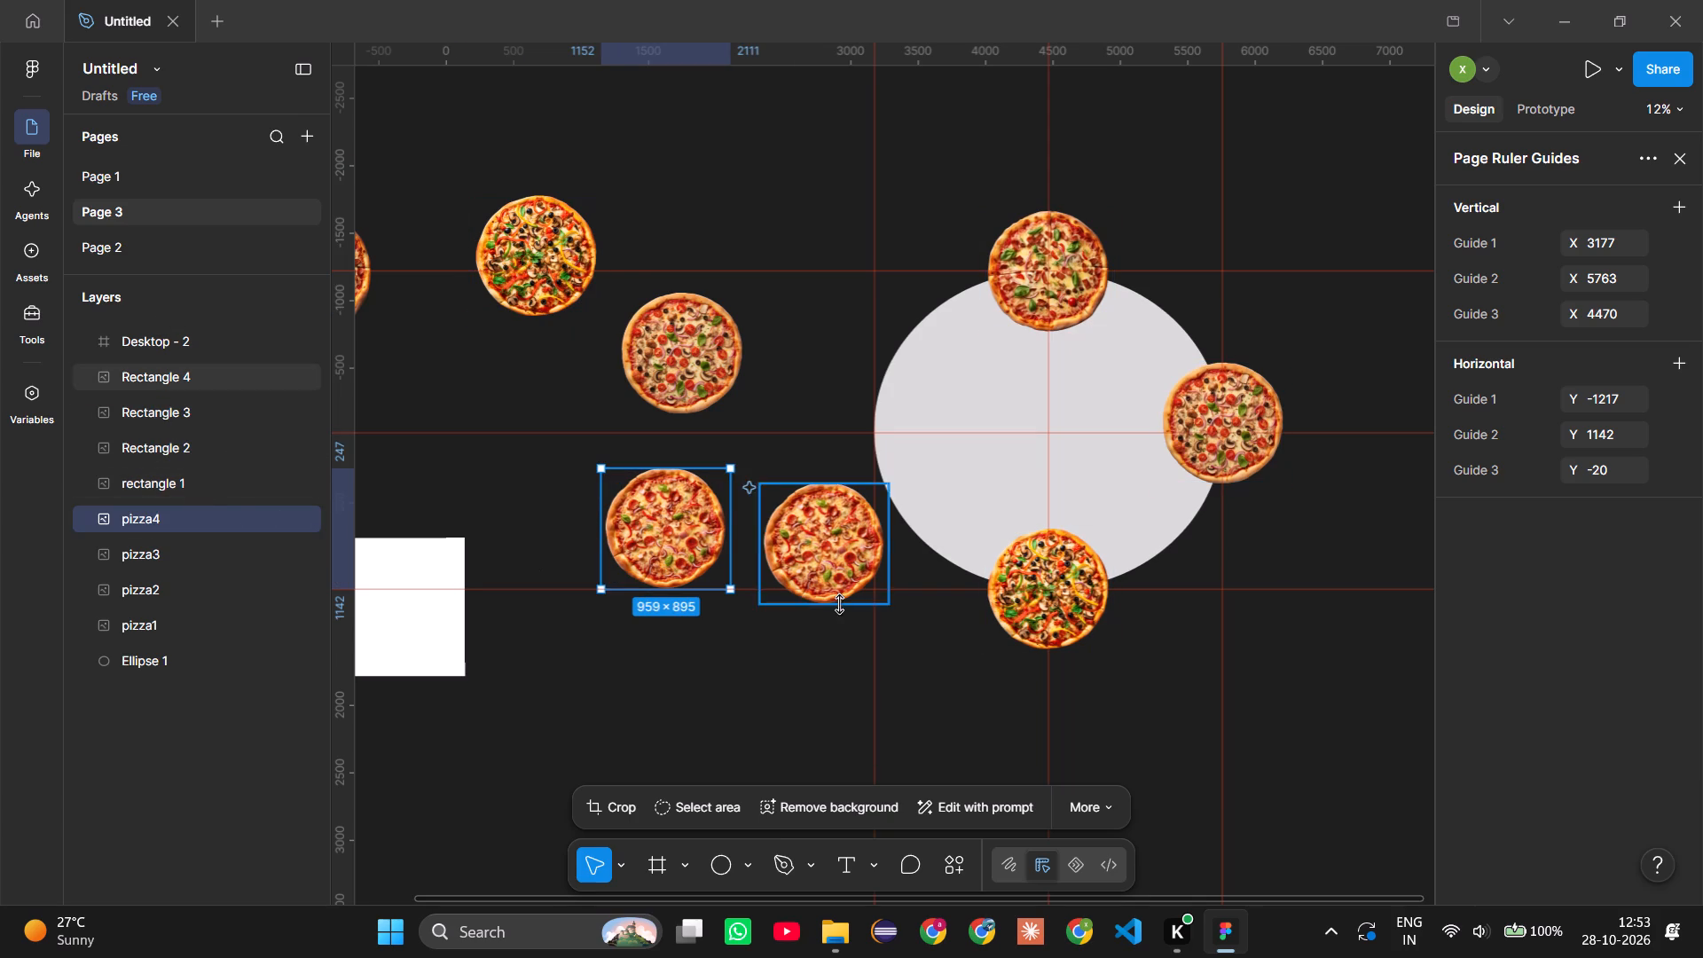
# Move the Rectangle 4 pizza copy onto the ellipse's left edge at X 2697, Y -537, level with the pizza on the right edge.
pyautogui.moveTo(840, 561); pyautogui.dragTo(872, 471)
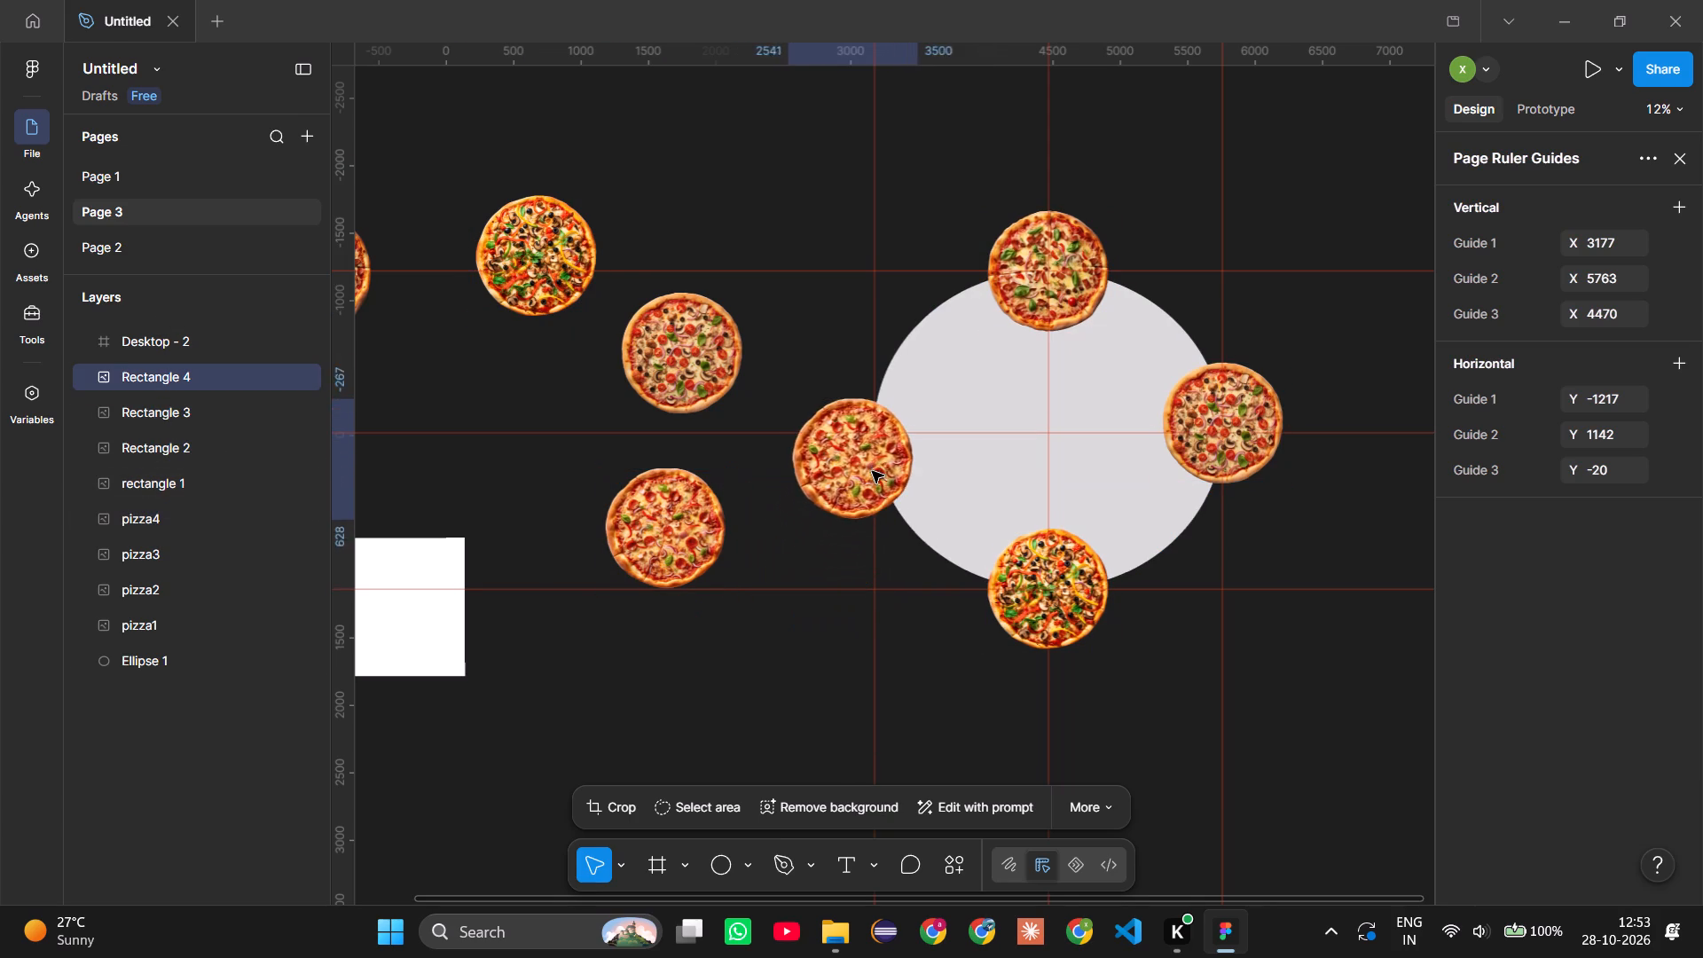
pyautogui.moveTo(872, 471); pyautogui.dragTo(891, 442)
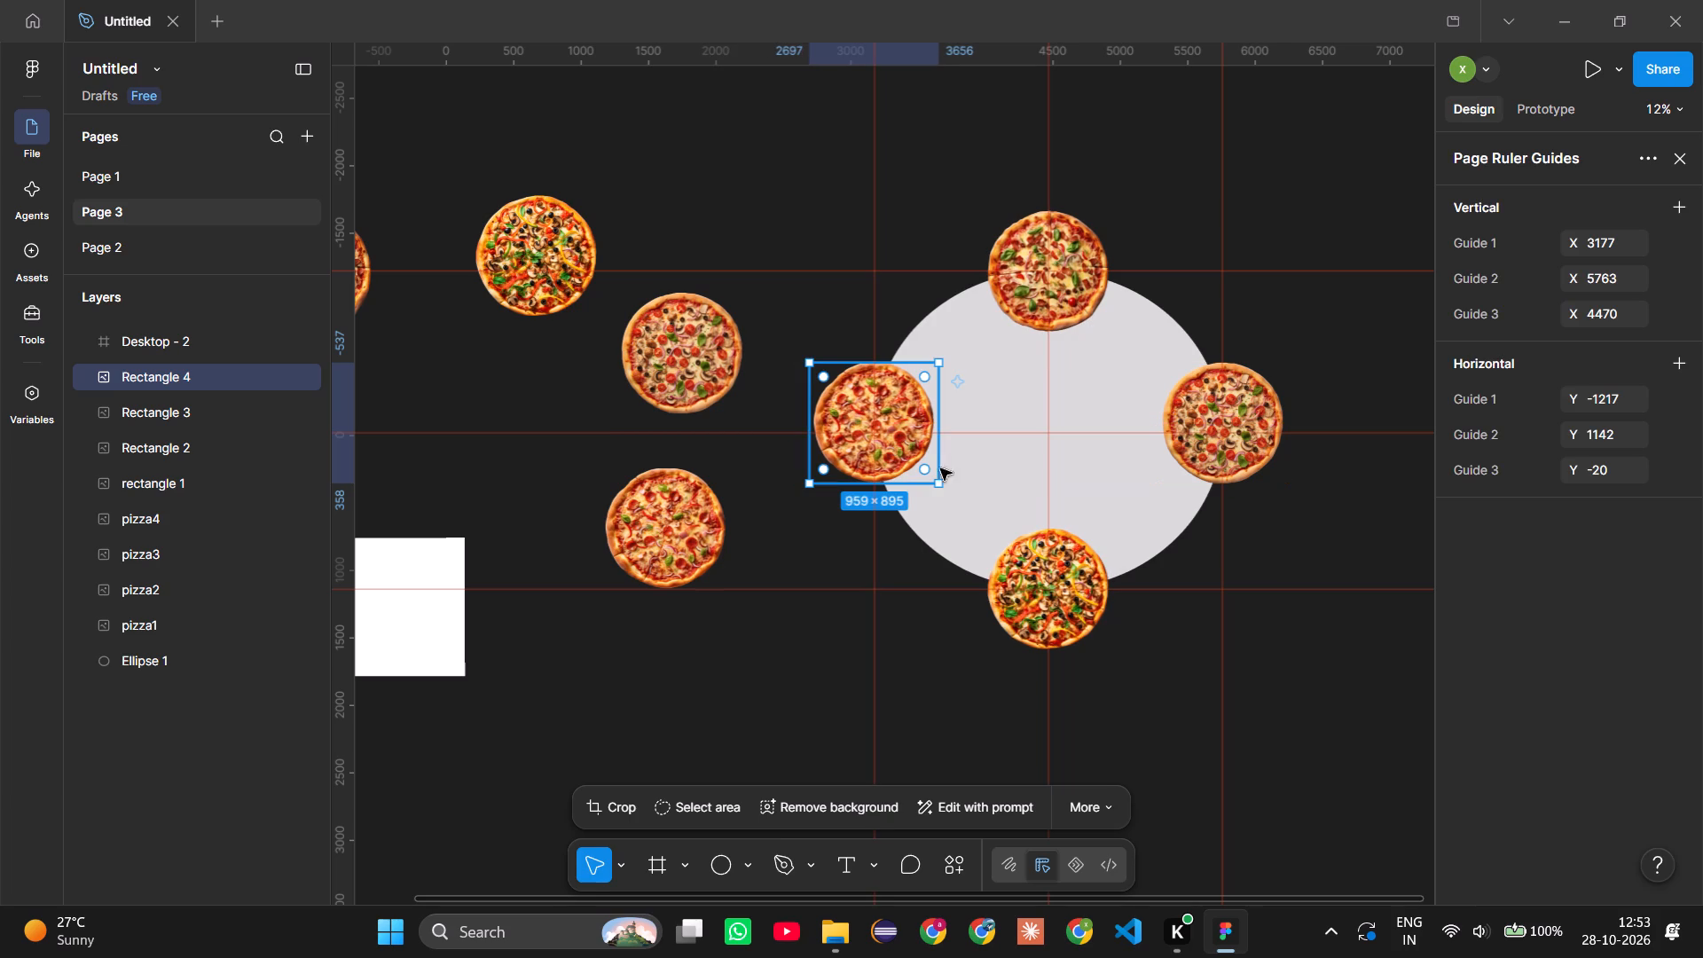
pyautogui.click(809, 529)
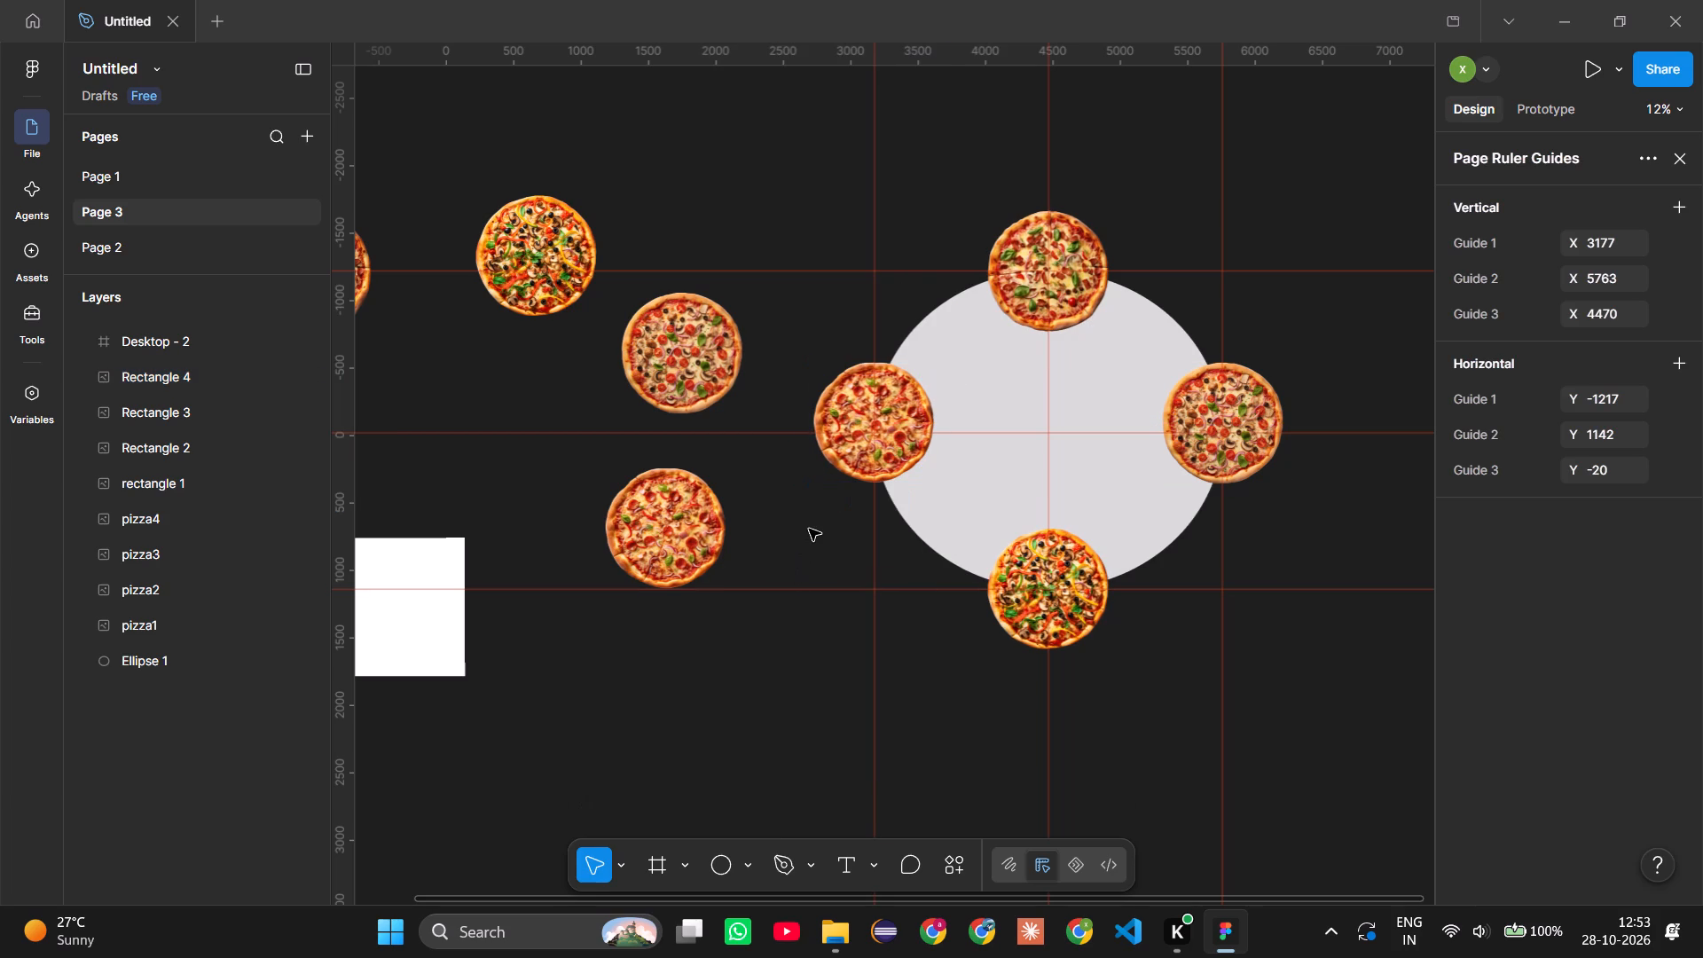
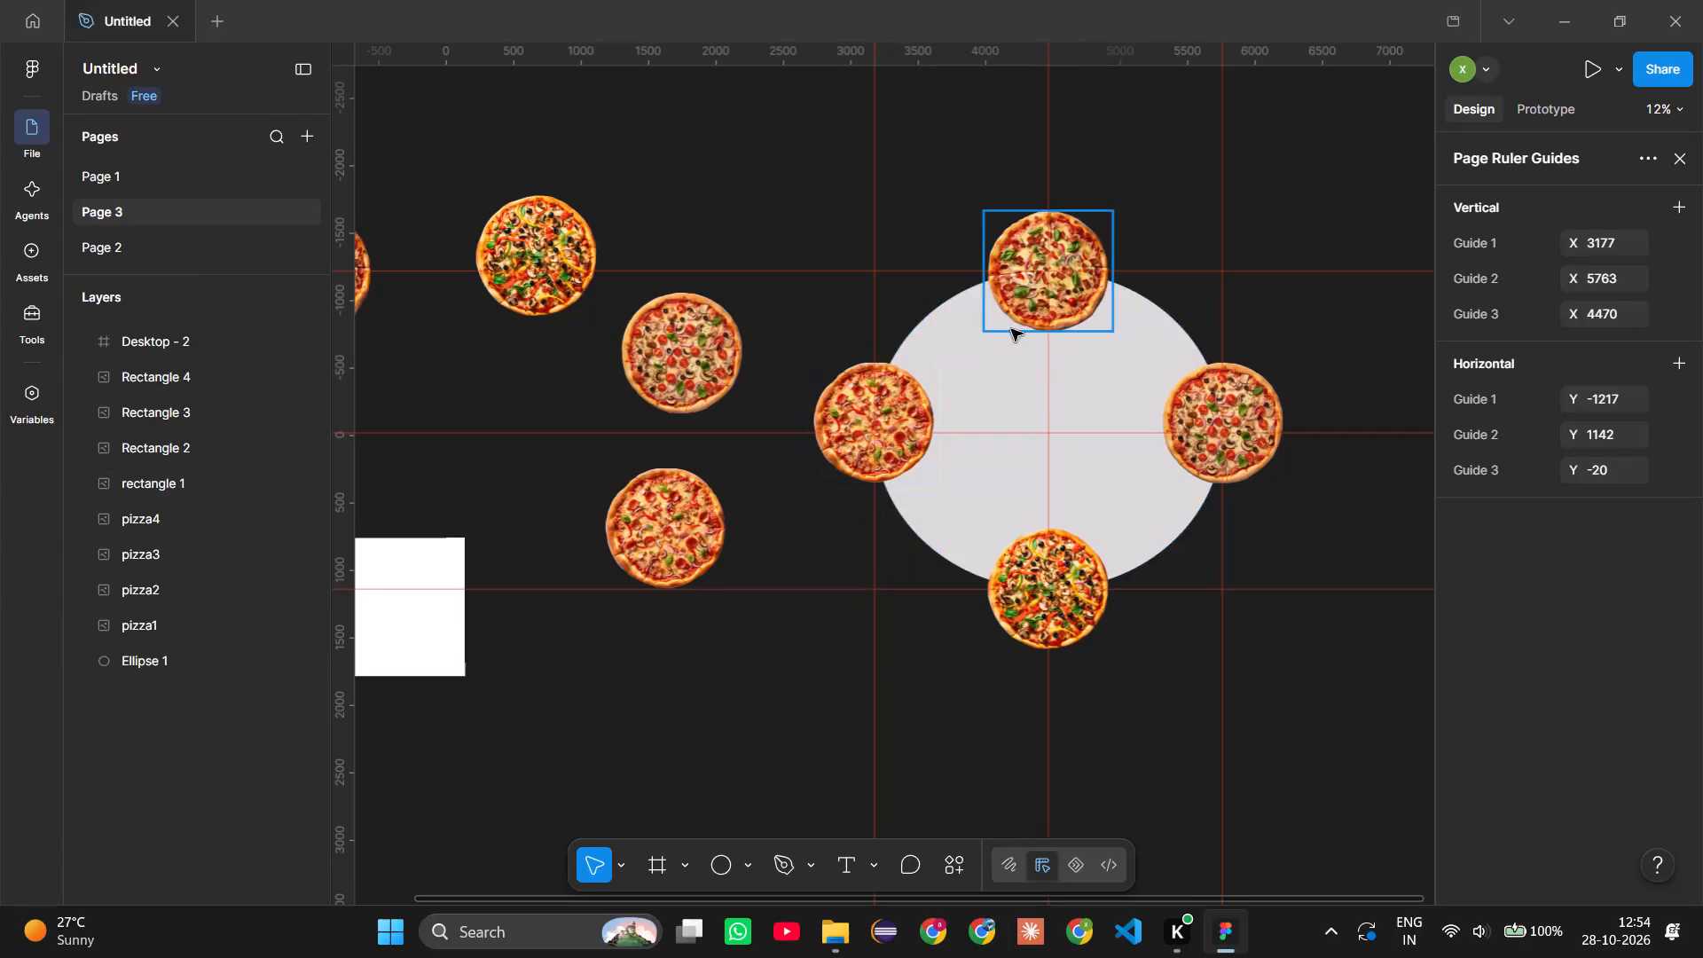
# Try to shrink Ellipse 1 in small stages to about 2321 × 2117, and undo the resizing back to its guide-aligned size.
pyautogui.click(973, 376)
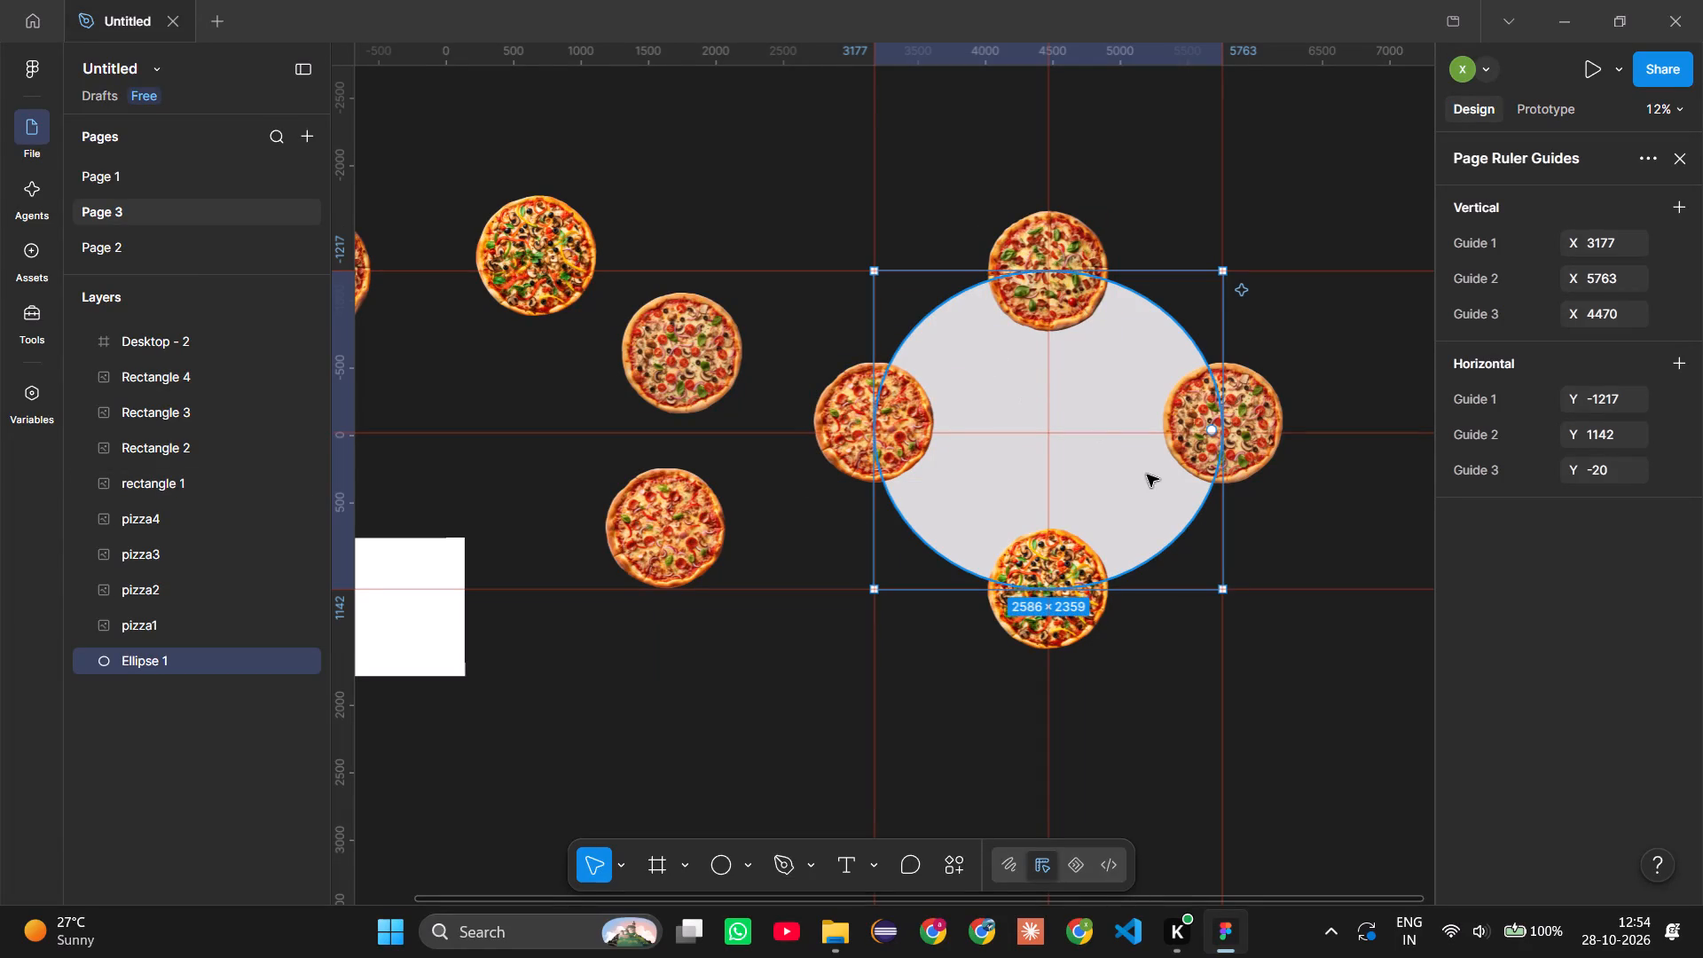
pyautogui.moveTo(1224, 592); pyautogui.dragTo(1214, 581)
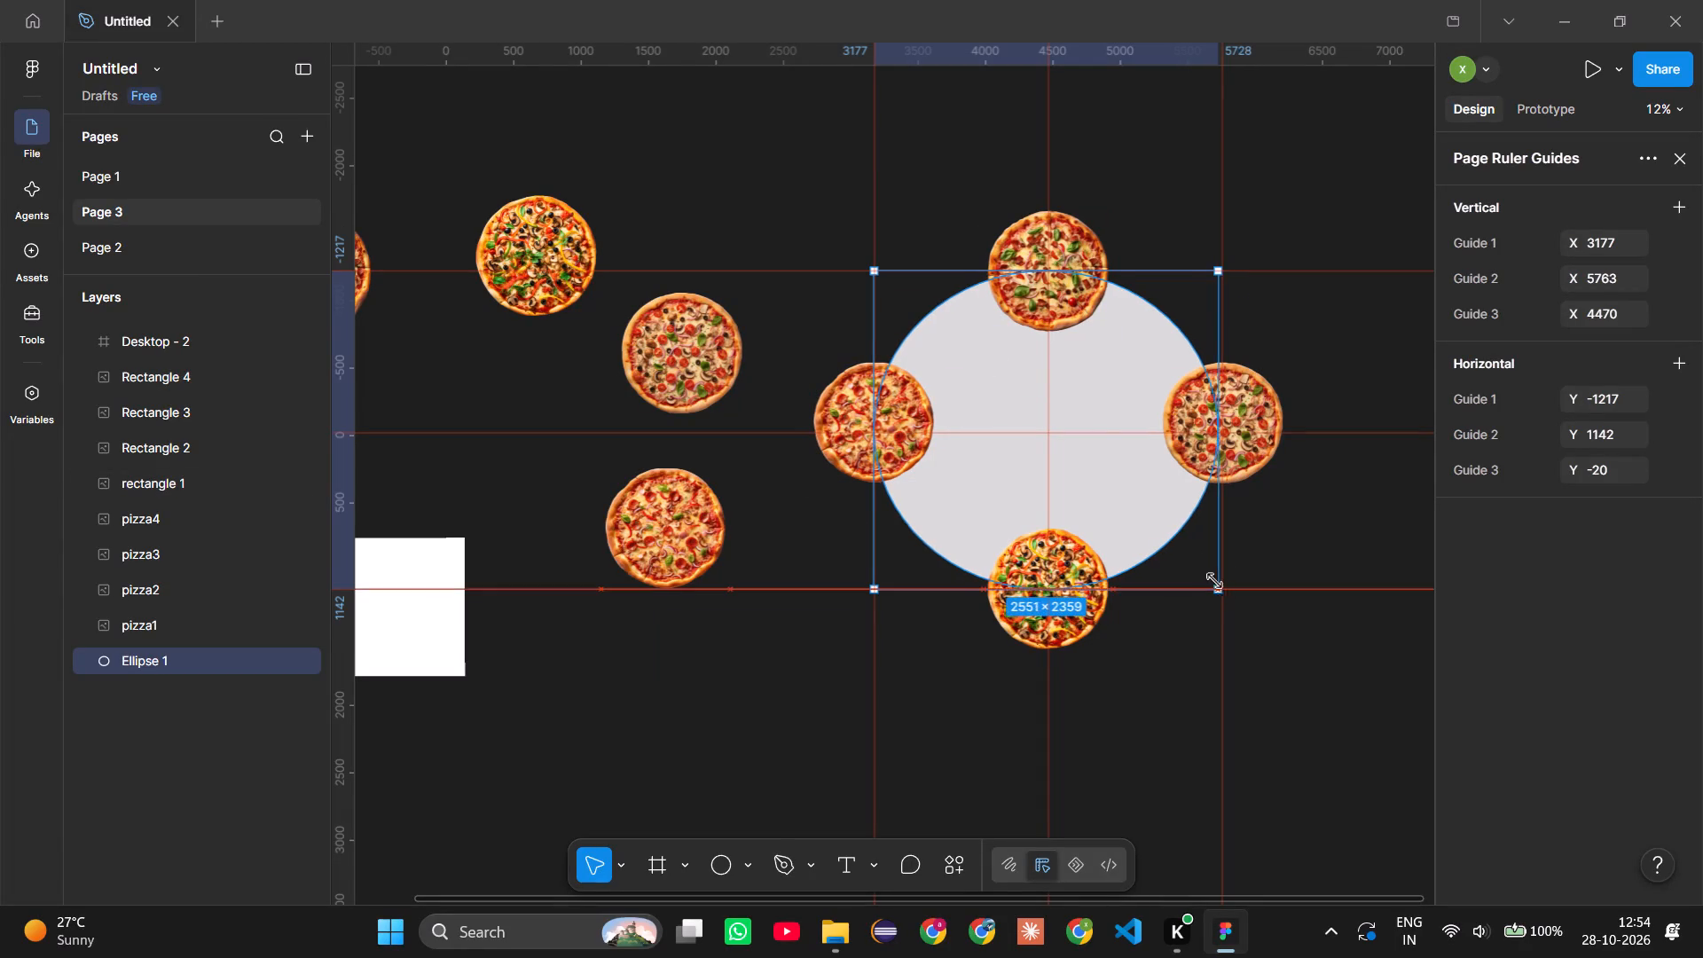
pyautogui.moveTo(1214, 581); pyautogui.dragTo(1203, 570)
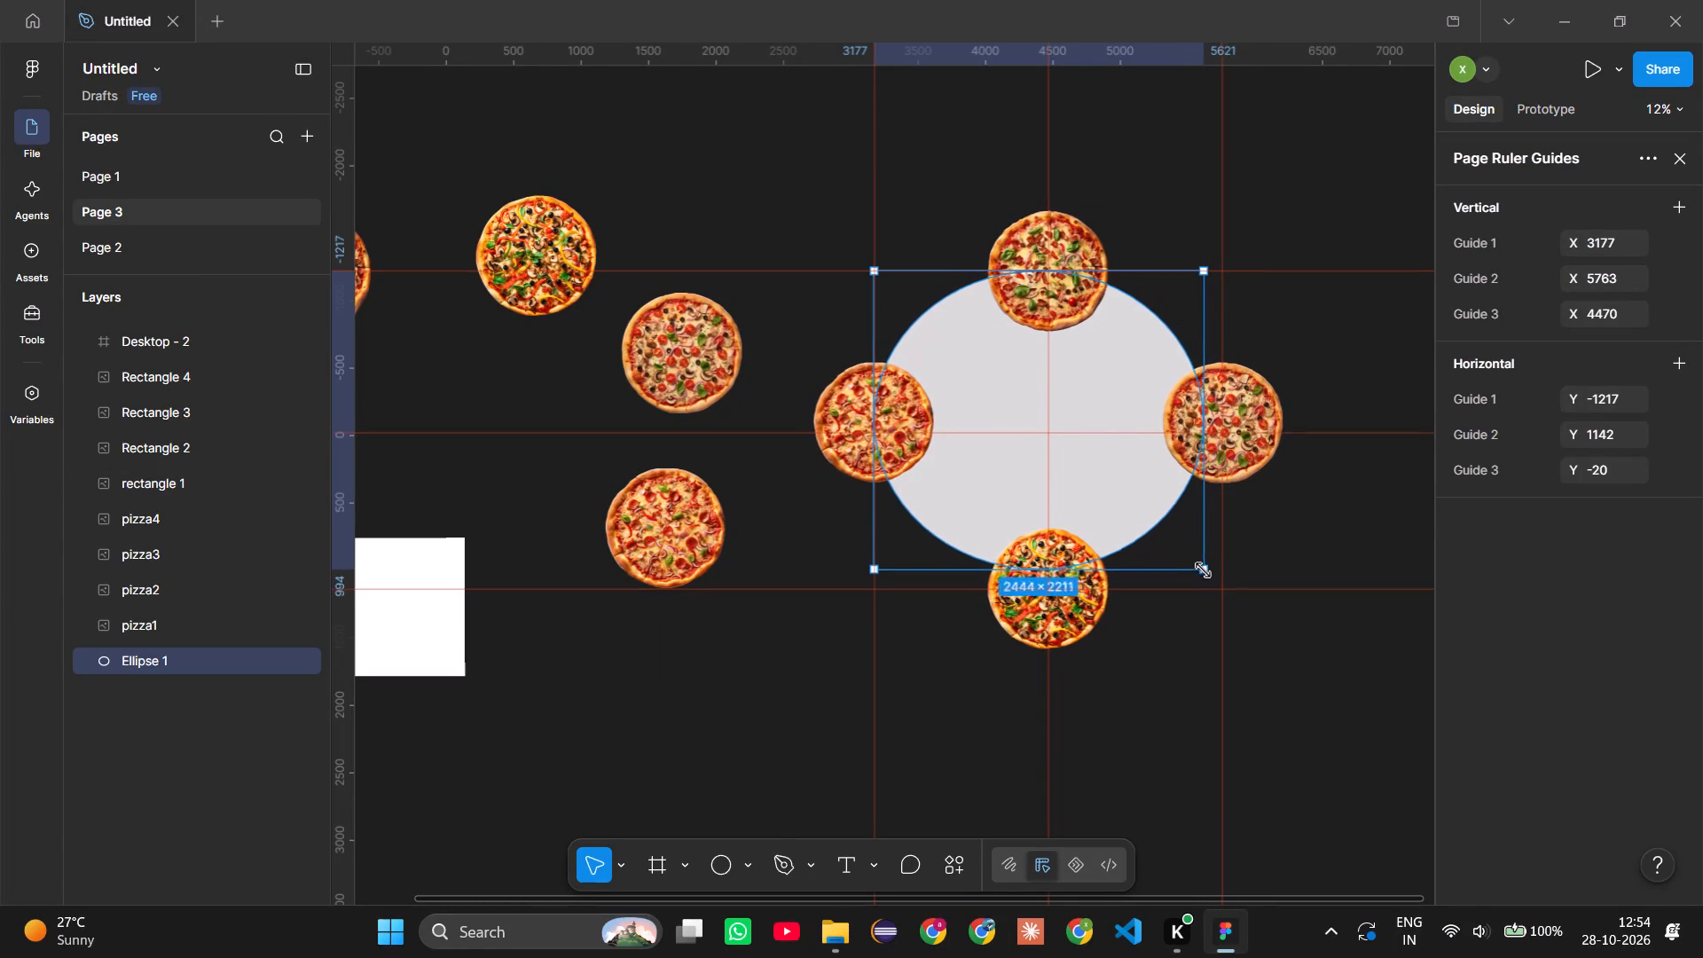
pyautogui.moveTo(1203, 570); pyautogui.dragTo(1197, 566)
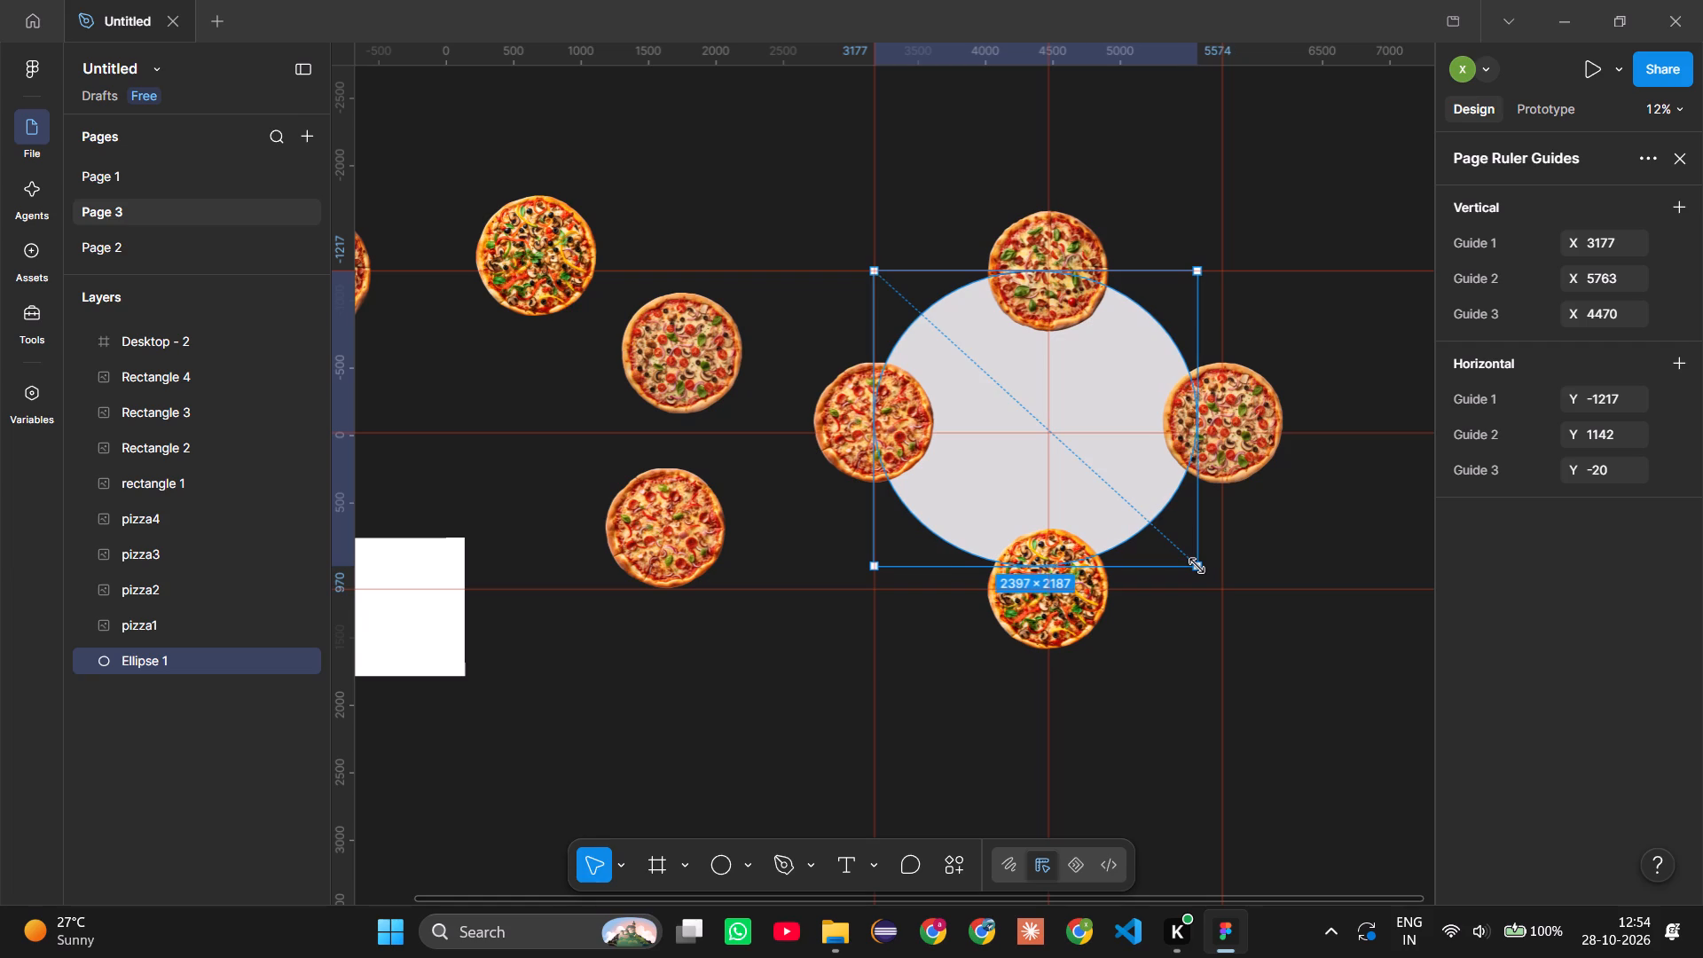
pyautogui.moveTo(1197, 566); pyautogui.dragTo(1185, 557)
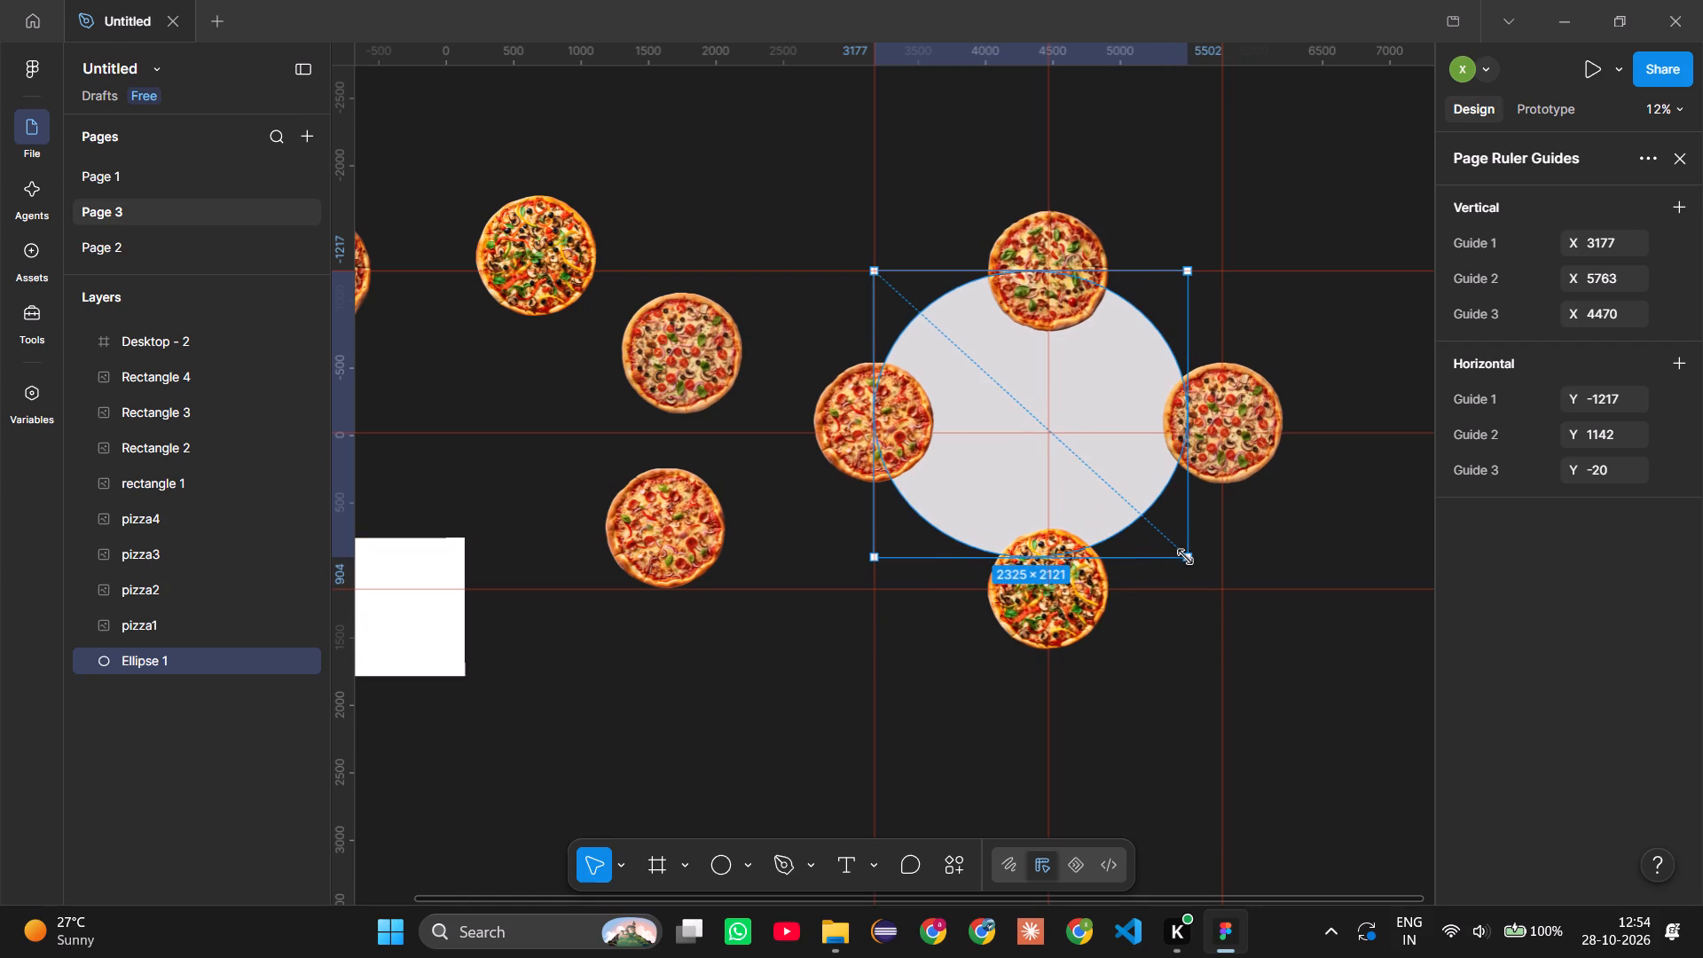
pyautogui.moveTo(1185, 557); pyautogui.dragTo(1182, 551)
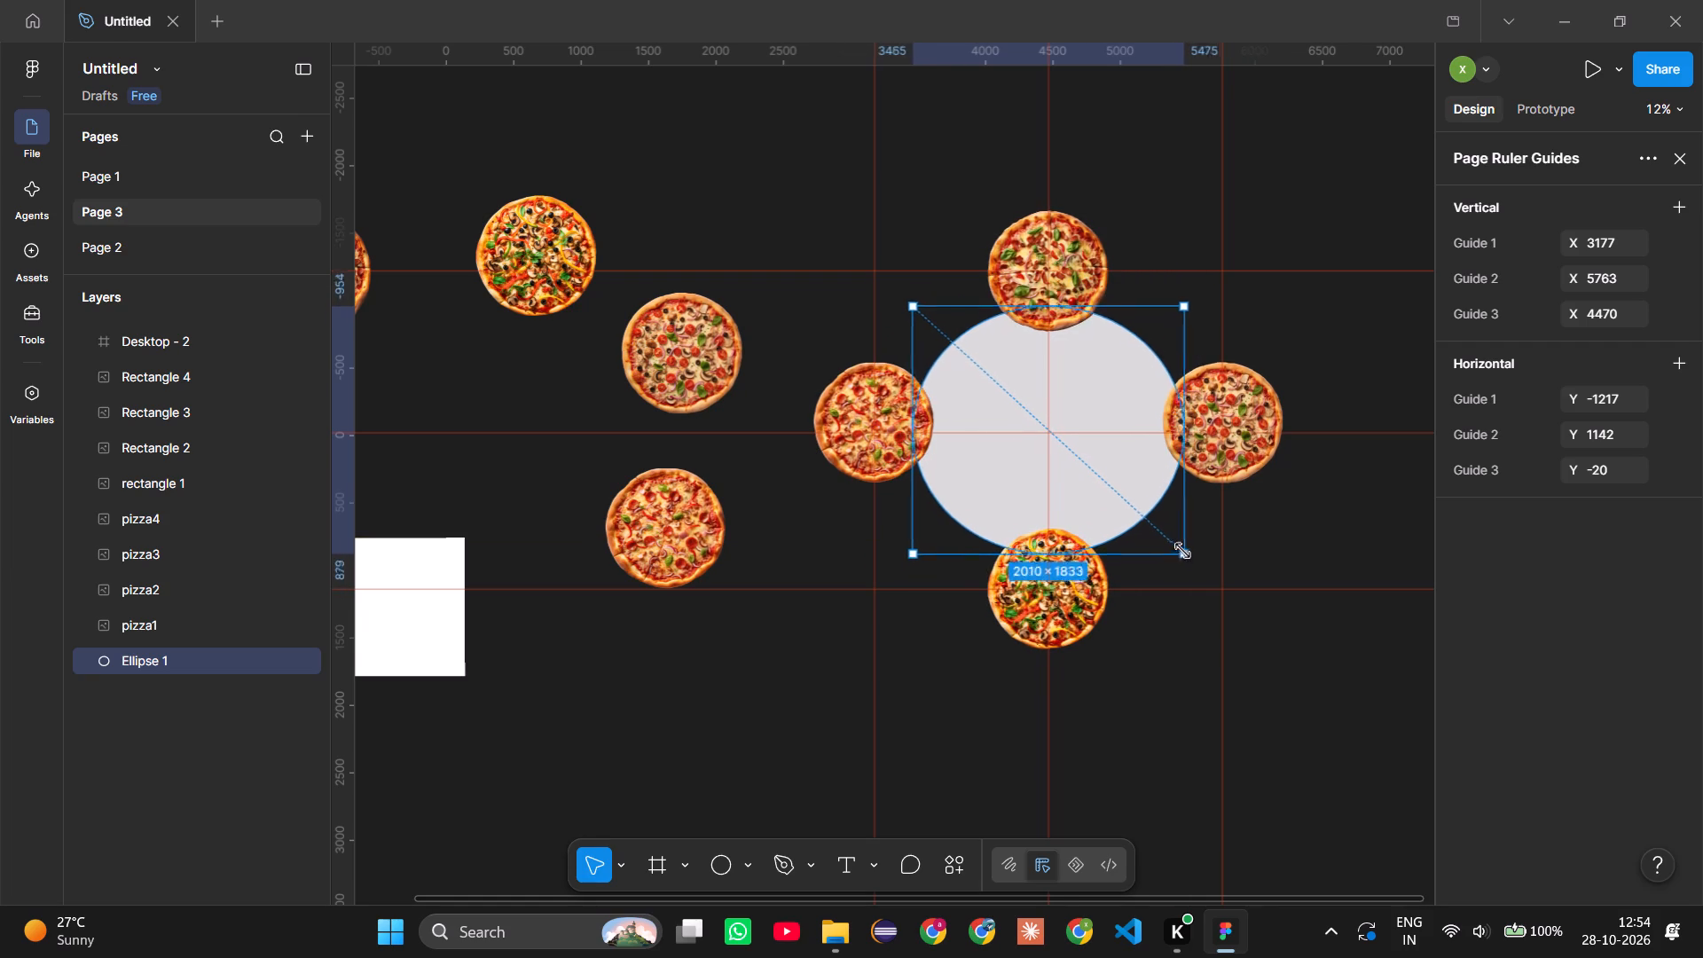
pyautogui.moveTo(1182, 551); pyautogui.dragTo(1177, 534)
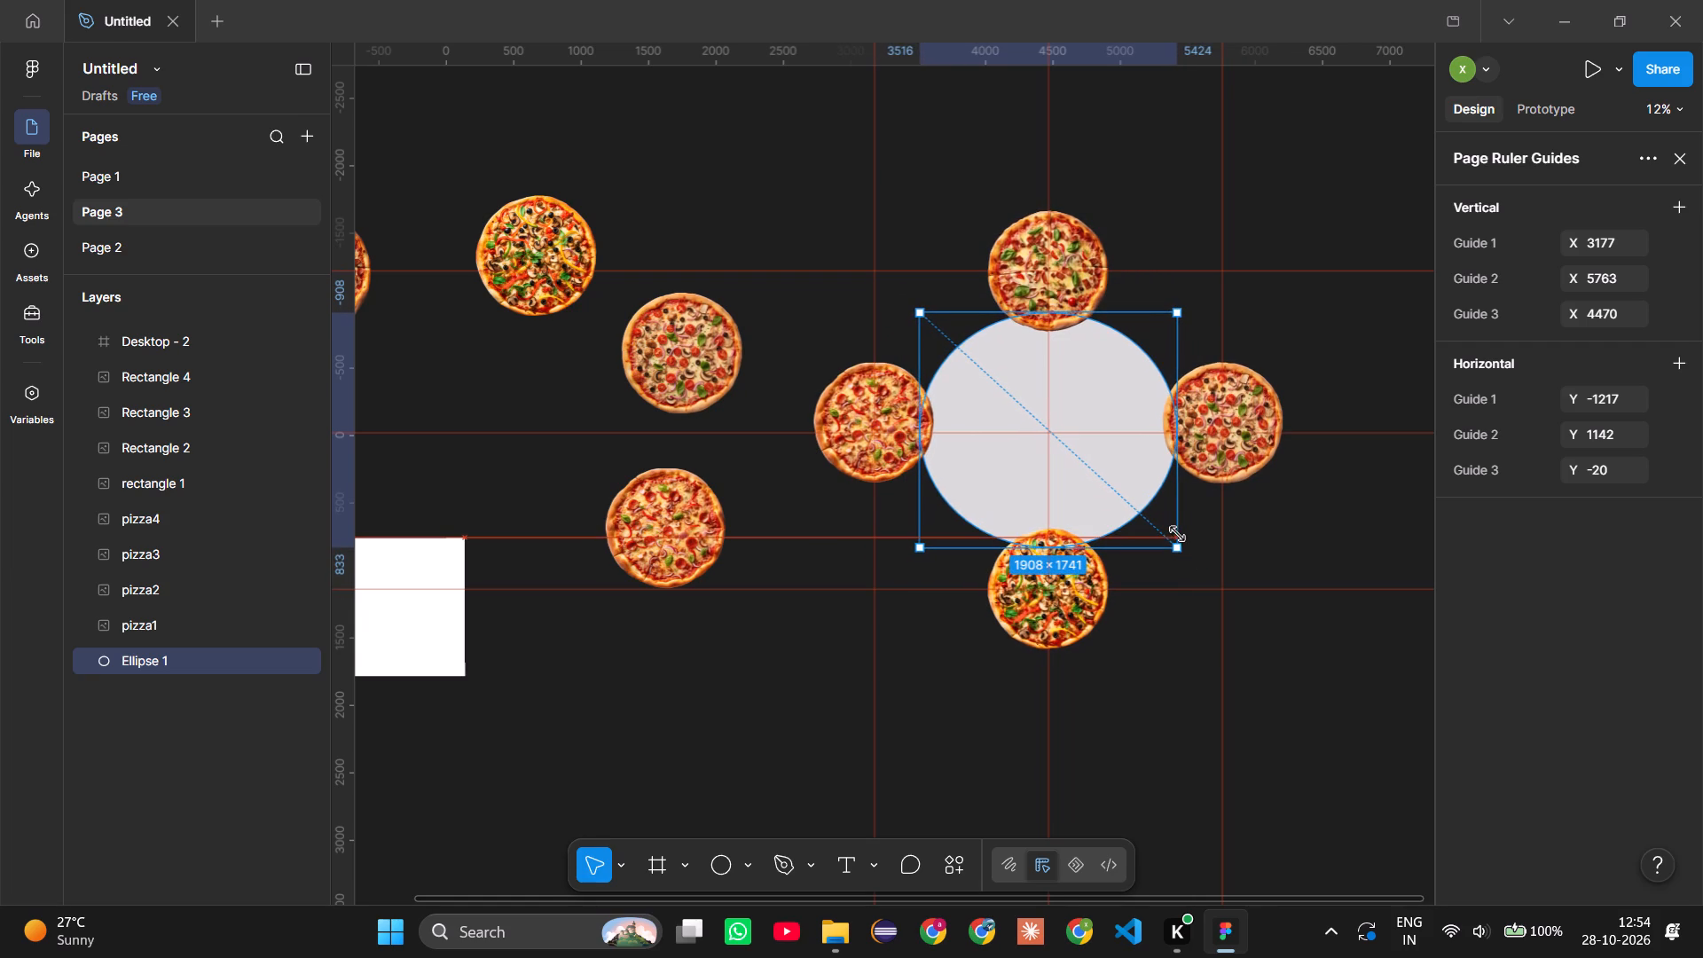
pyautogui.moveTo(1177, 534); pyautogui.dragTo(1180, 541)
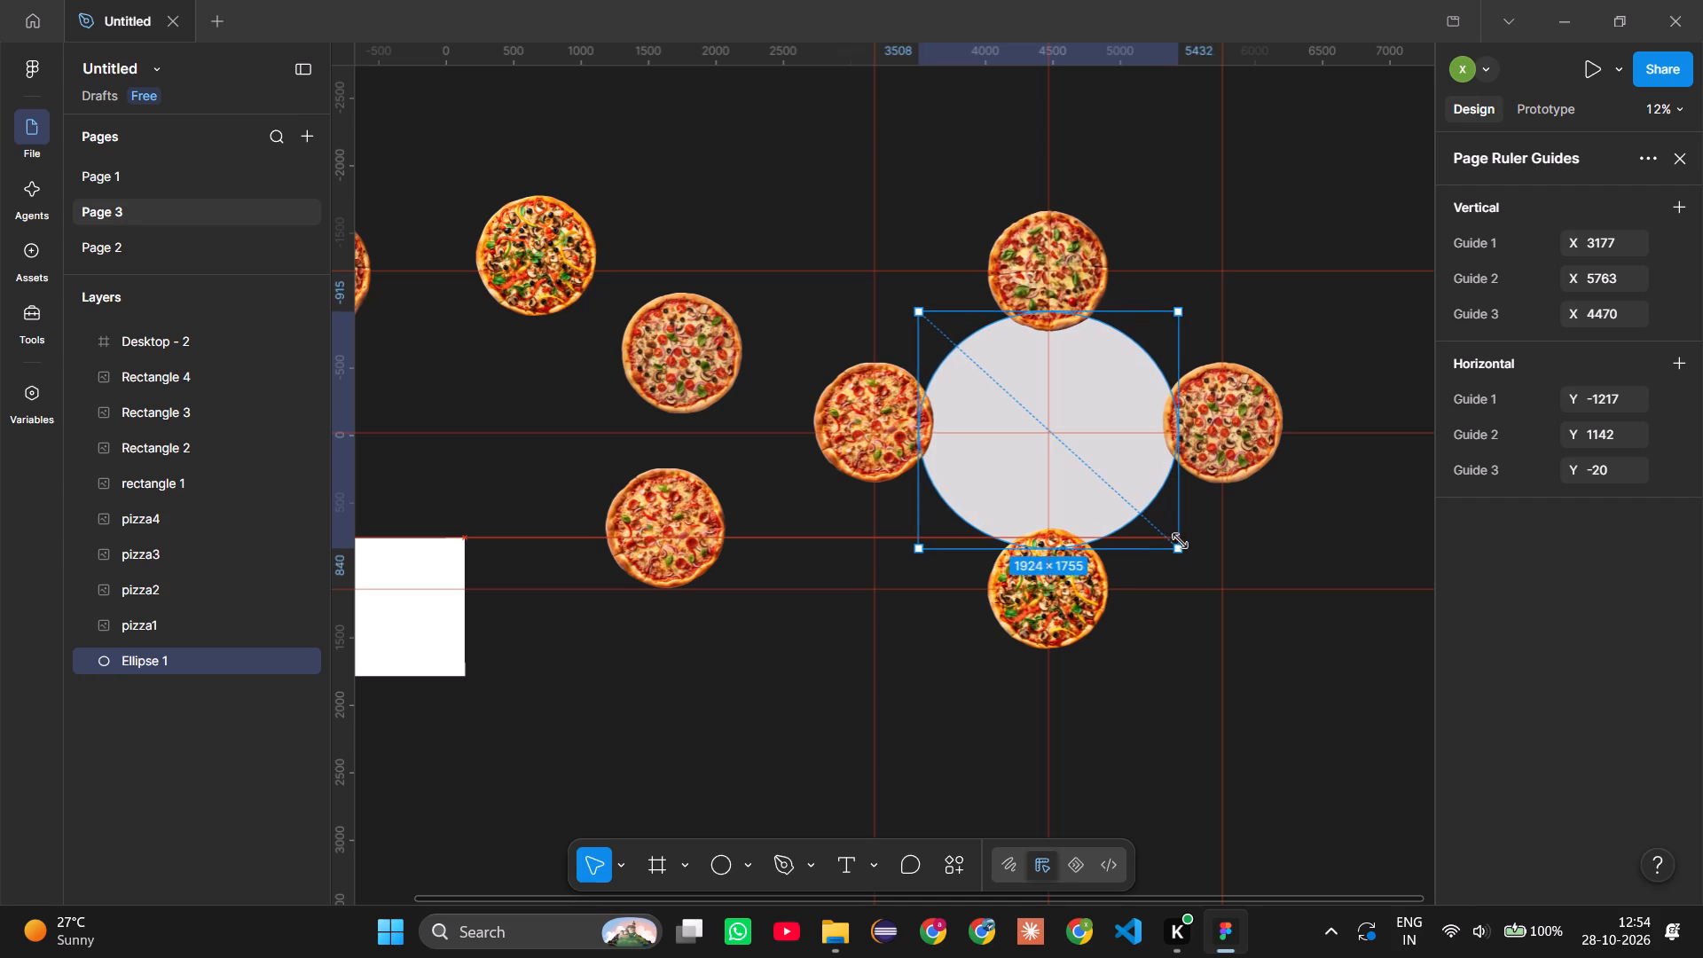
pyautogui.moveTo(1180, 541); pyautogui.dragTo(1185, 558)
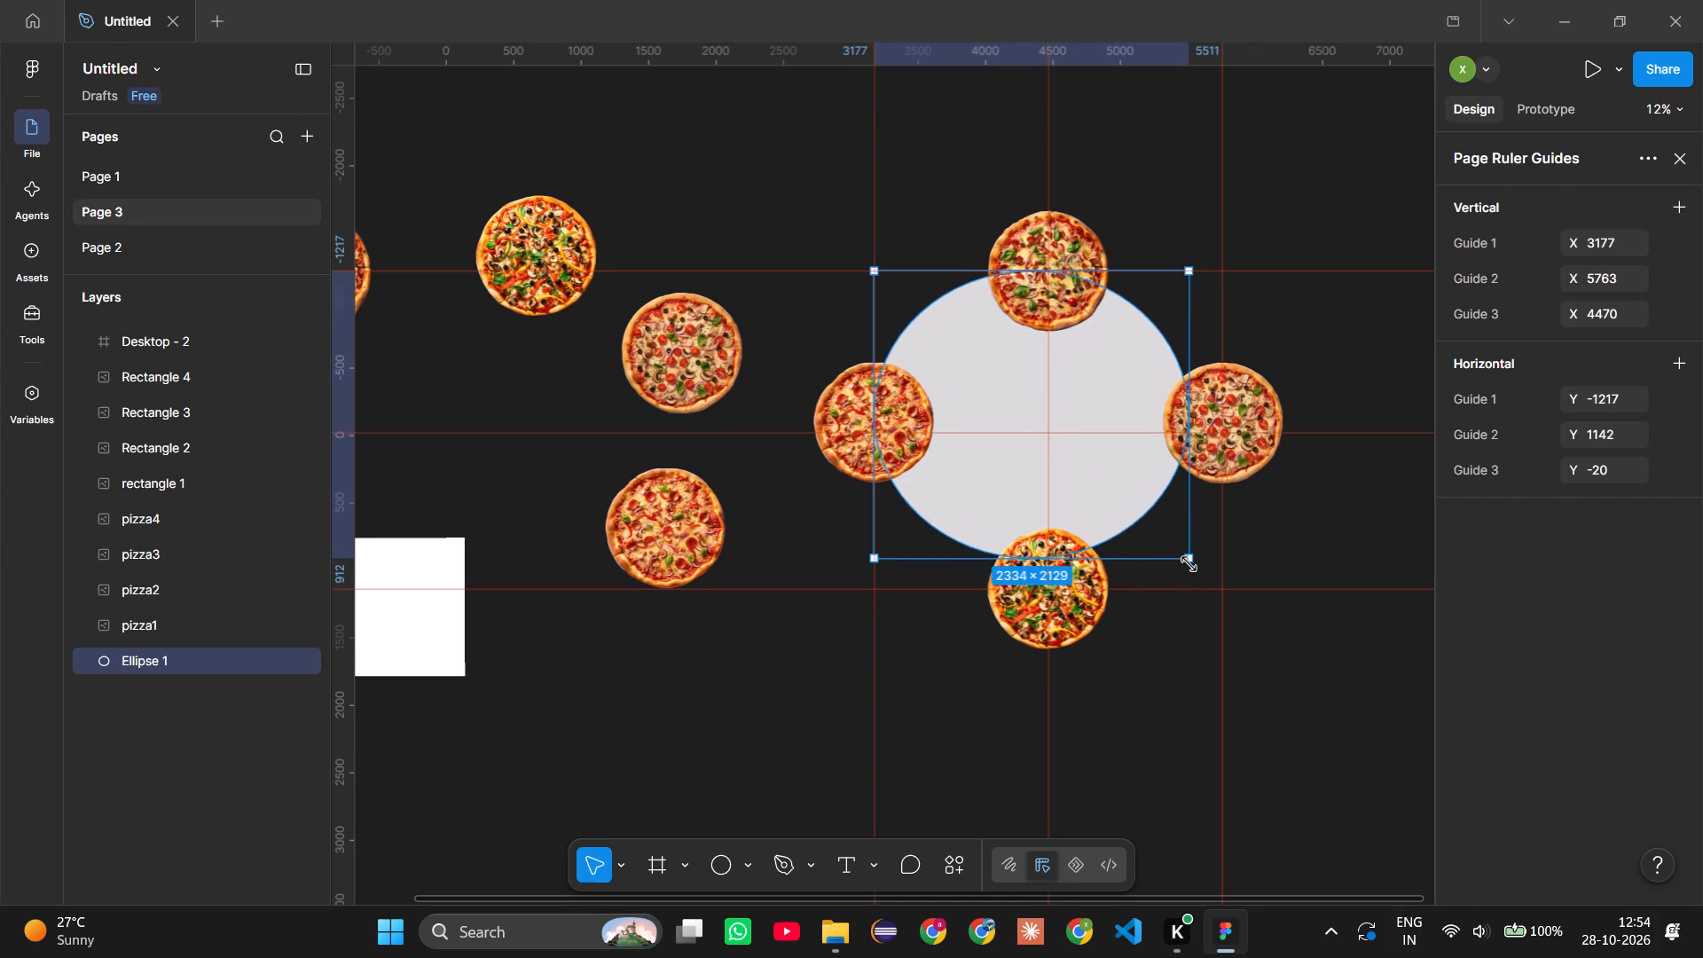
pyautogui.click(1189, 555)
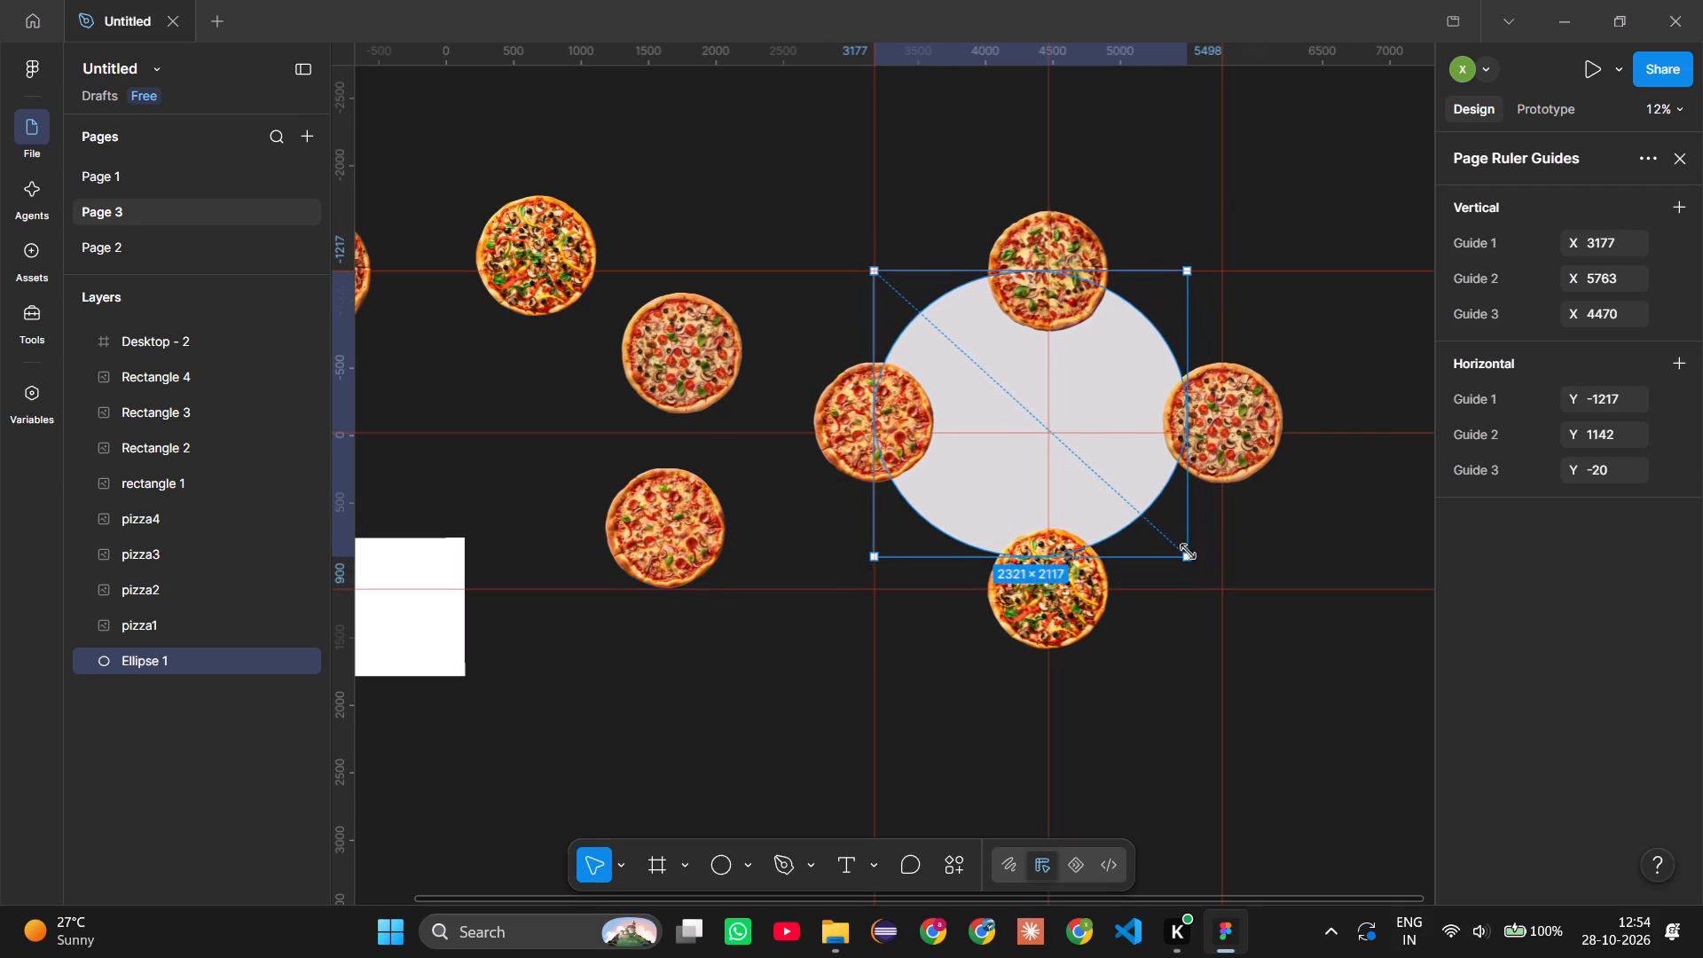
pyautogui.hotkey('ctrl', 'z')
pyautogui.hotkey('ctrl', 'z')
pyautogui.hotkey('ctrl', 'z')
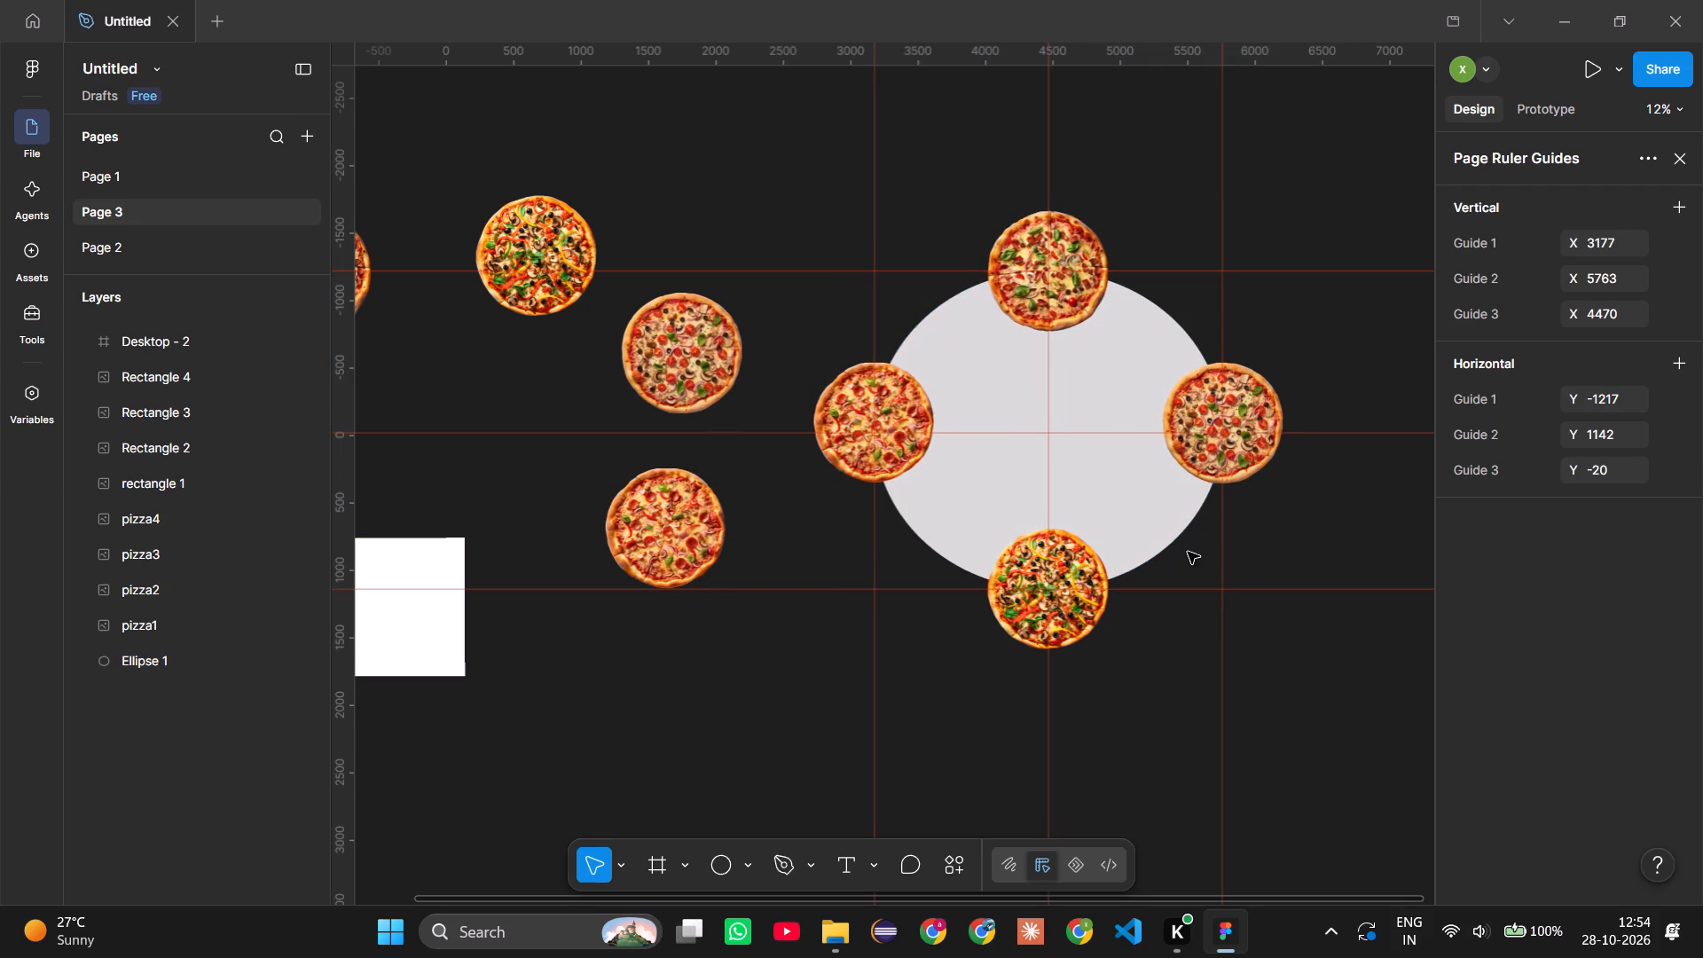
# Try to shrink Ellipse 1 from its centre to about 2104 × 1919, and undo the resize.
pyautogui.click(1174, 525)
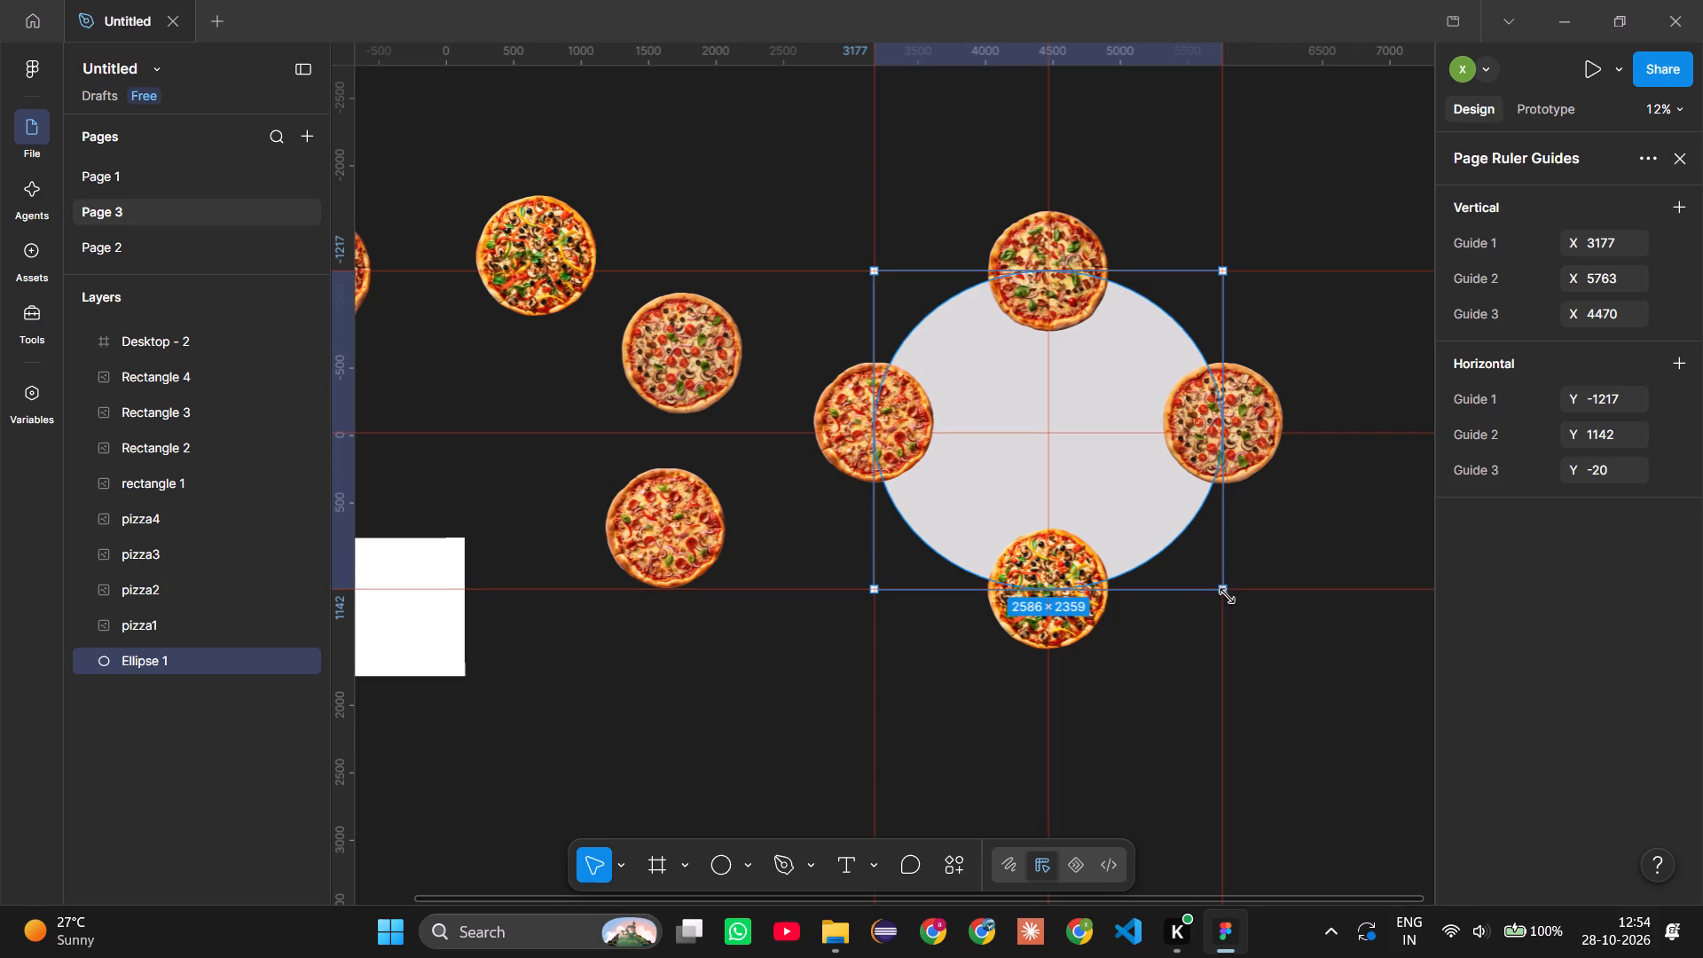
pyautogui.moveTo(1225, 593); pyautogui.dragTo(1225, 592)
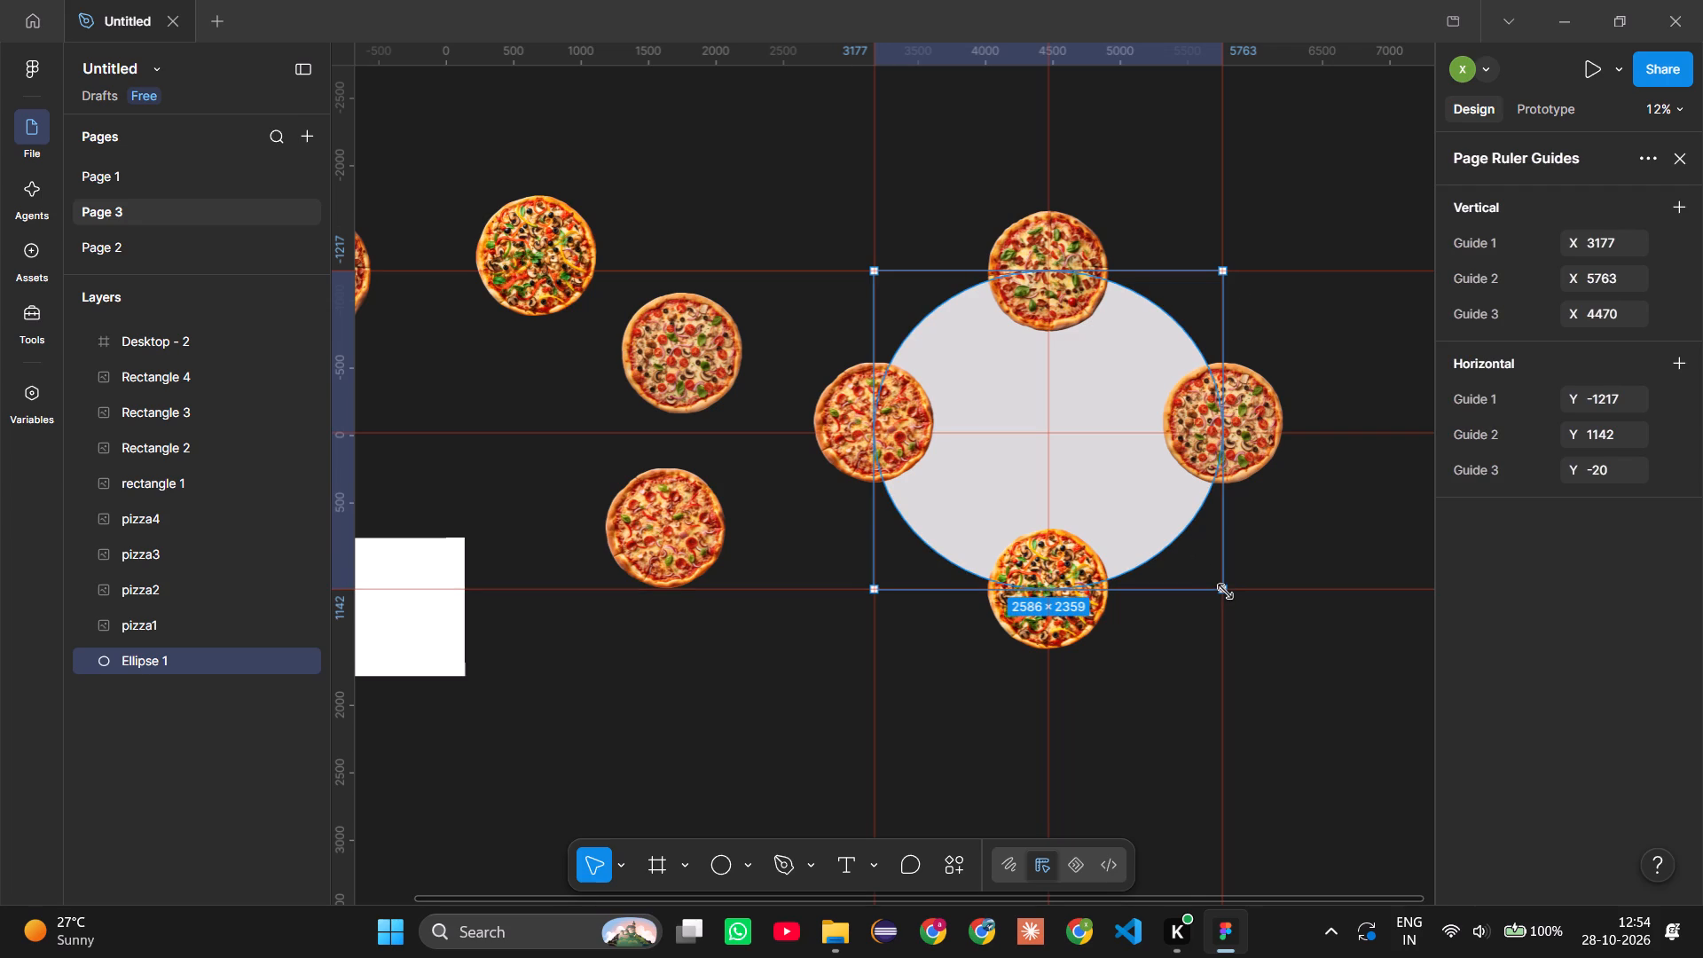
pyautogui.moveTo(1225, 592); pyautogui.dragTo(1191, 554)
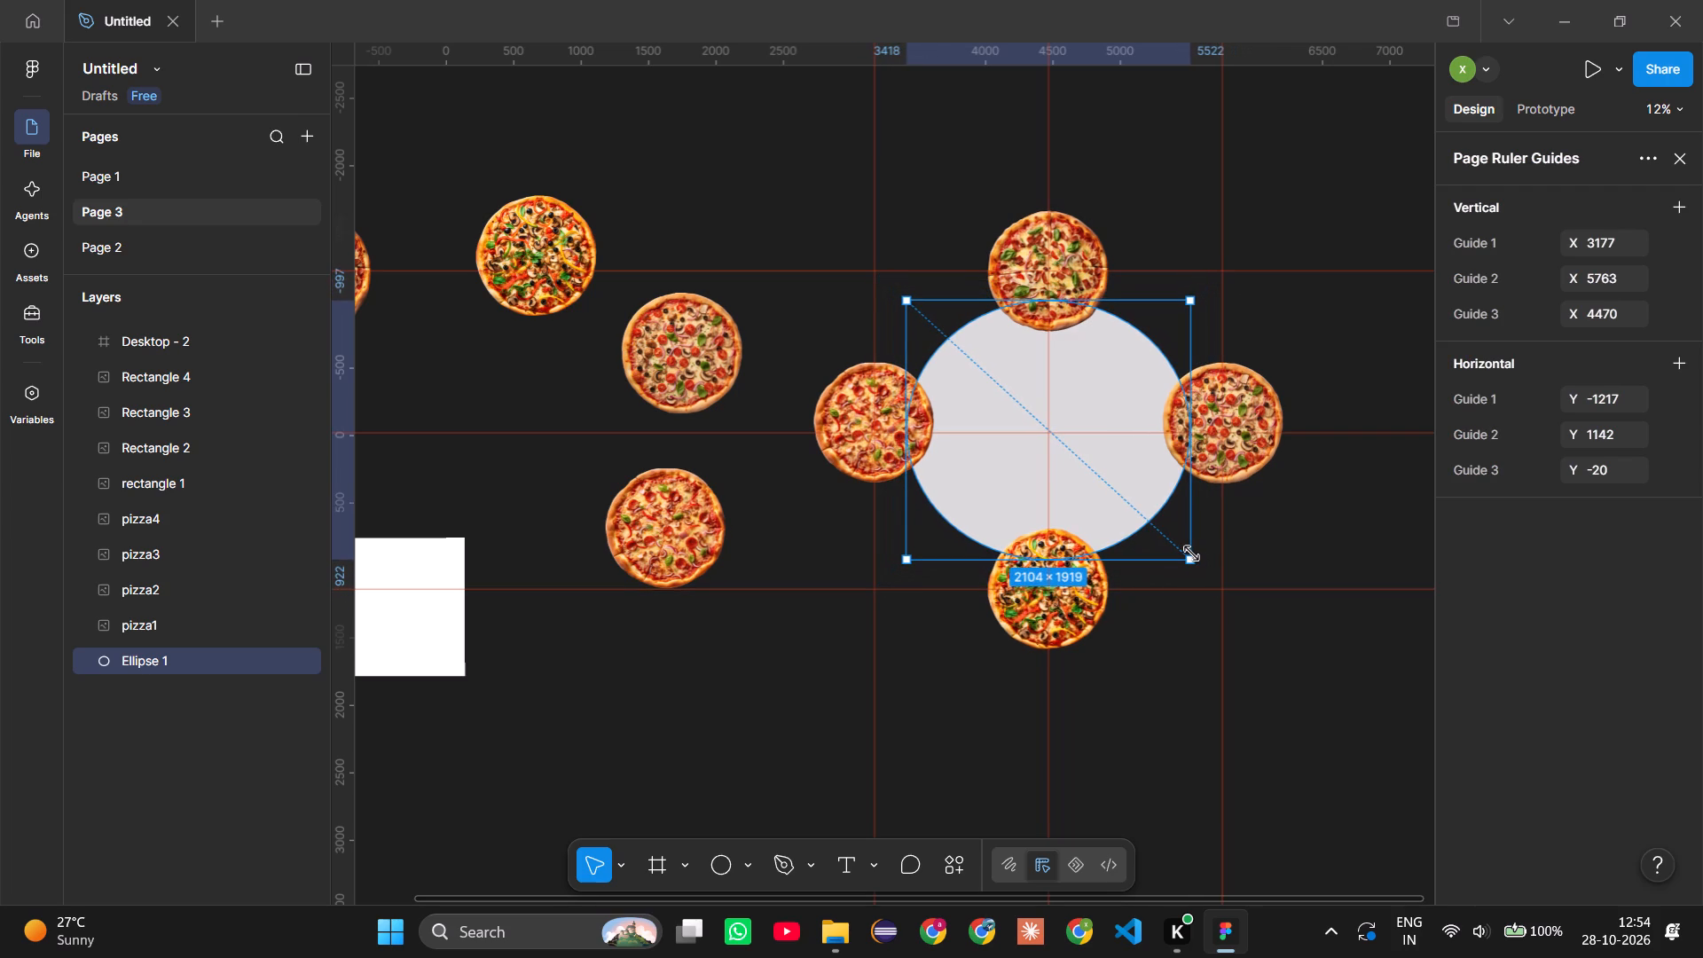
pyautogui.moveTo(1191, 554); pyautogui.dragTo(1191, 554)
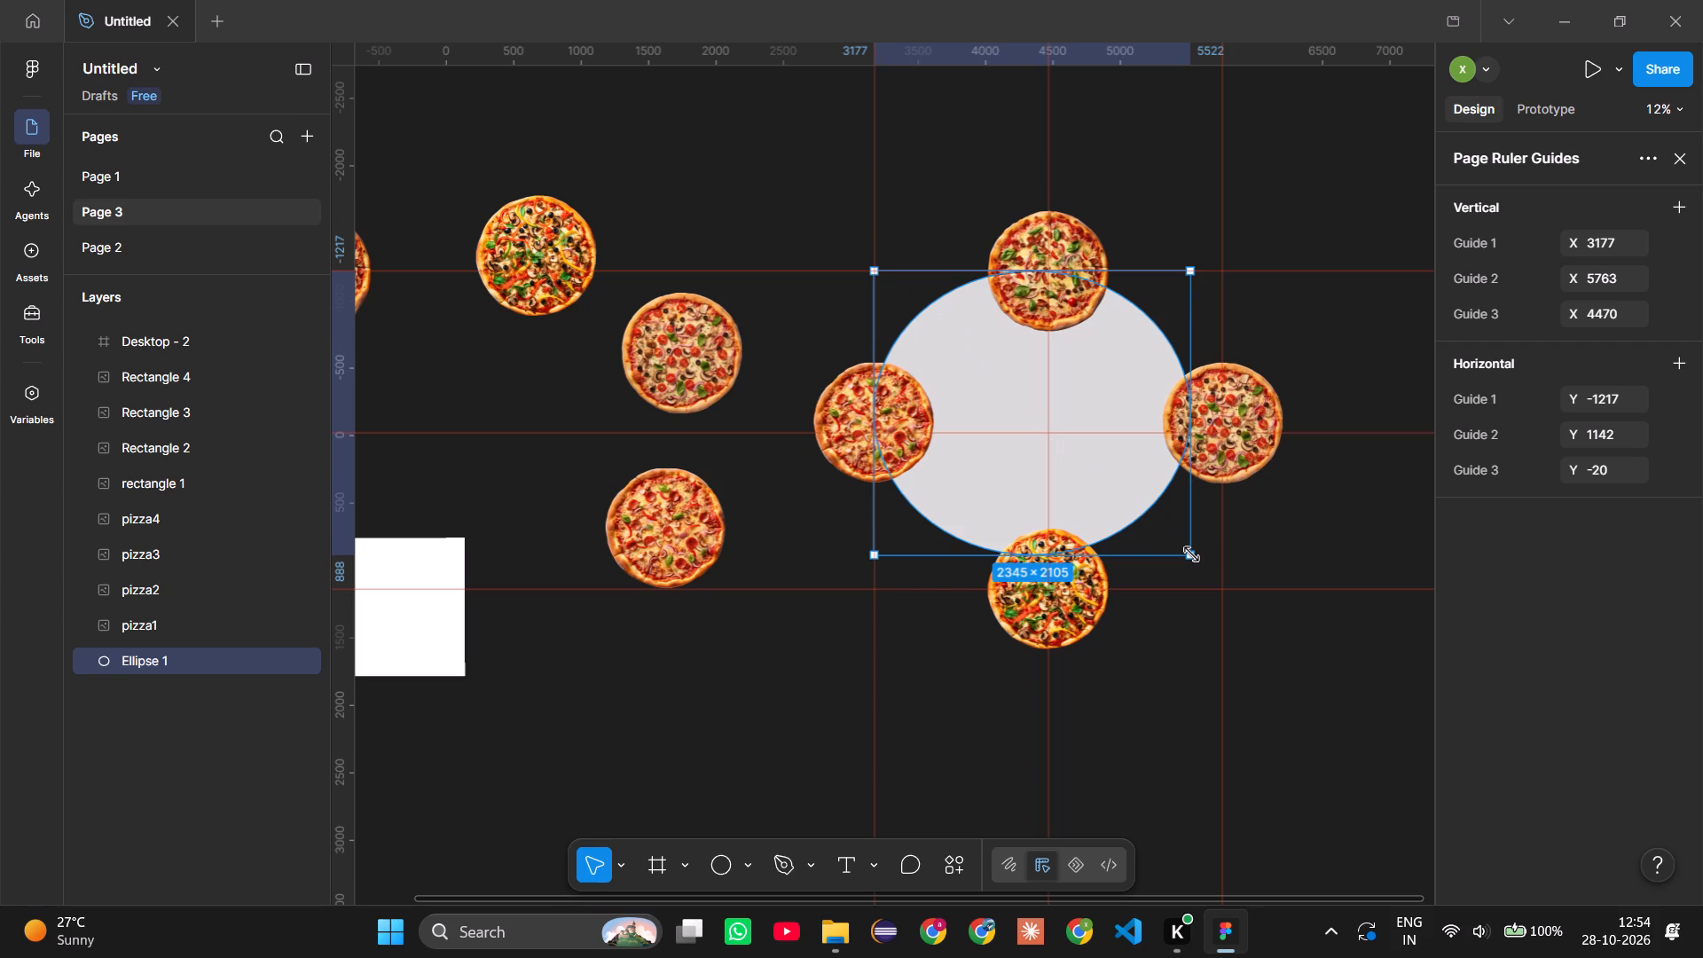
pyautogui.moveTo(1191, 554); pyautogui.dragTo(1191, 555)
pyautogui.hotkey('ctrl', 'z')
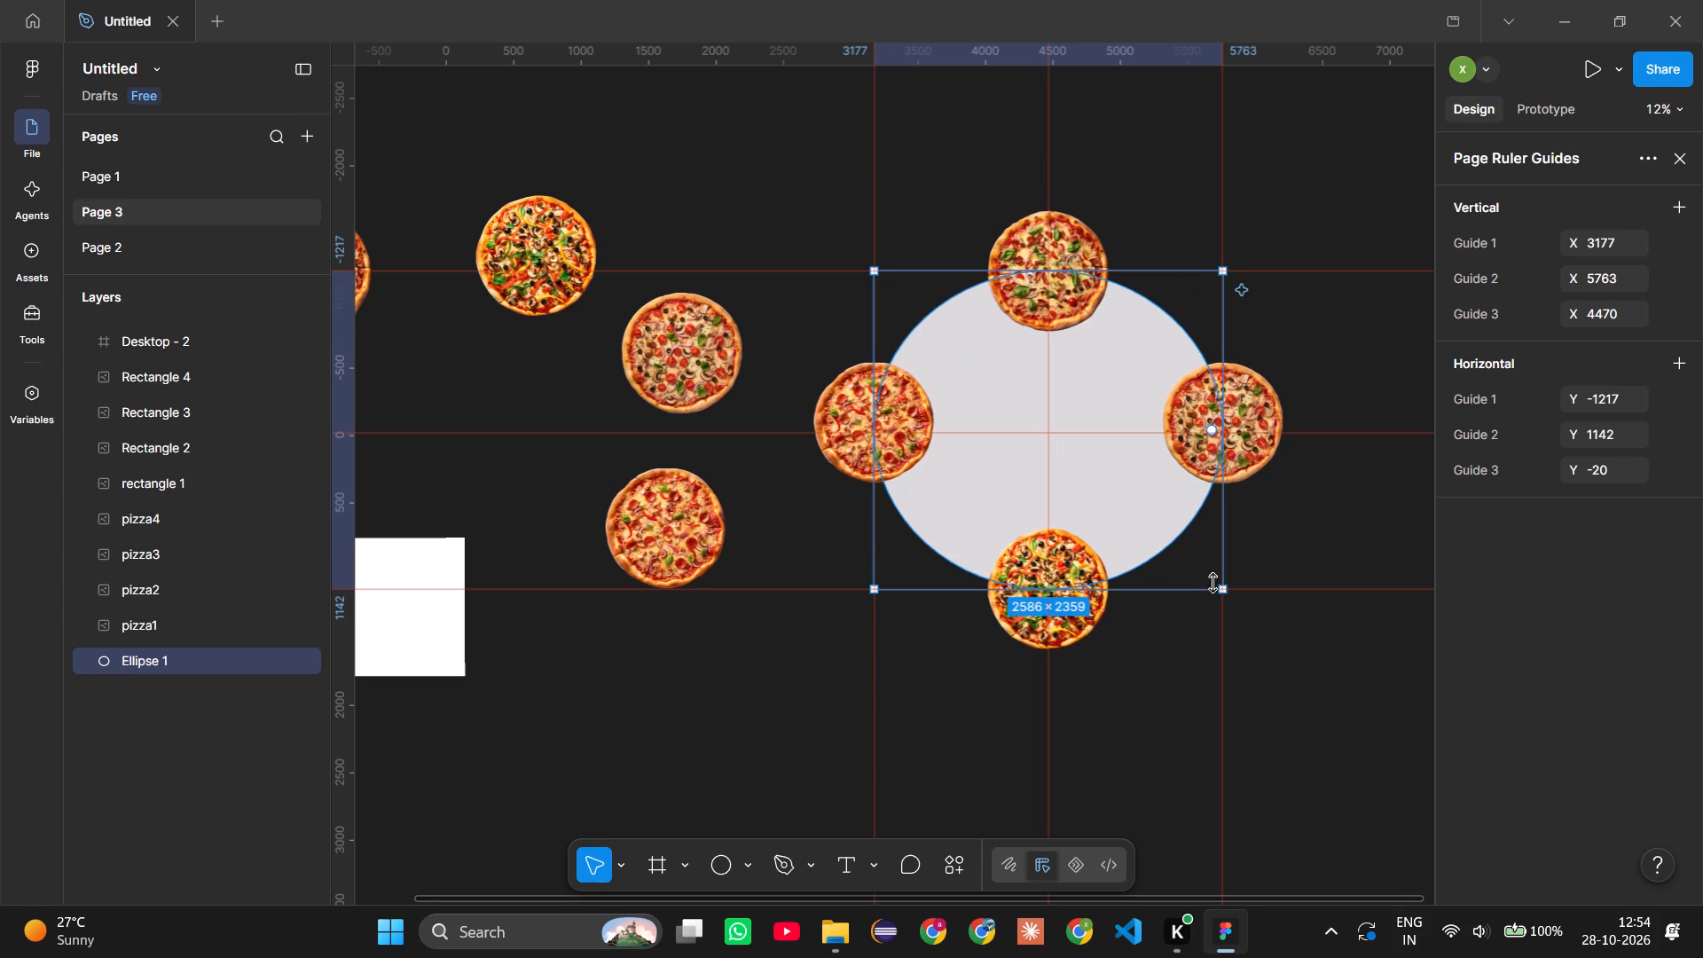
# Resize Ellipse 1 proportionally from its centre to about 2088 × 1905.
pyautogui.keyDown('shift'); pyautogui.click(1224, 591); pyautogui.keyUp('shift')
pyautogui.keyDown('alt'); pyautogui.keyDown('shift'); pyautogui.moveTo(1223, 588); pyautogui.dragTo(1194, 557); pyautogui.keyUp('shift'); pyautogui.keyUp('alt')
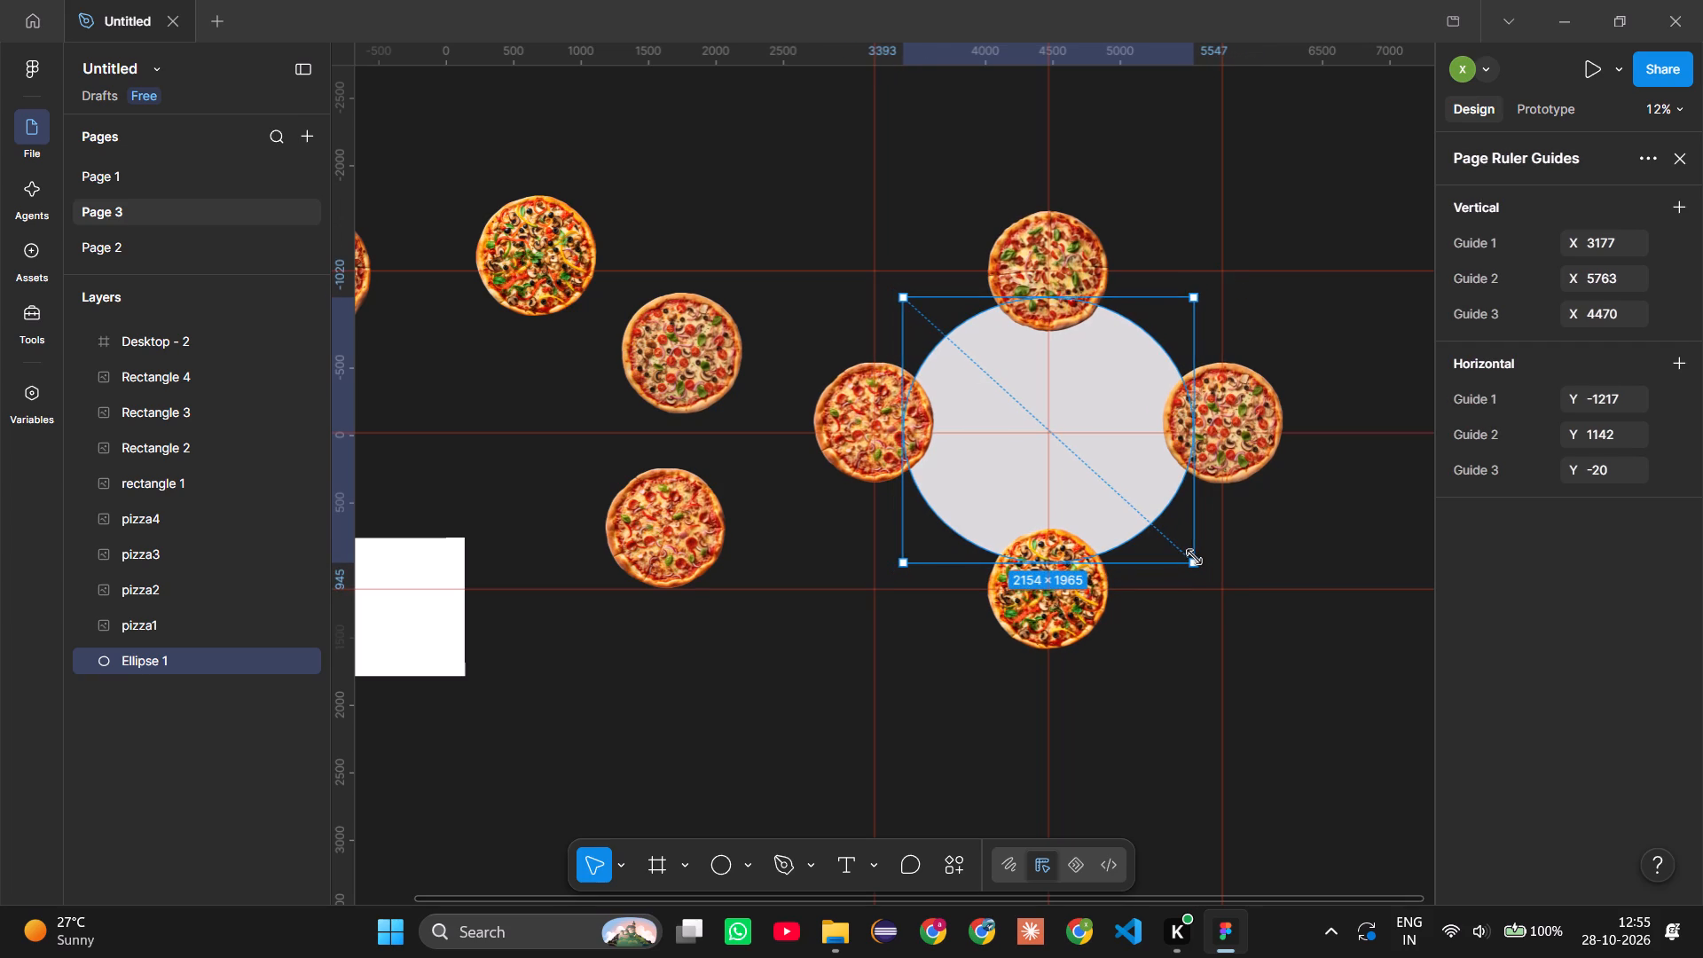
pyautogui.keyDown('alt'); pyautogui.keyDown('shift'); pyautogui.moveTo(1194, 557); pyautogui.dragTo(1189, 550); pyautogui.keyUp('shift'); pyautogui.keyUp('alt')
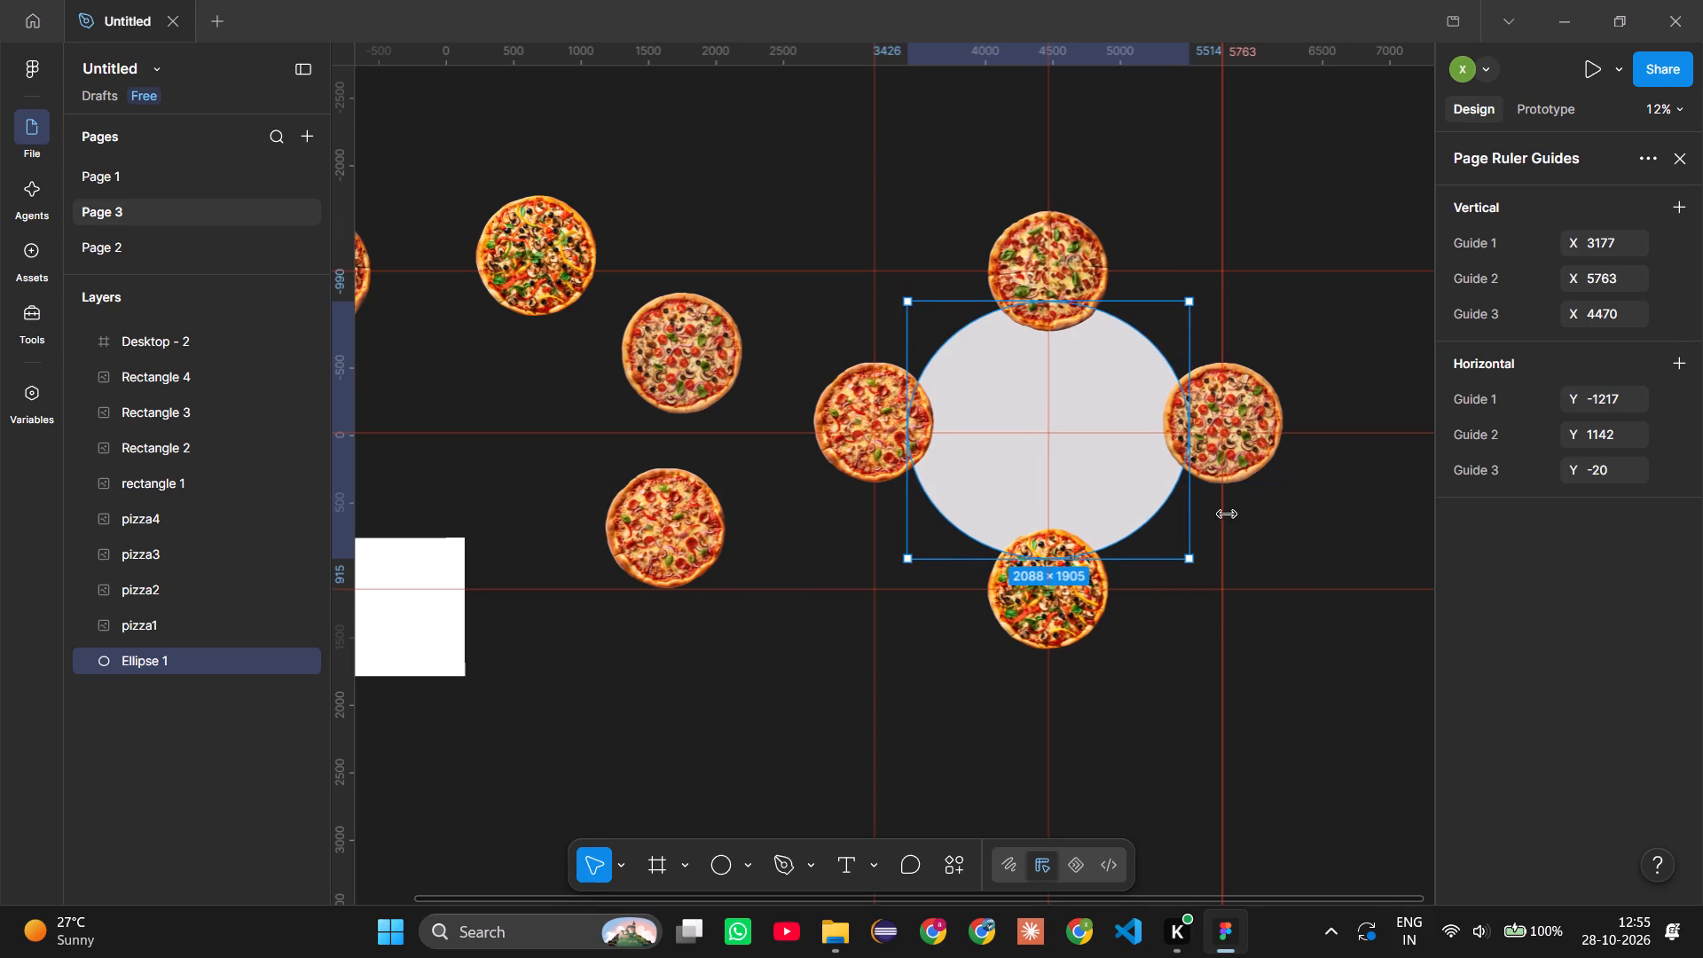
# Move the four outer ruler guides onto the smaller ellipse's edges at X 3426, X 5514, Y -990 and Y 915.
pyautogui.moveTo(1222, 505); pyautogui.dragTo(1192, 504)
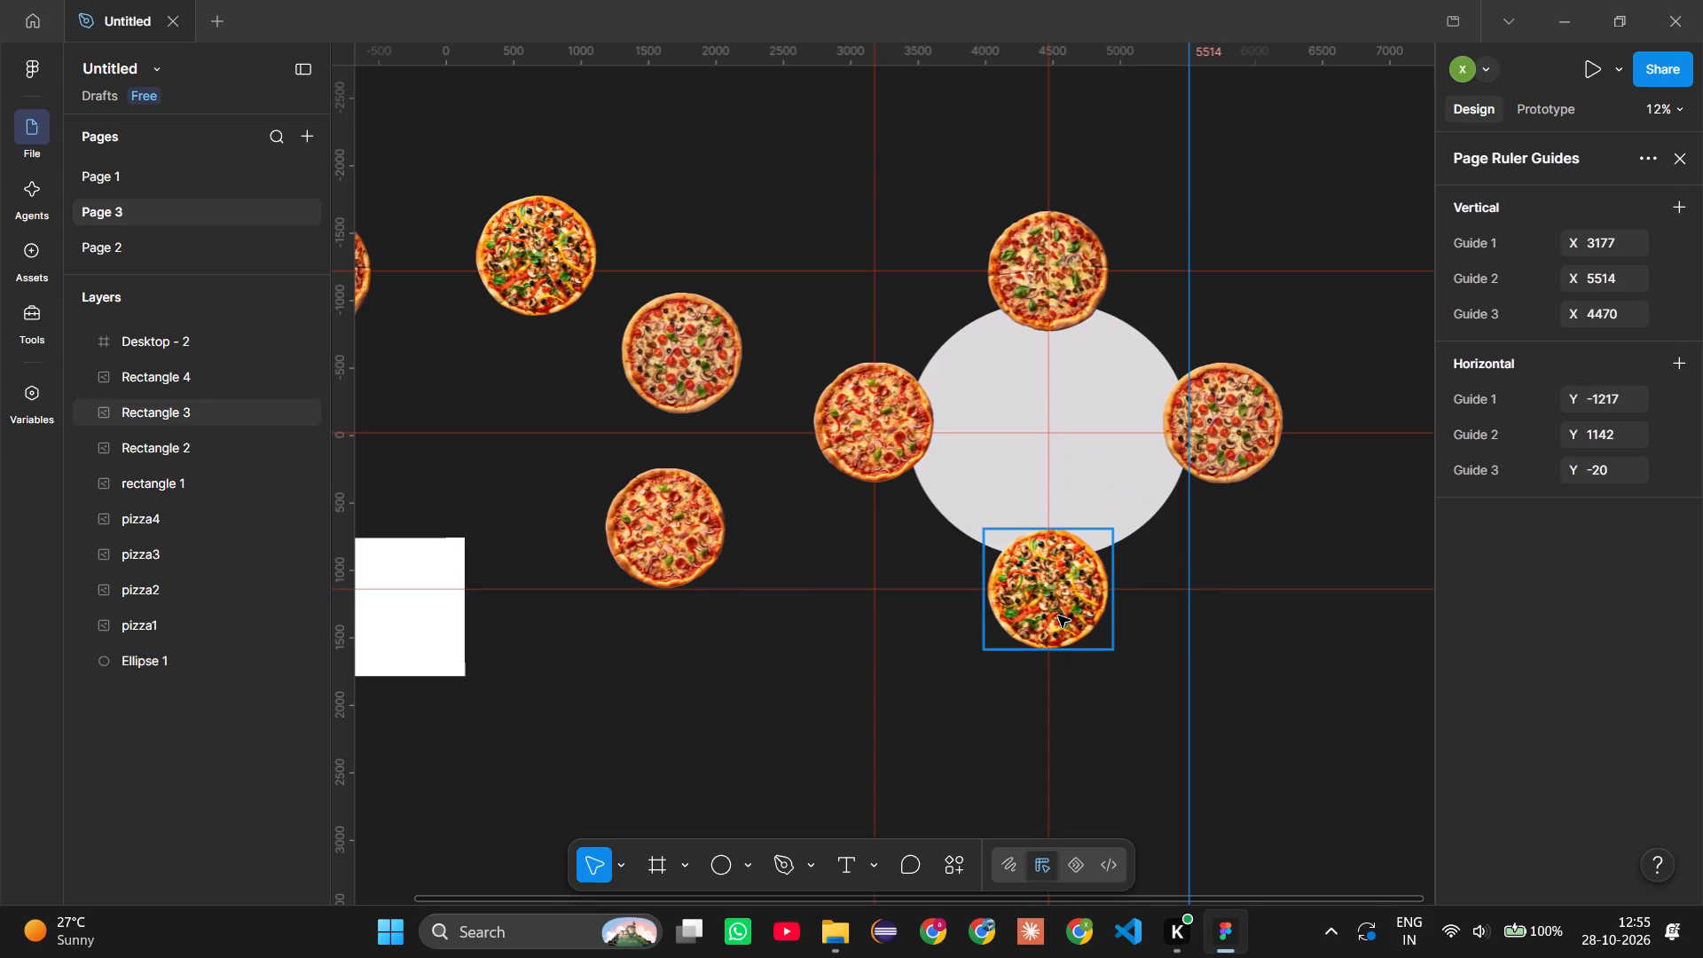
pyautogui.moveTo(1125, 589); pyautogui.dragTo(1120, 550)
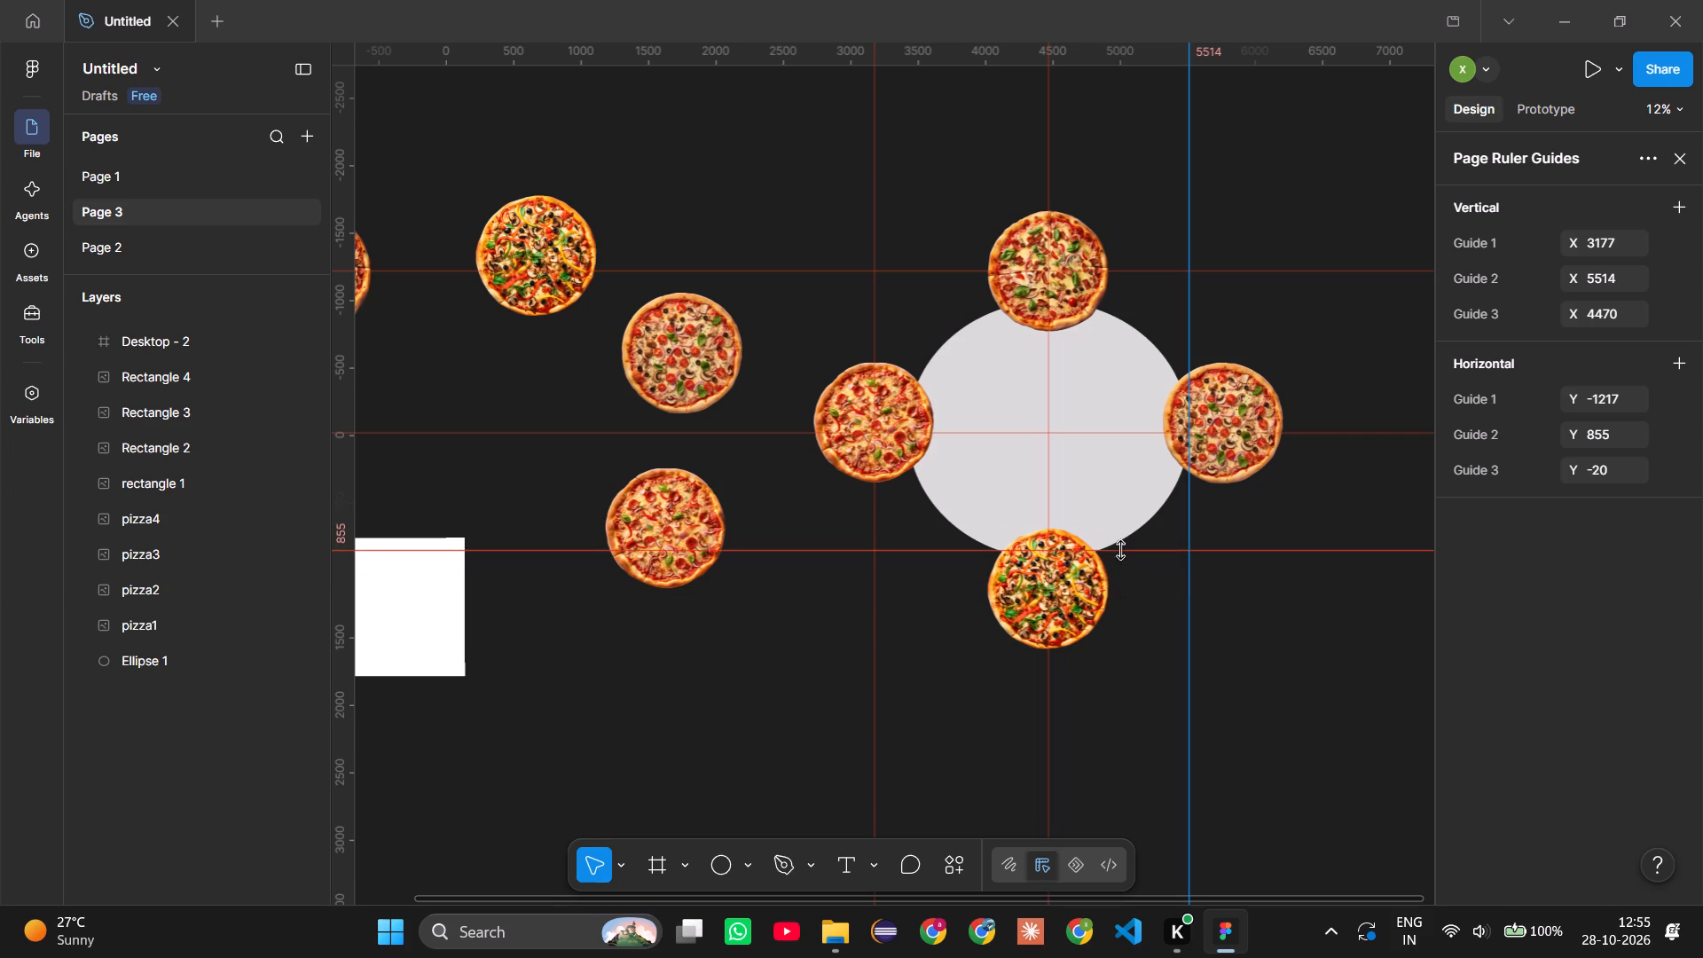
pyautogui.moveTo(1120, 550); pyautogui.dragTo(1122, 555)
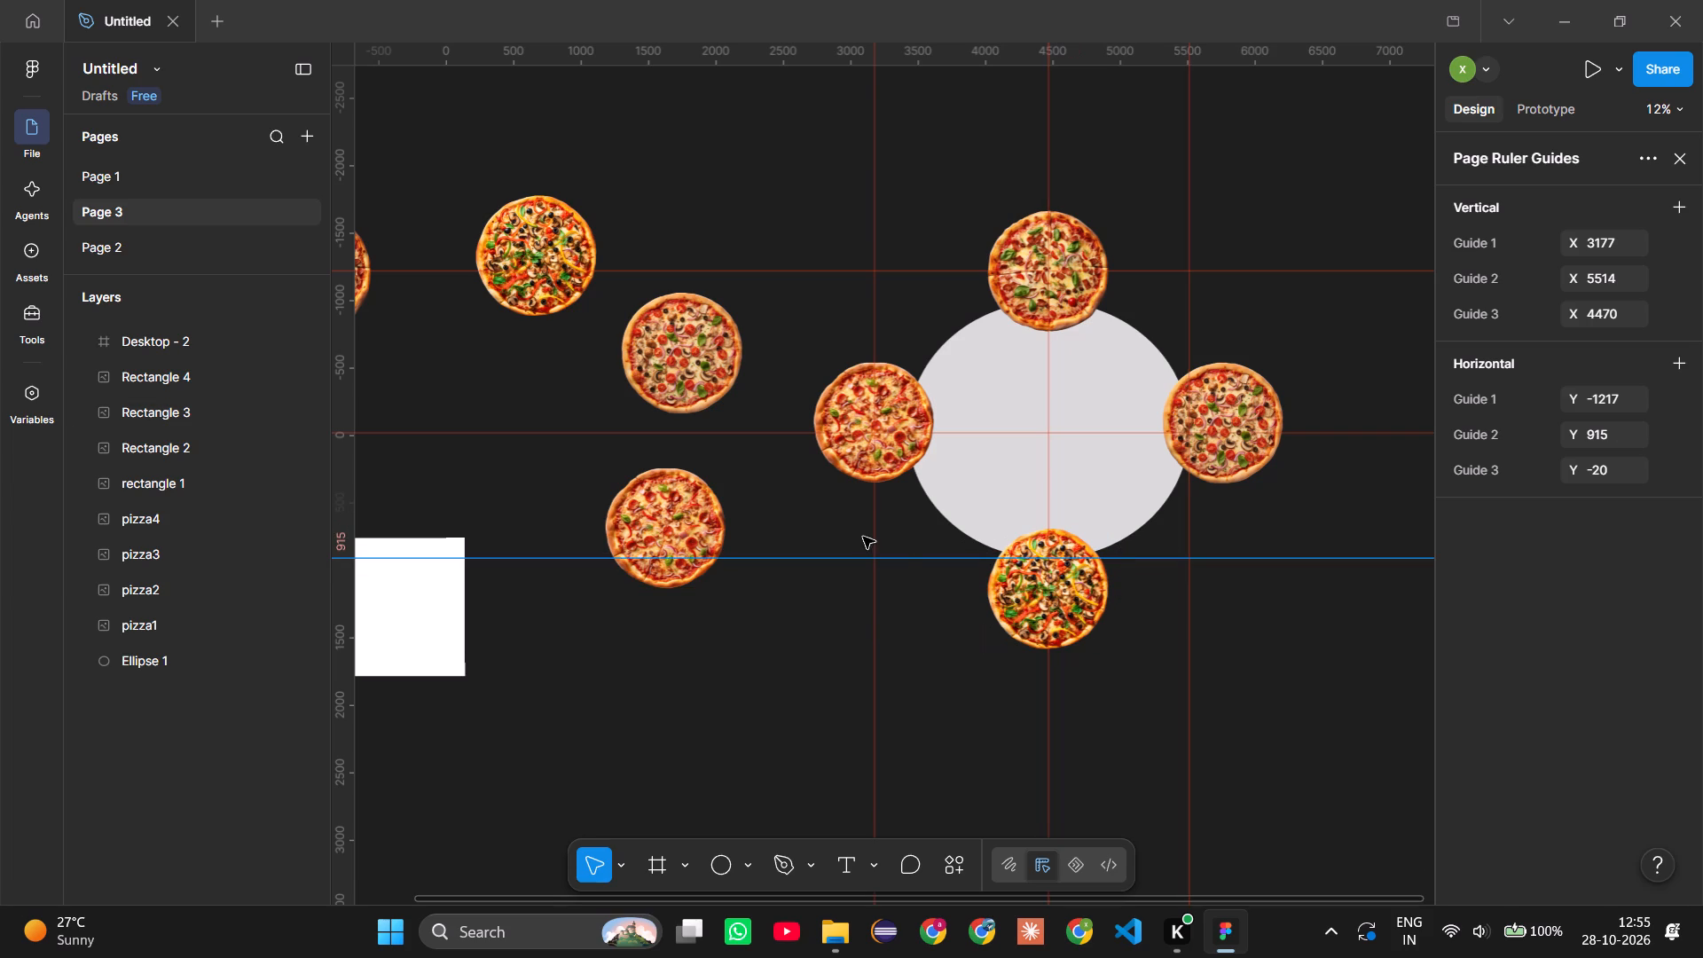
pyautogui.moveTo(873, 534); pyautogui.dragTo(903, 534)
pyautogui.moveTo(954, 272); pyautogui.dragTo(954, 299)
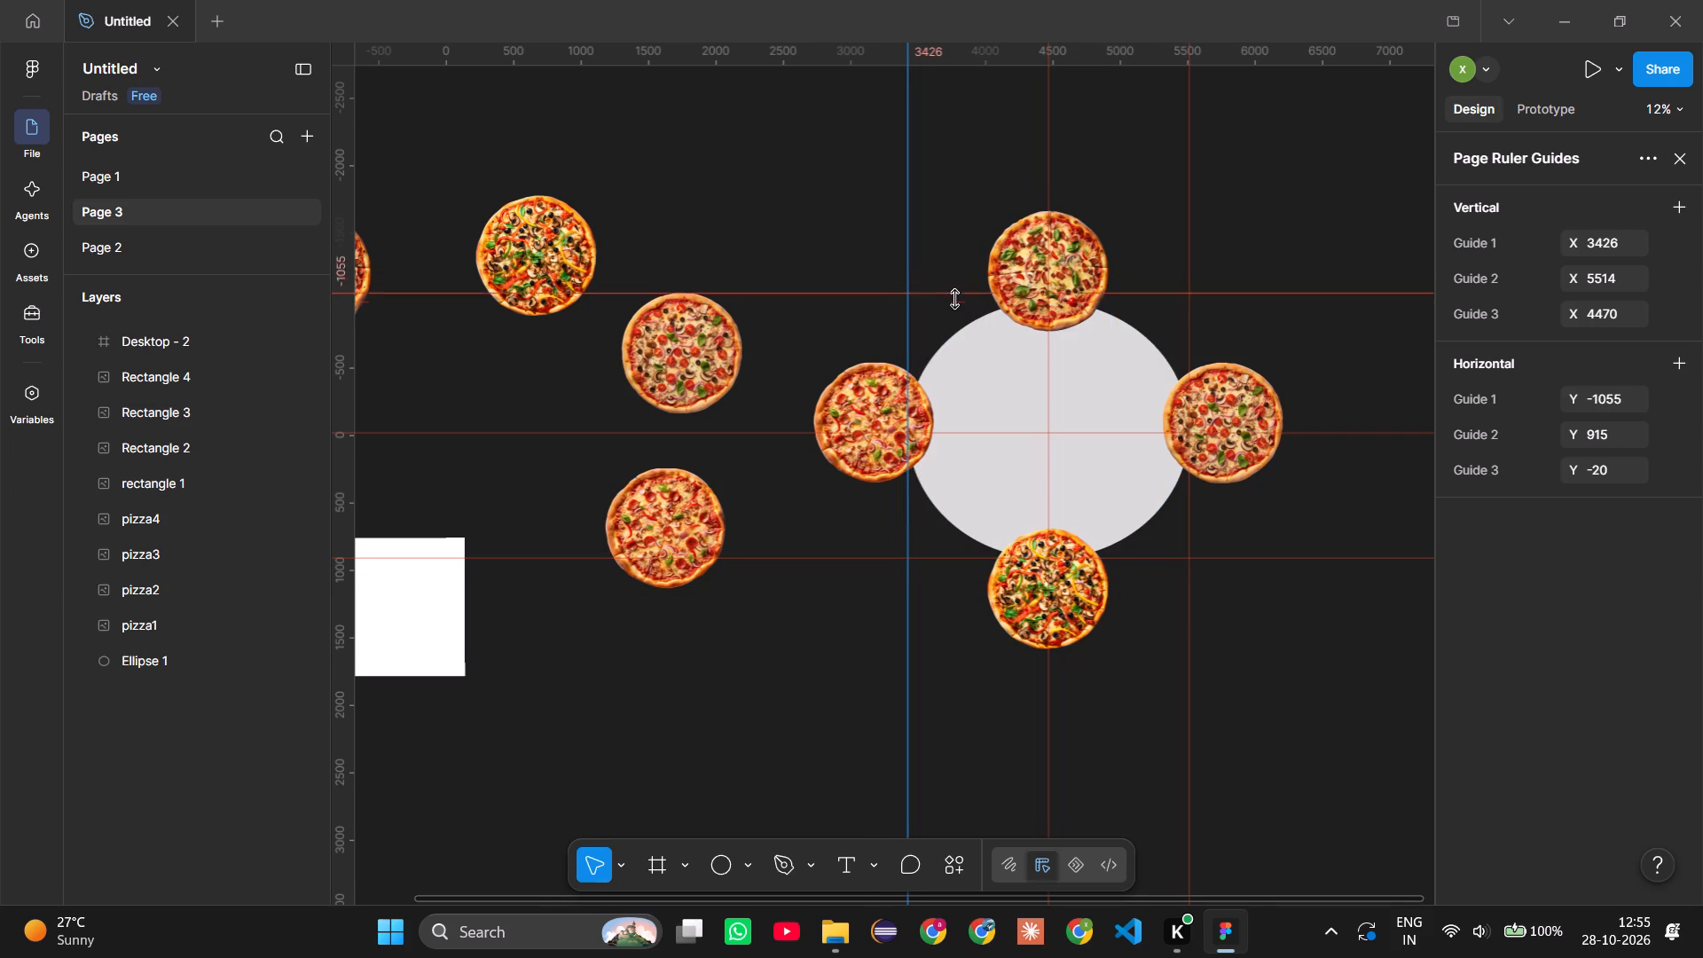
pyautogui.moveTo(954, 299); pyautogui.dragTo(954, 301)
# Move the rectangle 1 pizza onto the smaller ellipse's top edge at about X 4025, Y -1432.
pyautogui.moveTo(1027, 260); pyautogui.dragTo(1032, 298)
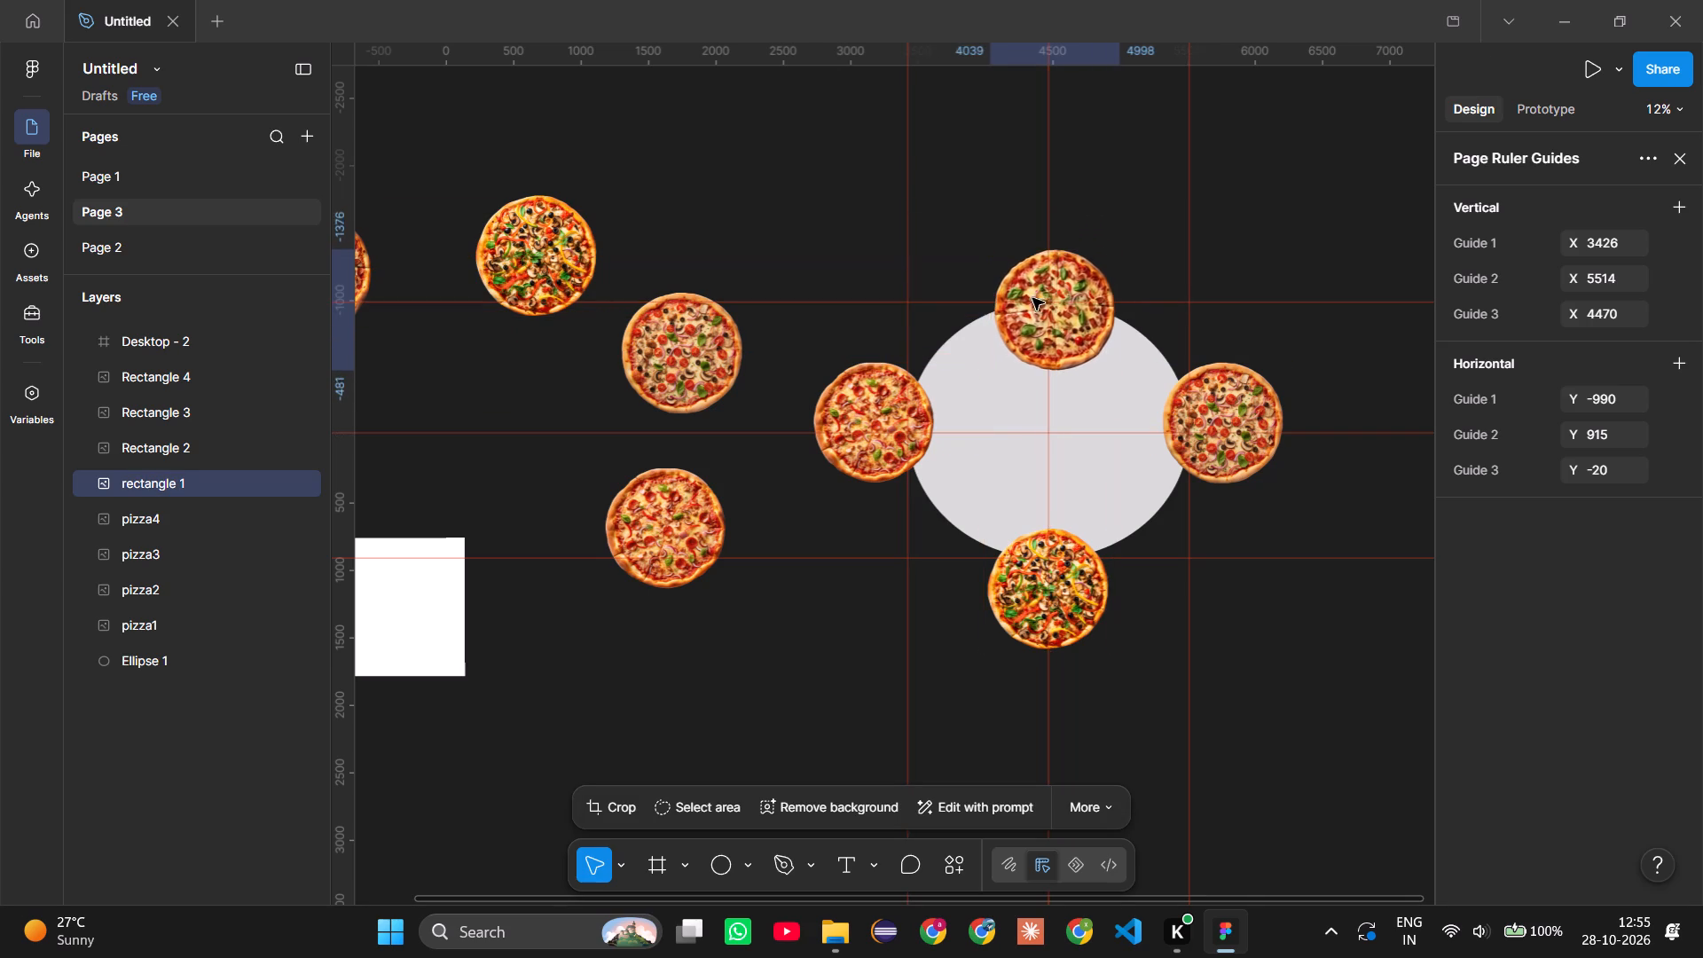
pyautogui.moveTo(1032, 298); pyautogui.dragTo(1032, 297)
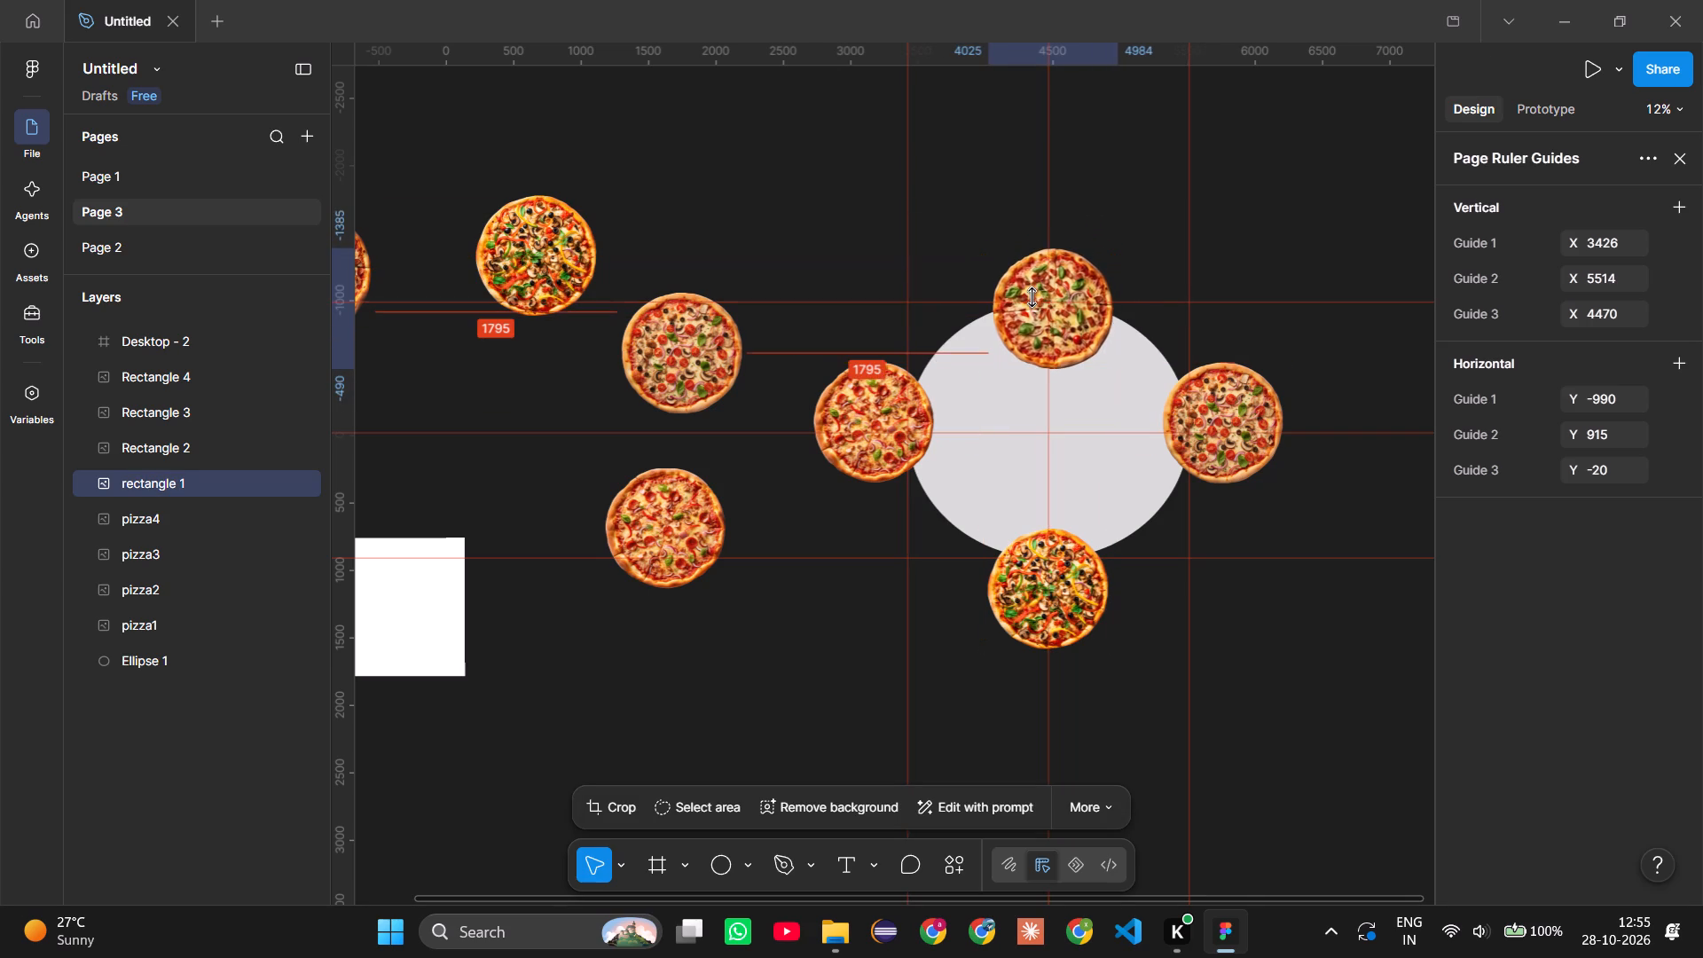
pyautogui.click(1032, 338)
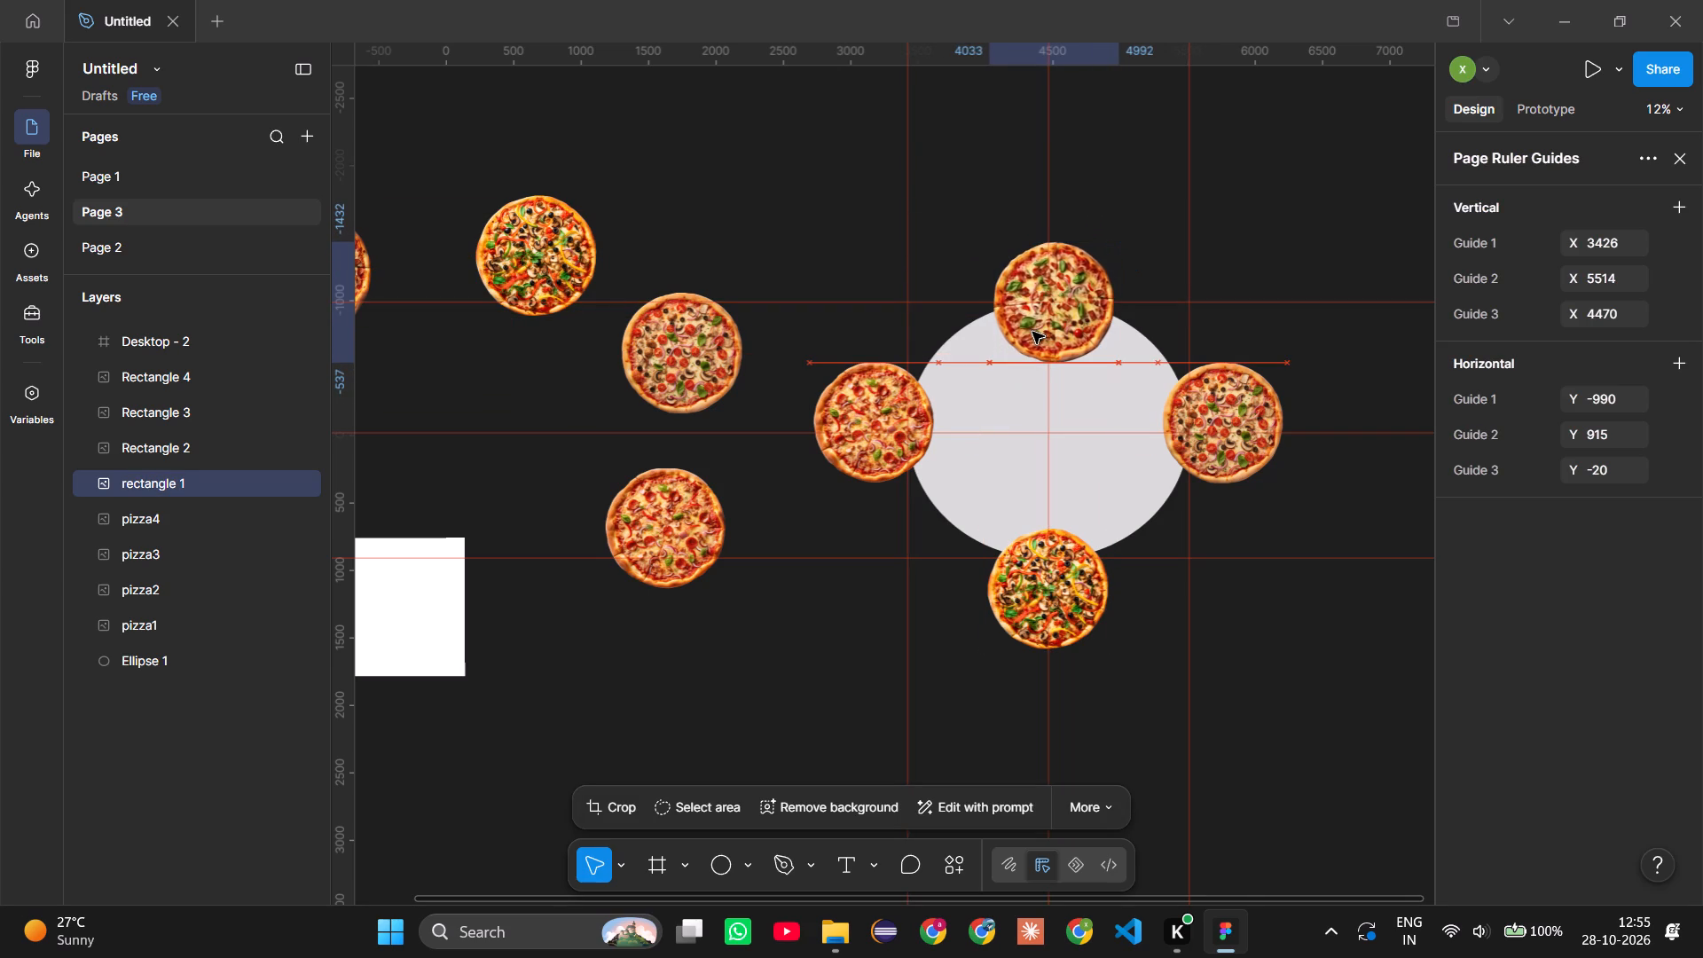
# Move the Rectangle 4 and Rectangle 2 pizzas inward onto the ellipse's left and right edges, with Rectangle 4 at X 2946, Y -537.
pyautogui.click(877, 427)
pyautogui.moveTo(875, 411); pyautogui.dragTo(901, 411)
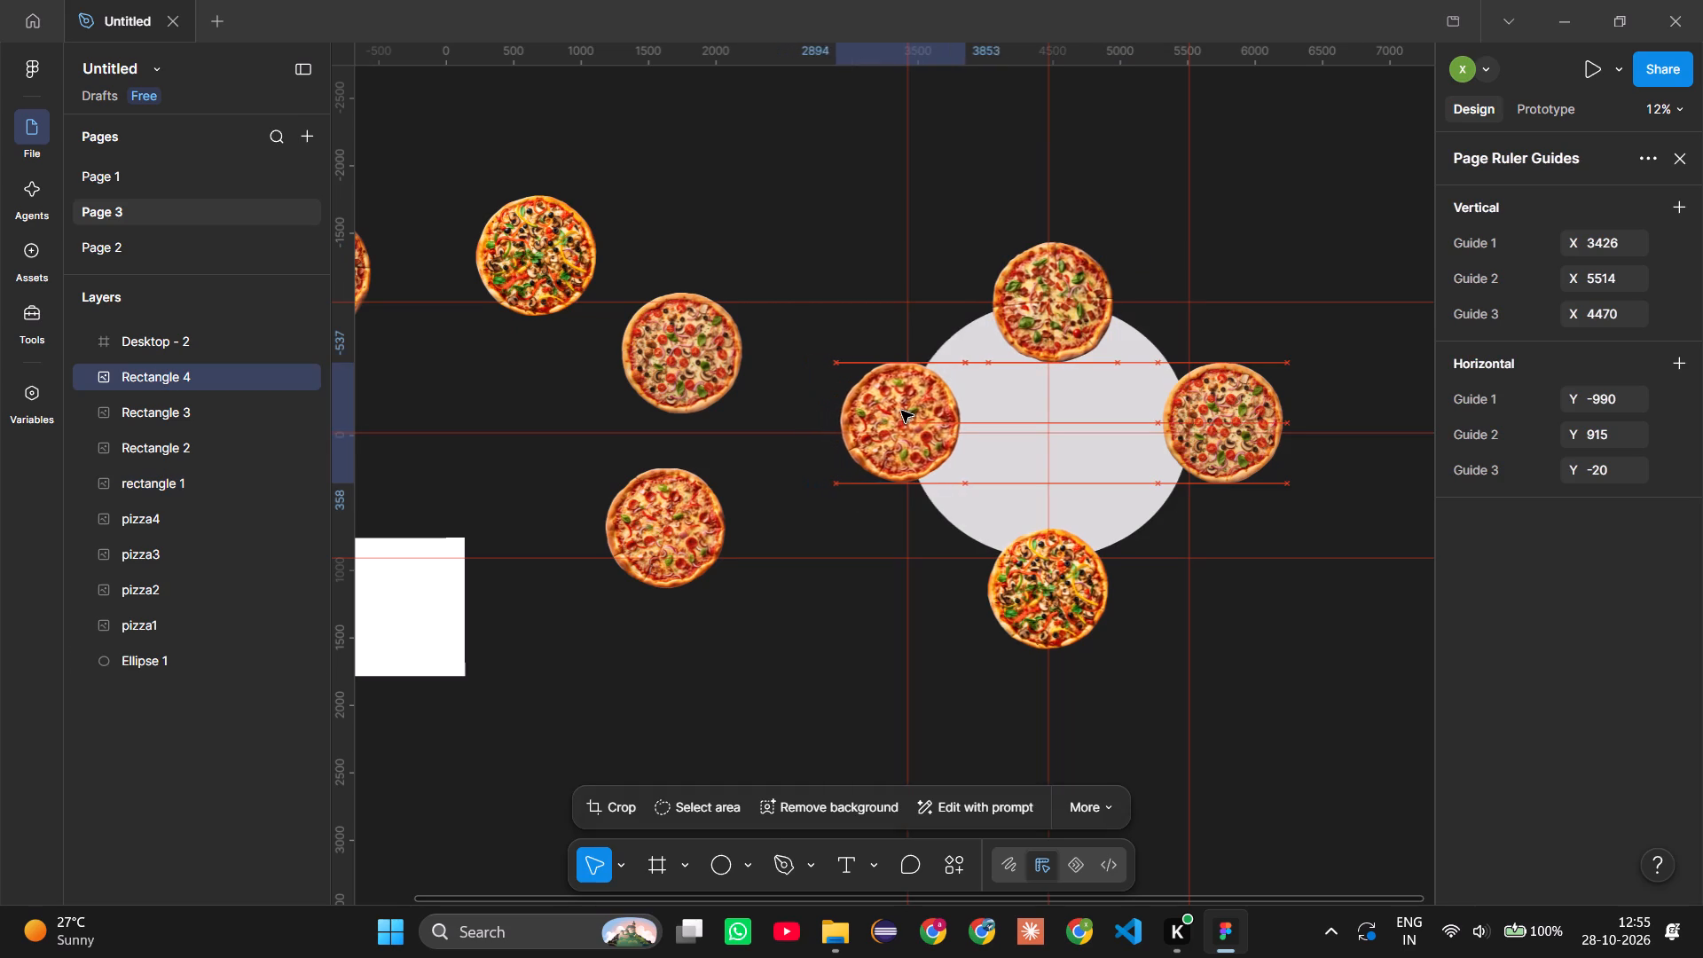
pyautogui.moveTo(901, 411); pyautogui.dragTo(911, 411)
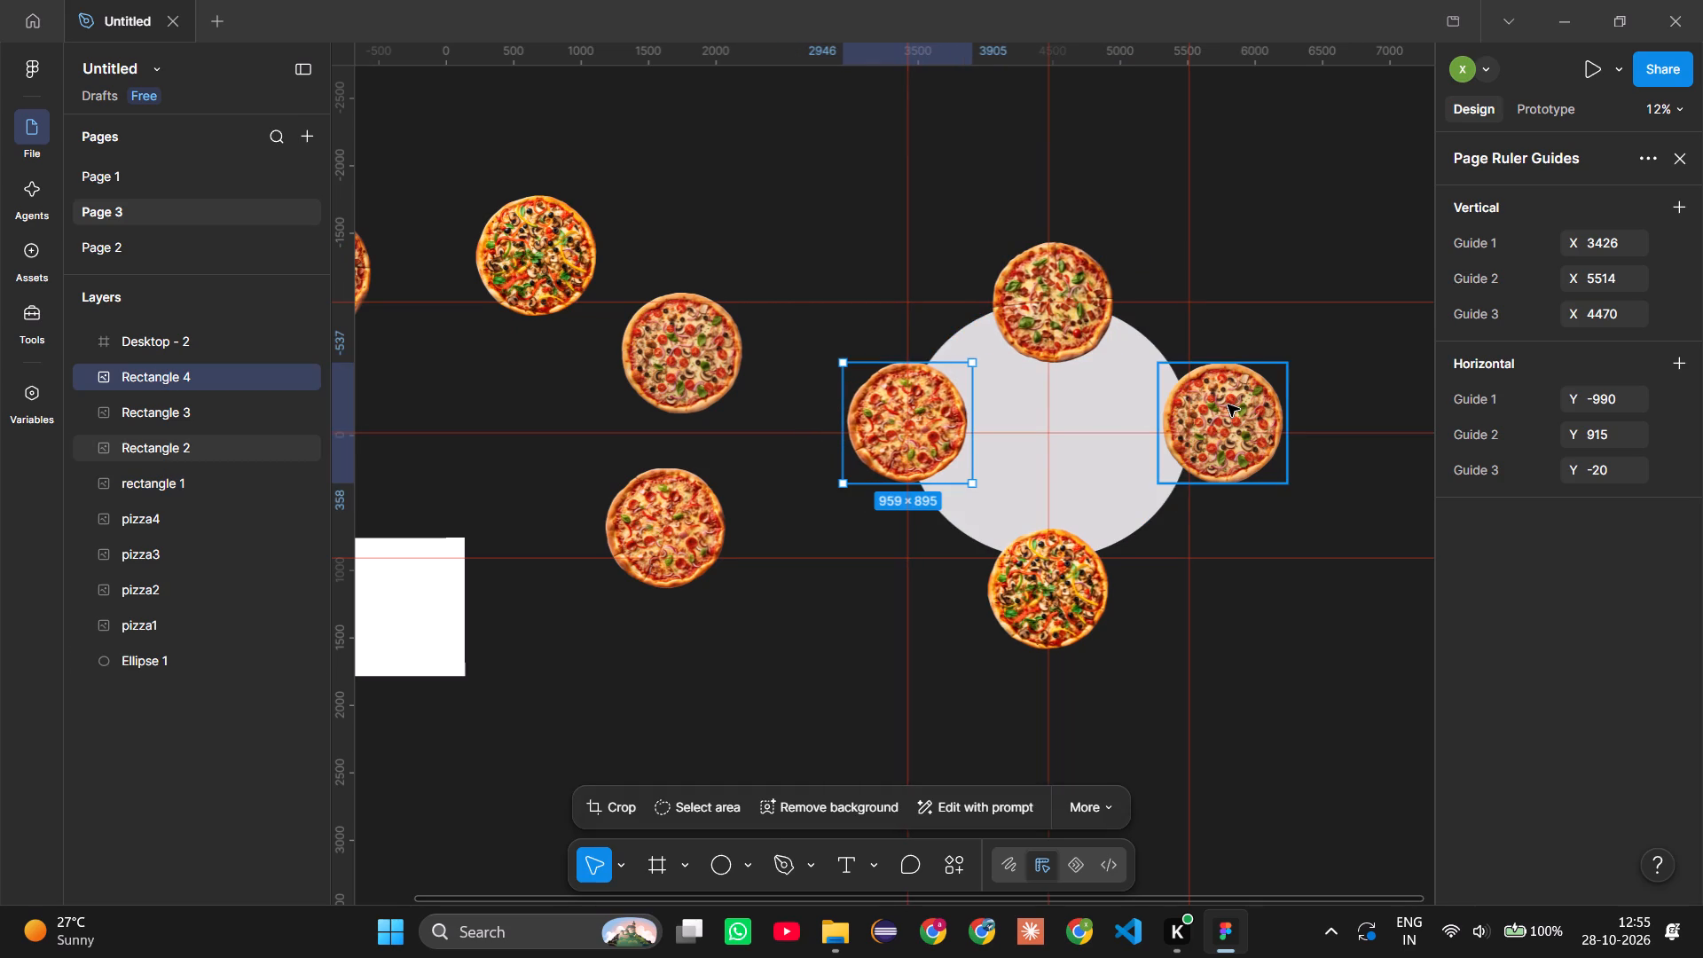
pyautogui.moveTo(1228, 404); pyautogui.dragTo(1194, 407)
# Move the Rectangle 3 pizza up onto the ellipse's bottom edge, centred on the middle vertical guide at X 3990, Y 376.
pyautogui.moveTo(1083, 606); pyautogui.dragTo(1083, 603)
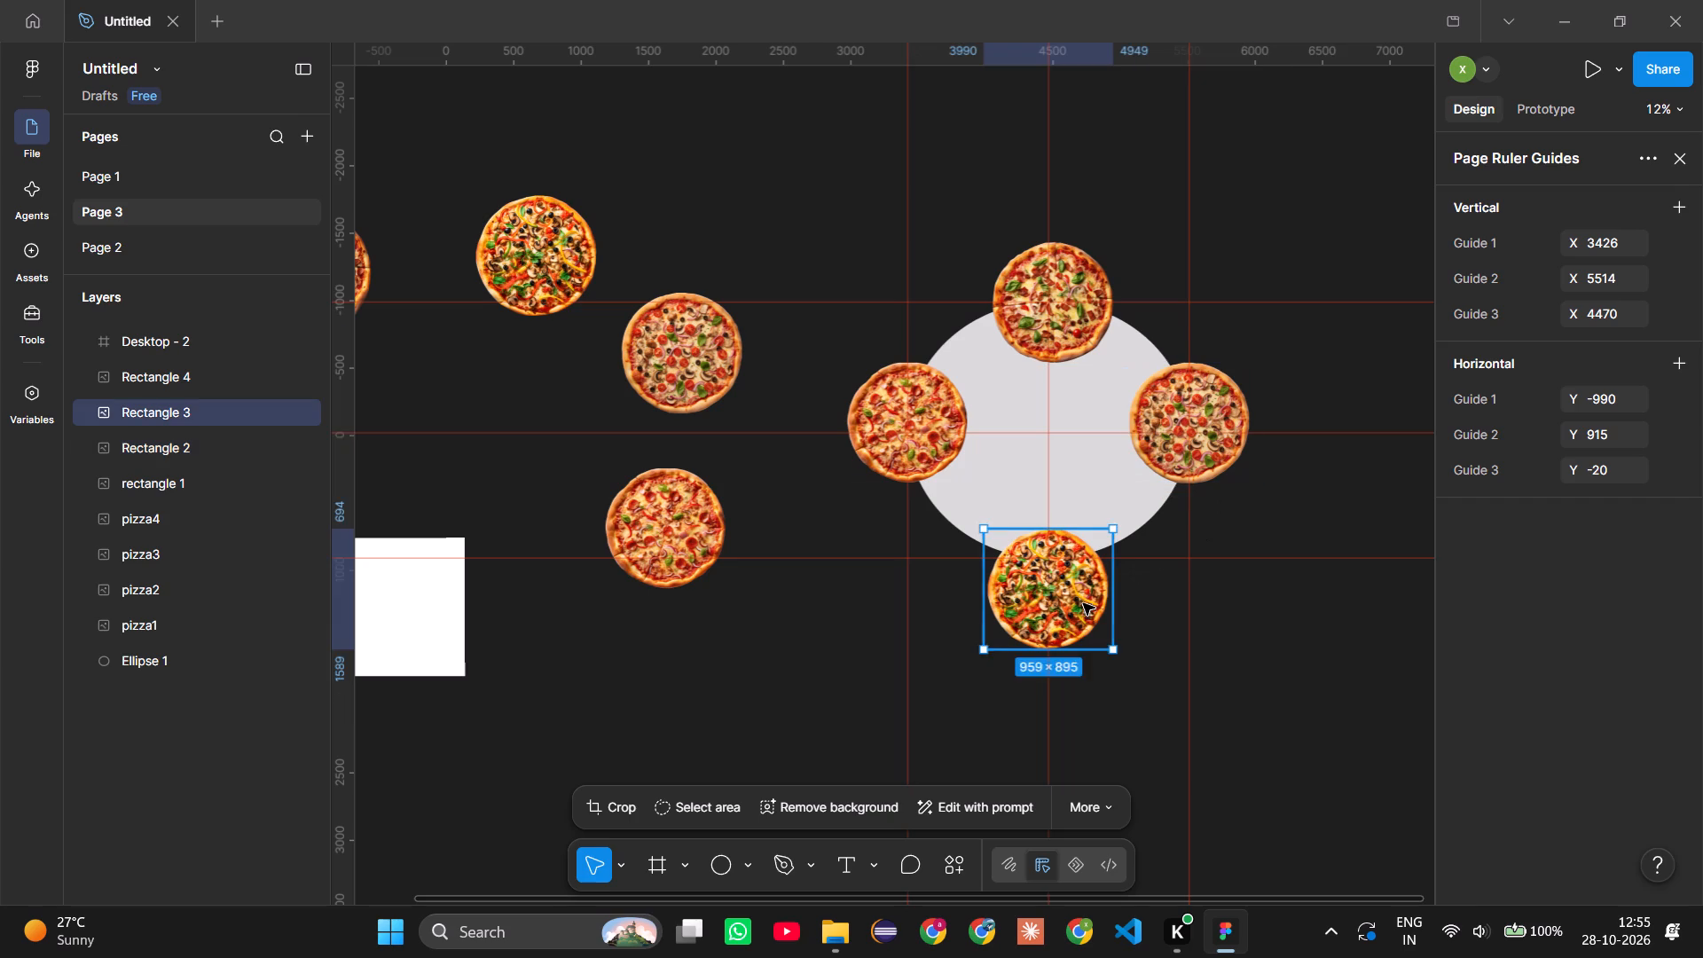
pyautogui.moveTo(1083, 603); pyautogui.dragTo(1087, 569)
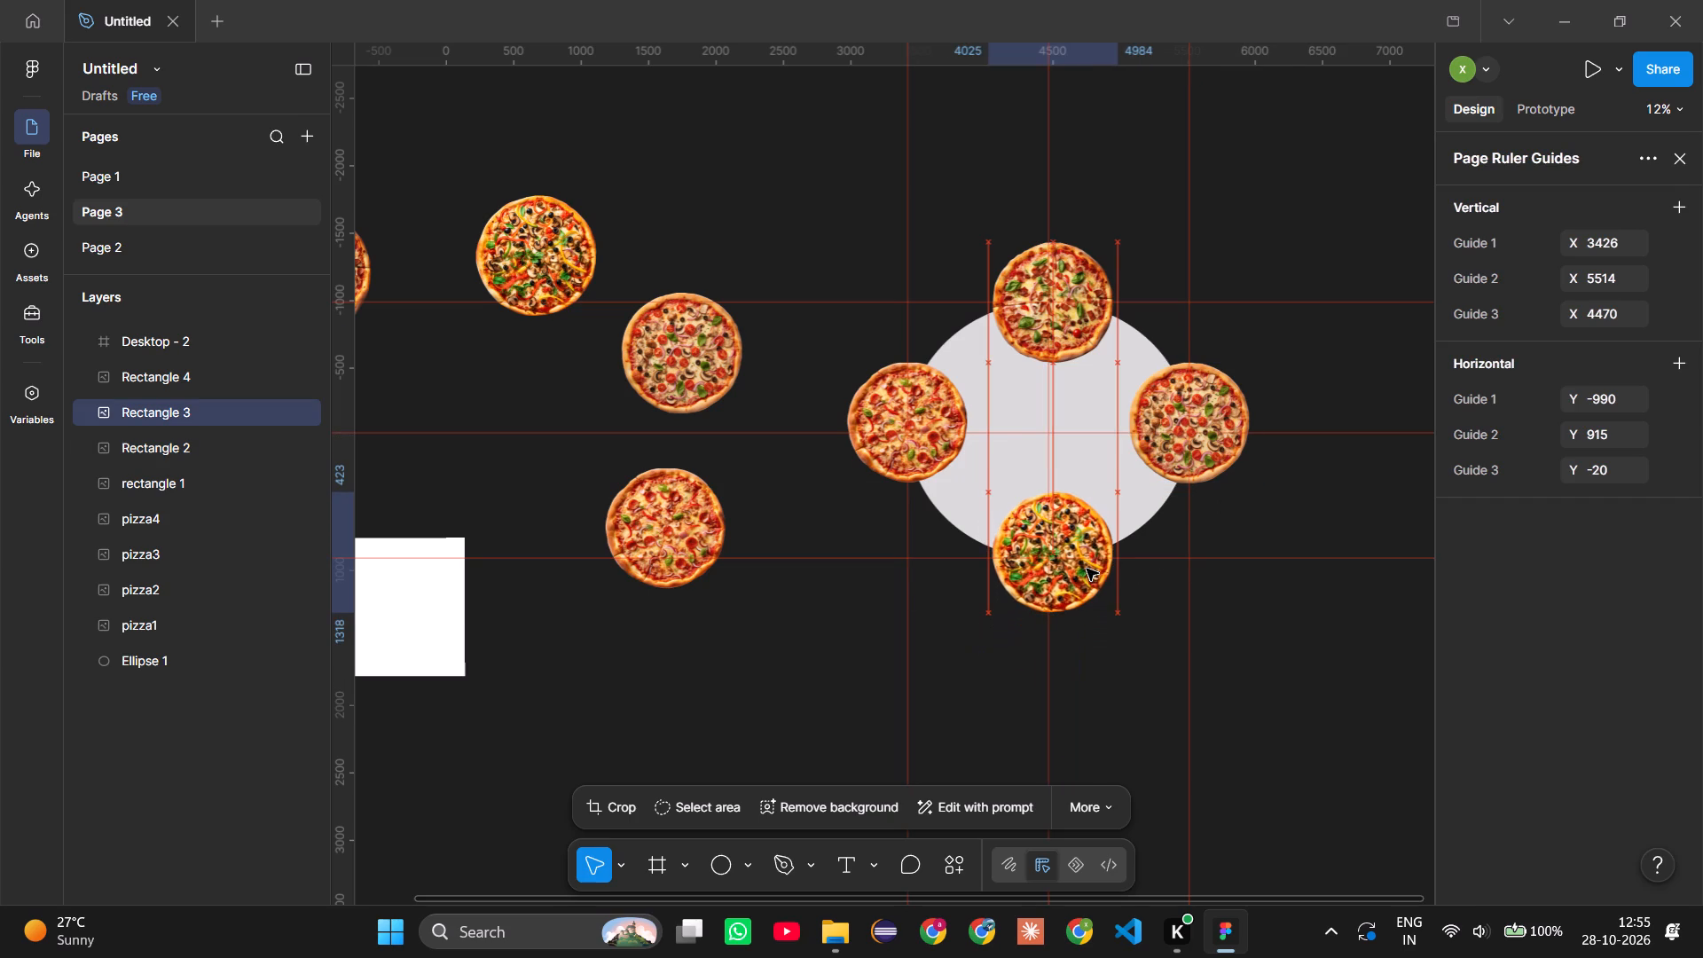
pyautogui.moveTo(1087, 569); pyautogui.dragTo(1088, 569)
pyautogui.click(1150, 643)
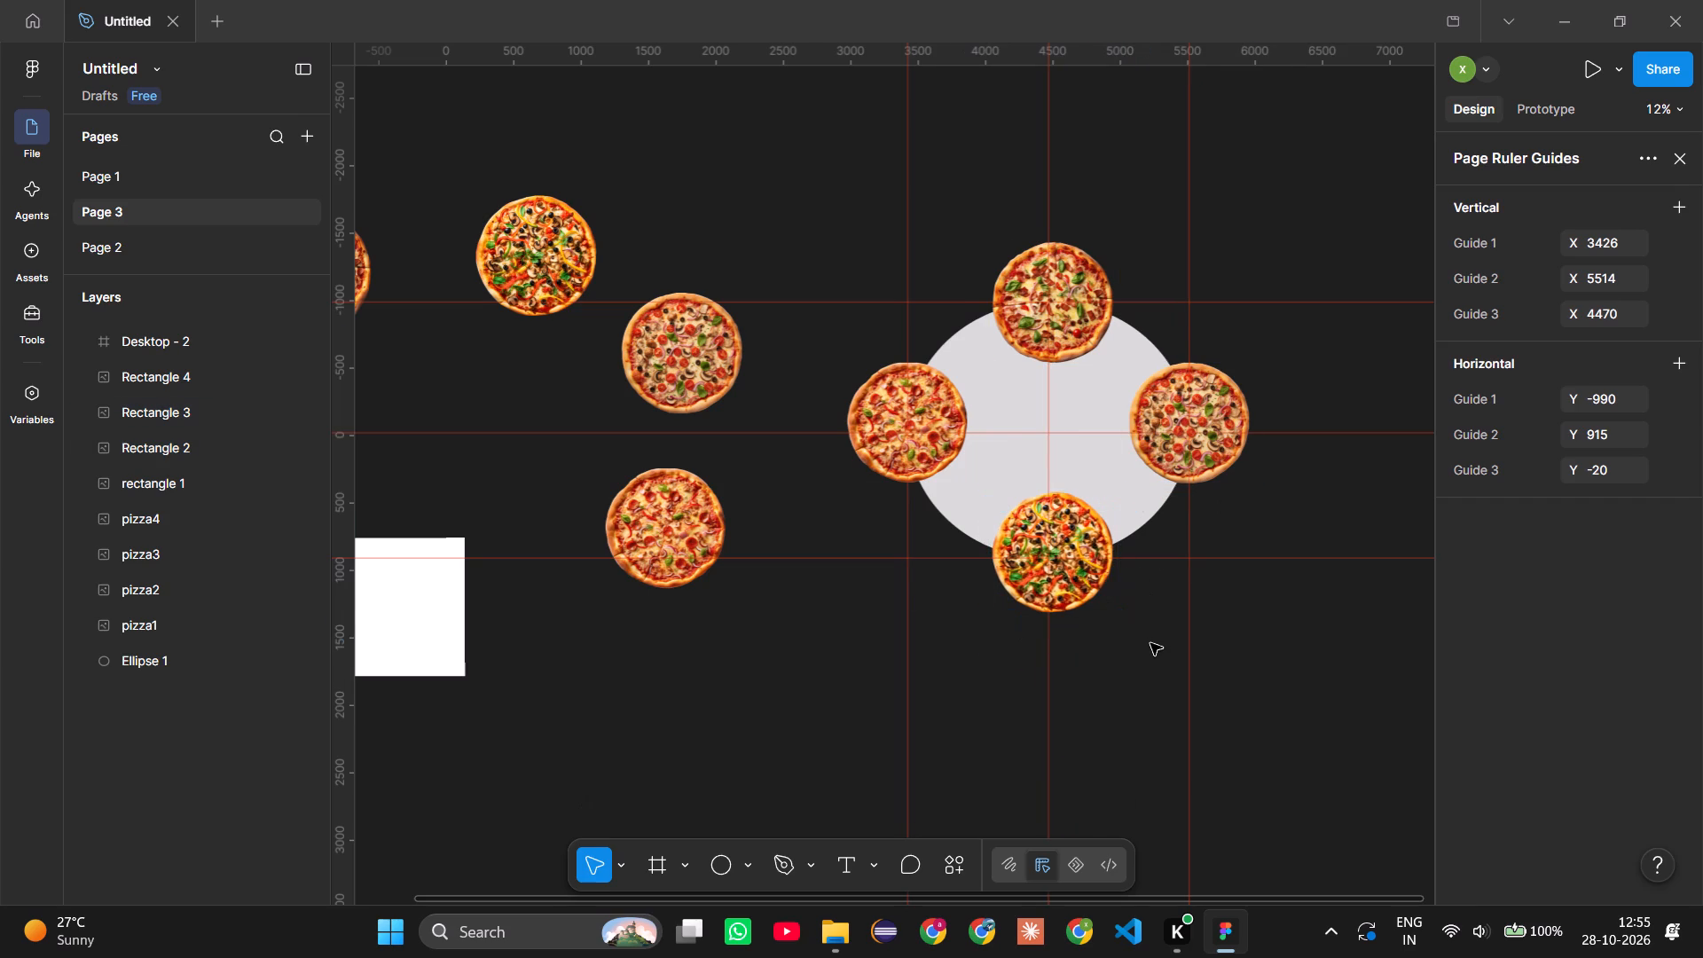
pyautogui.click(1077, 585)
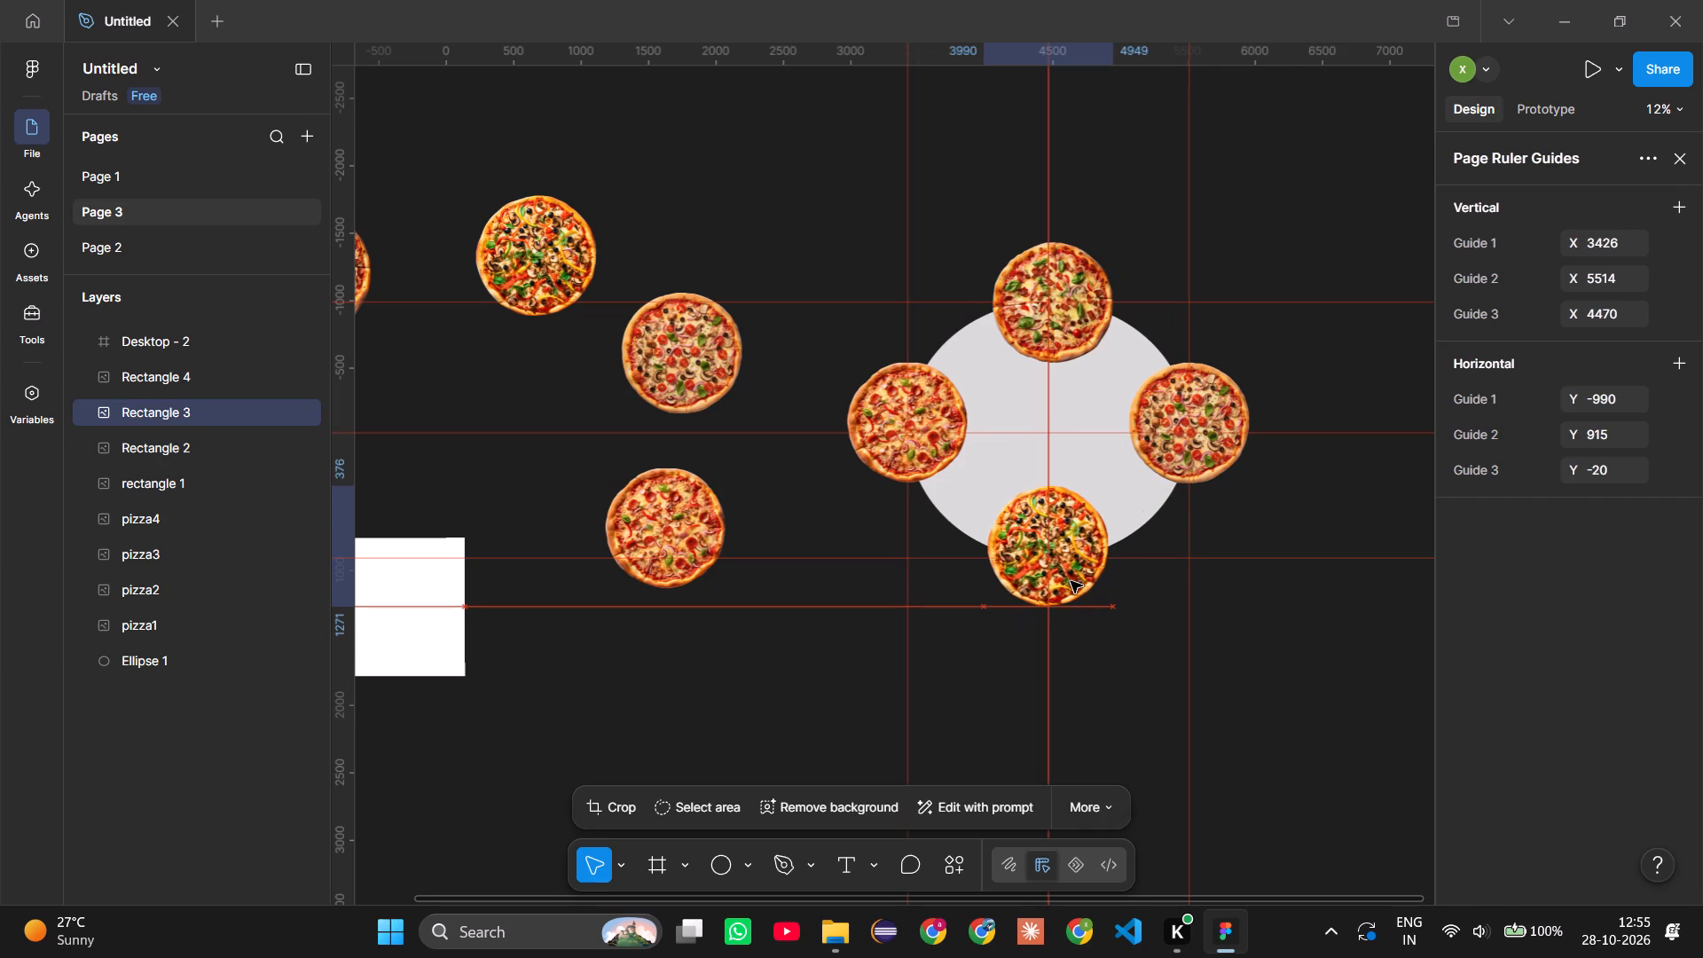
pyautogui.click(1110, 656)
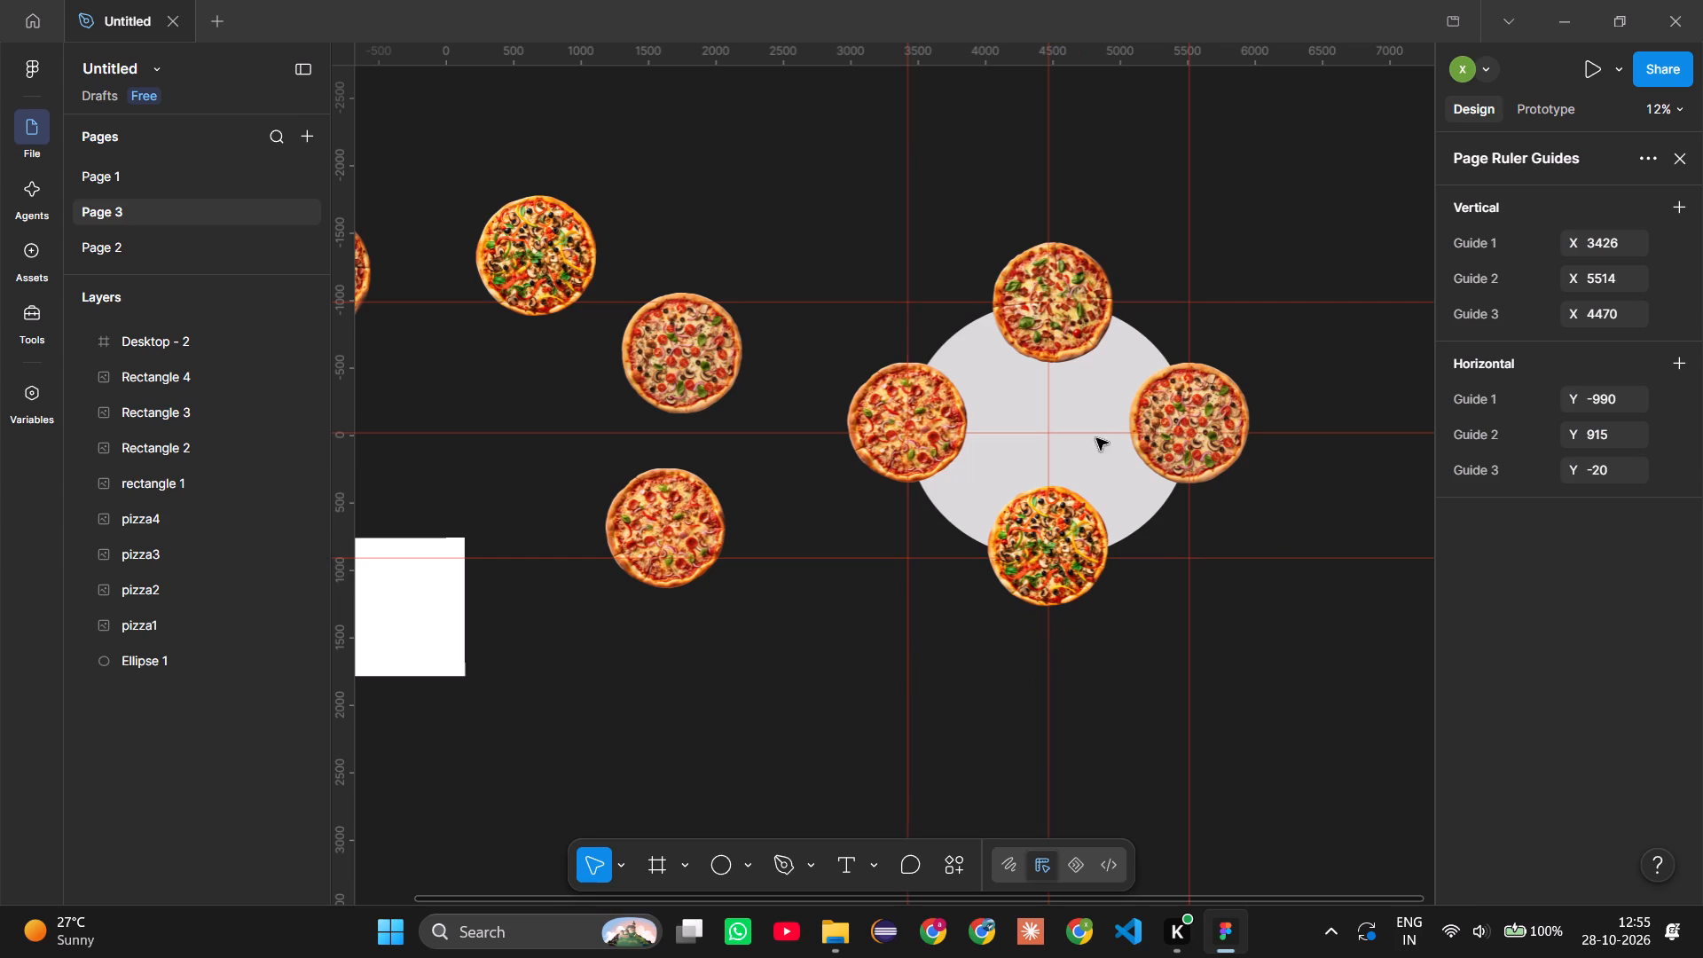
# Close the page ruler guides settings and change the ellipse's D9D9D9 grey to the darker shade A29999.
pyautogui.click(1087, 391)
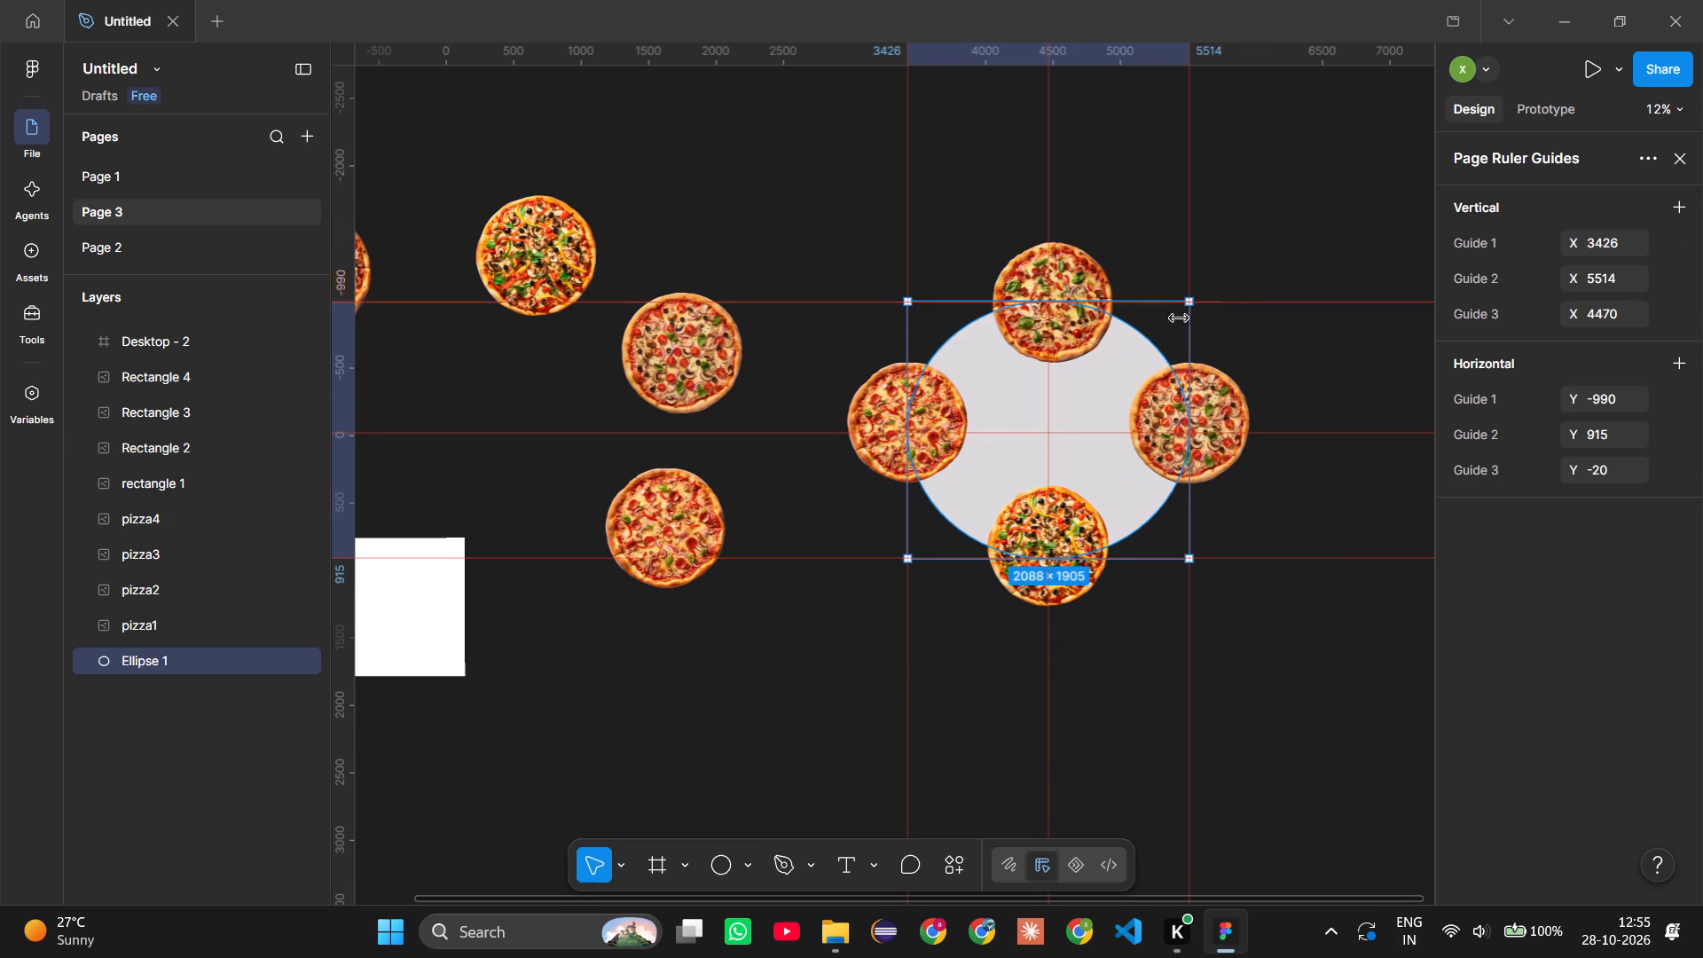
pyautogui.click(1114, 404)
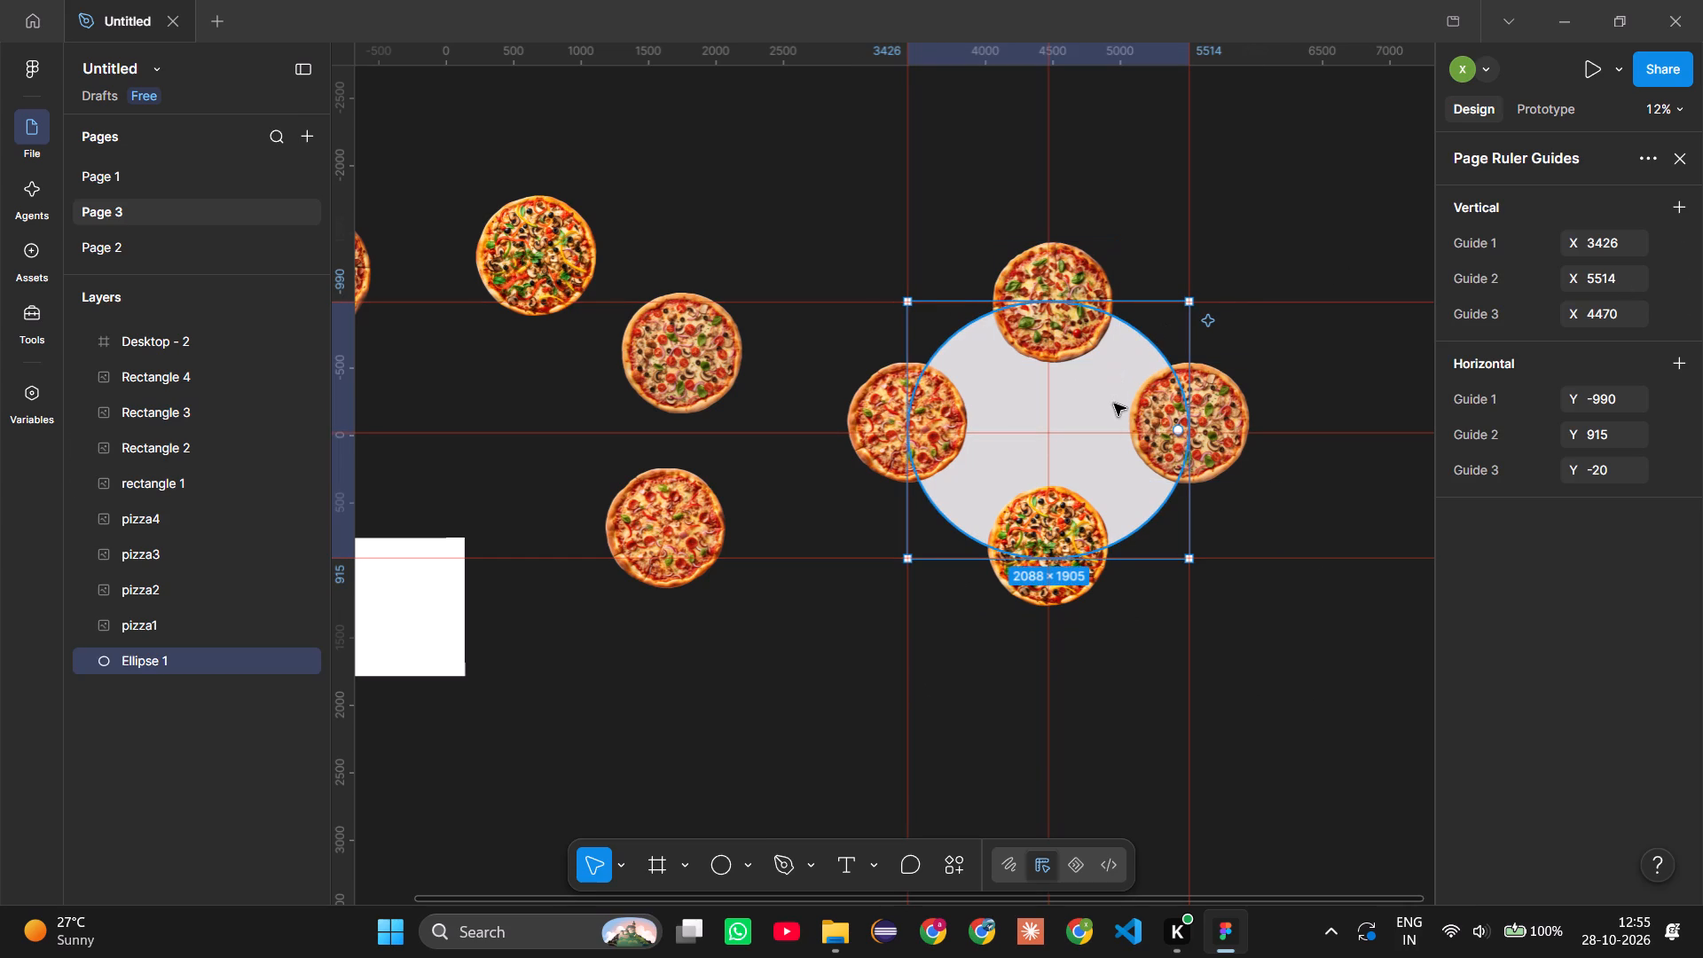
pyautogui.click(1377, 637)
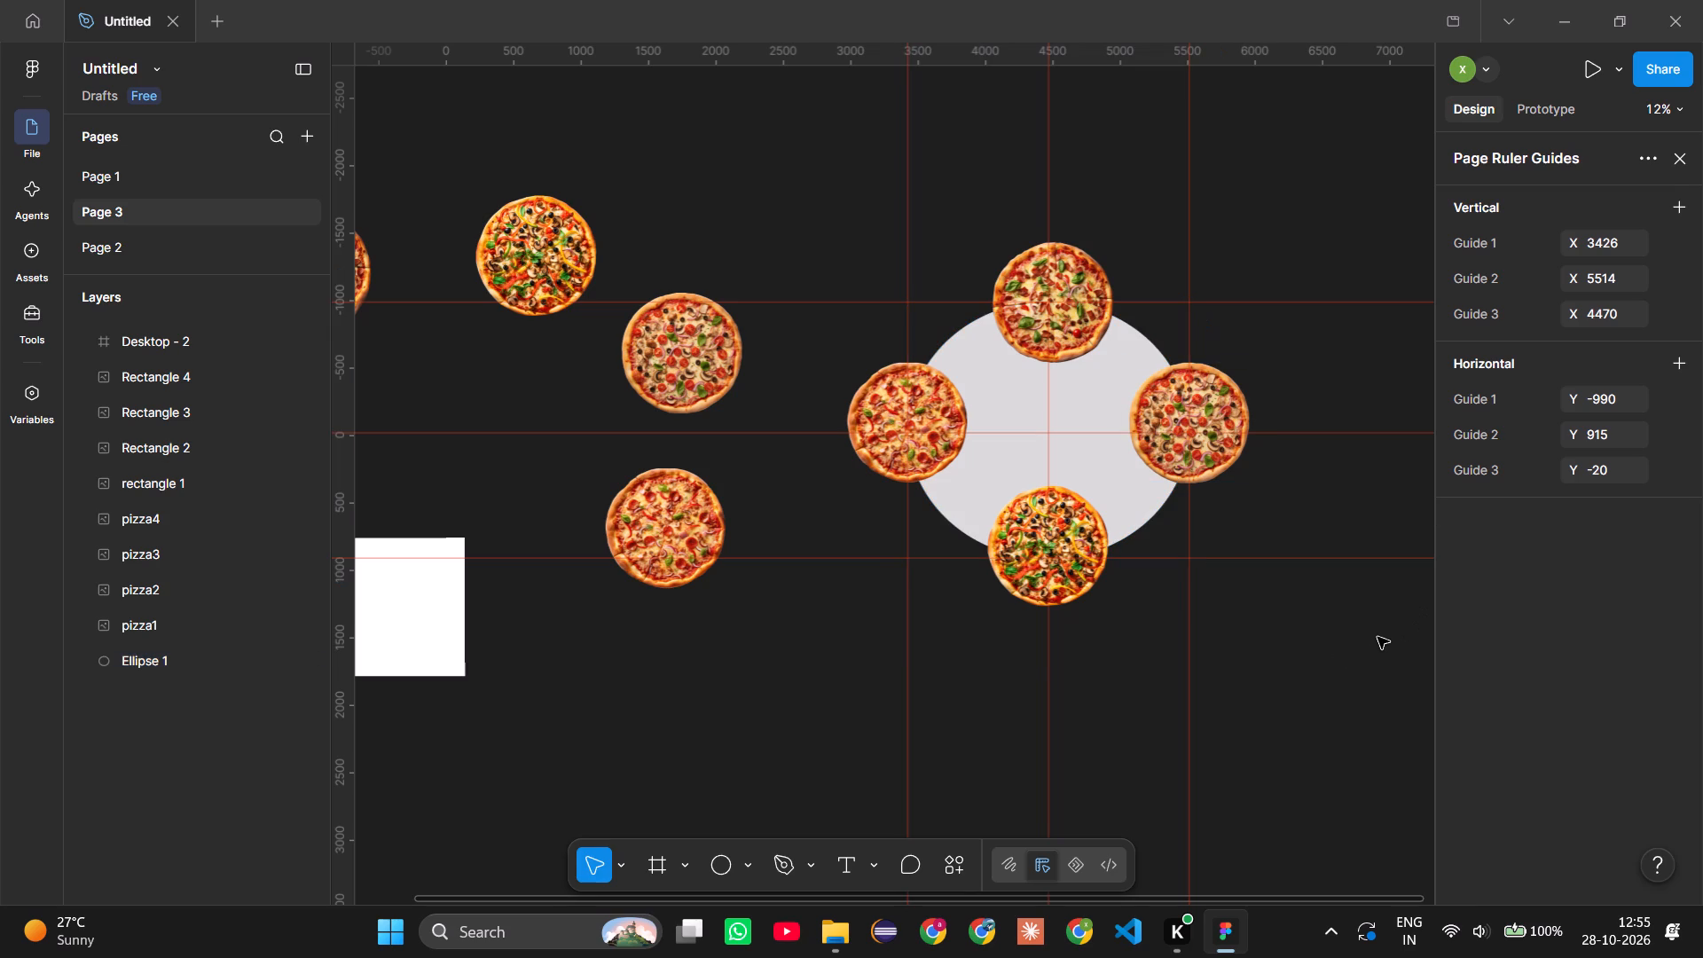
pyautogui.click(161, 659)
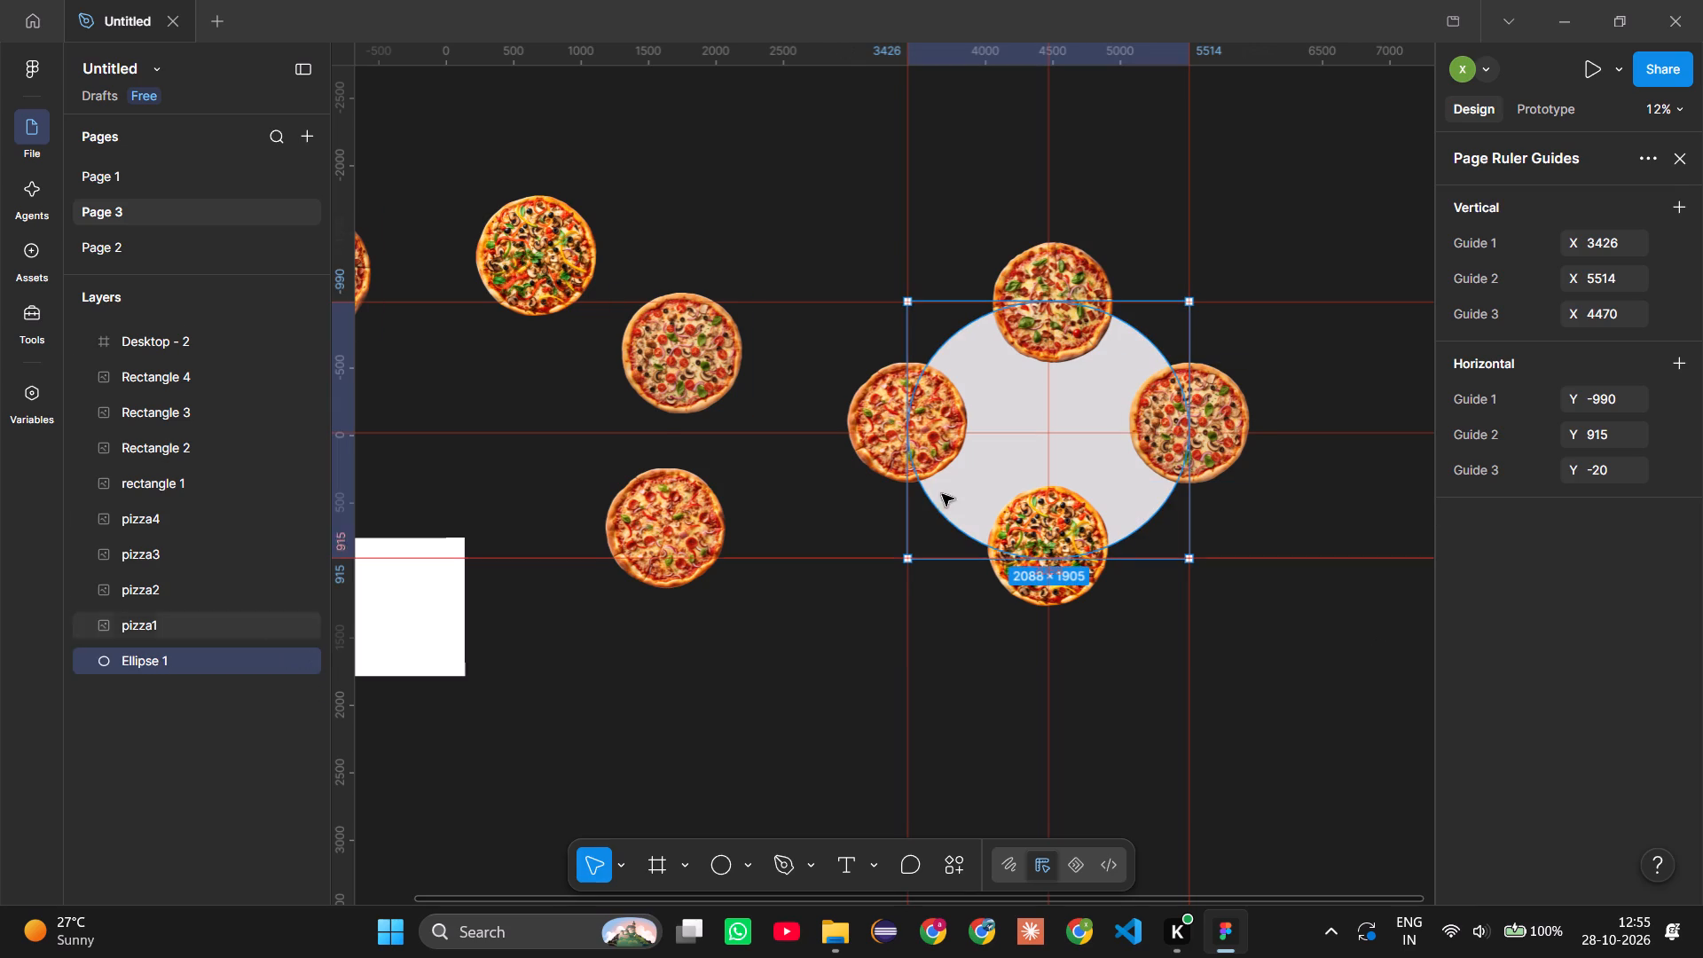
pyautogui.click(1682, 159)
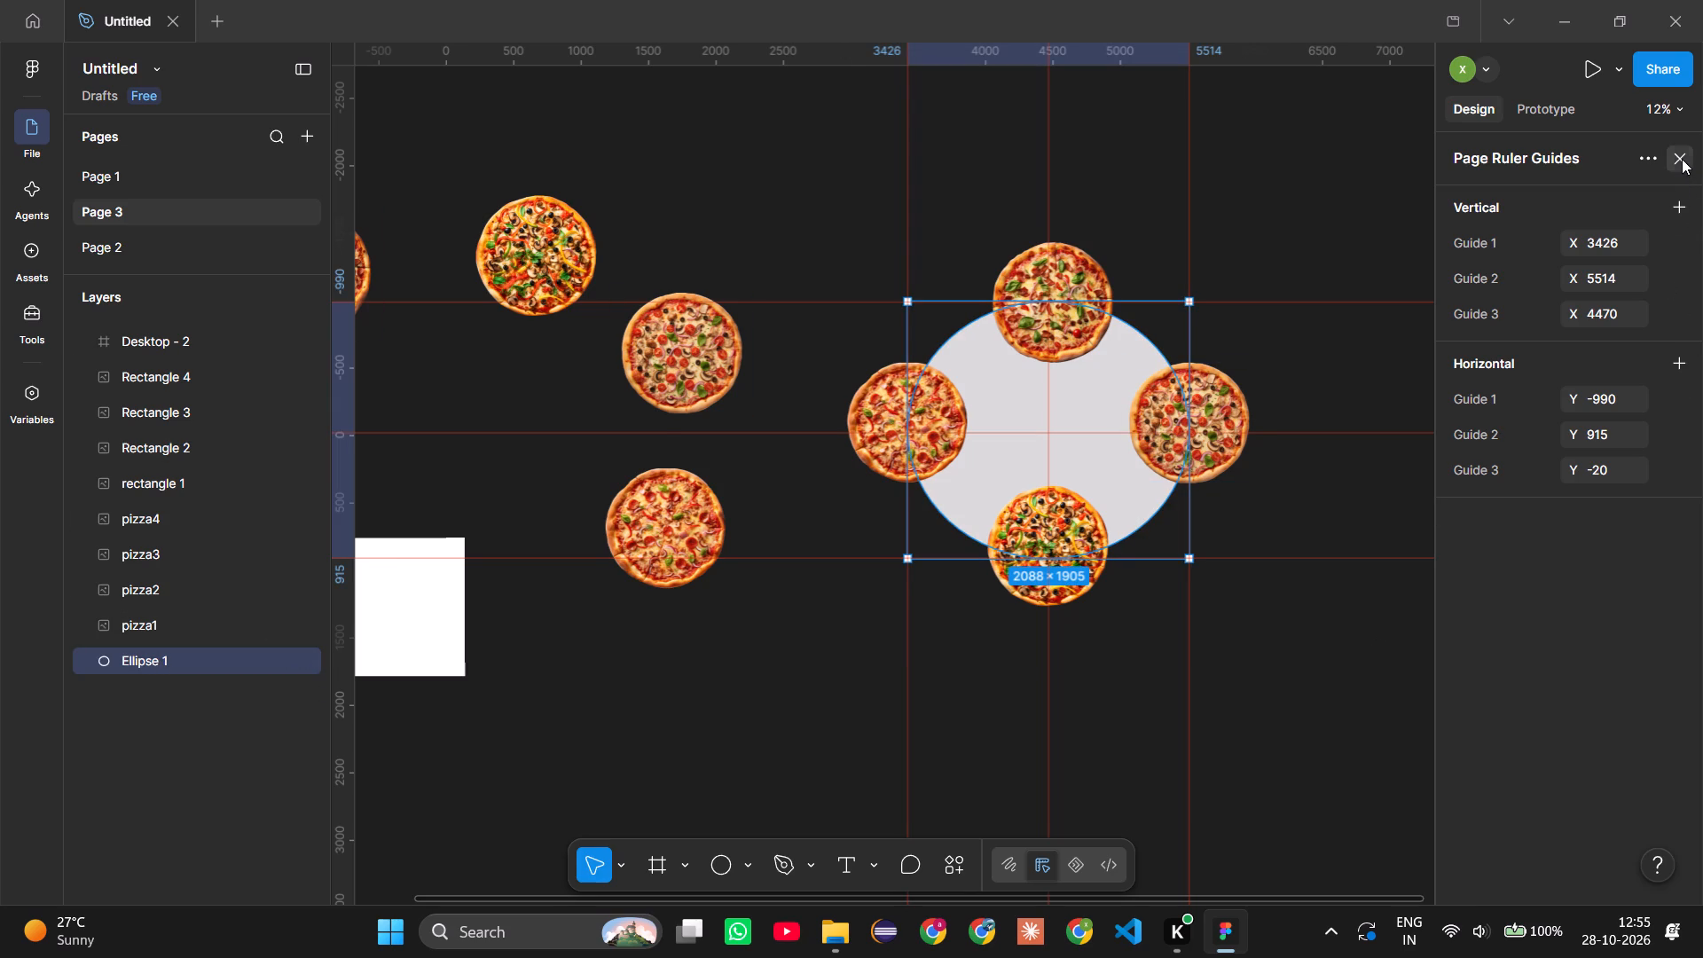
pyautogui.scroll(-1, 1491, 747)
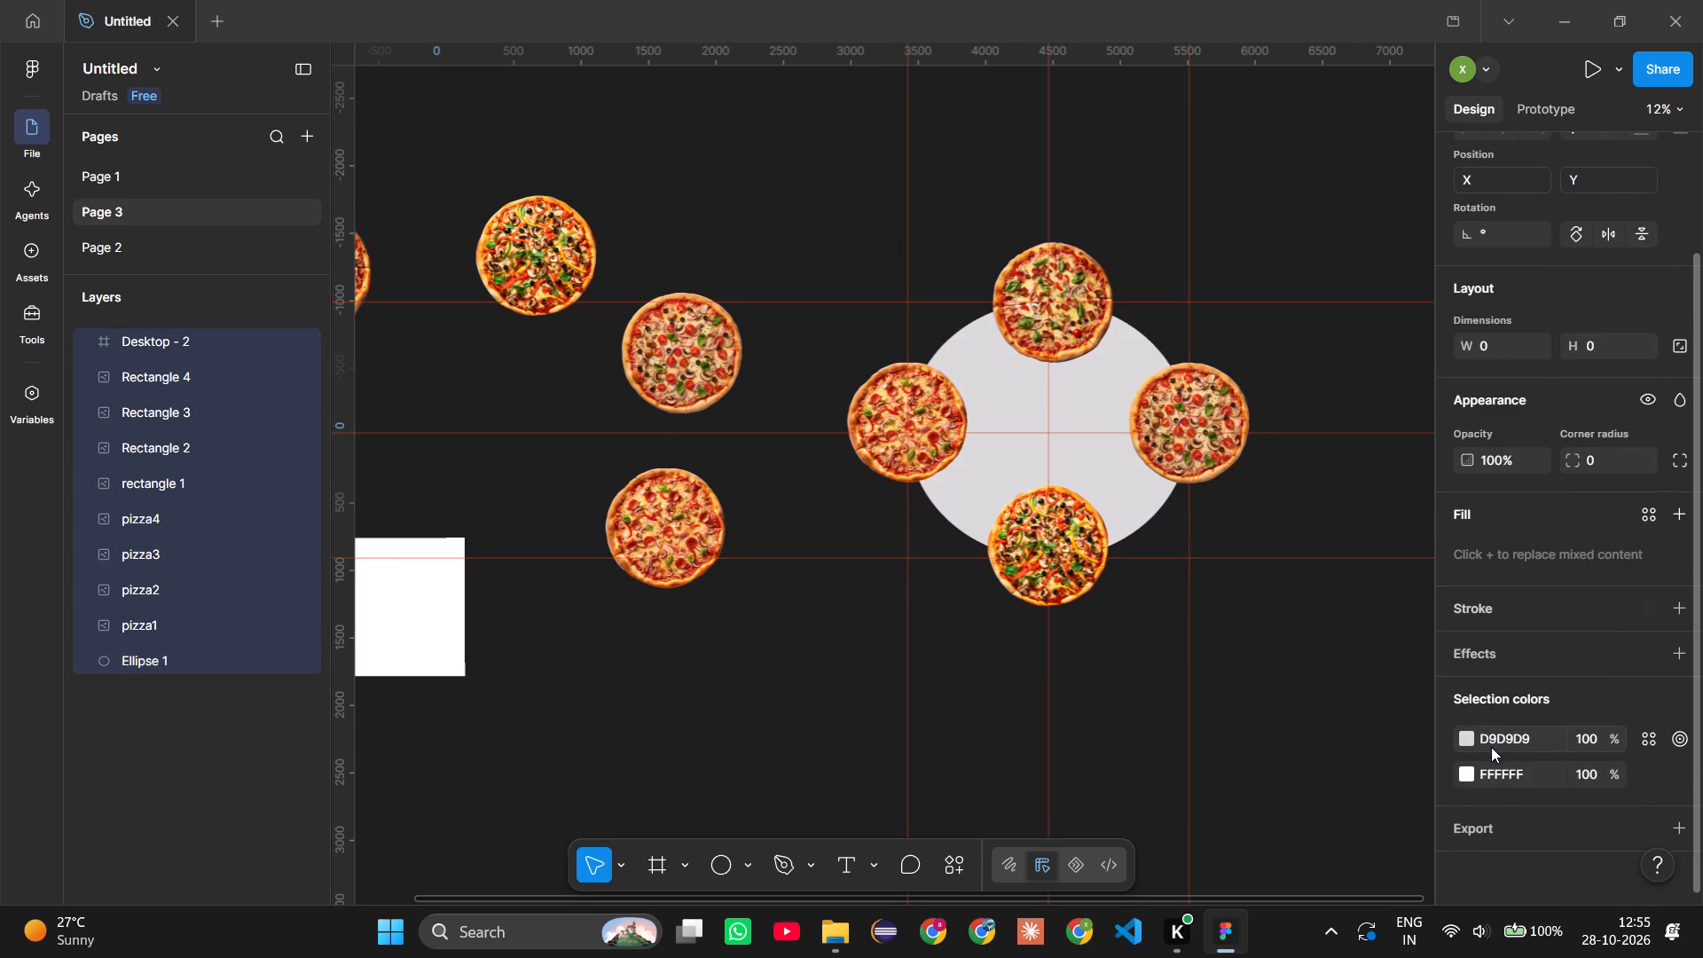
pyautogui.click(1464, 733)
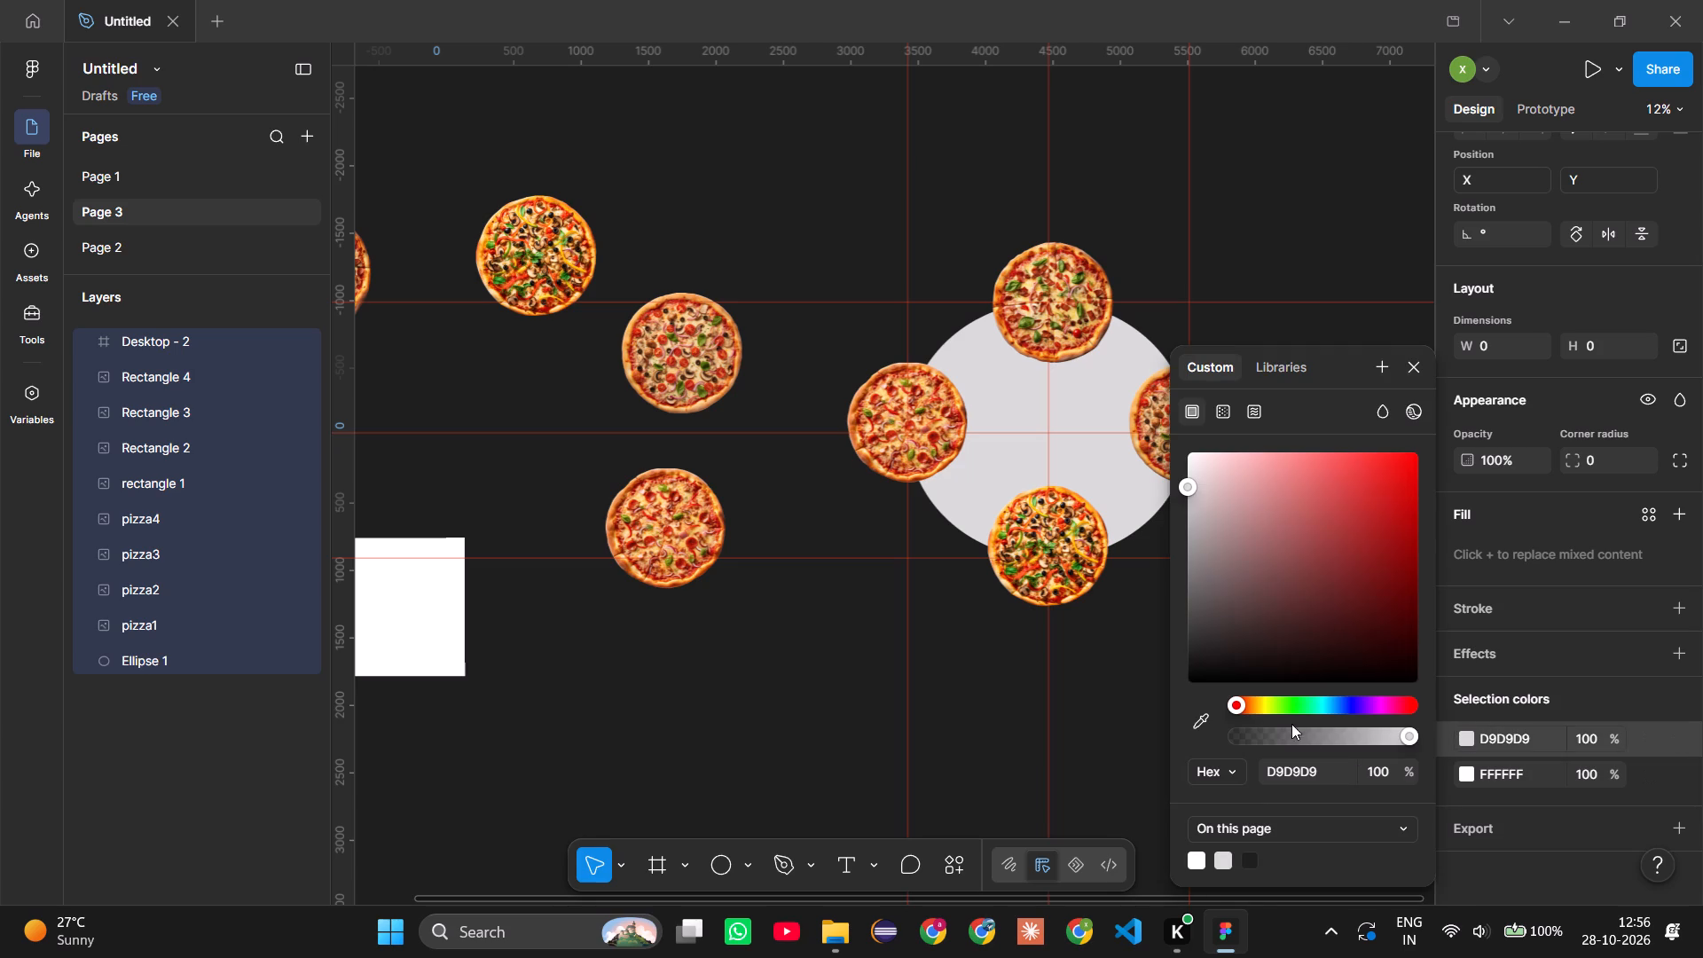
pyautogui.moveTo(1189, 490); pyautogui.dragTo(1197, 524)
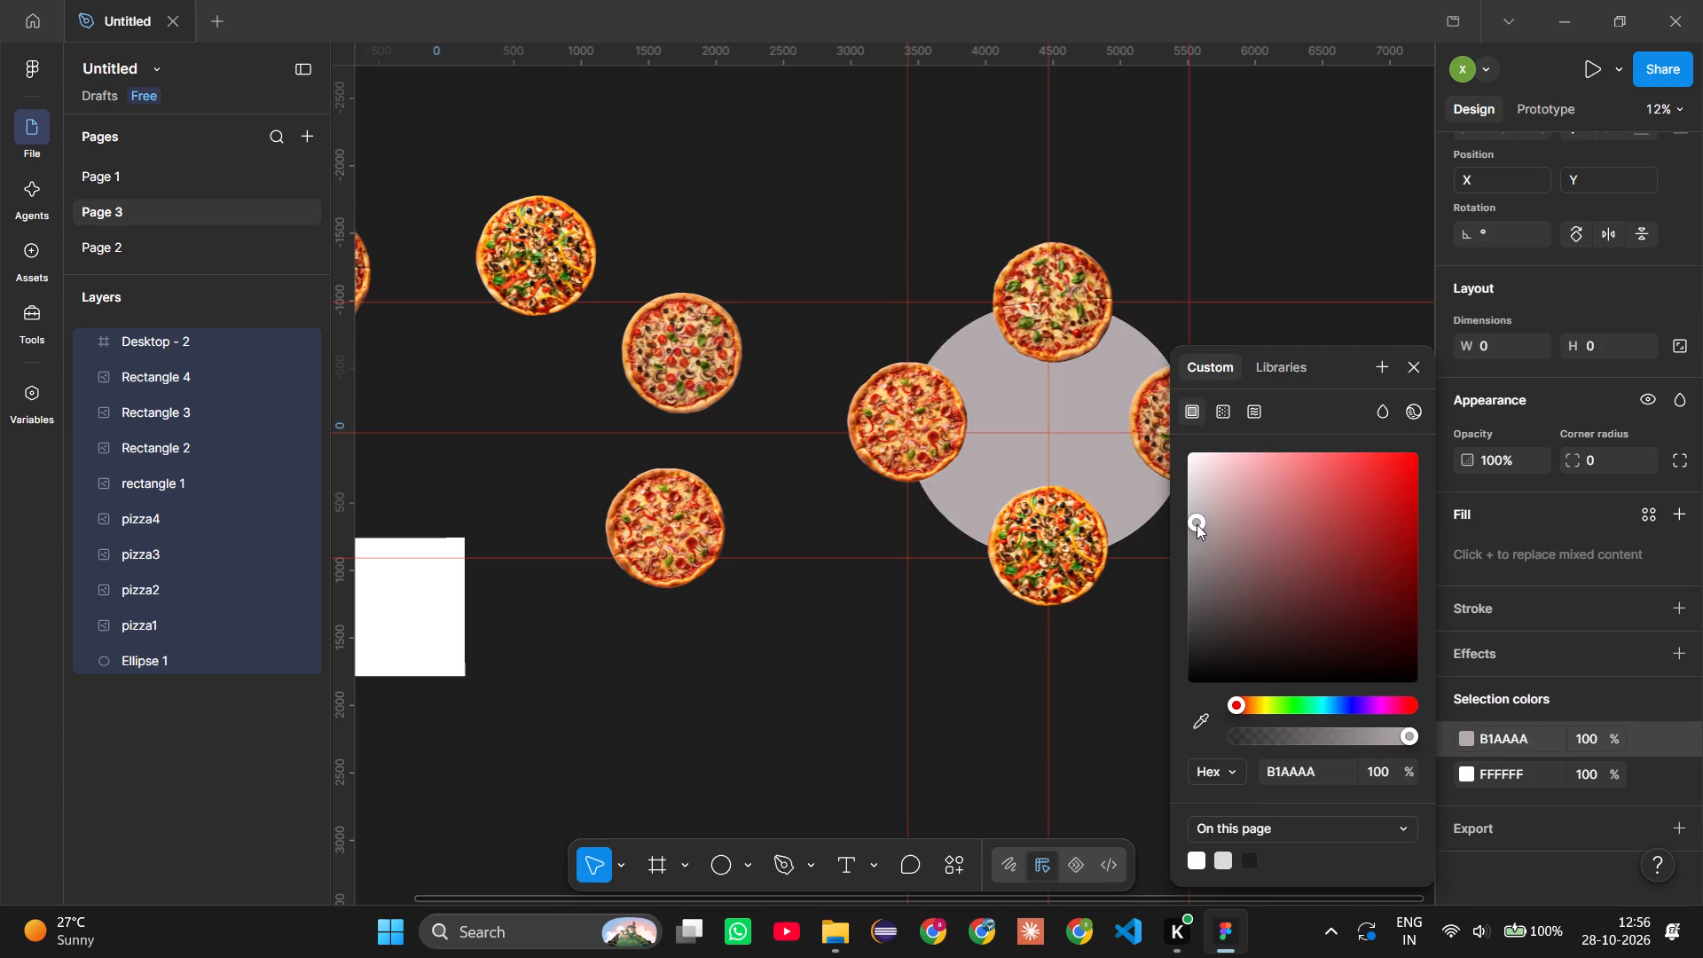
pyautogui.moveTo(1197, 524); pyautogui.dragTo(1199, 537)
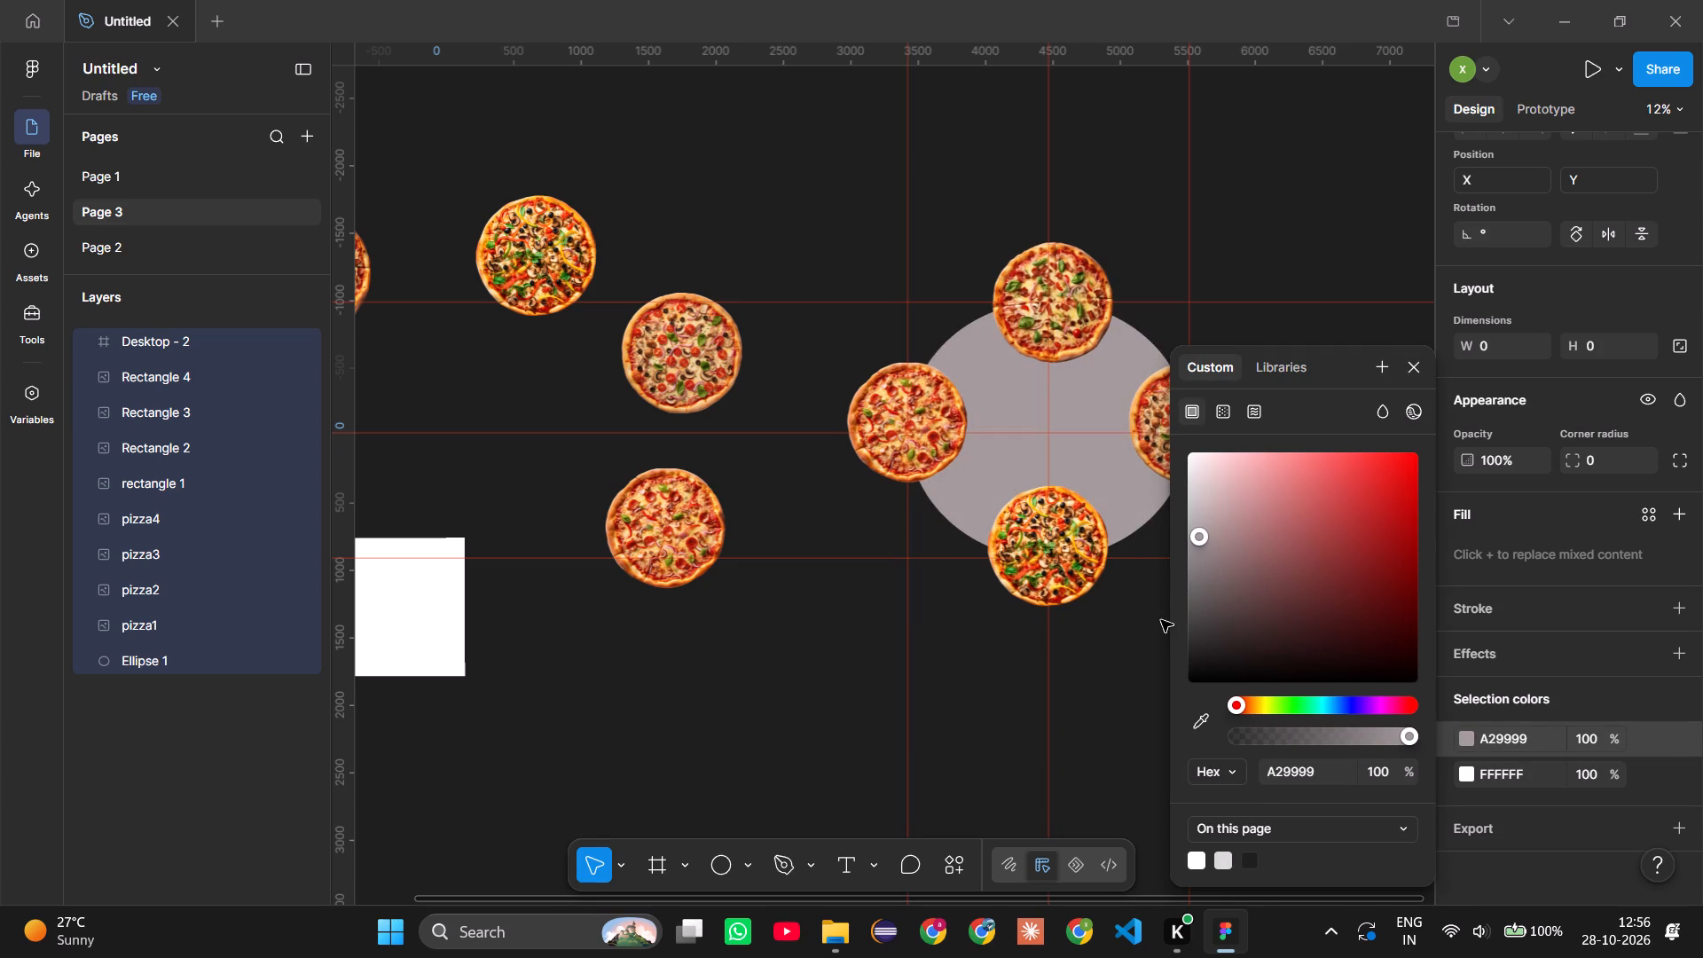
pyautogui.click(1158, 622)
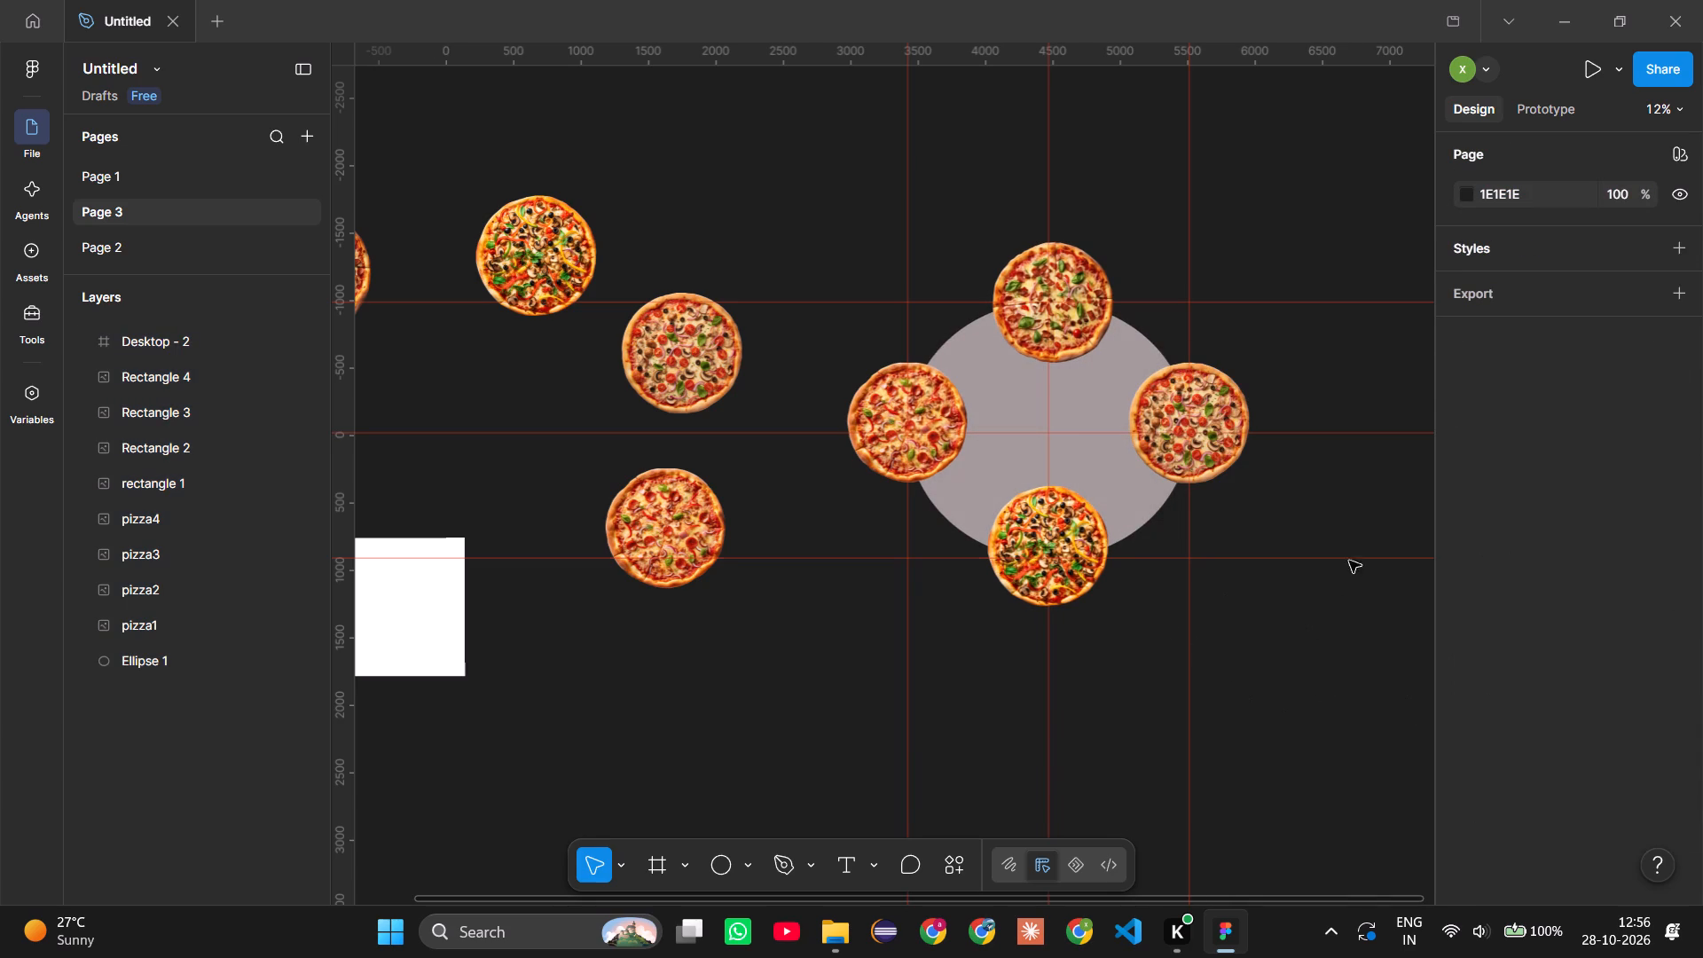
# Align the Rectangle 2 and Rectangle 4 pizzas level at Y -519, with Rectangle 2 at X 5034 and Rectangle 4 at X 2946.
pyautogui.click(1216, 459)
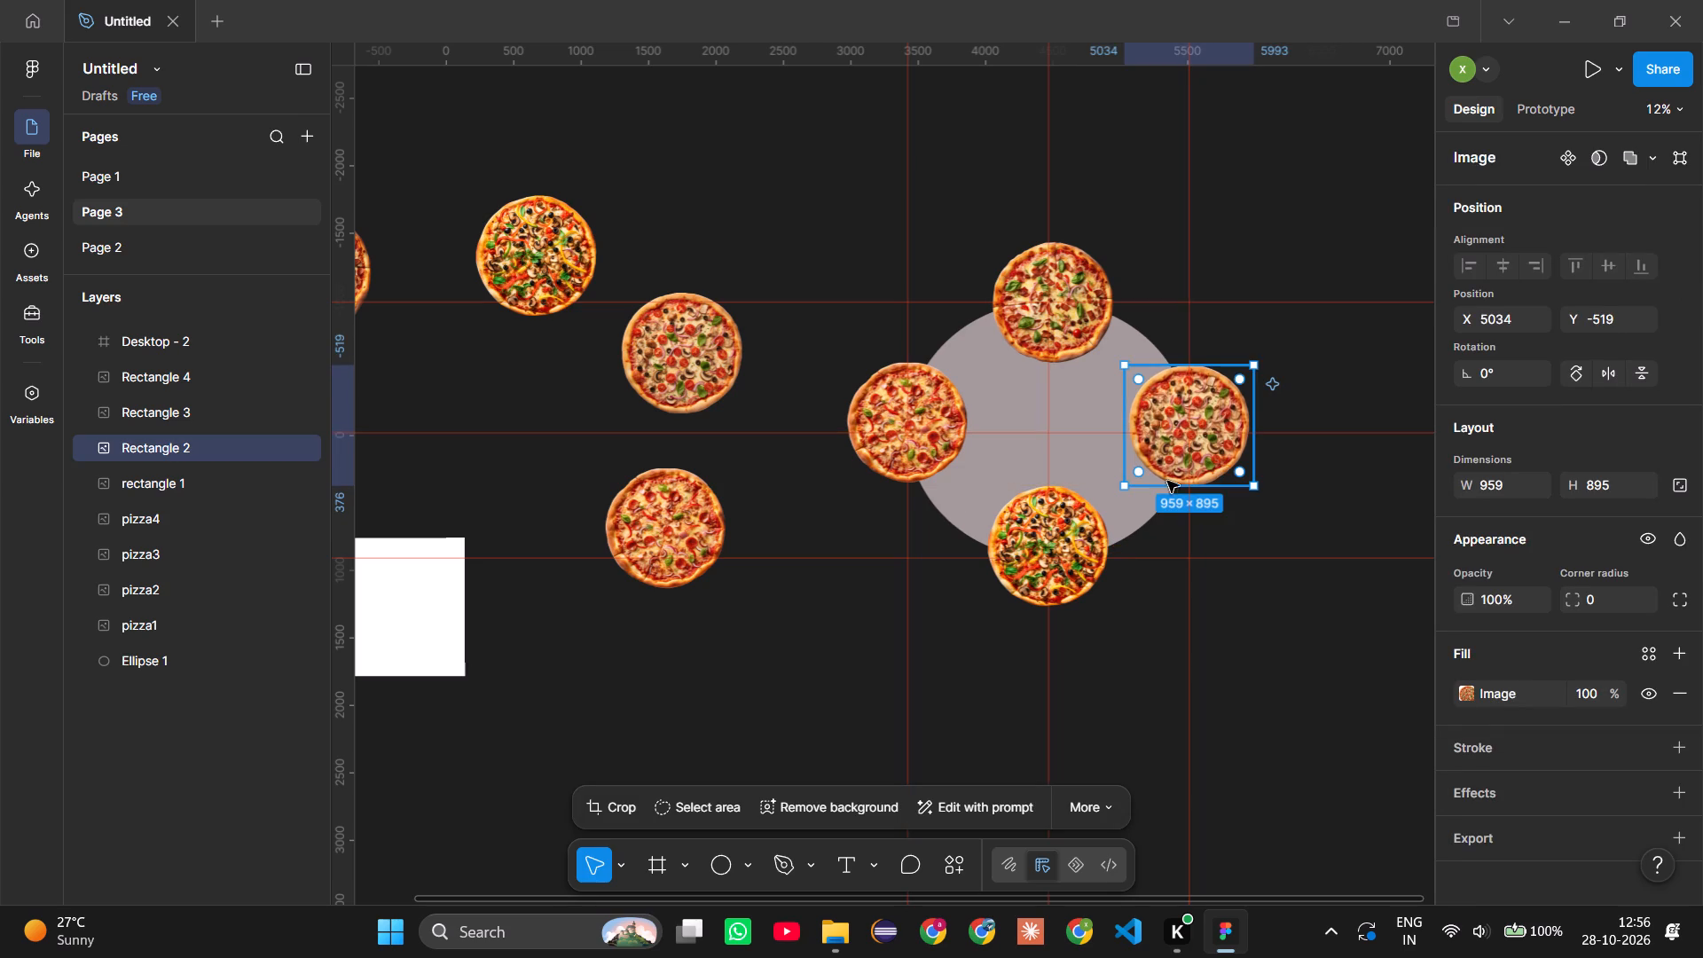
pyautogui.click(915, 452)
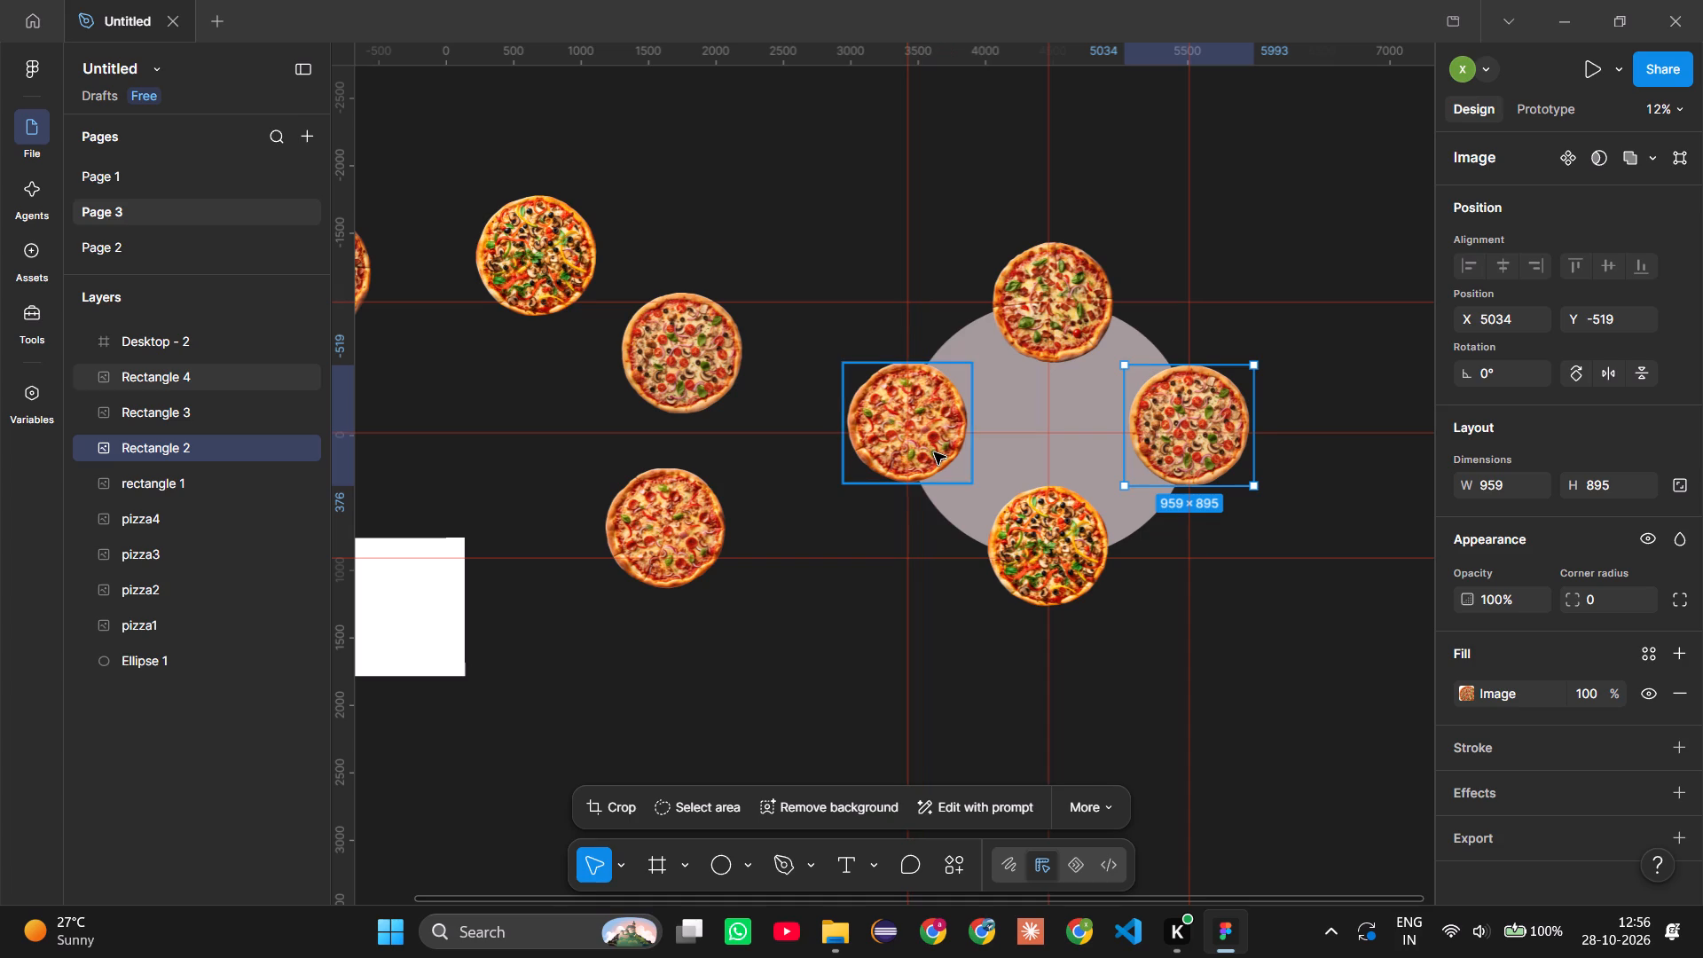
pyautogui.click(934, 452)
pyautogui.click(934, 452)
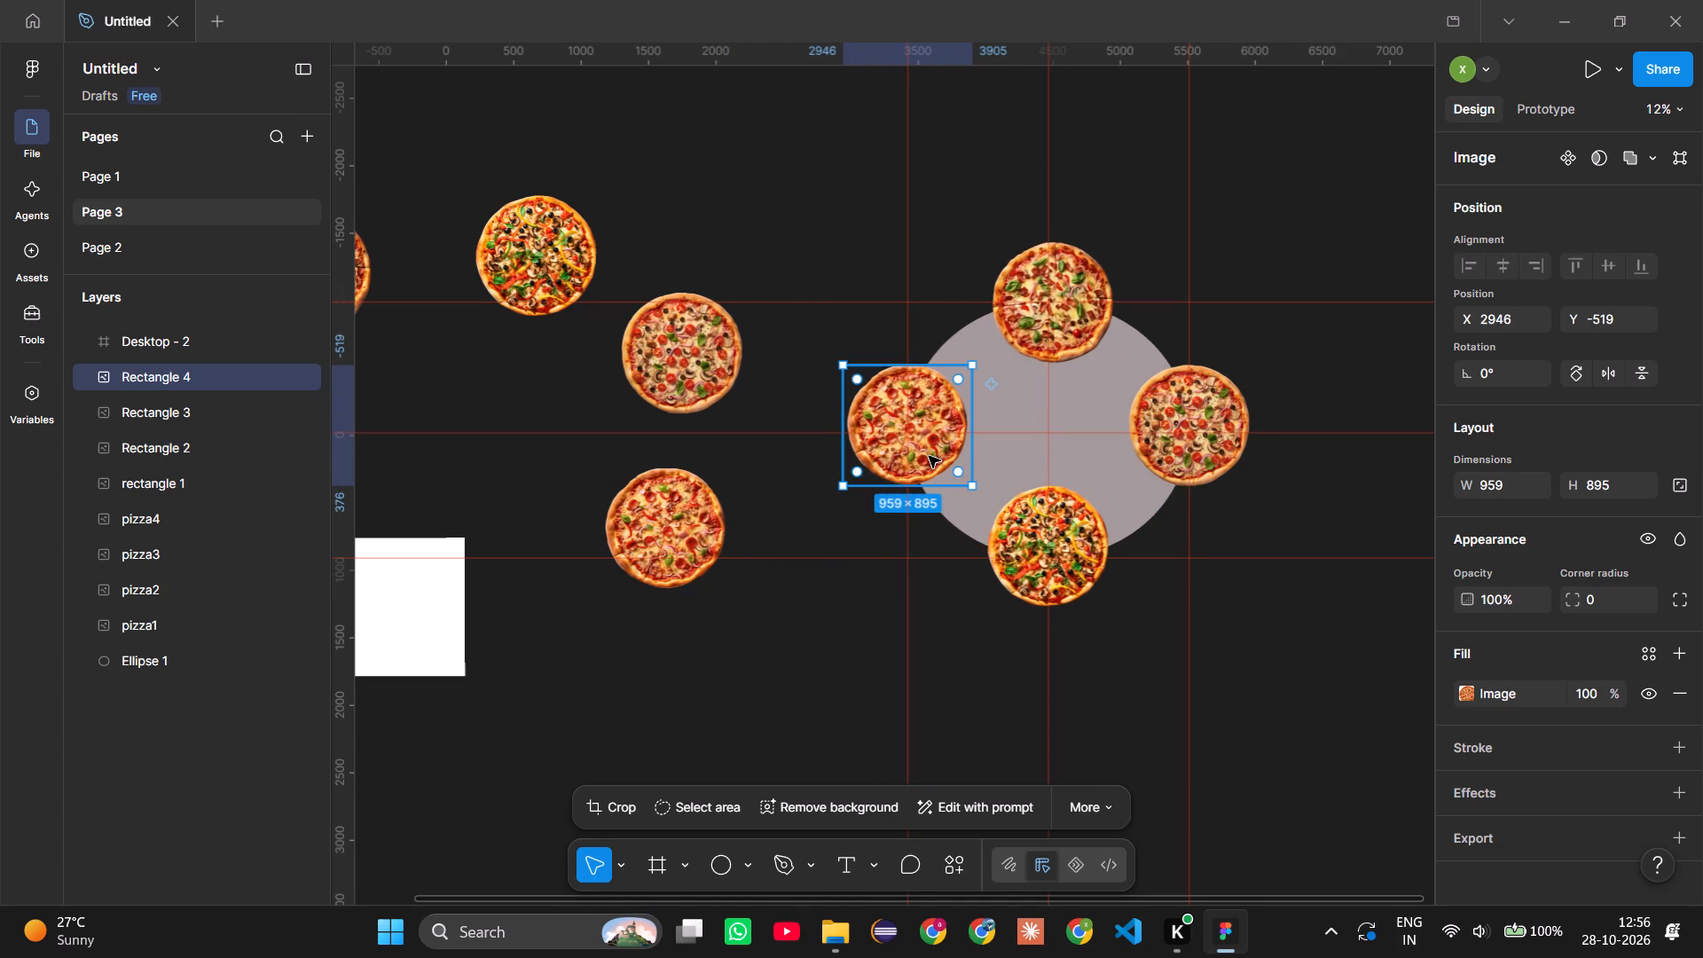
pyautogui.moveTo(1217, 451); pyautogui.dragTo(1272, 465)
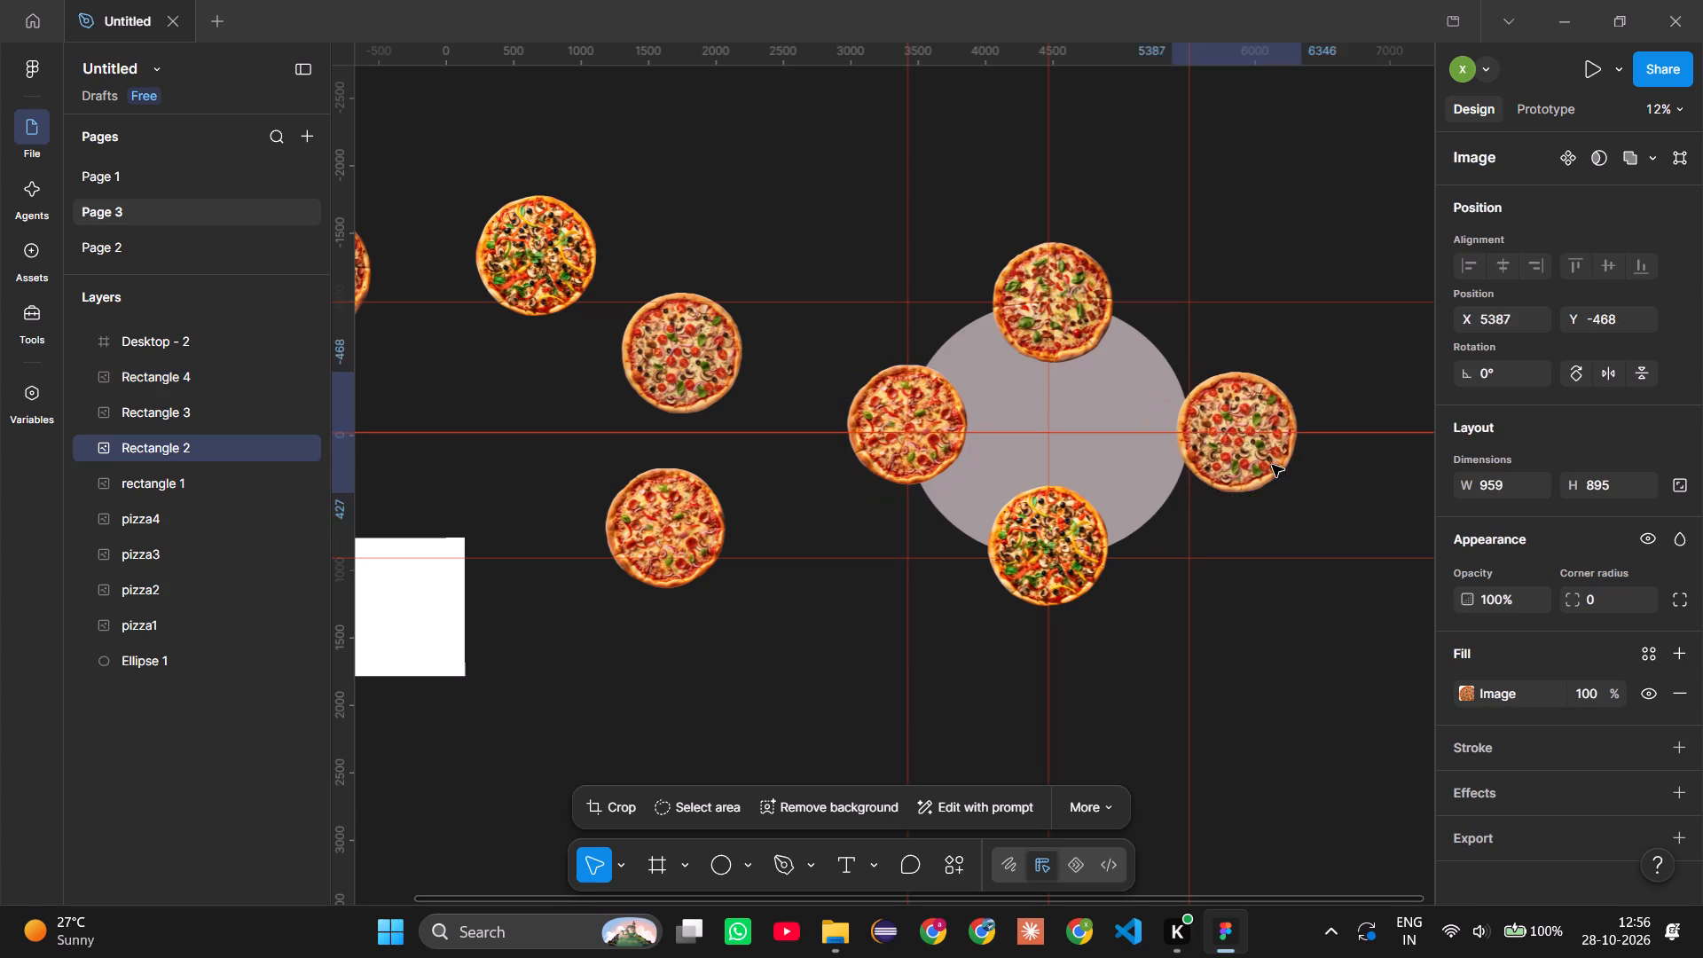
pyautogui.moveTo(1272, 465); pyautogui.dragTo(1224, 452)
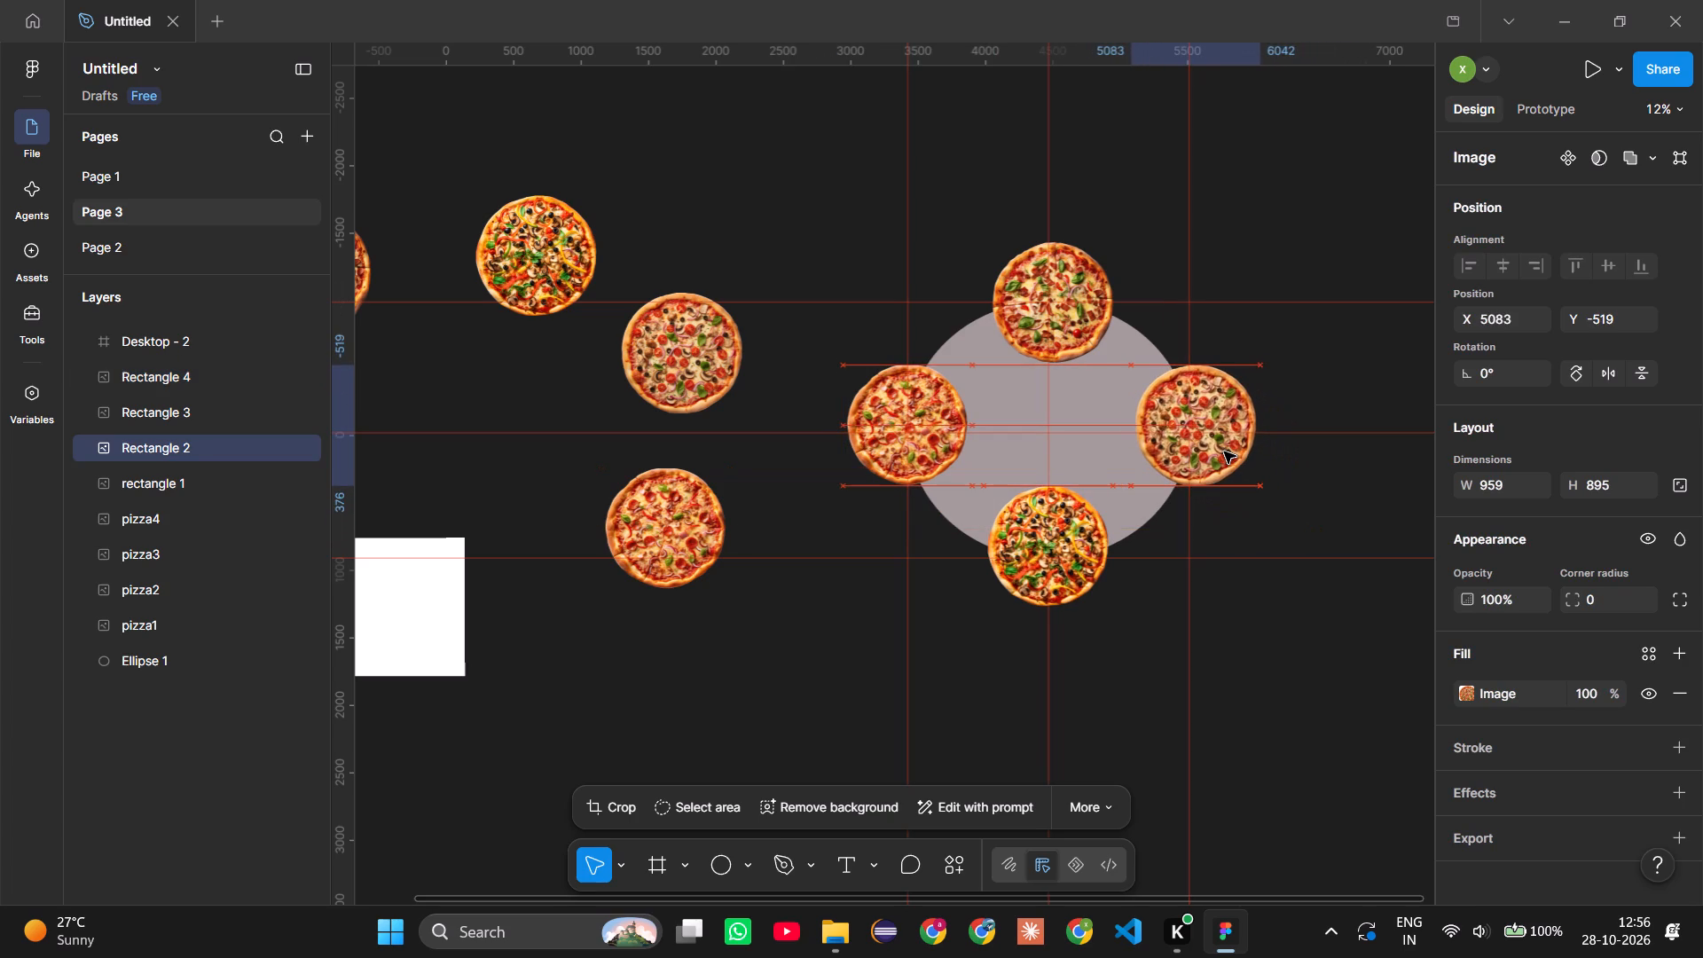
pyautogui.moveTo(1224, 452); pyautogui.dragTo(1225, 452)
pyautogui.click(1225, 452)
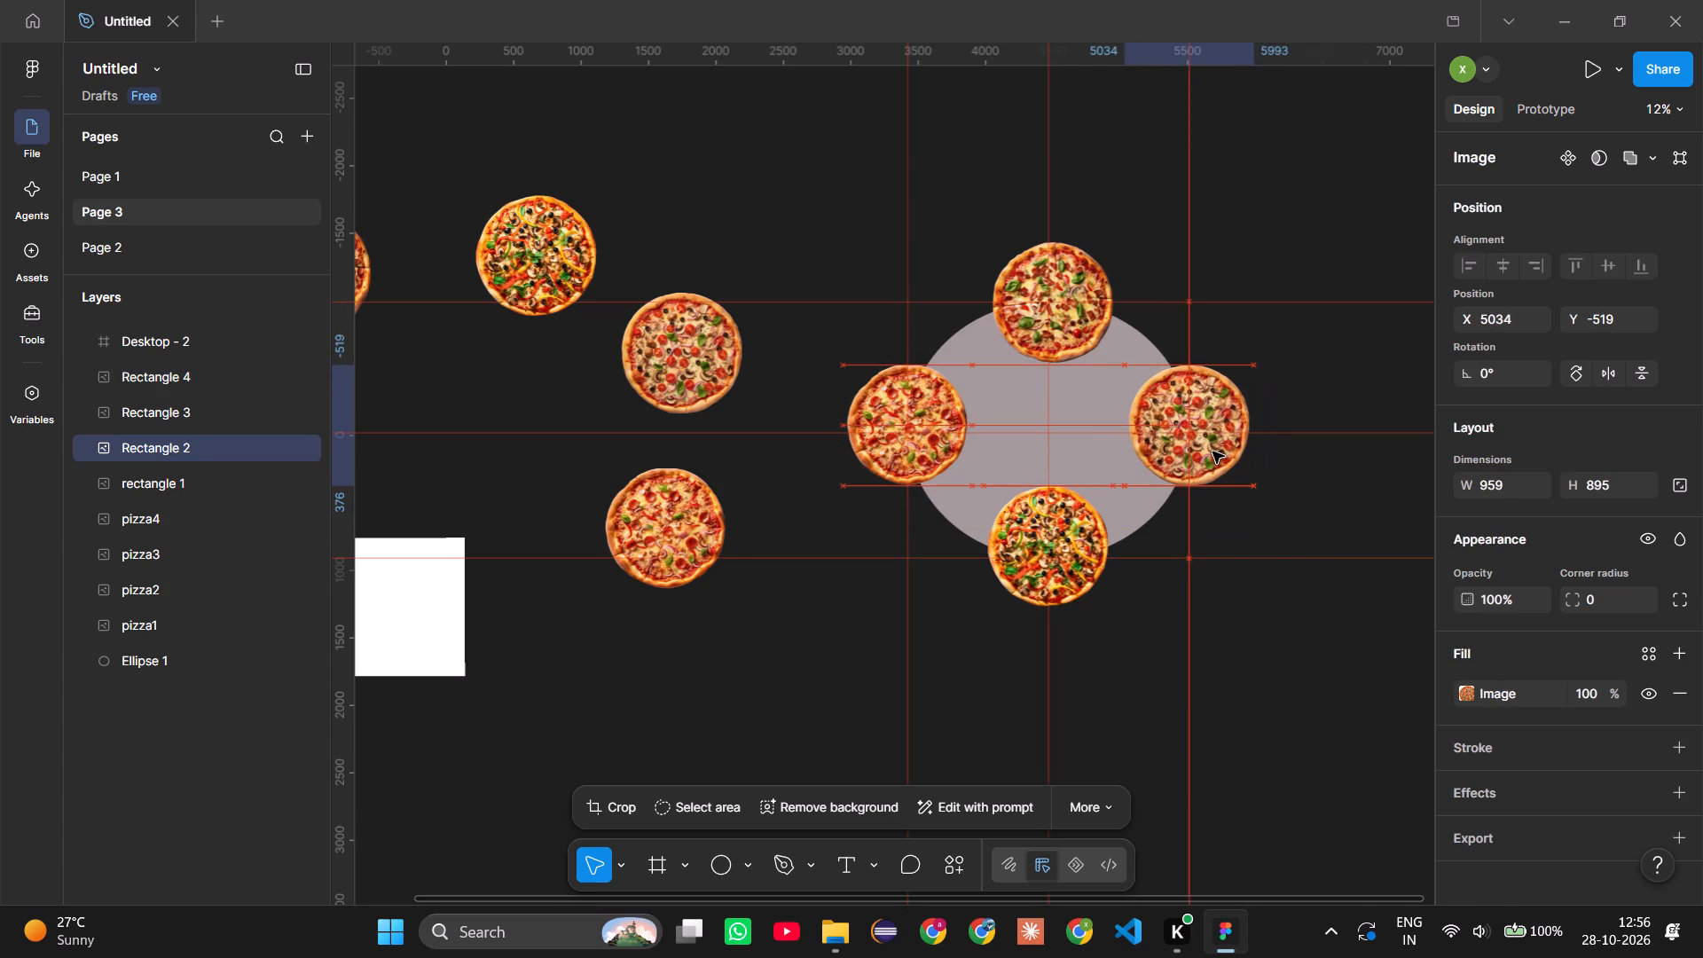
pyautogui.click(1295, 472)
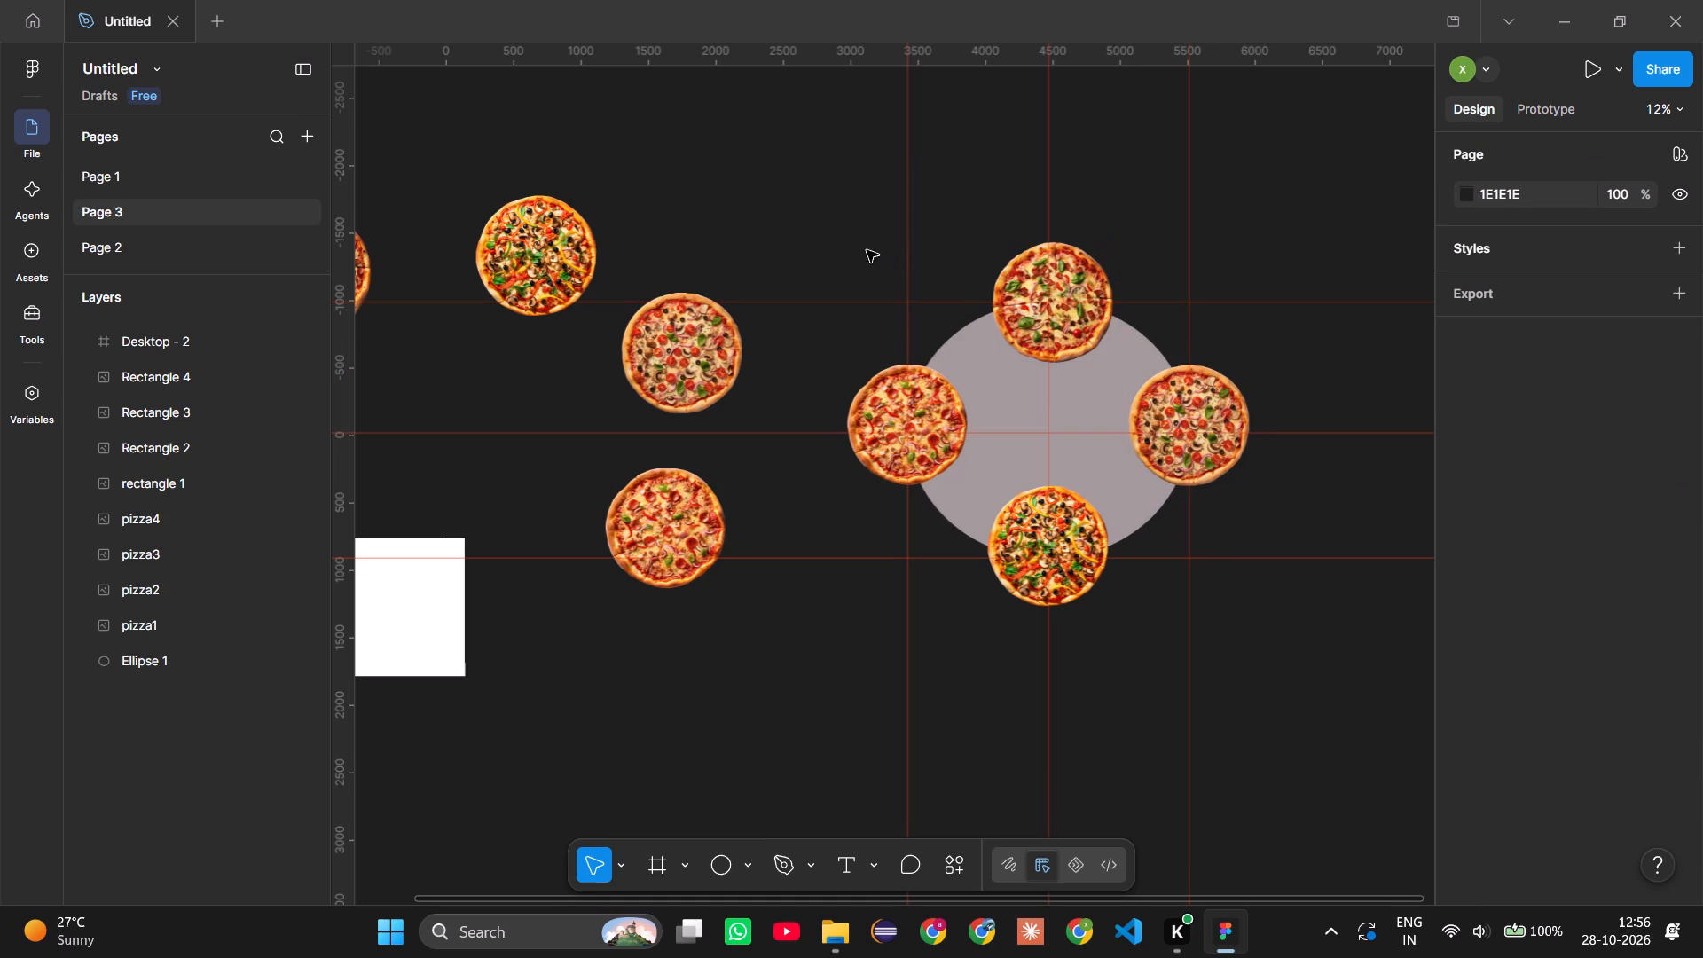
# Select the ellipse with its four surrounding pizzas and try rotating them together, ending at about 0.44°.
pyautogui.moveTo(867, 246); pyautogui.dragTo(1236, 599)
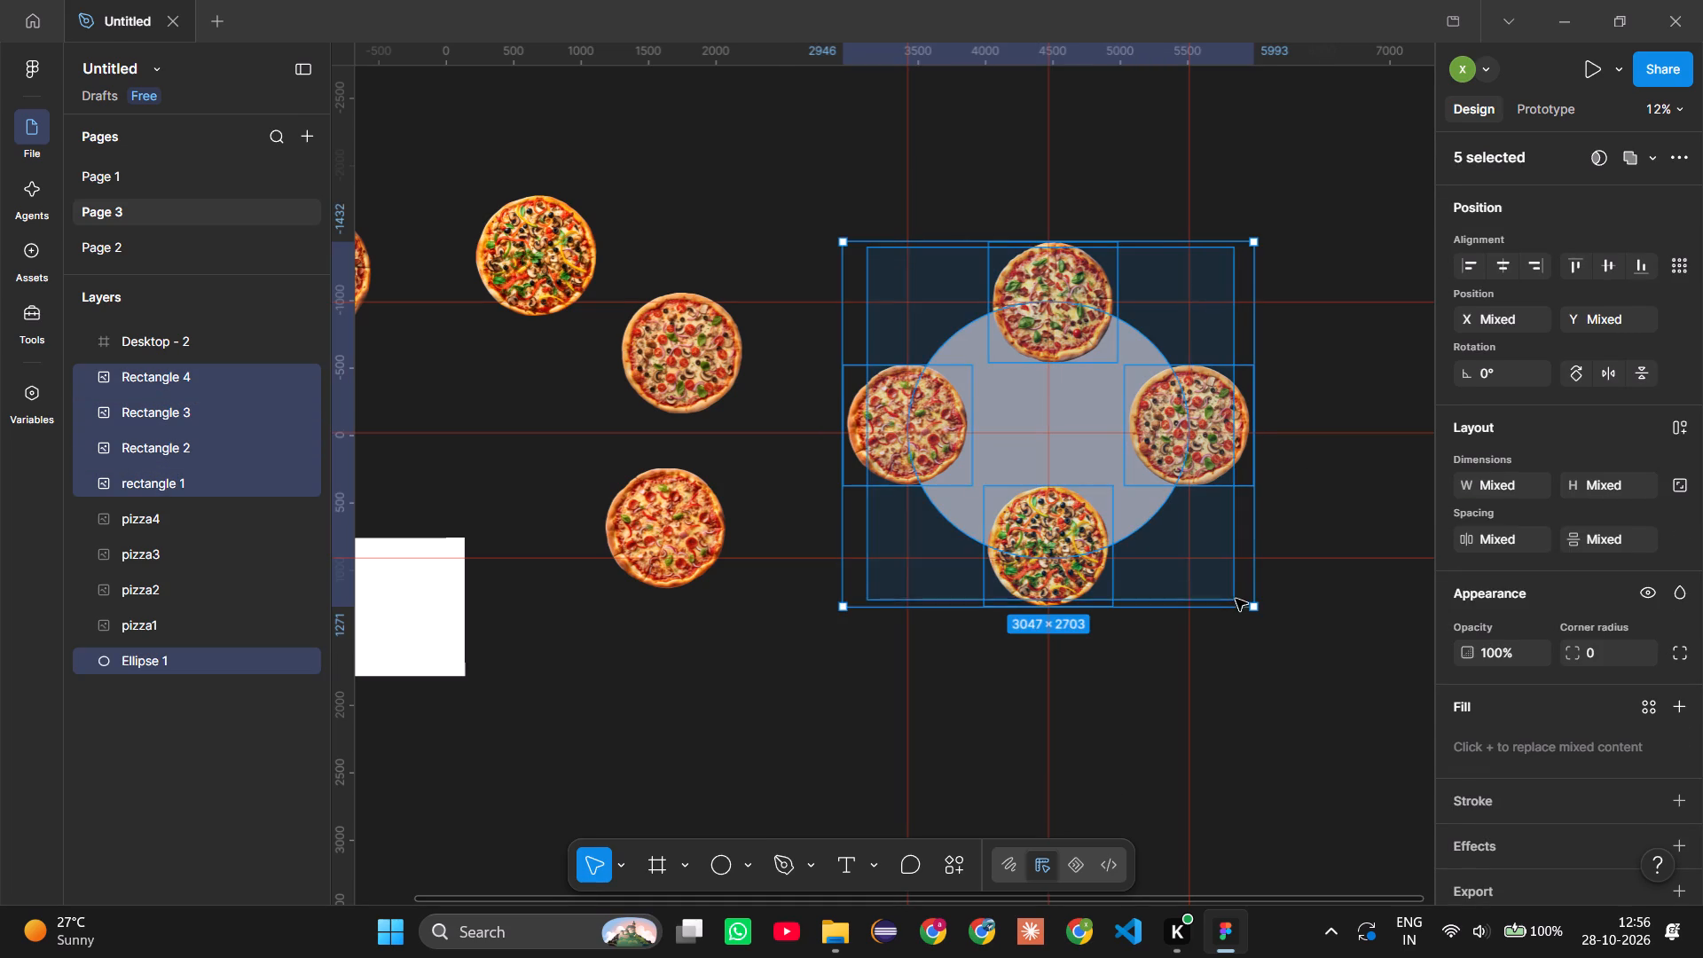
pyautogui.moveTo(1236, 599); pyautogui.dragTo(1238, 599)
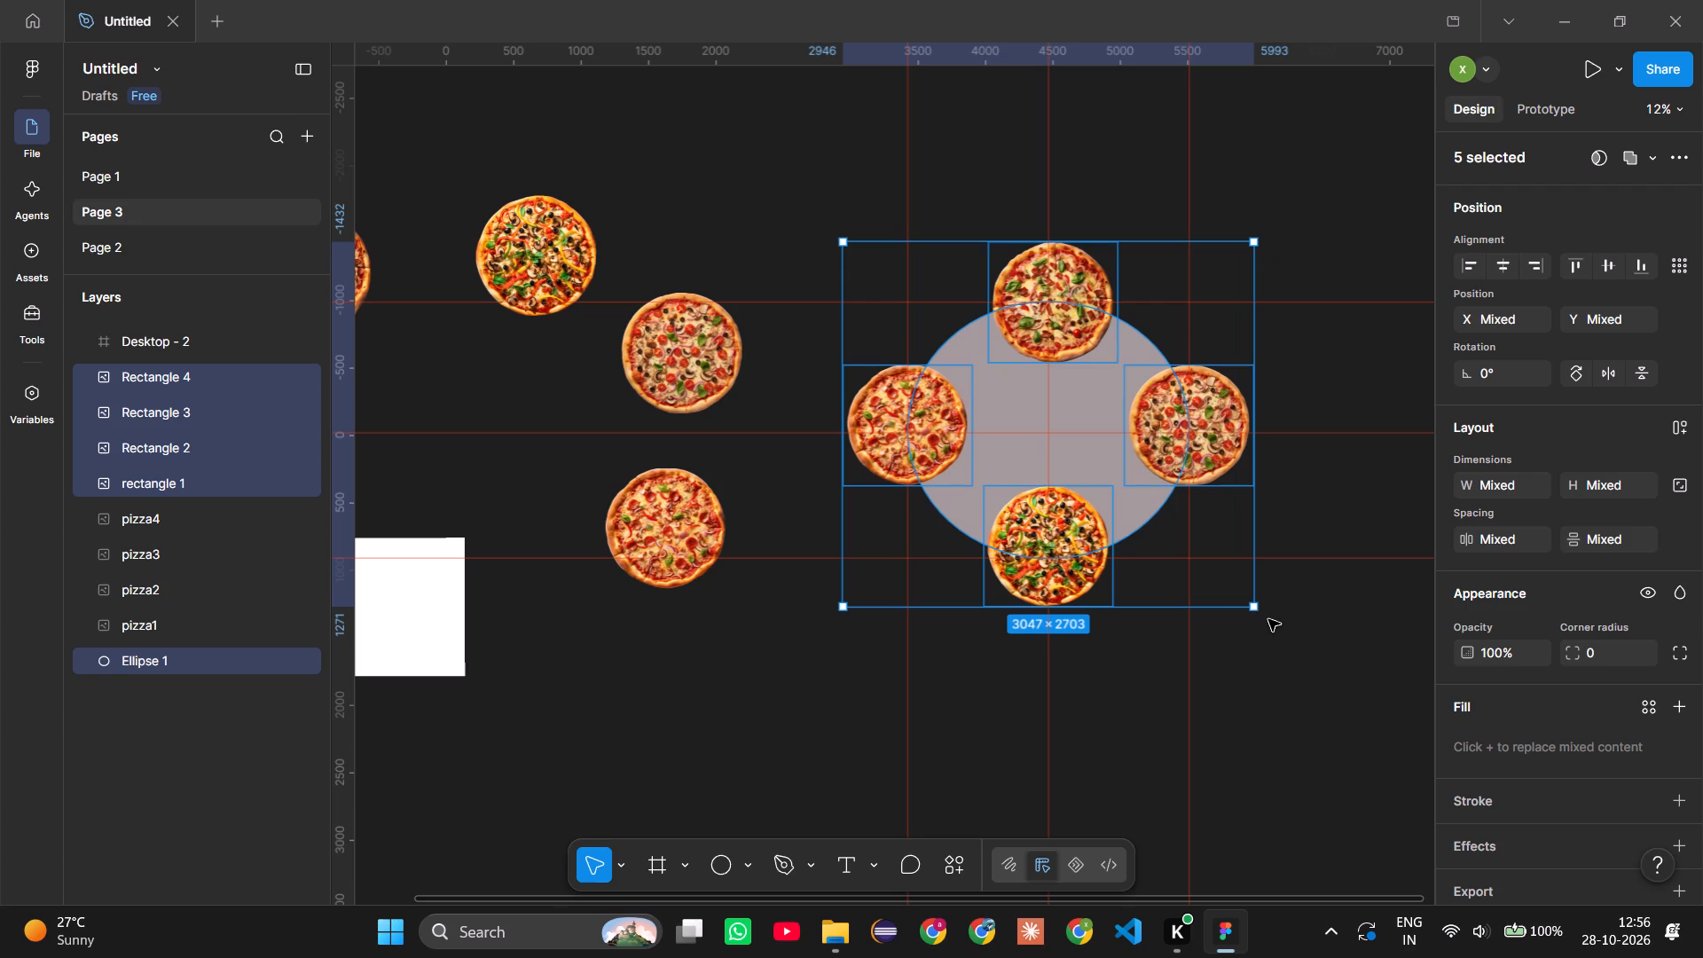
pyautogui.moveTo(1265, 614); pyautogui.dragTo(1162, 331)
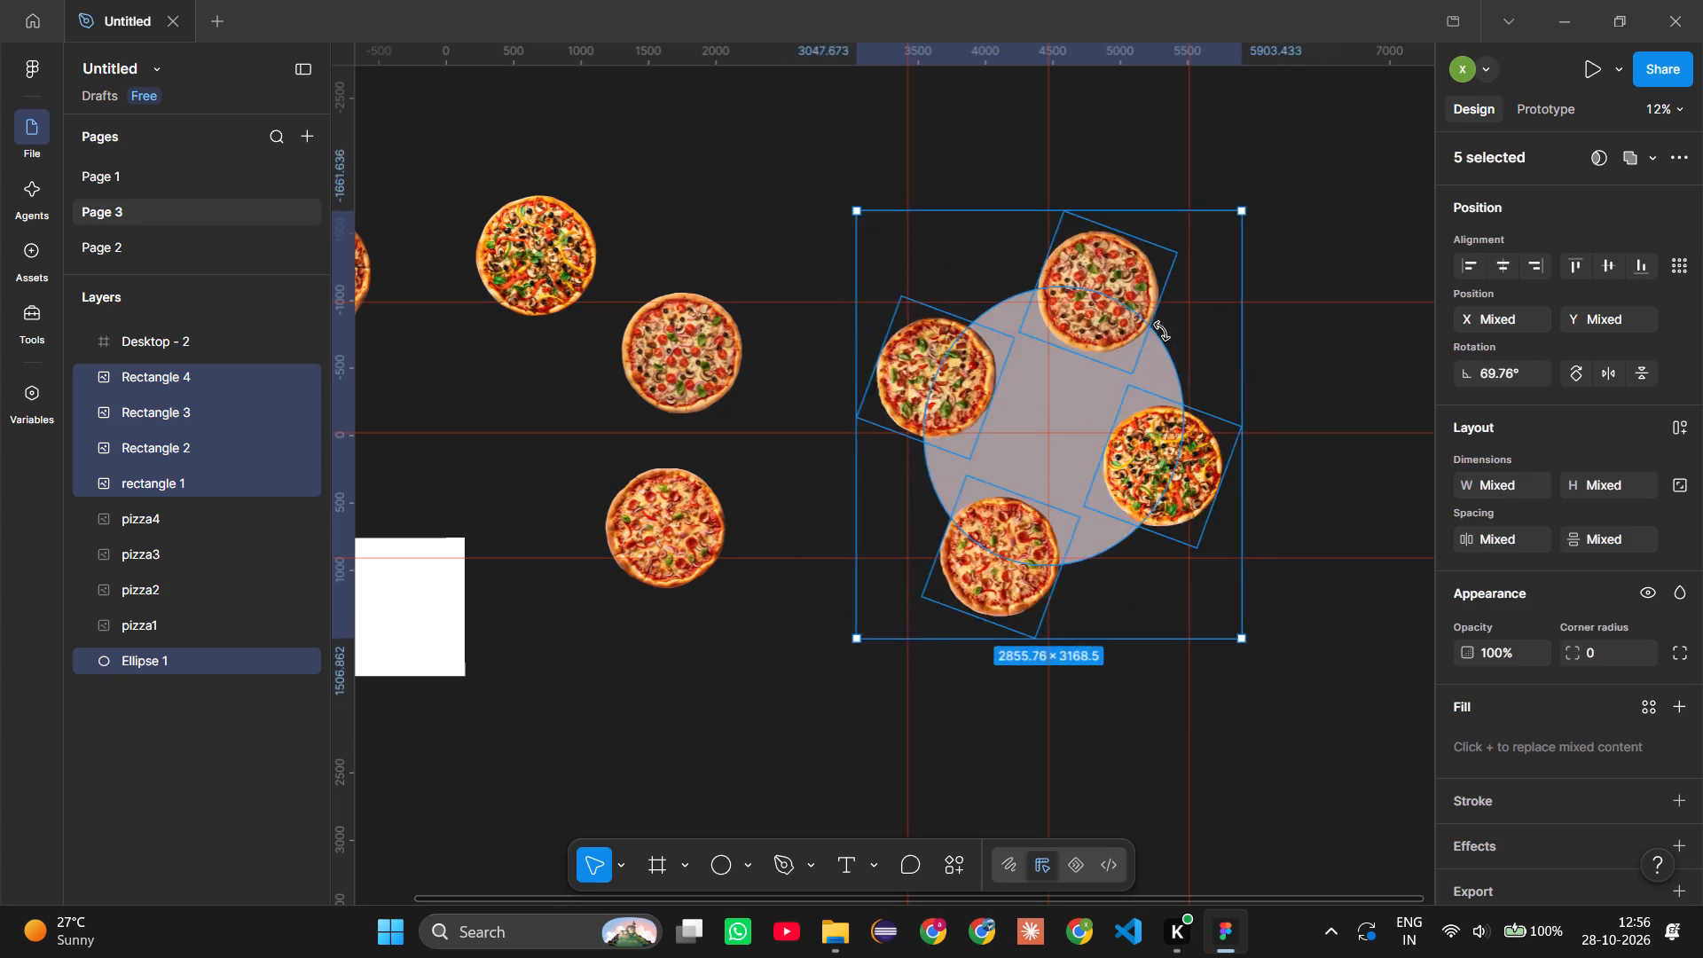
pyautogui.moveTo(1162, 331); pyautogui.dragTo(1269, 464)
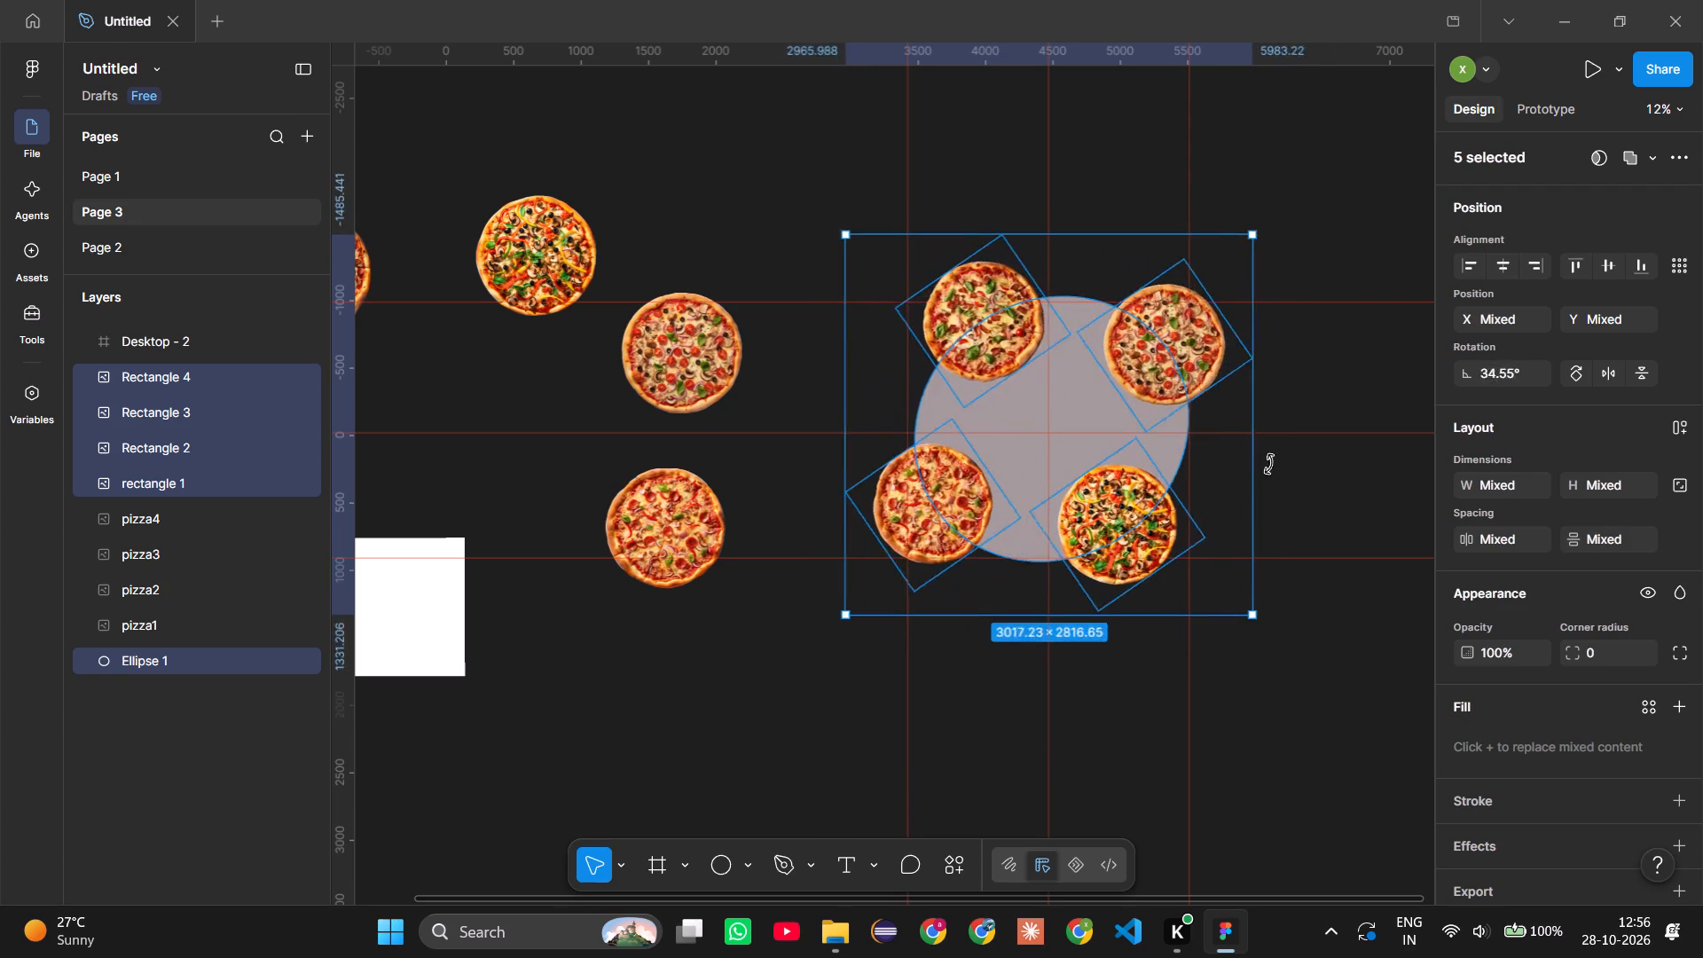
pyautogui.moveTo(1269, 464); pyautogui.dragTo(1216, 439)
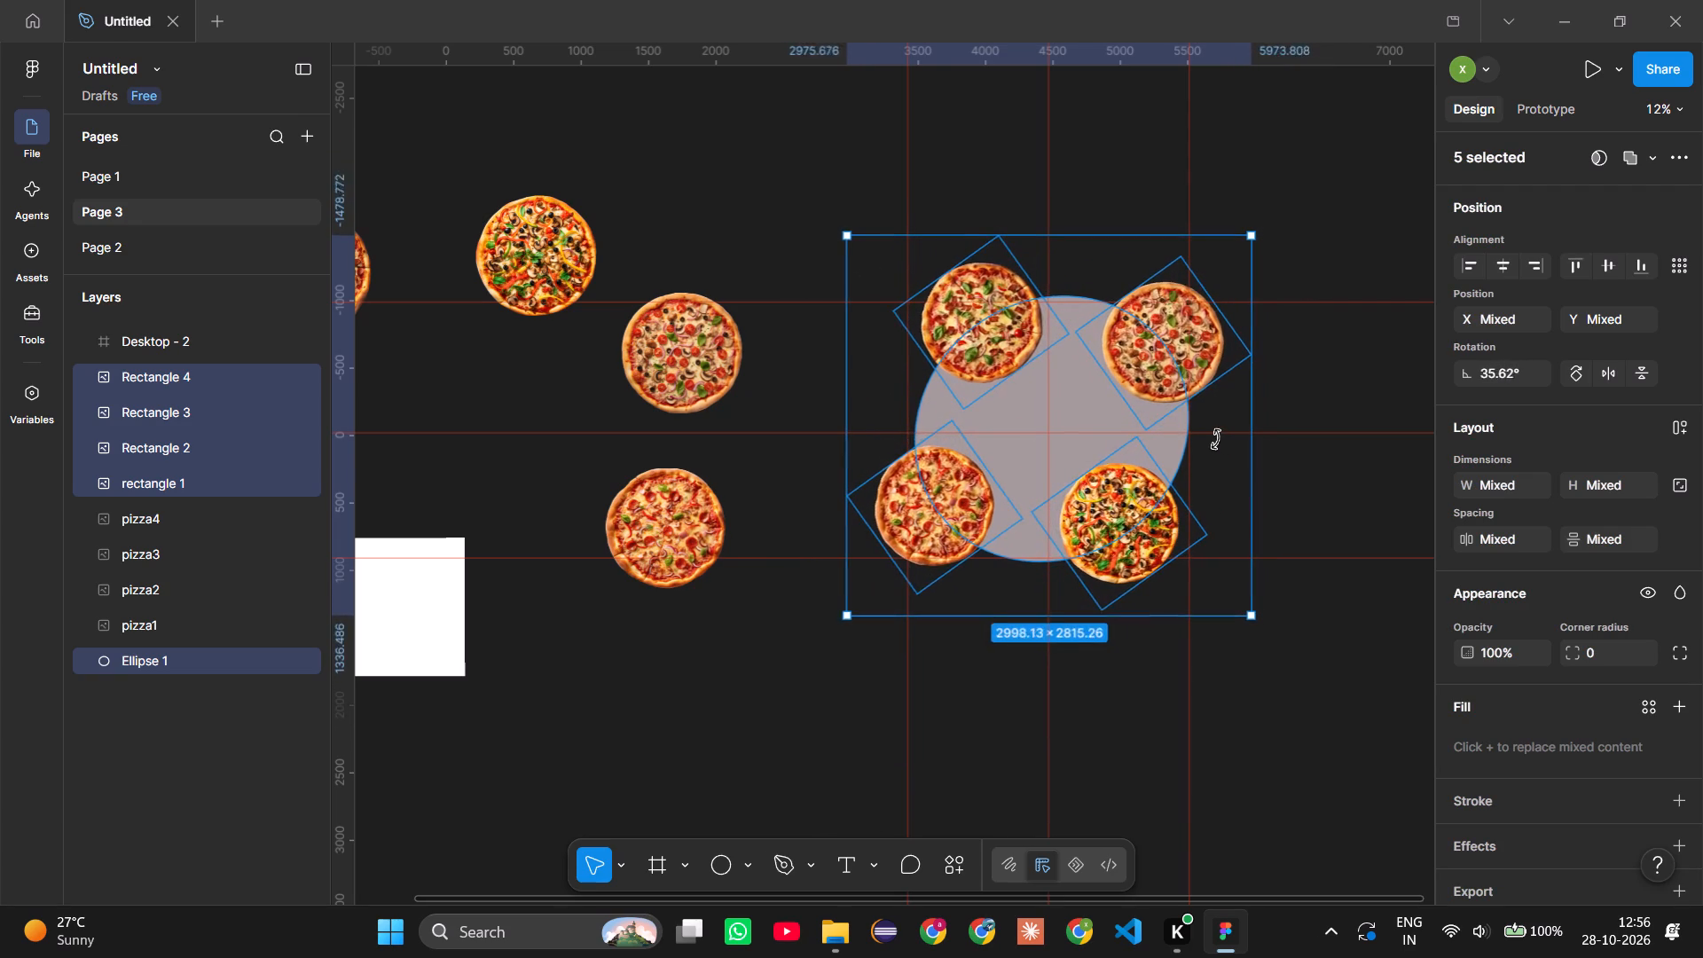
pyautogui.moveTo(1216, 439); pyautogui.dragTo(1295, 628)
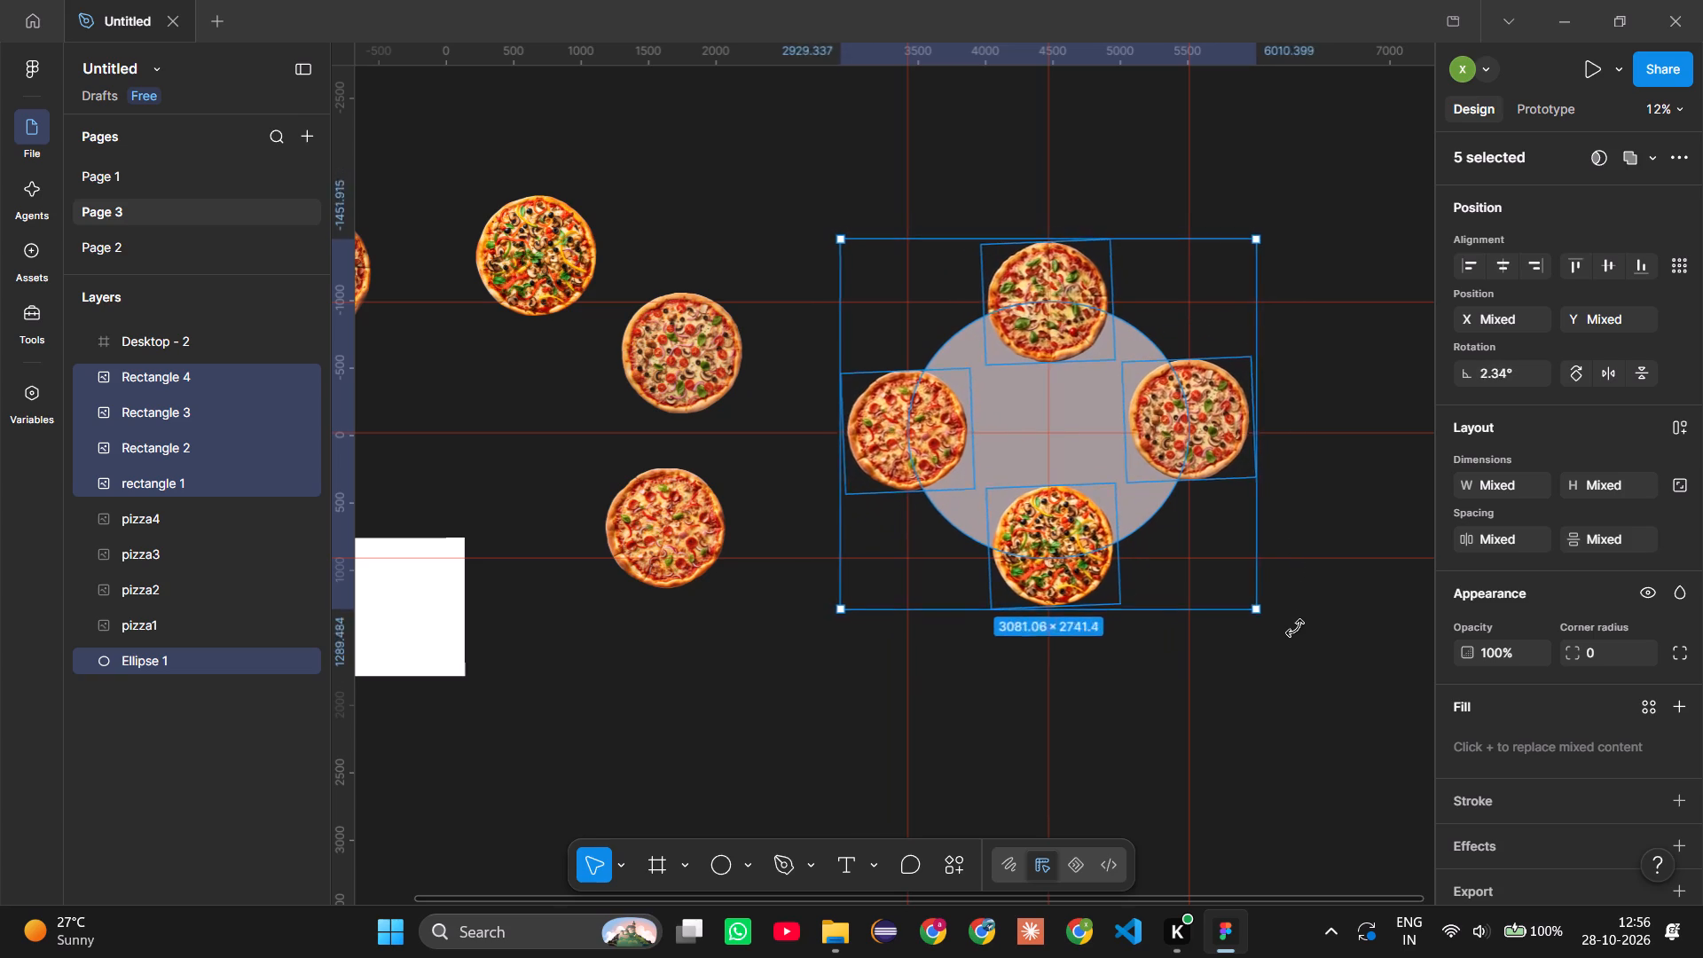
pyautogui.moveTo(1295, 628); pyautogui.dragTo(1293, 635)
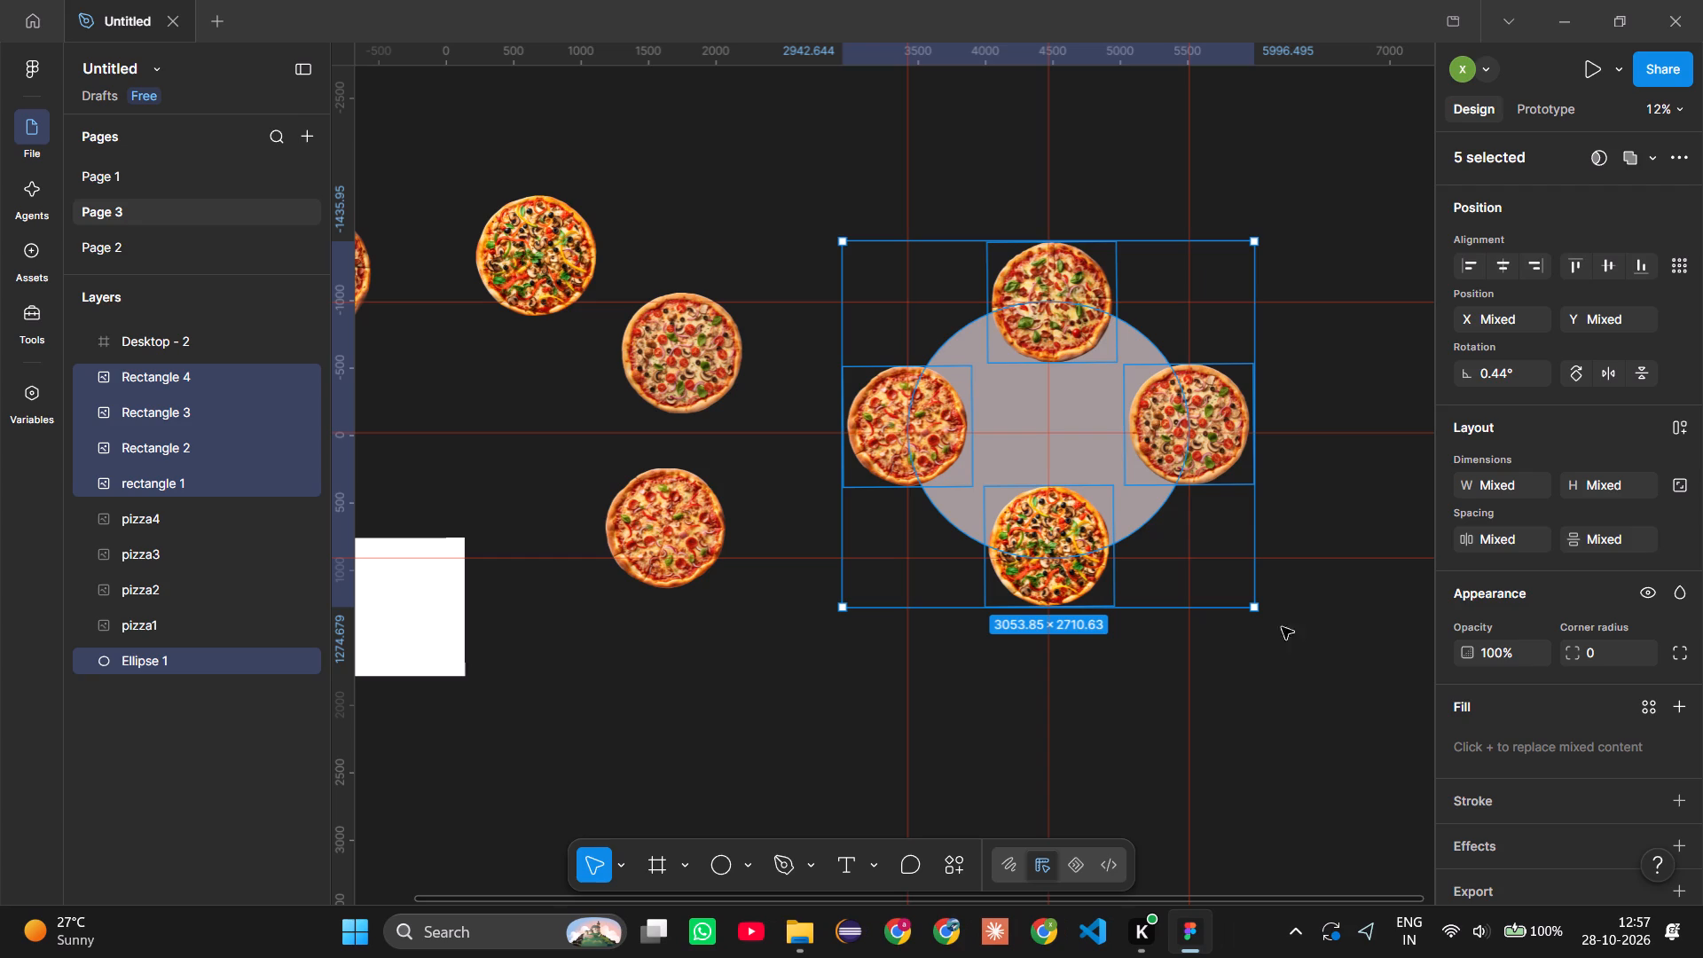
# Try rotating the selected ellipse and its four pizzas together back and forth, ending at about -0.6°, and deselect them.
pyautogui.moveTo(1267, 616); pyautogui.dragTo(1291, 578)
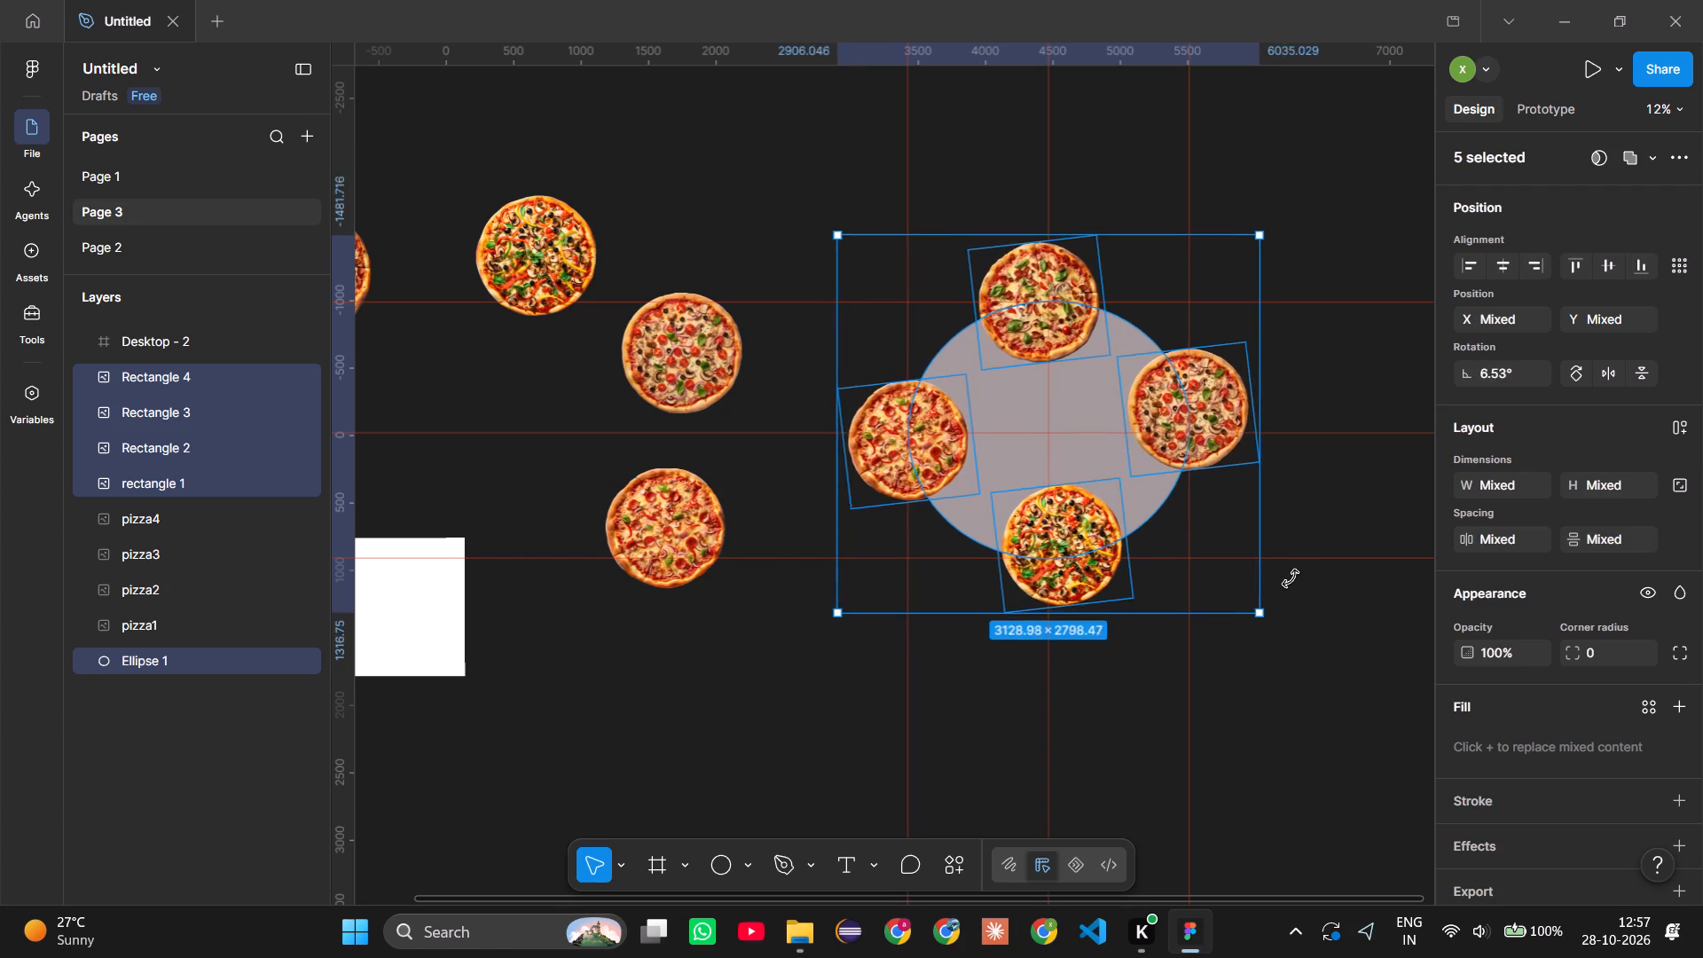
pyautogui.moveTo(1291, 578); pyautogui.dragTo(1253, 464)
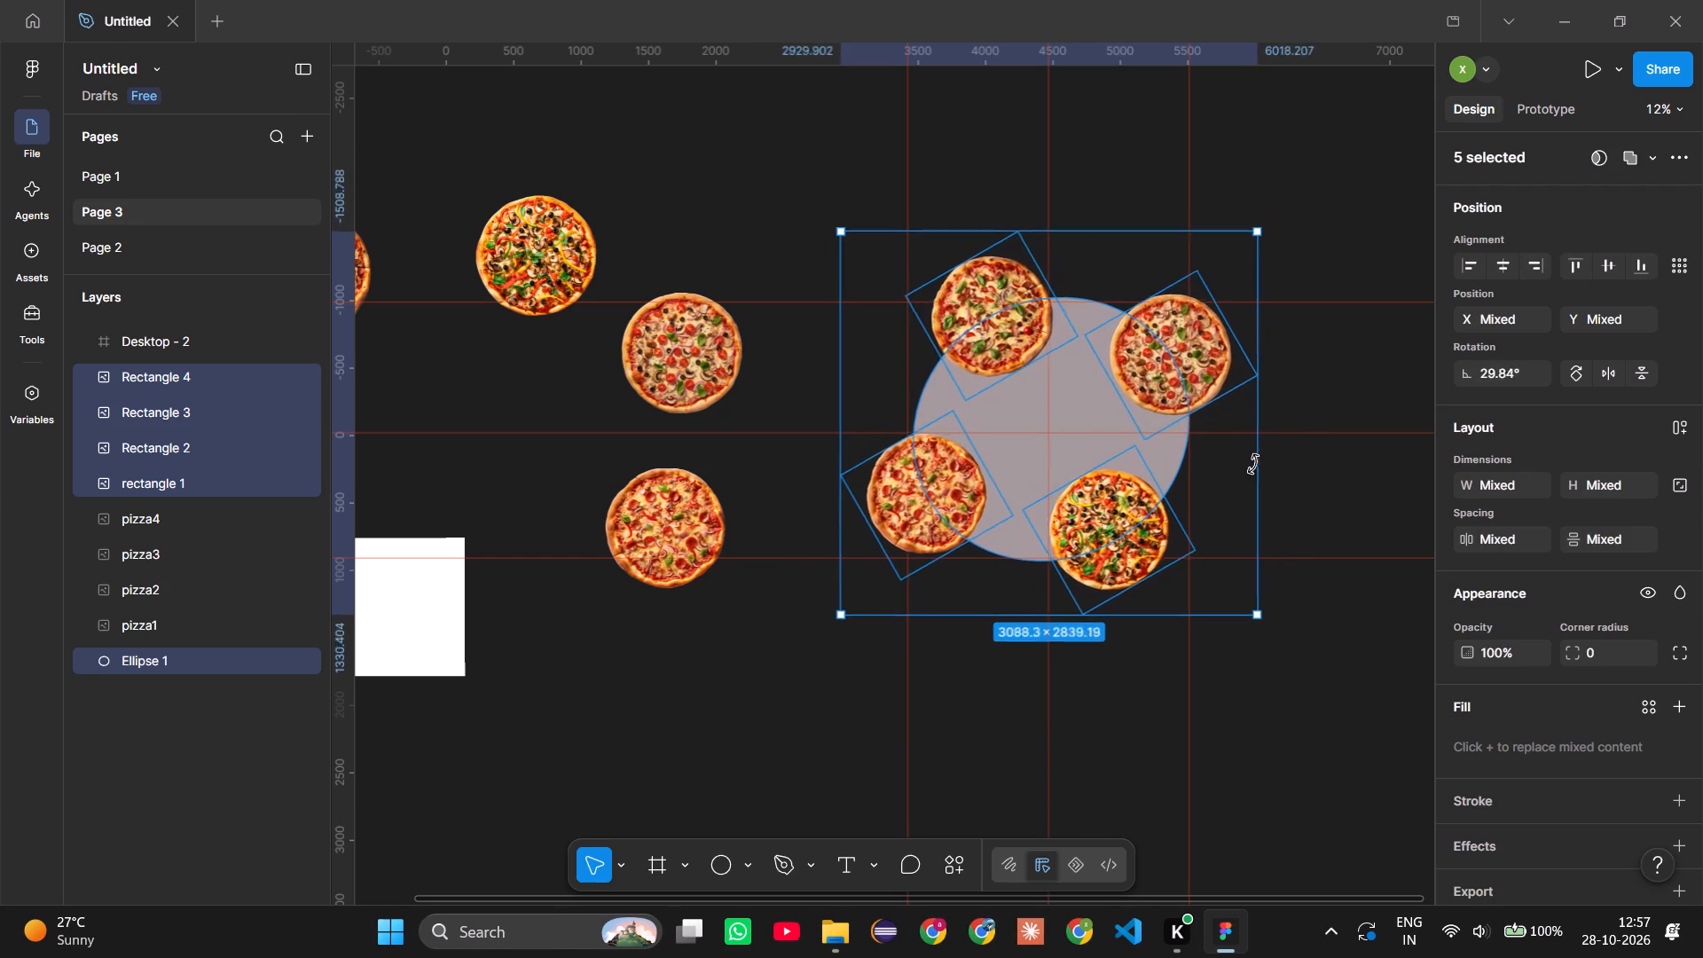
pyautogui.moveTo(1253, 464); pyautogui.dragTo(1349, 309)
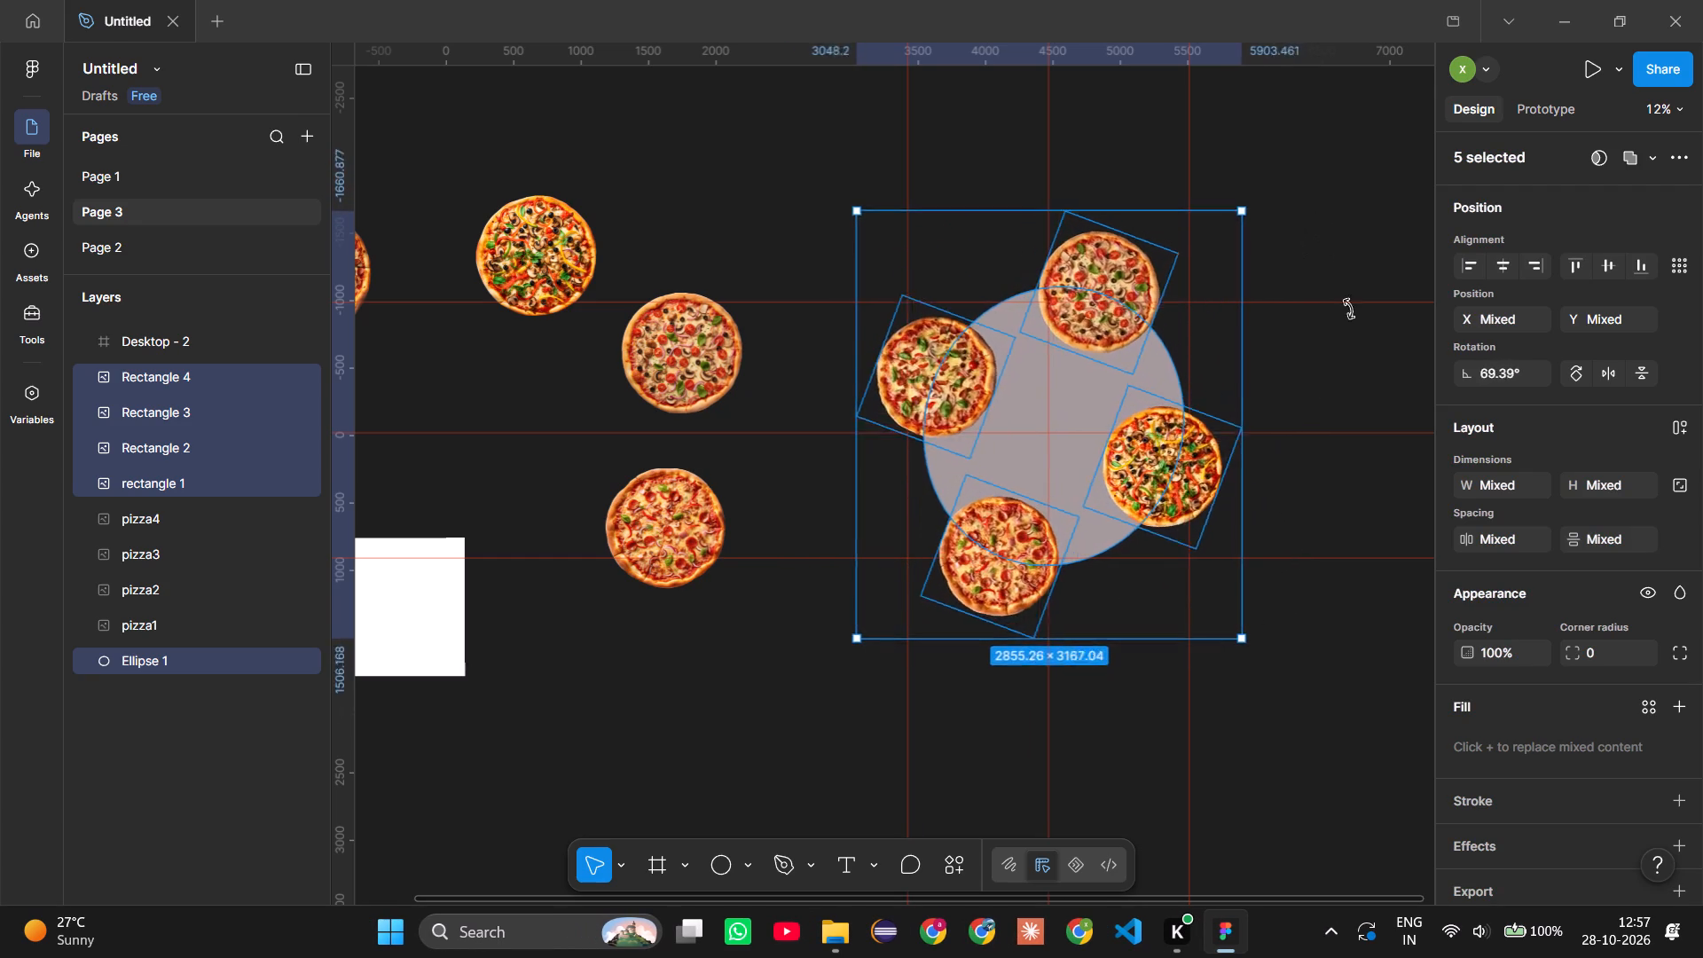
pyautogui.moveTo(1349, 309); pyautogui.dragTo(1262, 627)
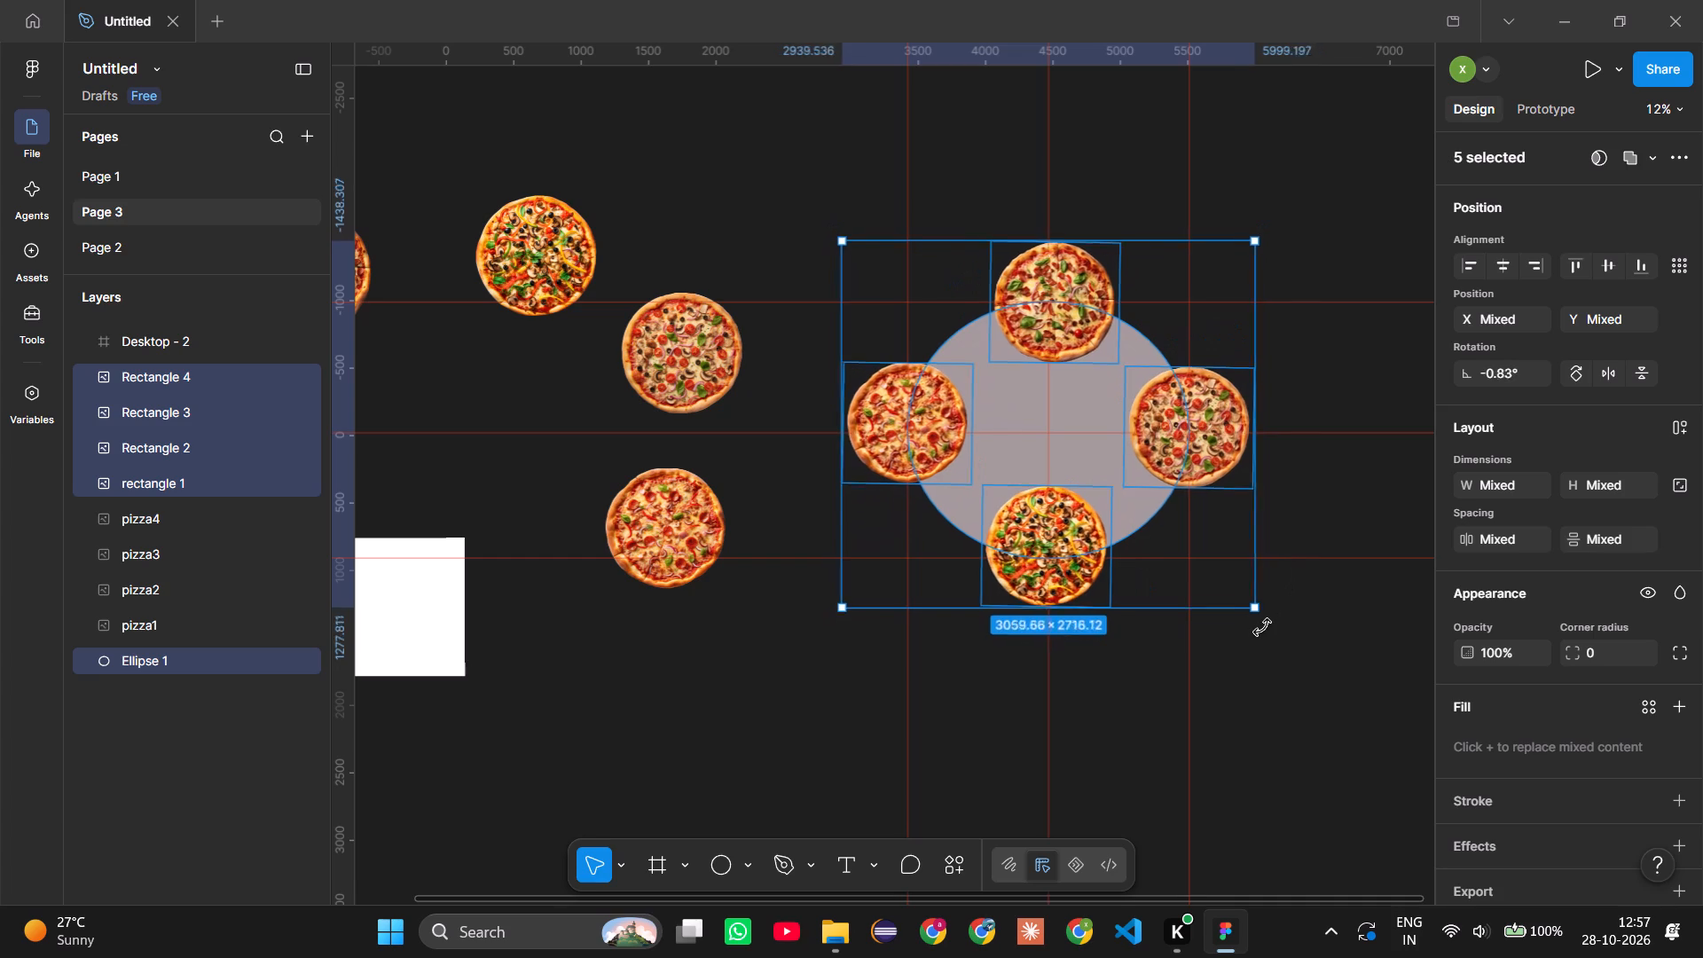
pyautogui.moveTo(1262, 627); pyautogui.dragTo(1310, 613)
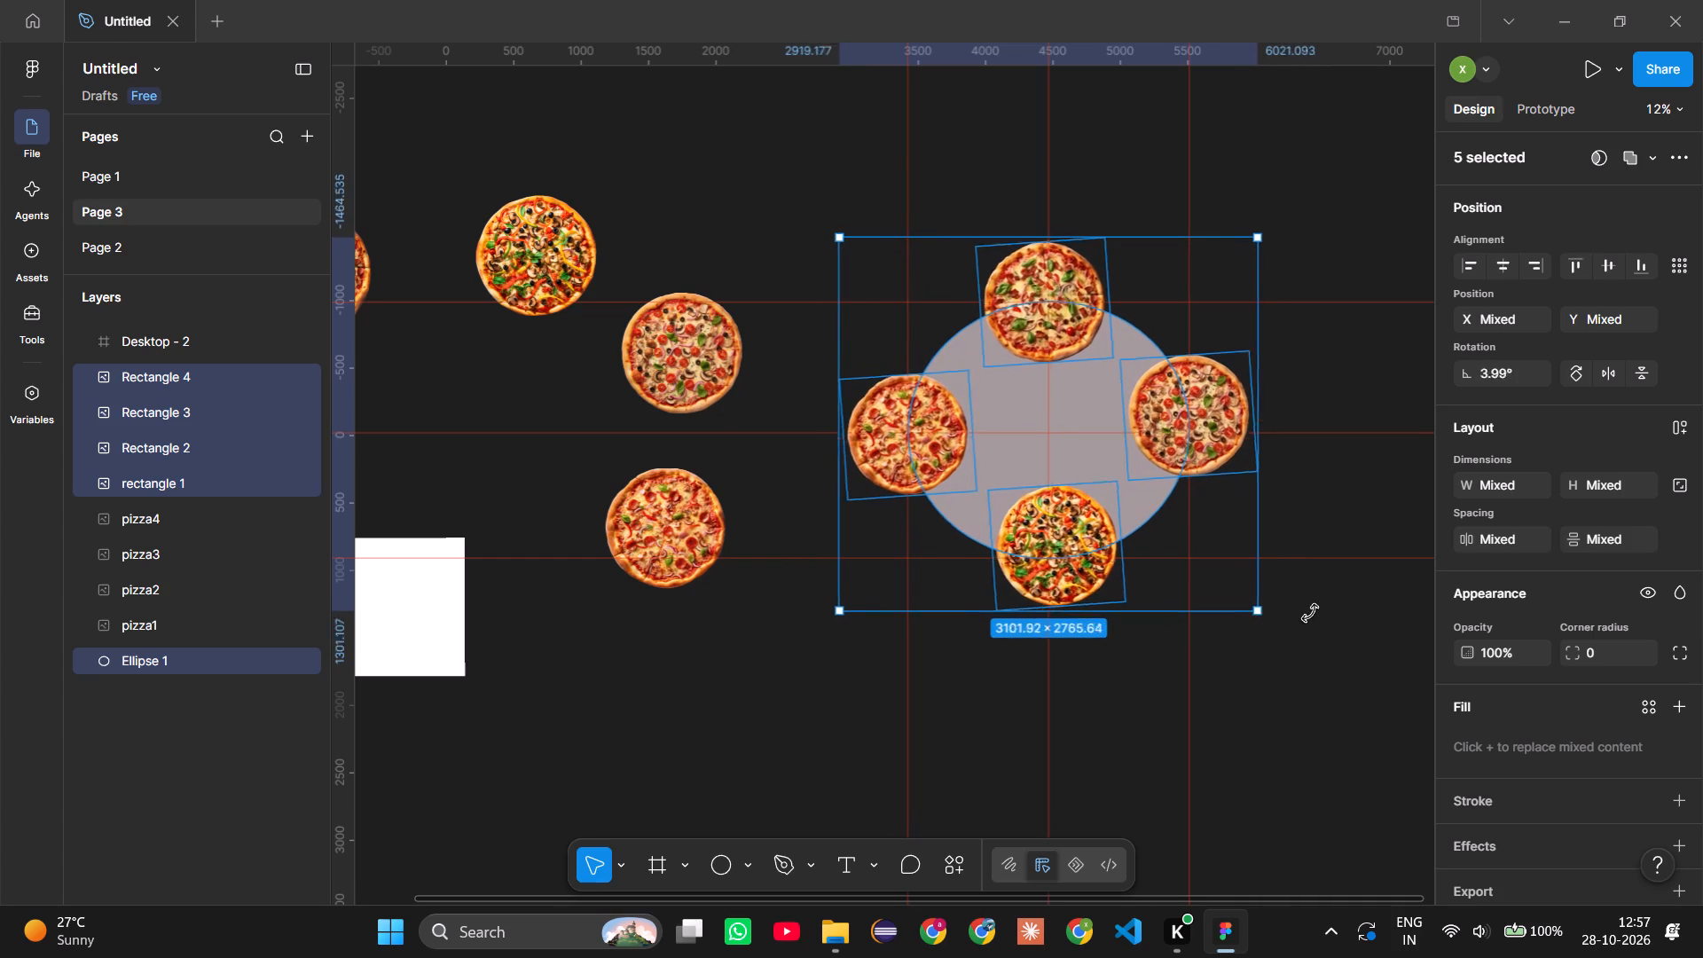
pyautogui.moveTo(1310, 613); pyautogui.dragTo(1311, 612)
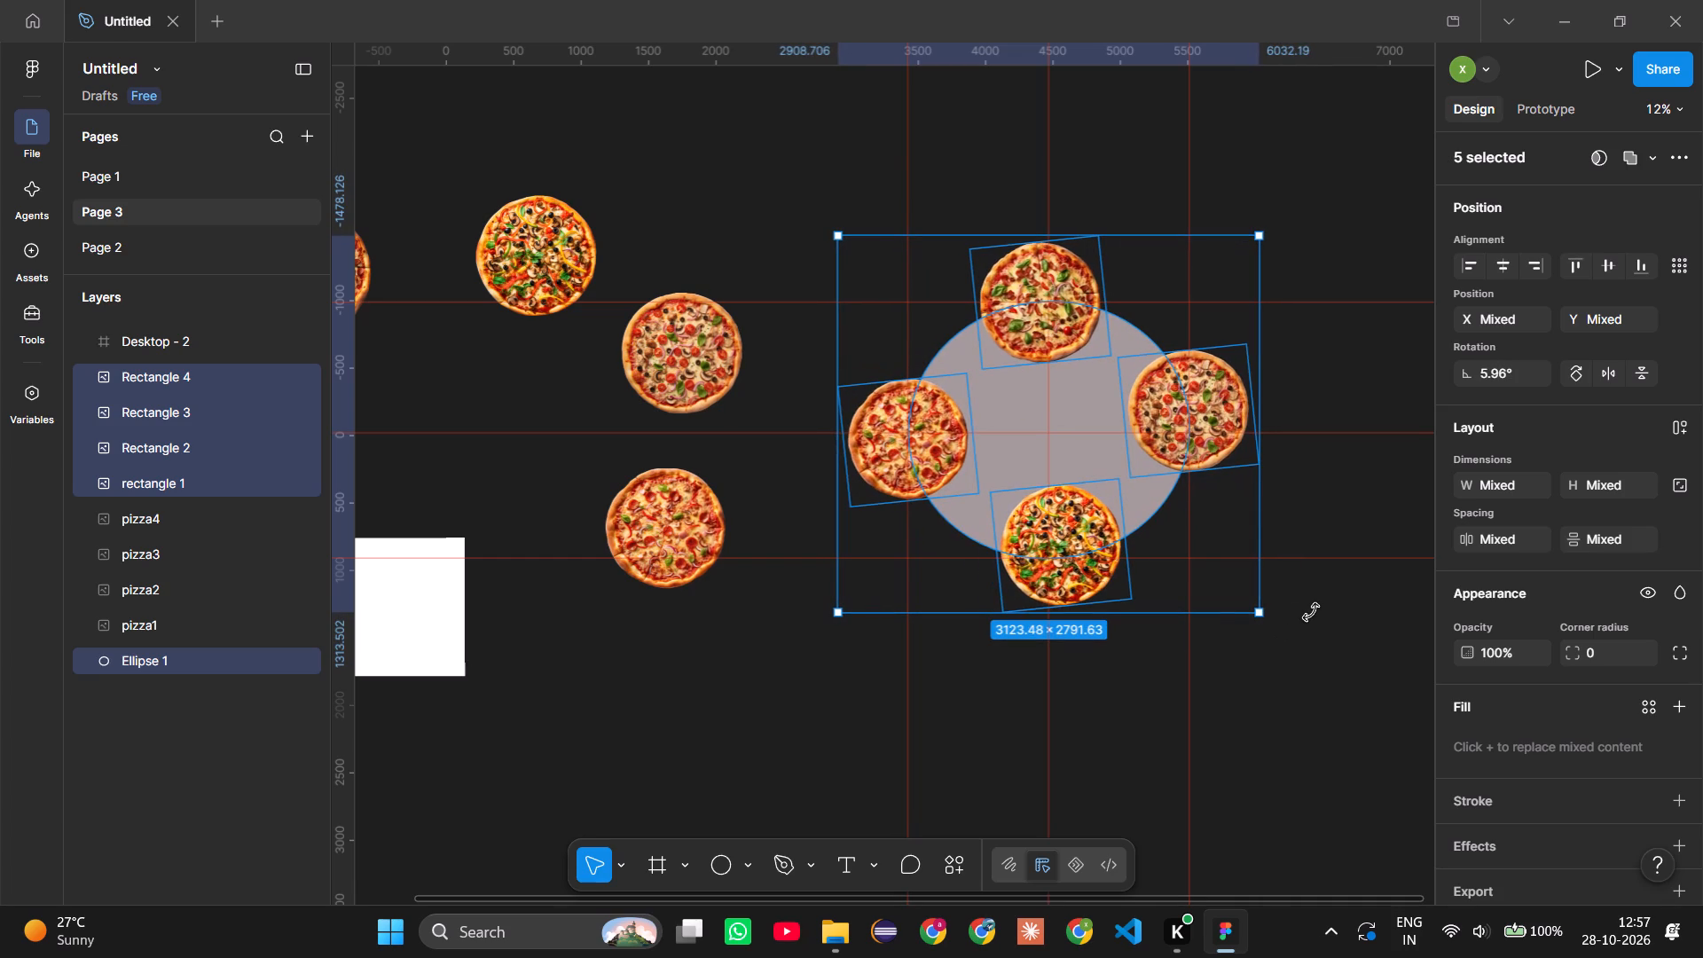
pyautogui.moveTo(1311, 612); pyautogui.dragTo(1303, 443)
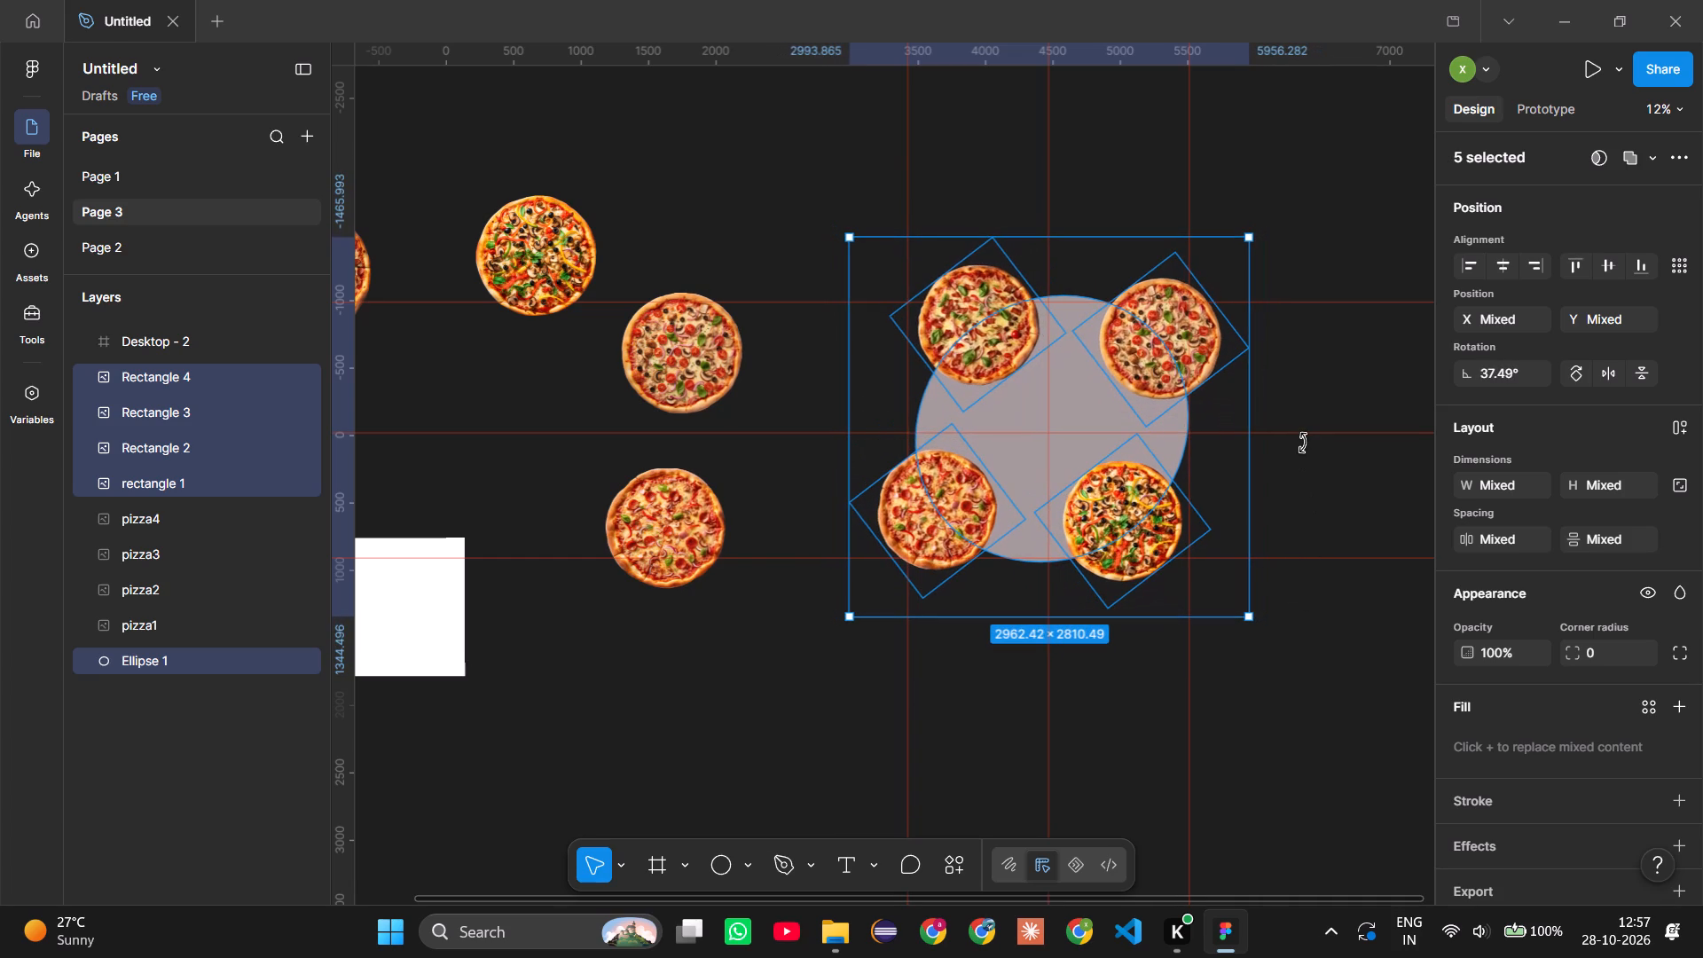
pyautogui.moveTo(1303, 443); pyautogui.dragTo(1334, 606)
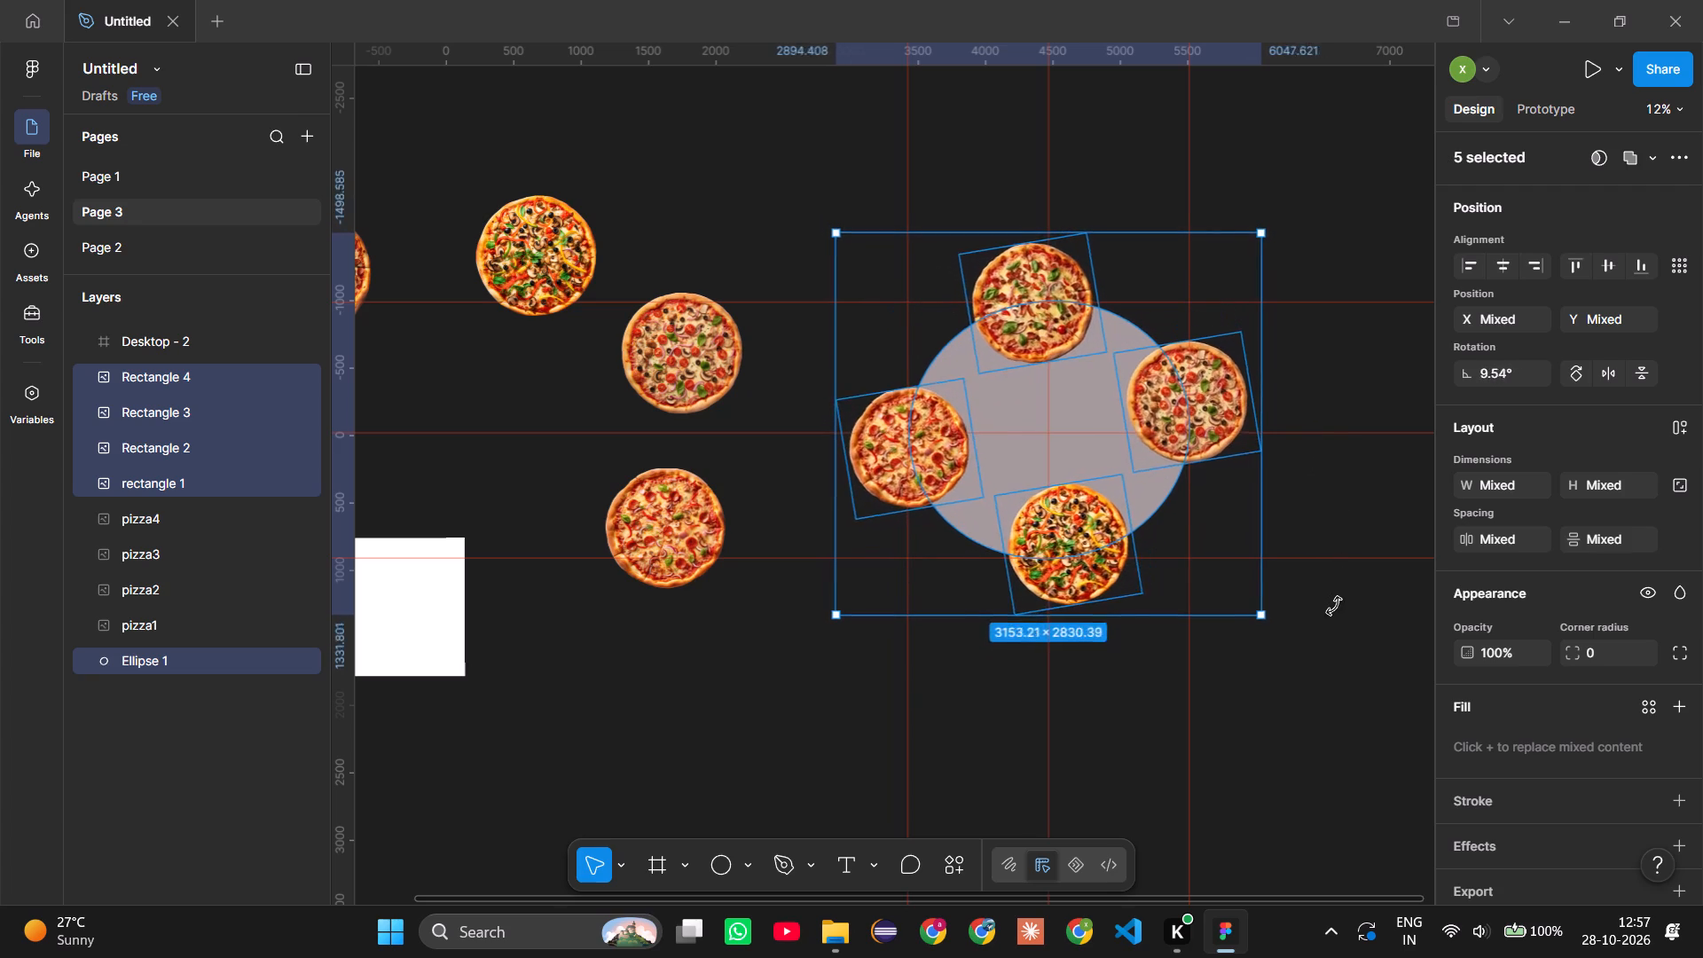
pyautogui.moveTo(1334, 606); pyautogui.dragTo(1307, 649)
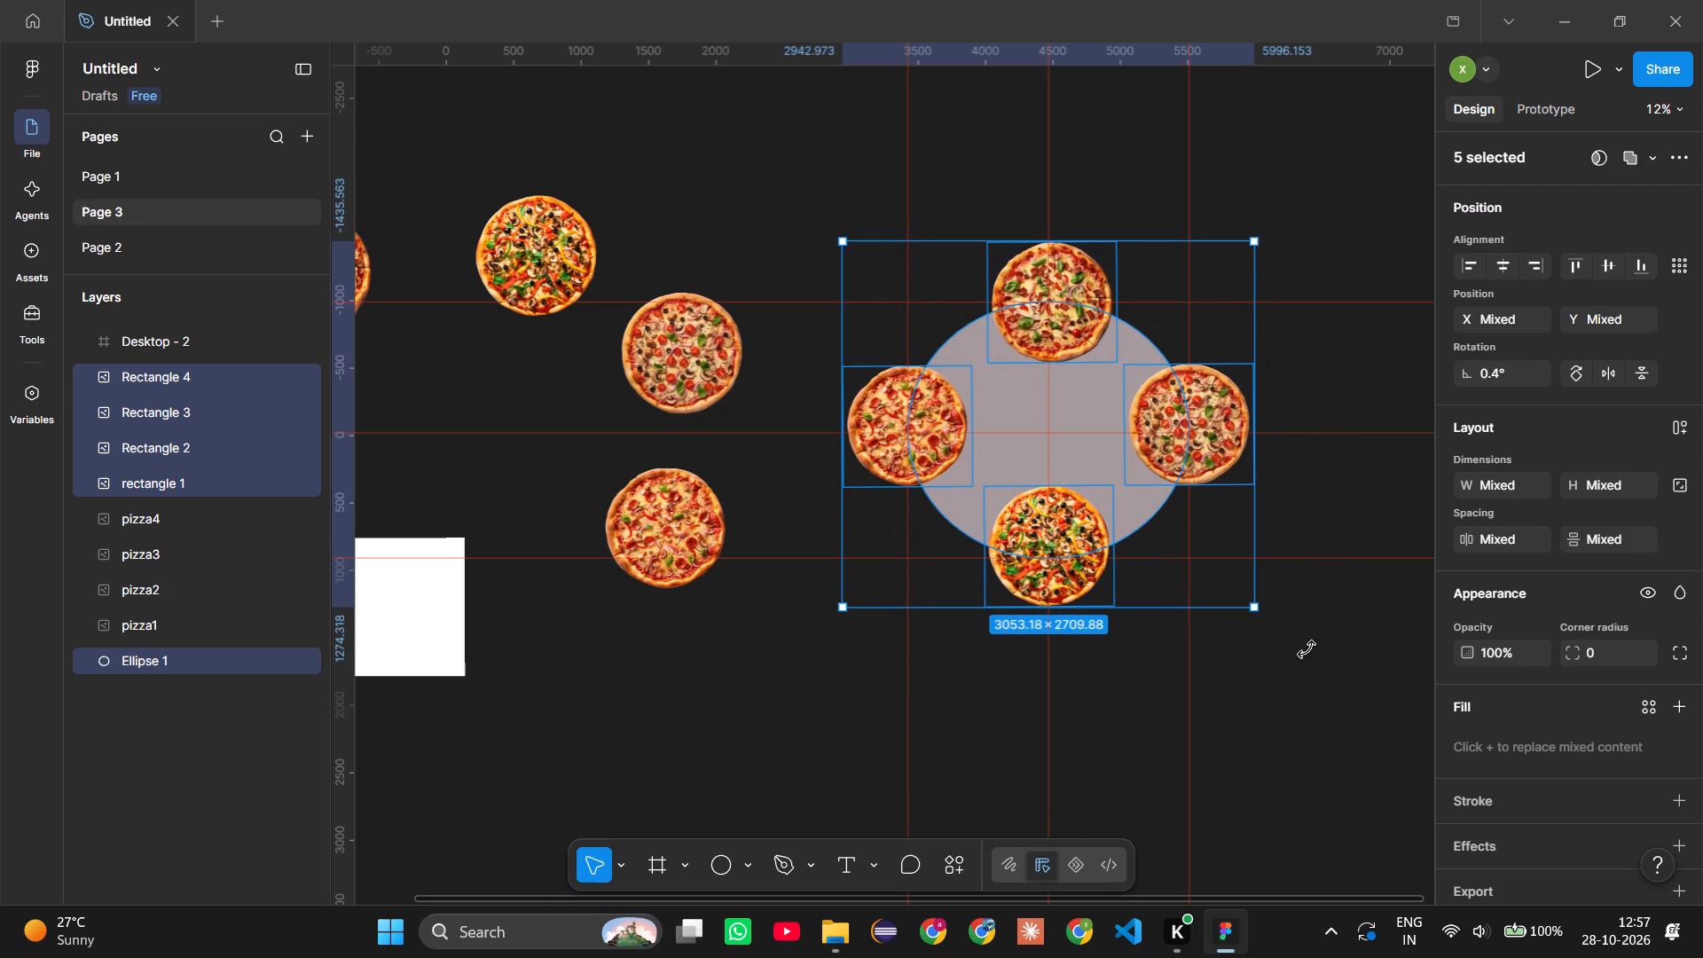
pyautogui.moveTo(1307, 649); pyautogui.dragTo(1311, 402)
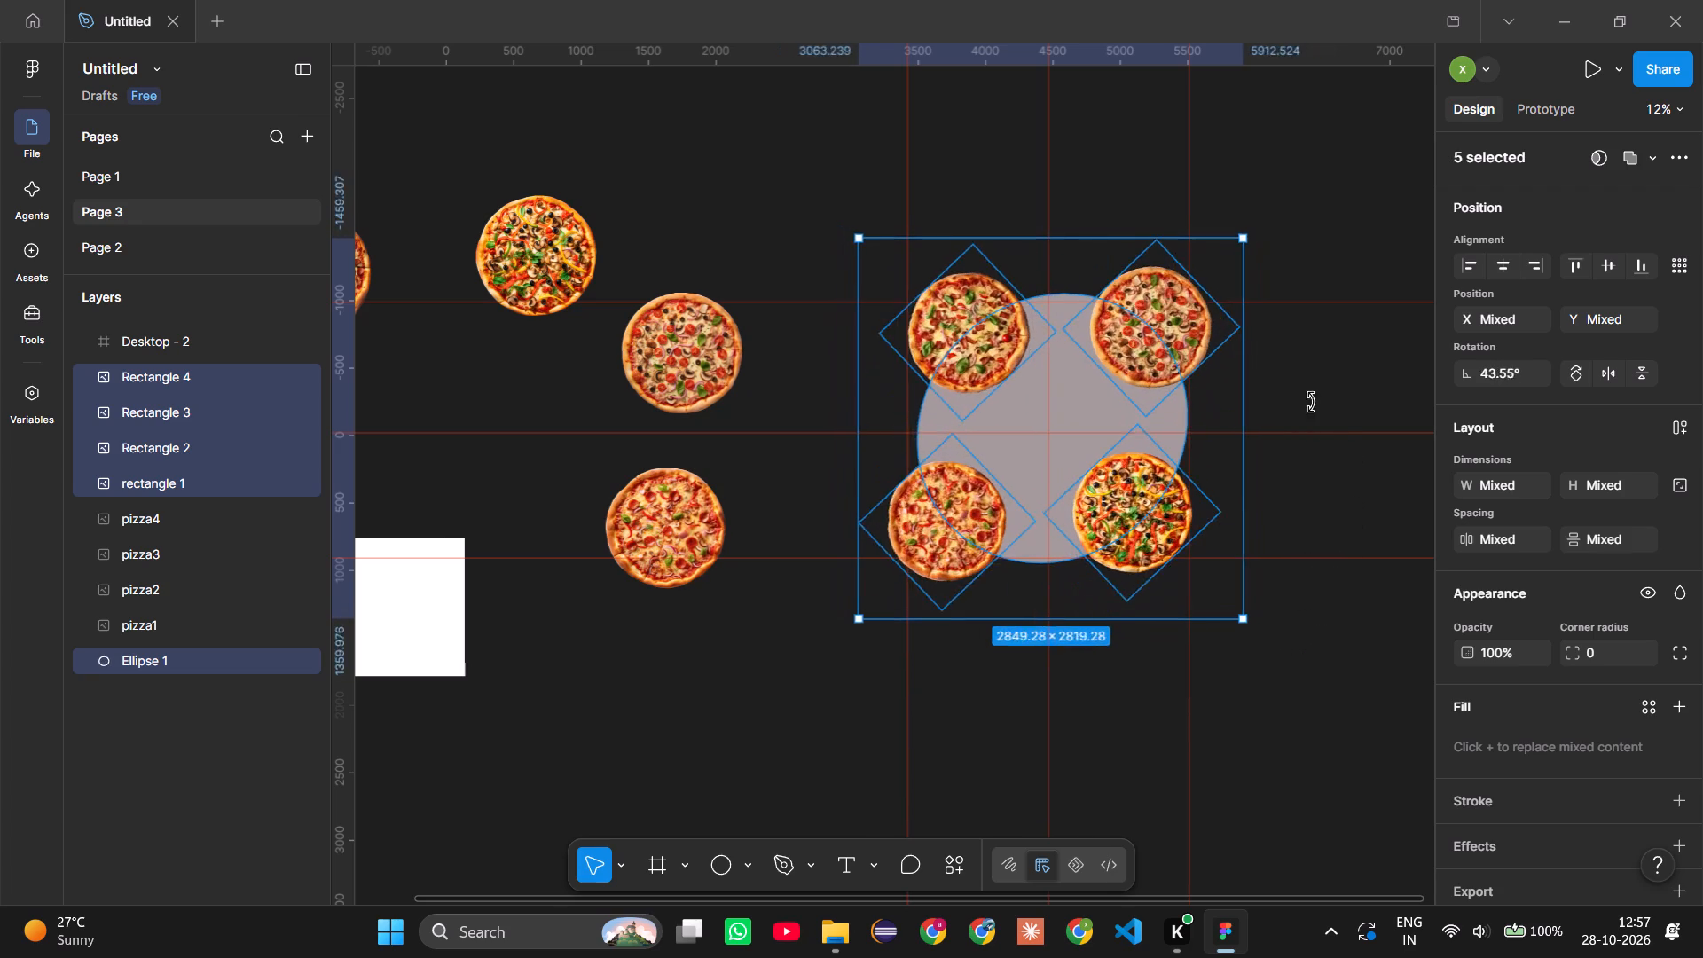
pyautogui.moveTo(1311, 402); pyautogui.dragTo(1042, 375)
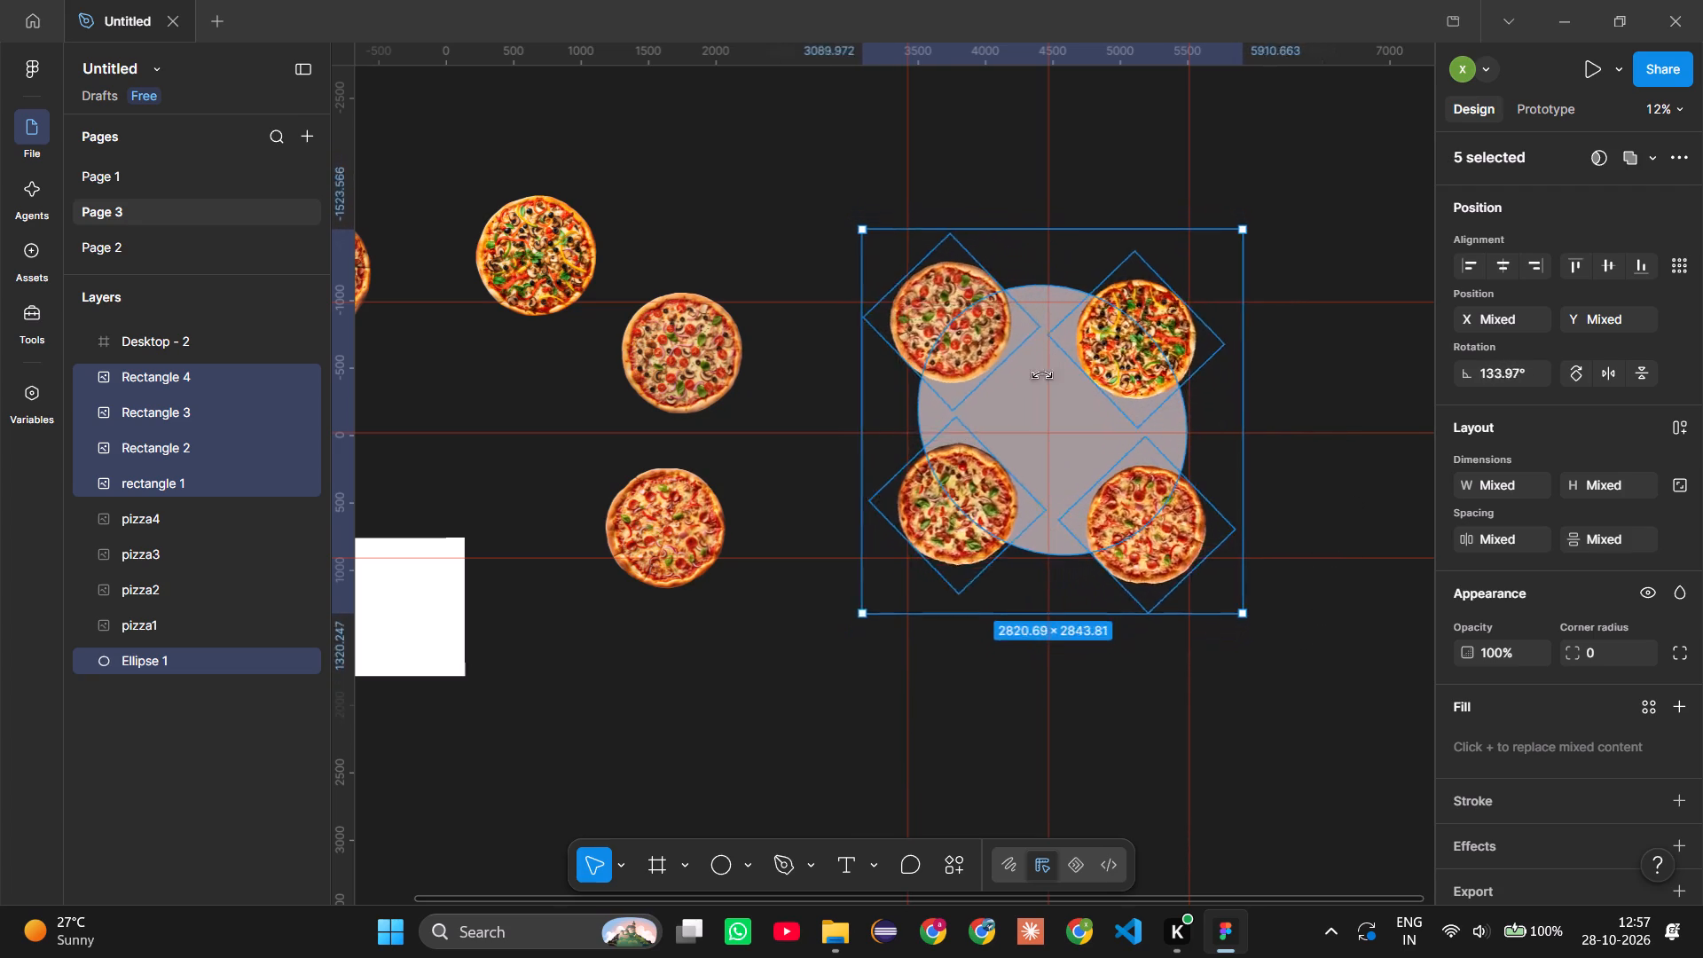
pyautogui.moveTo(1042, 375); pyautogui.dragTo(1224, 394)
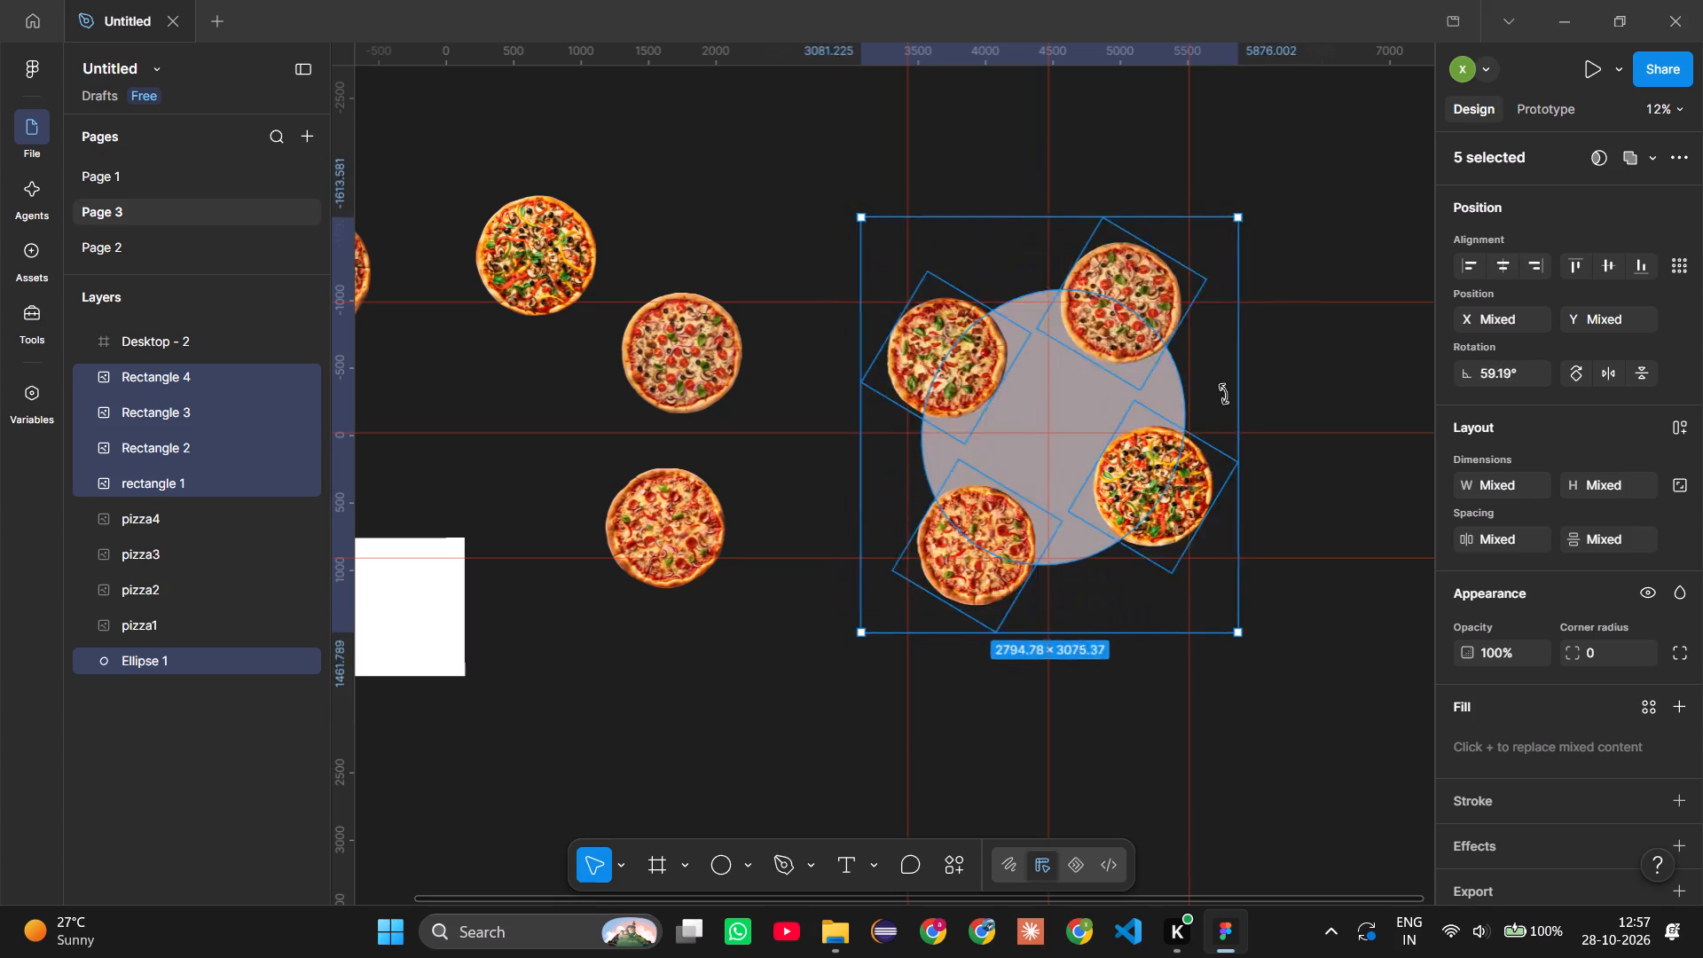
pyautogui.moveTo(1224, 394); pyautogui.dragTo(1270, 629)
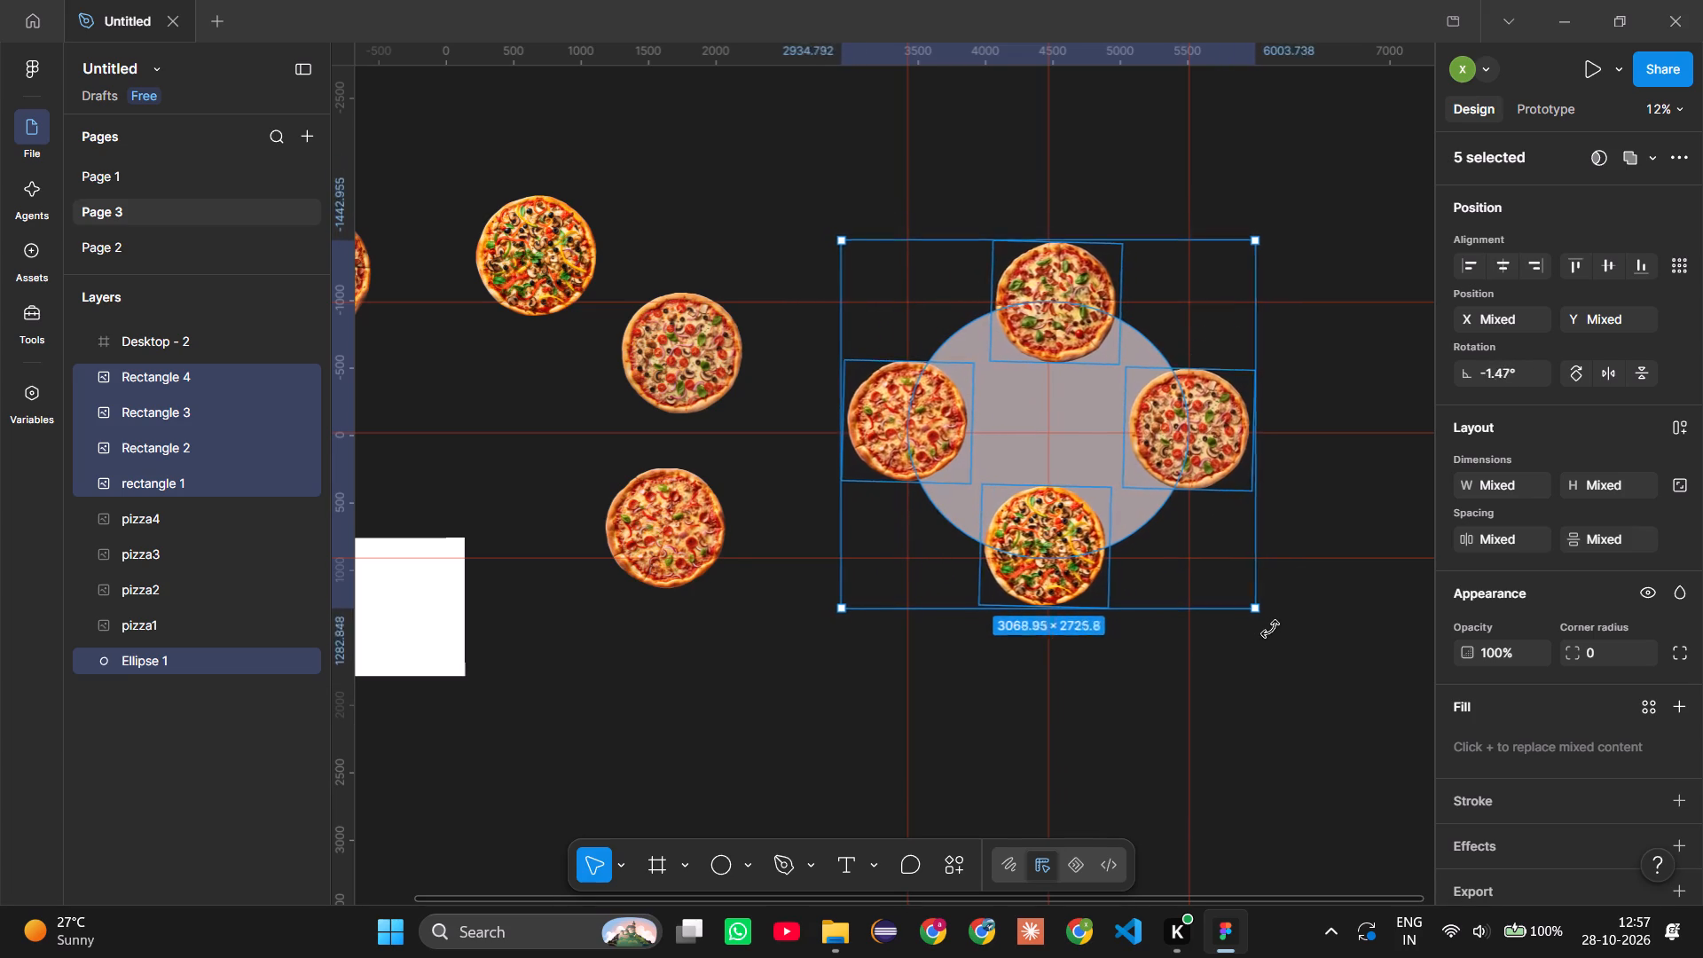
pyautogui.moveTo(1270, 629); pyautogui.dragTo(1273, 627)
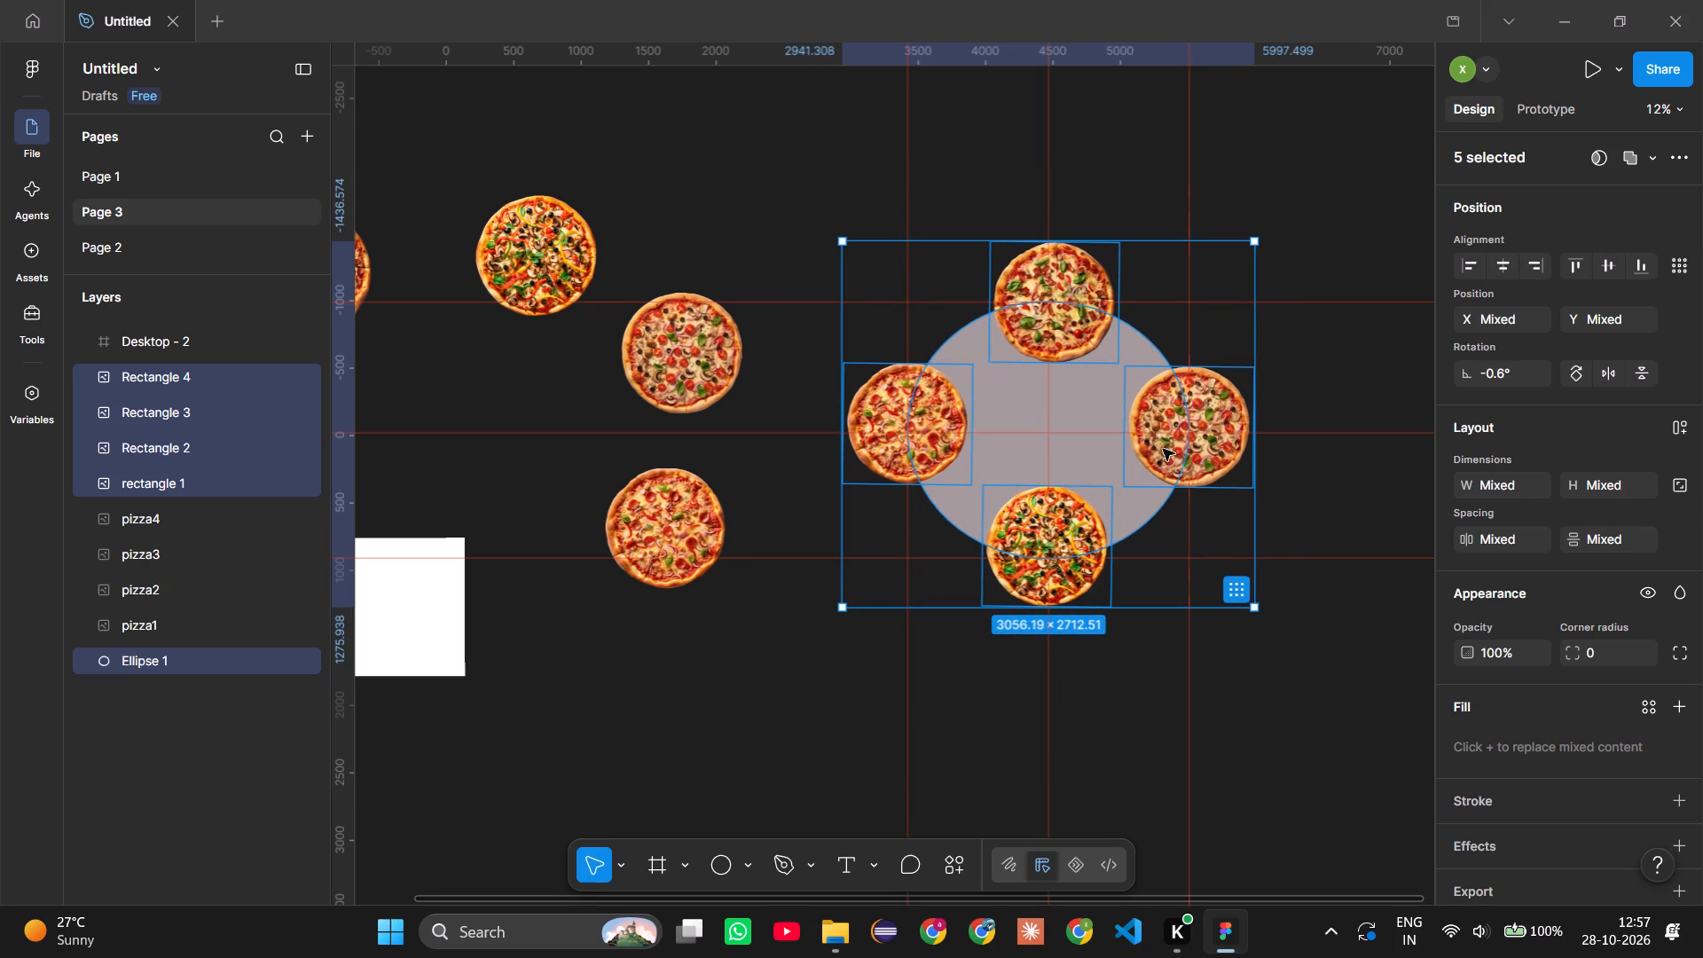
pyautogui.click(1306, 353)
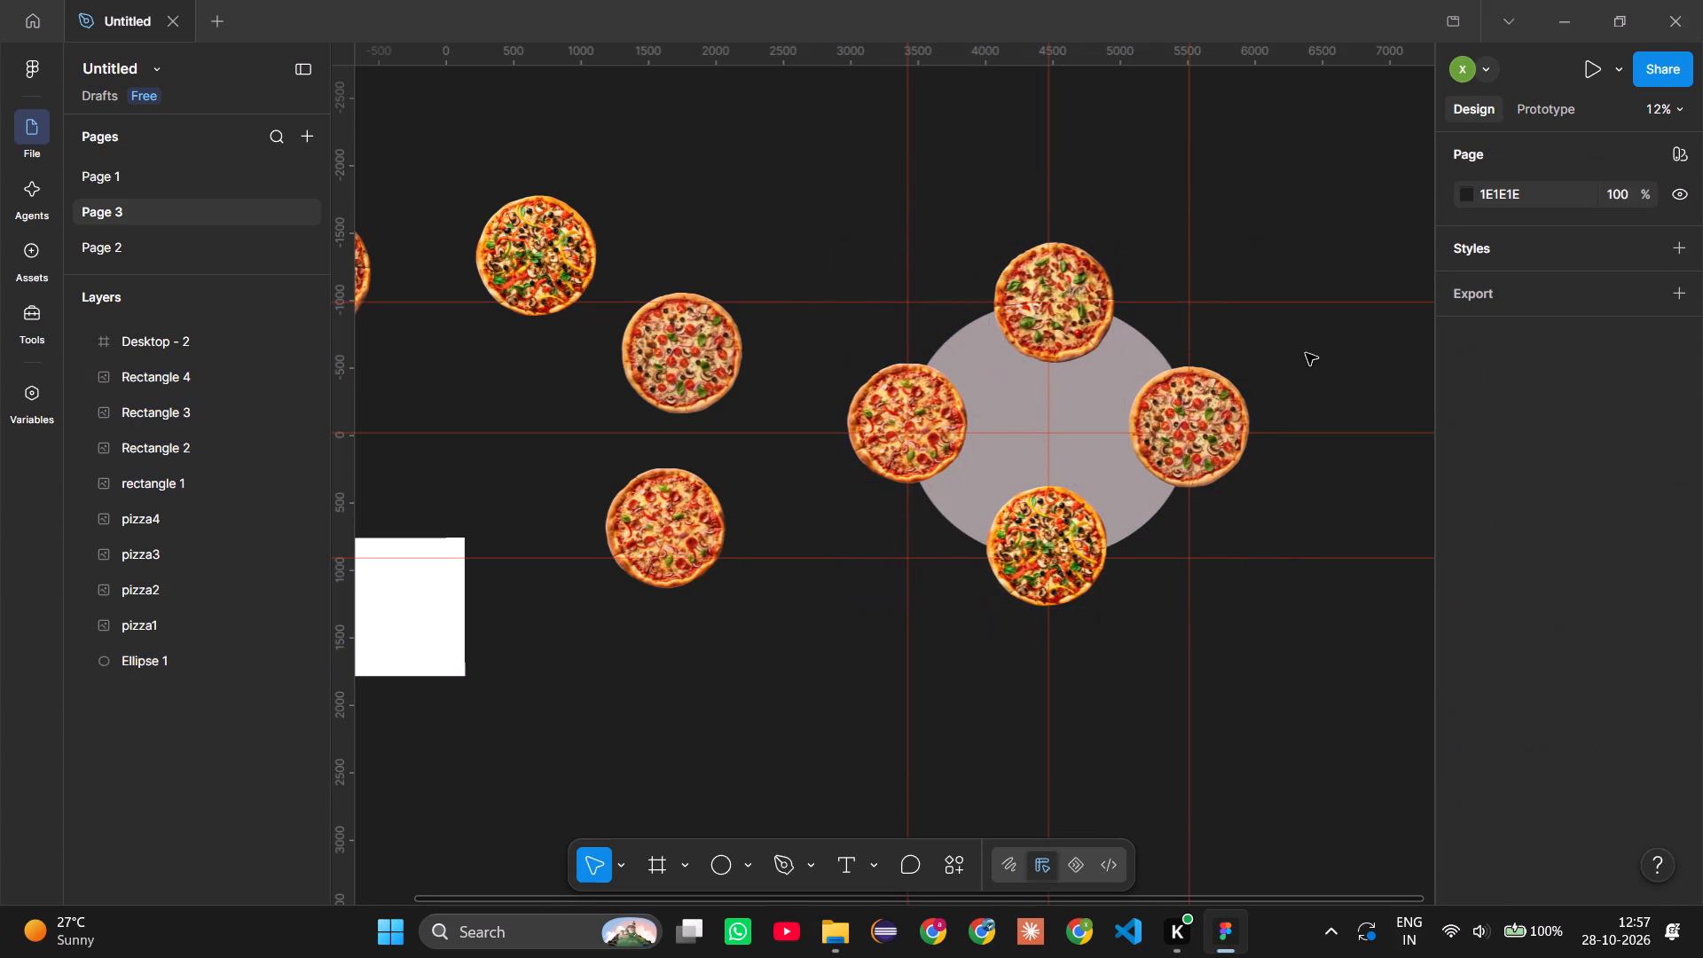
# Select the ellipse and shrink it slightly to about 2065 × 1884.
pyautogui.click(1103, 397)
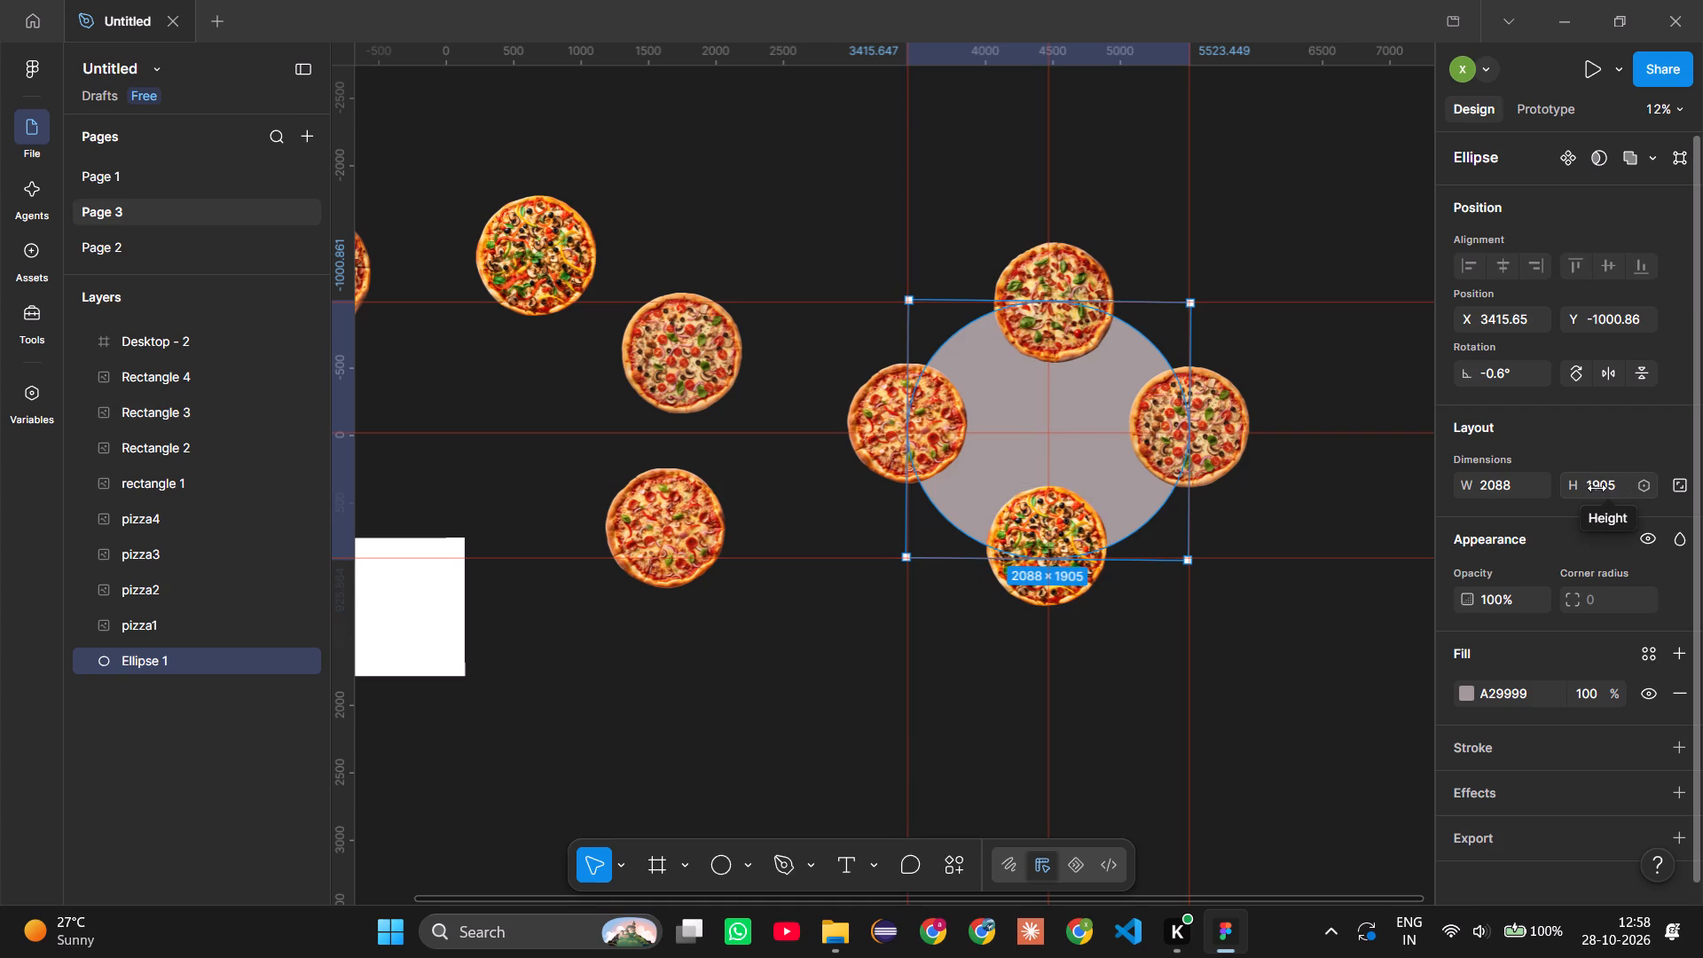
pyautogui.moveTo(1510, 484); pyautogui.dragTo(851, 472)
pyautogui.moveTo(1497, 486); pyautogui.dragTo(851, 472)
pyautogui.moveTo(1496, 485); pyautogui.dragTo(851, 472)
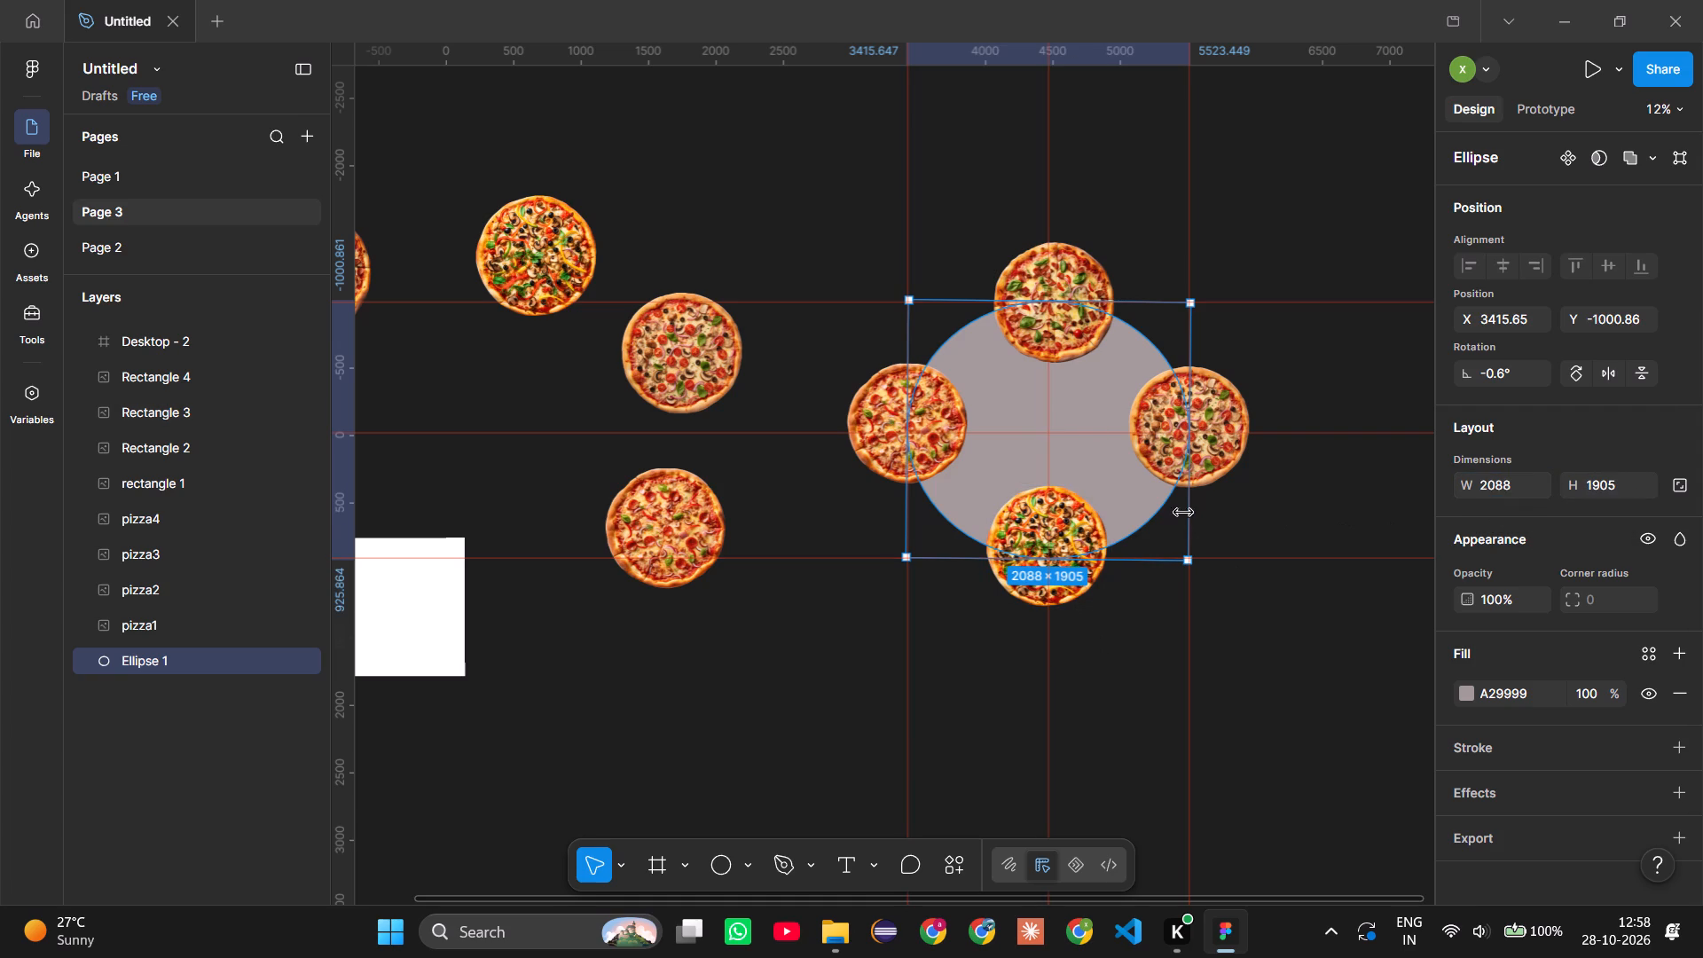
pyautogui.click(1127, 512)
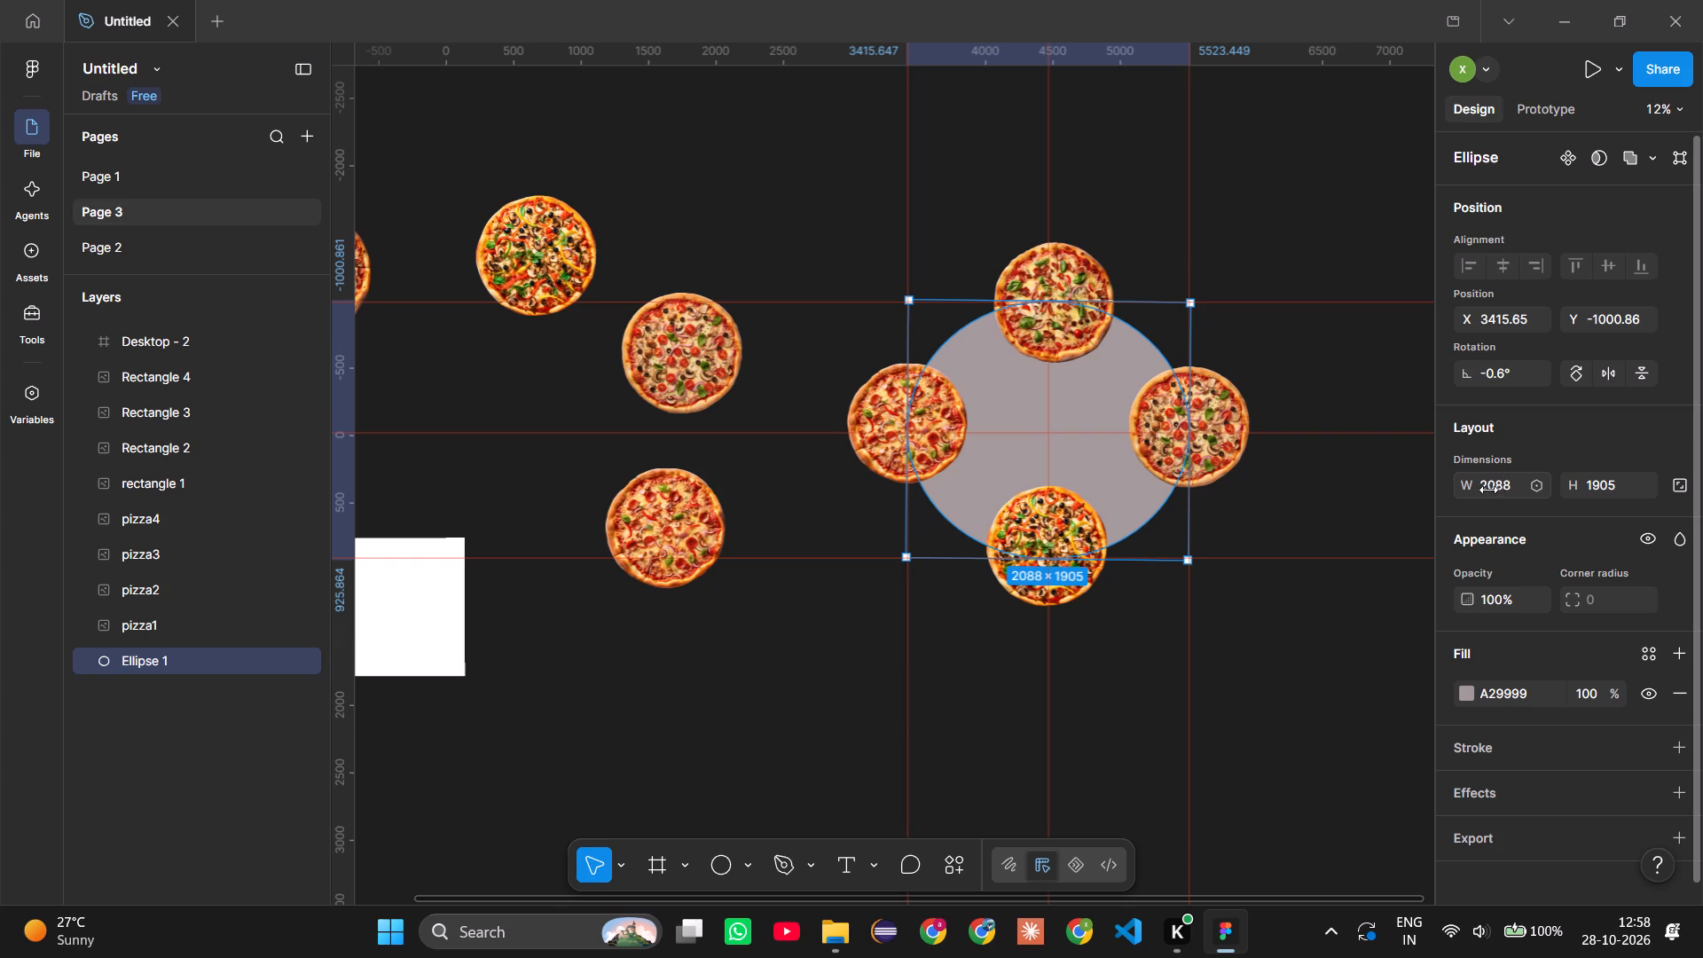
pyautogui.keyDown('shift'); pyautogui.click(1189, 561); pyautogui.keyUp('shift')
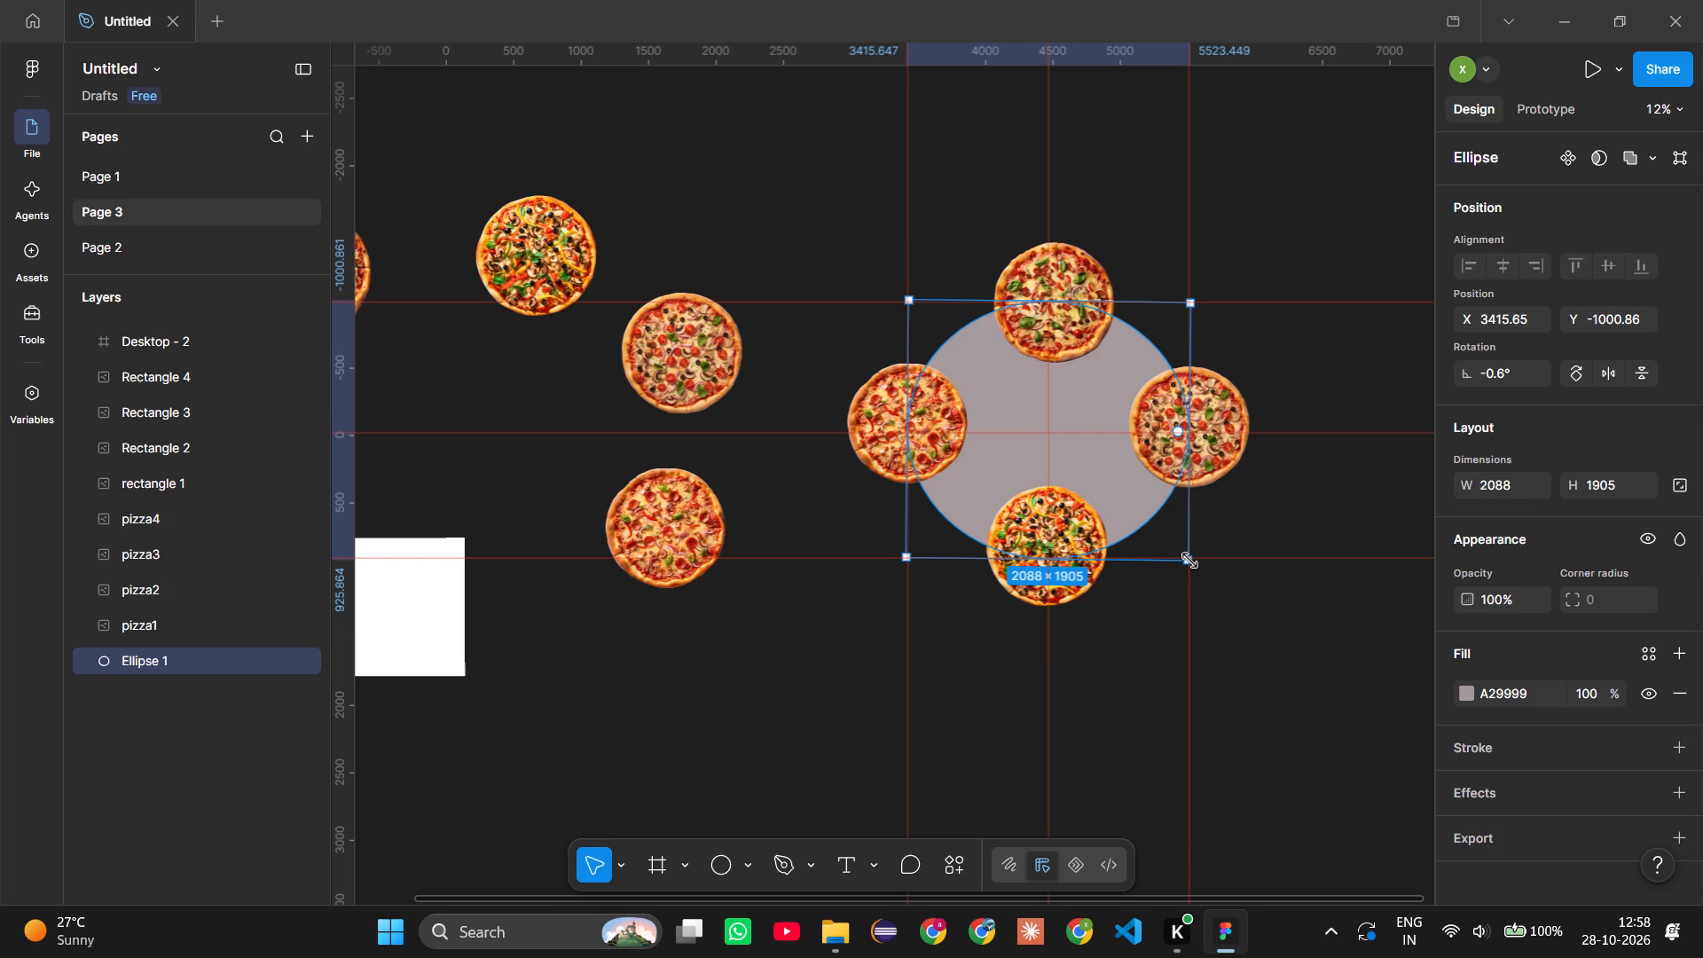
pyautogui.keyDown('alt'); pyautogui.keyDown('shift'); pyautogui.click(1189, 561); pyautogui.keyUp('shift'); pyautogui.keyUp('alt')
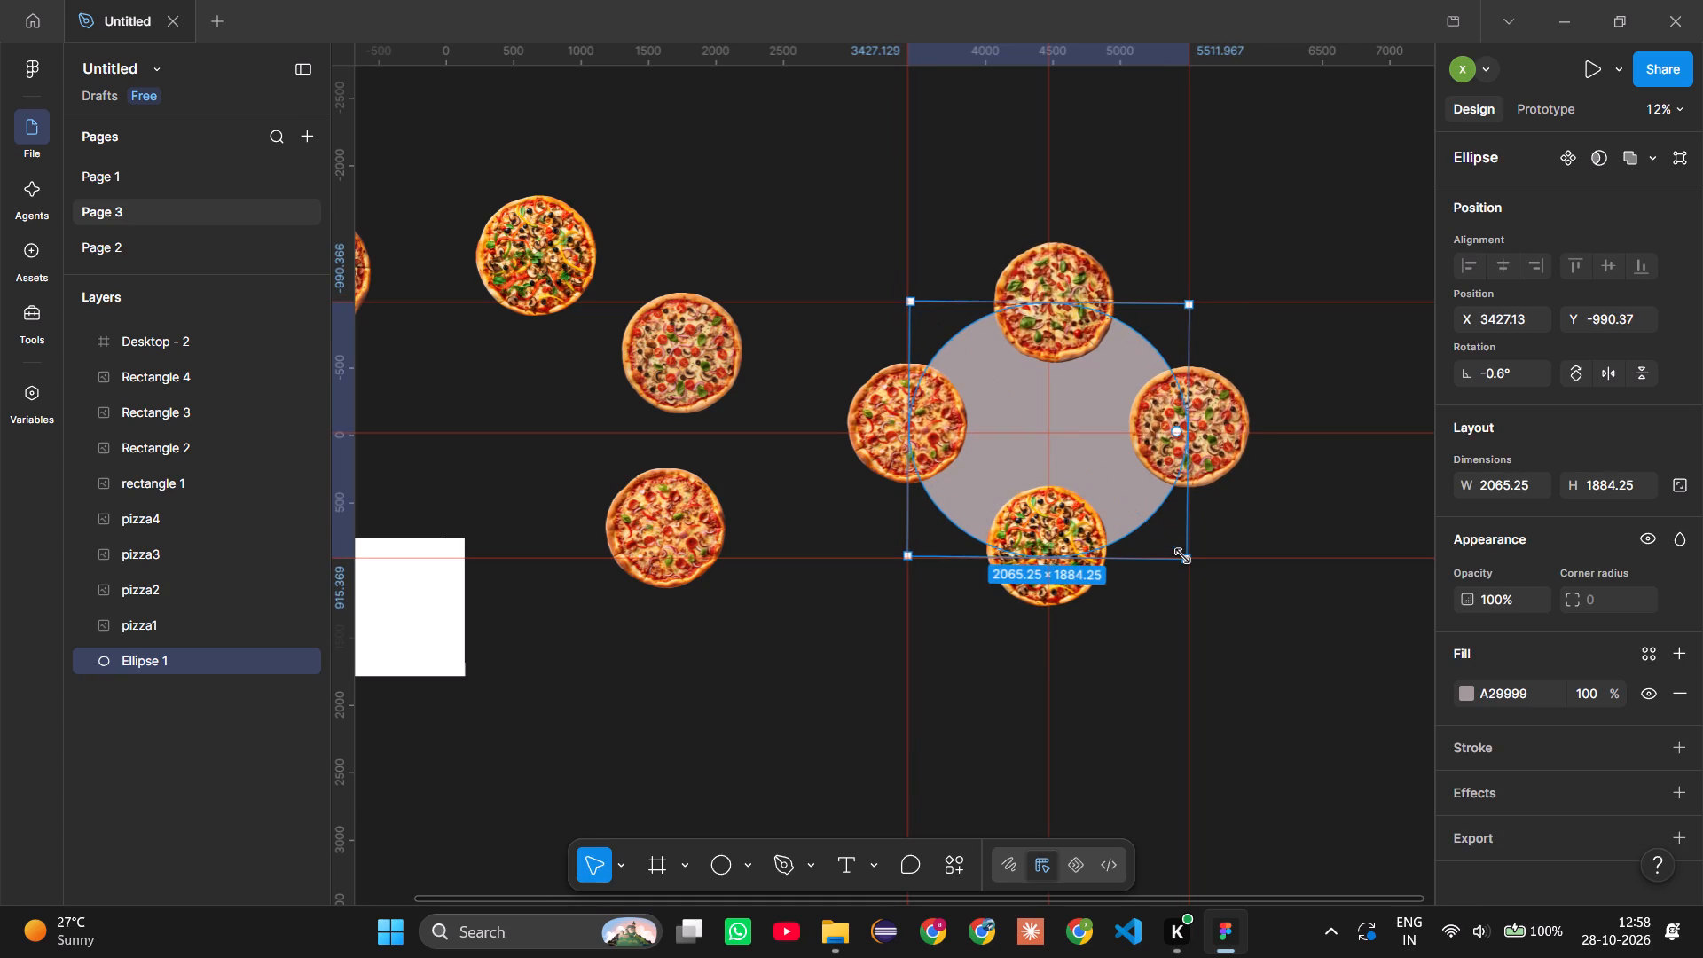
# Set the ellipse's width and height both to 1440.
pyautogui.click(1505, 484)
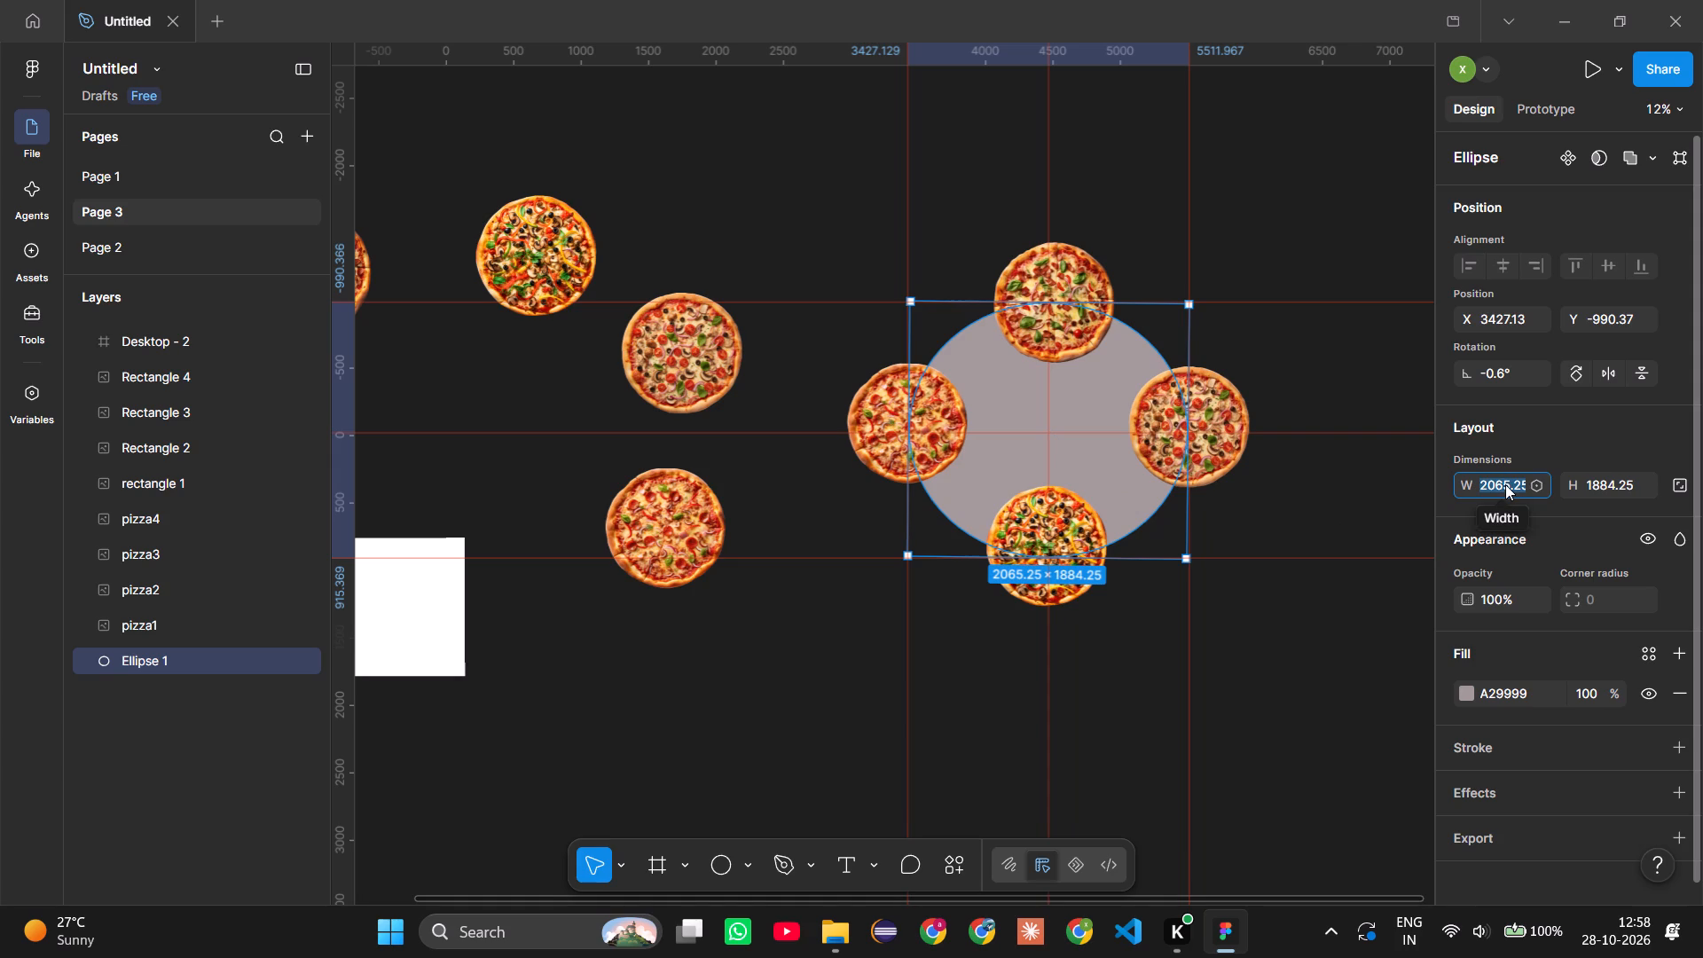
pyautogui.write('1440')
pyautogui.press('Return')
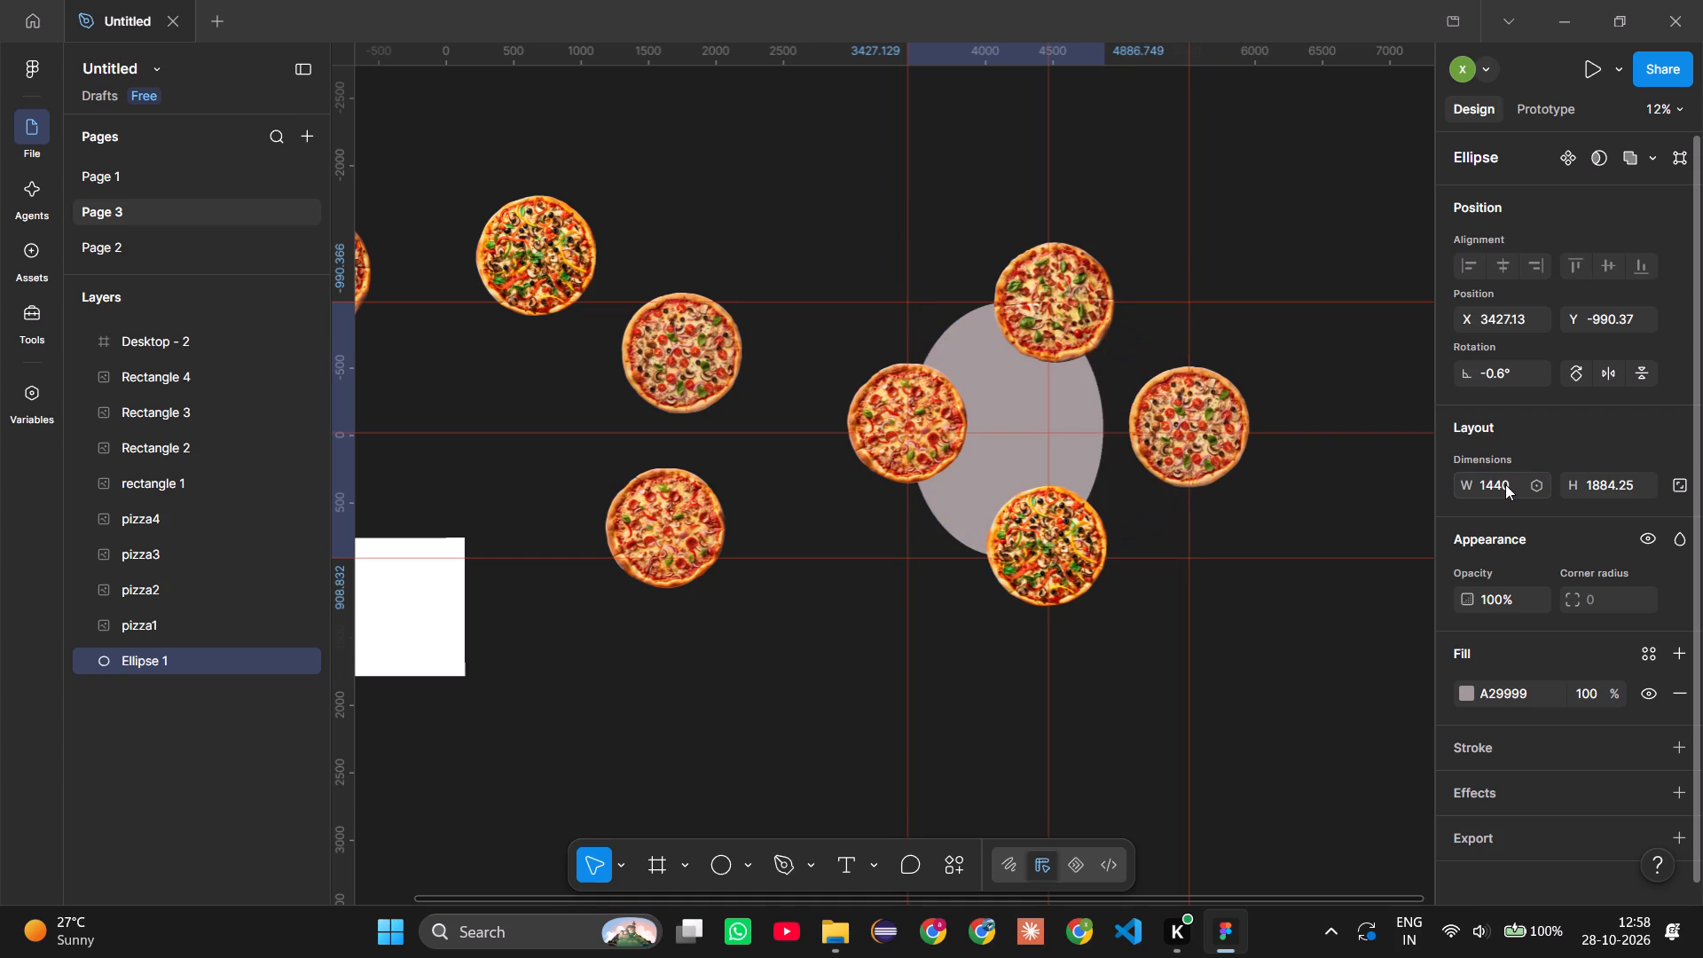
pyautogui.doubleClick(1604, 480)
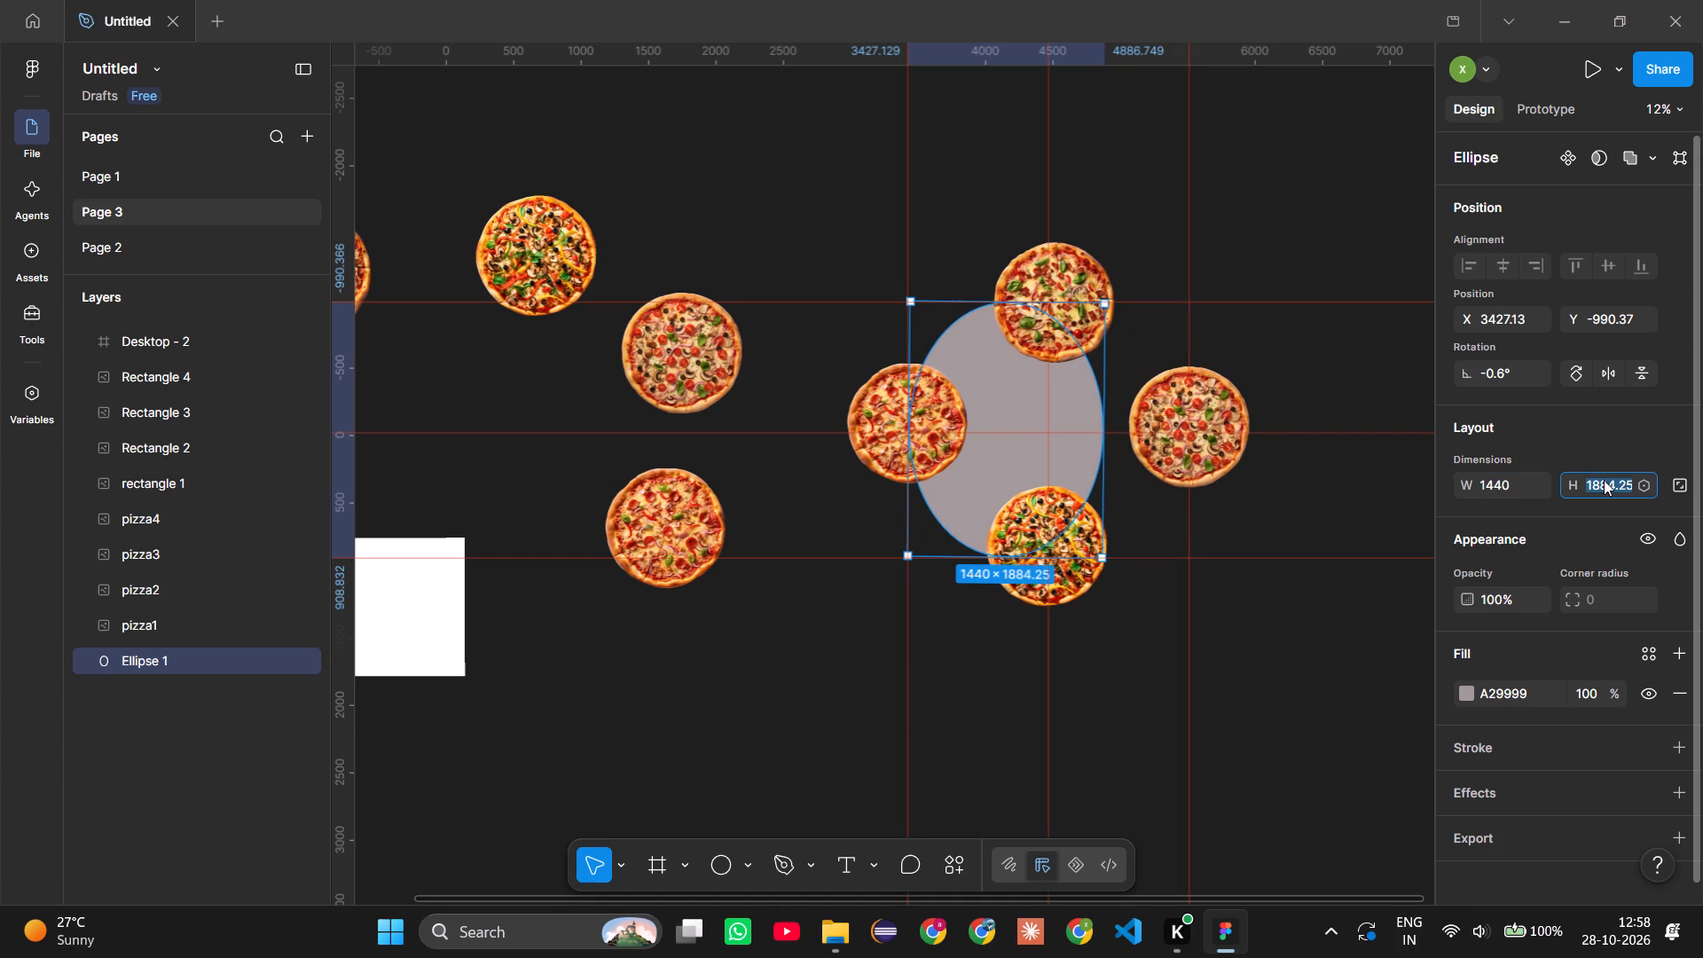
pyautogui.write('1440')
pyautogui.press('Return')
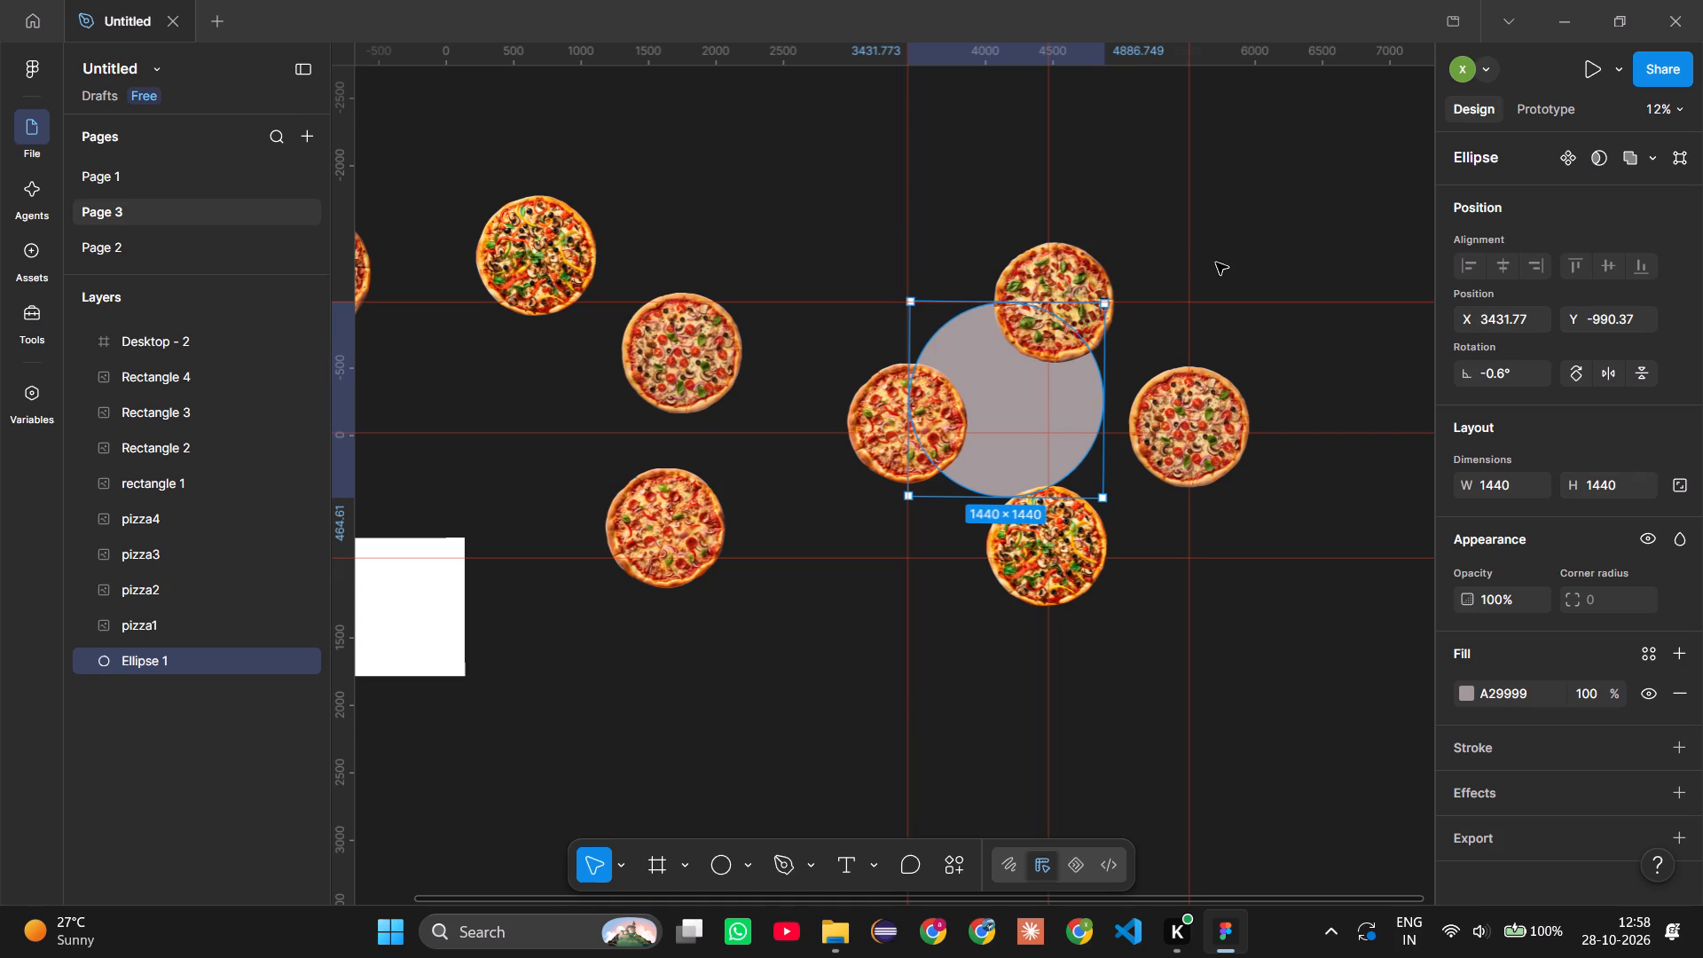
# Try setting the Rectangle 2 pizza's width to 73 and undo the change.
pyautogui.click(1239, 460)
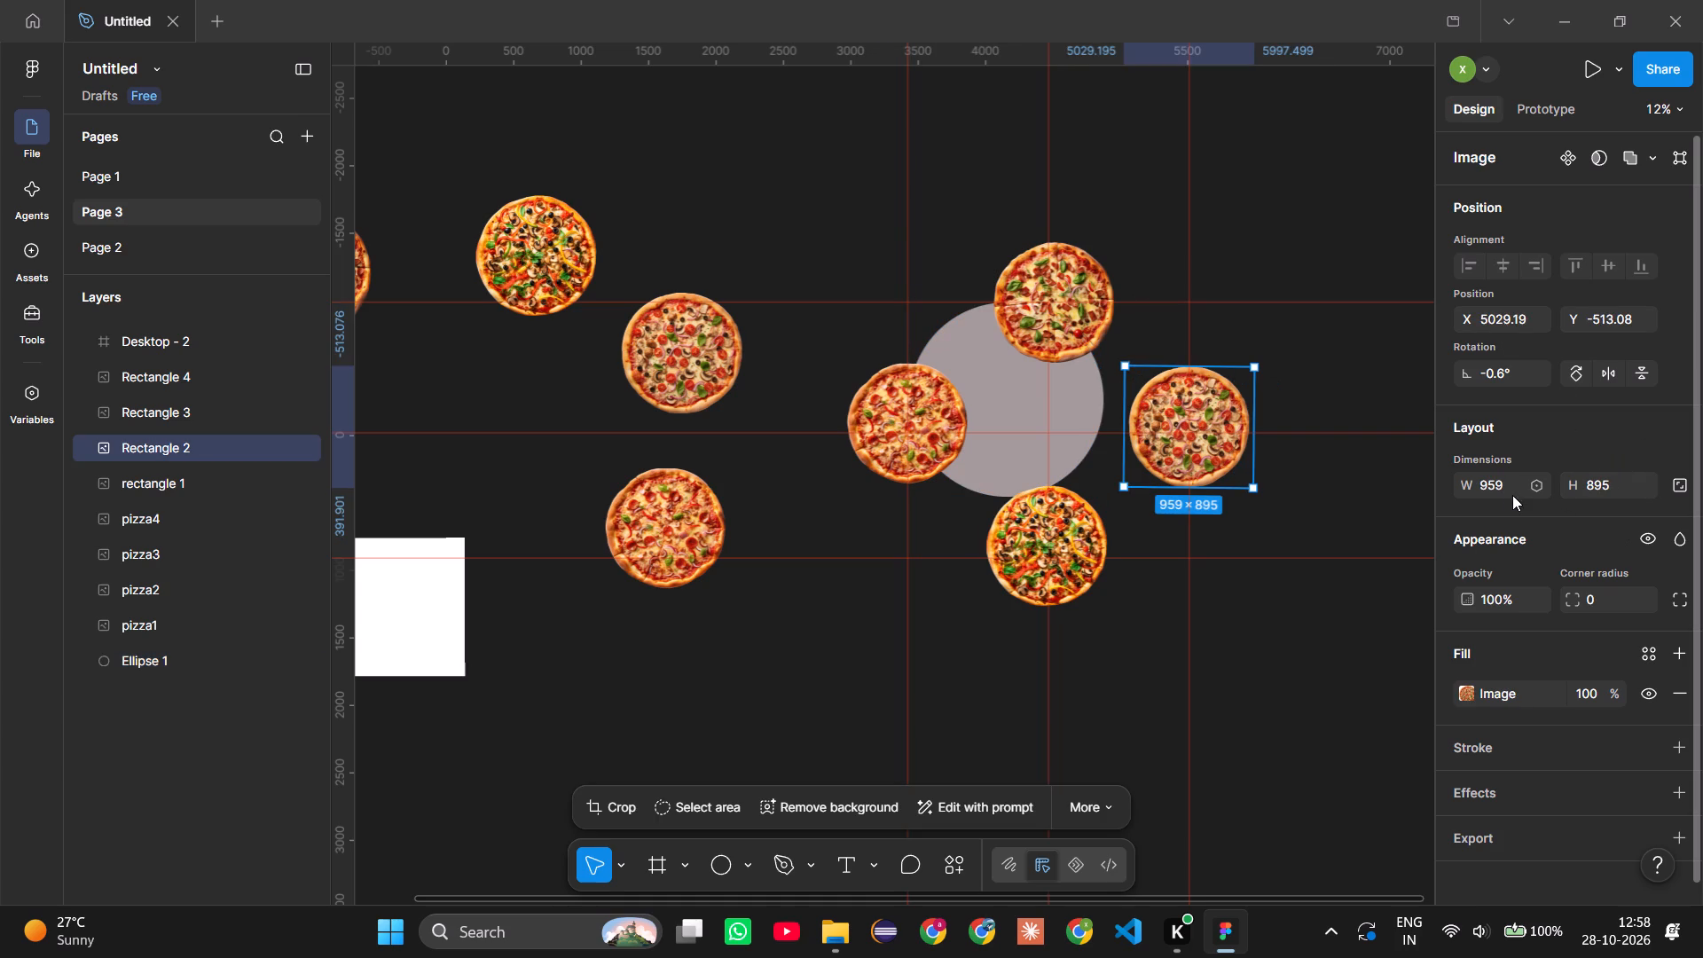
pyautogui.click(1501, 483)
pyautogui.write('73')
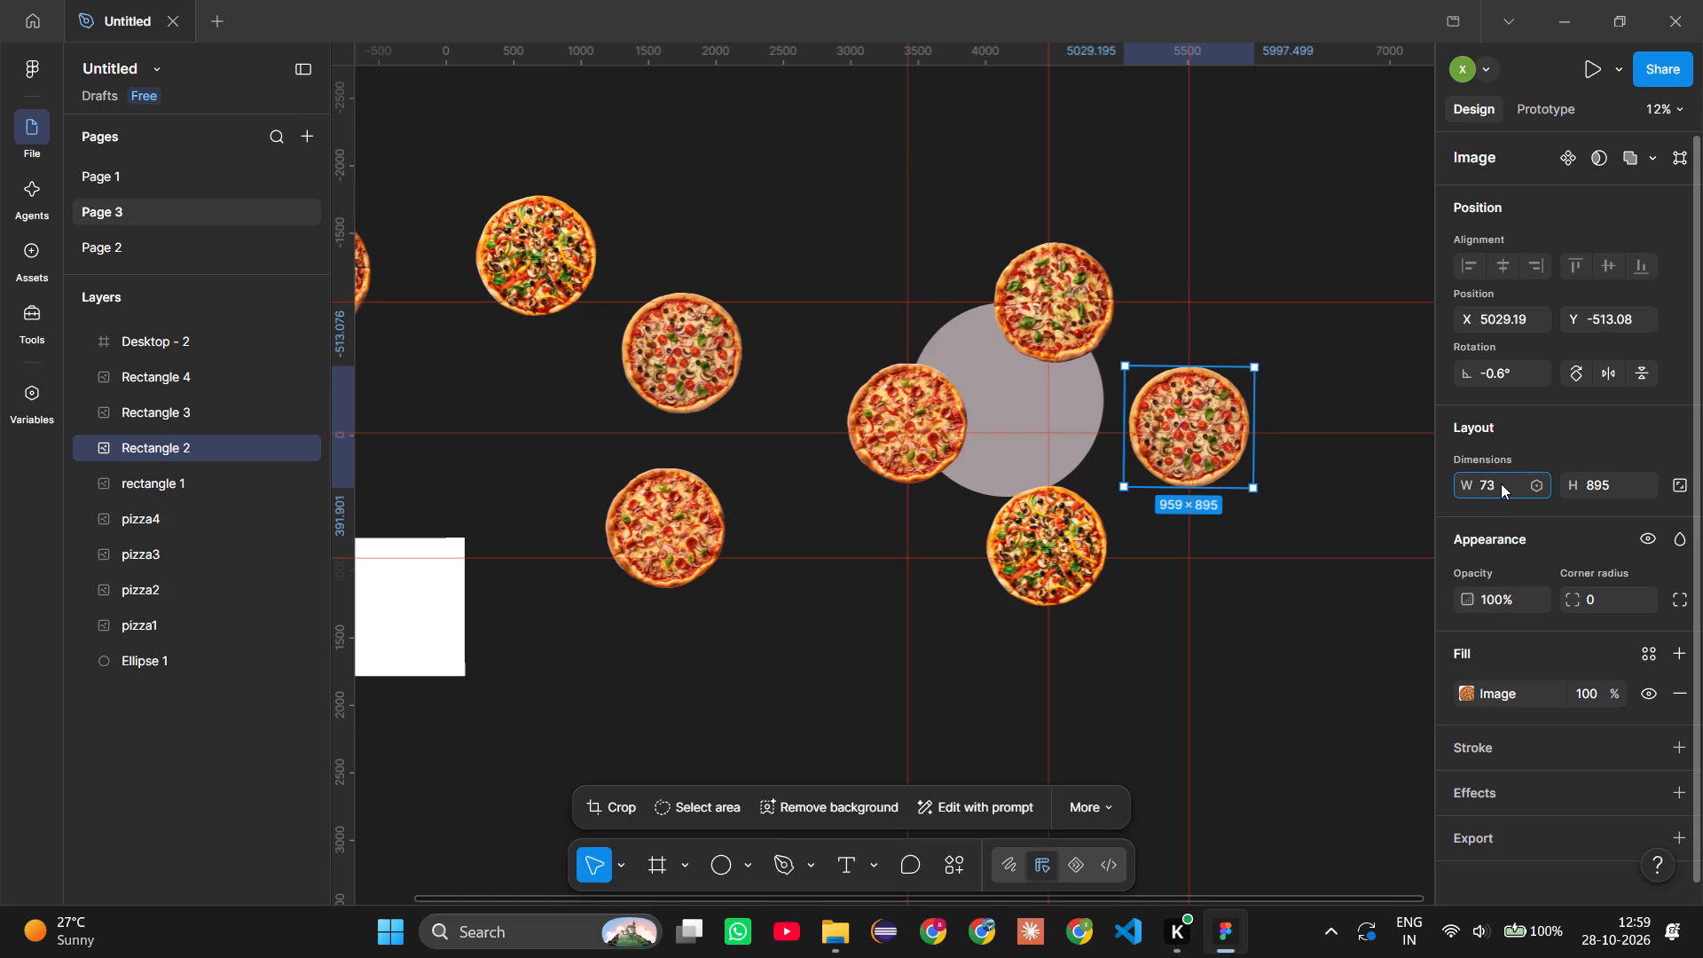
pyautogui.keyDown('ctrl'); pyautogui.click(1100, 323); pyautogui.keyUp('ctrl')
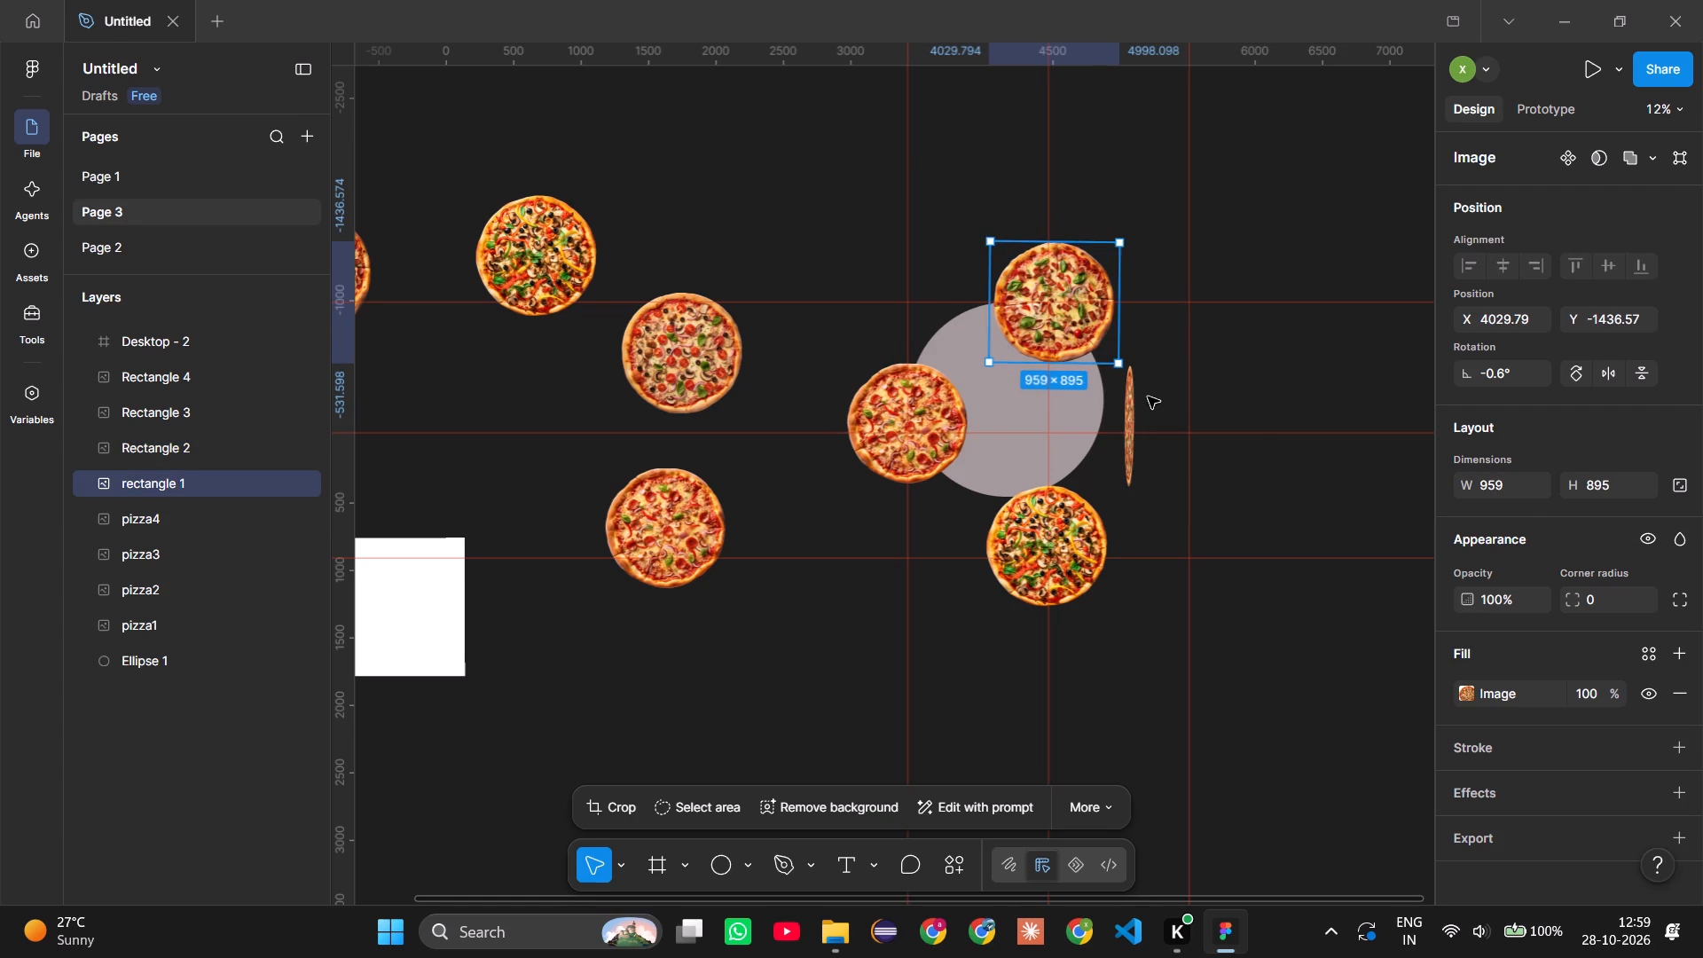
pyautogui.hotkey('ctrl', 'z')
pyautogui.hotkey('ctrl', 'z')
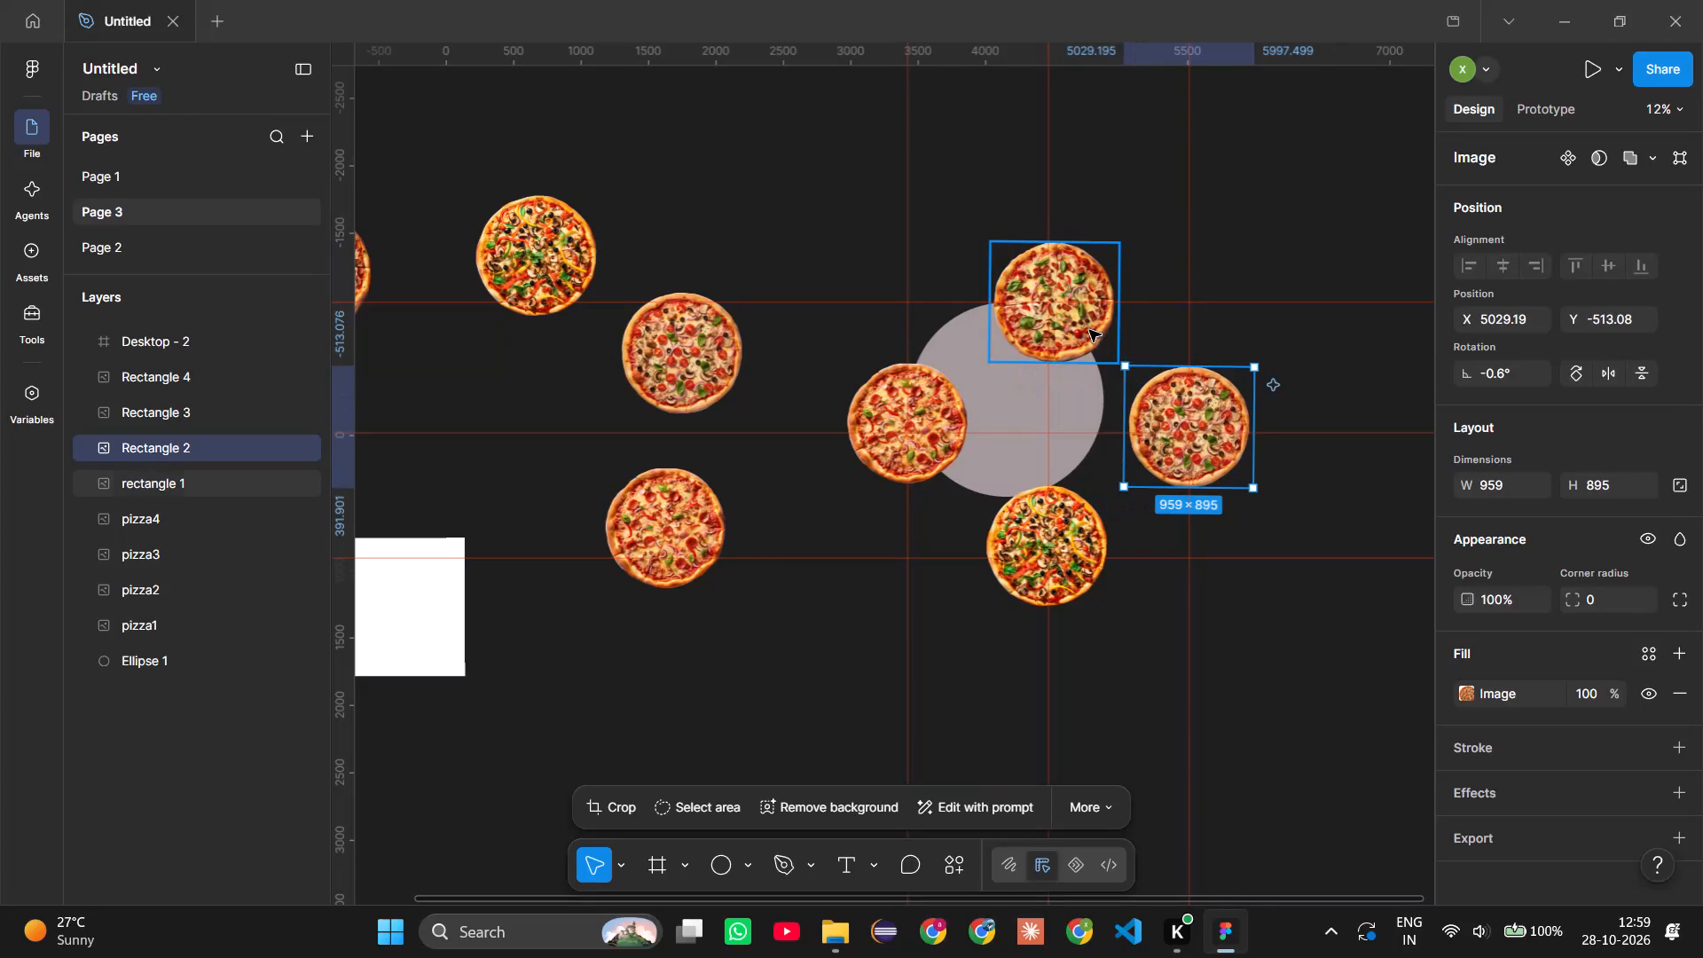
# Select the four pizzas around the ellipse, rectangle 1 through Rectangle 4, and set their width to 738 and height to 742.
pyautogui.keyDown('ctrl'); pyautogui.click(1088, 329); pyautogui.keyUp('ctrl')
pyautogui.keyDown('ctrl'); pyautogui.click(1170, 407); pyautogui.keyUp('ctrl')
pyautogui.moveTo(205, 490); pyautogui.dragTo(172, 465)
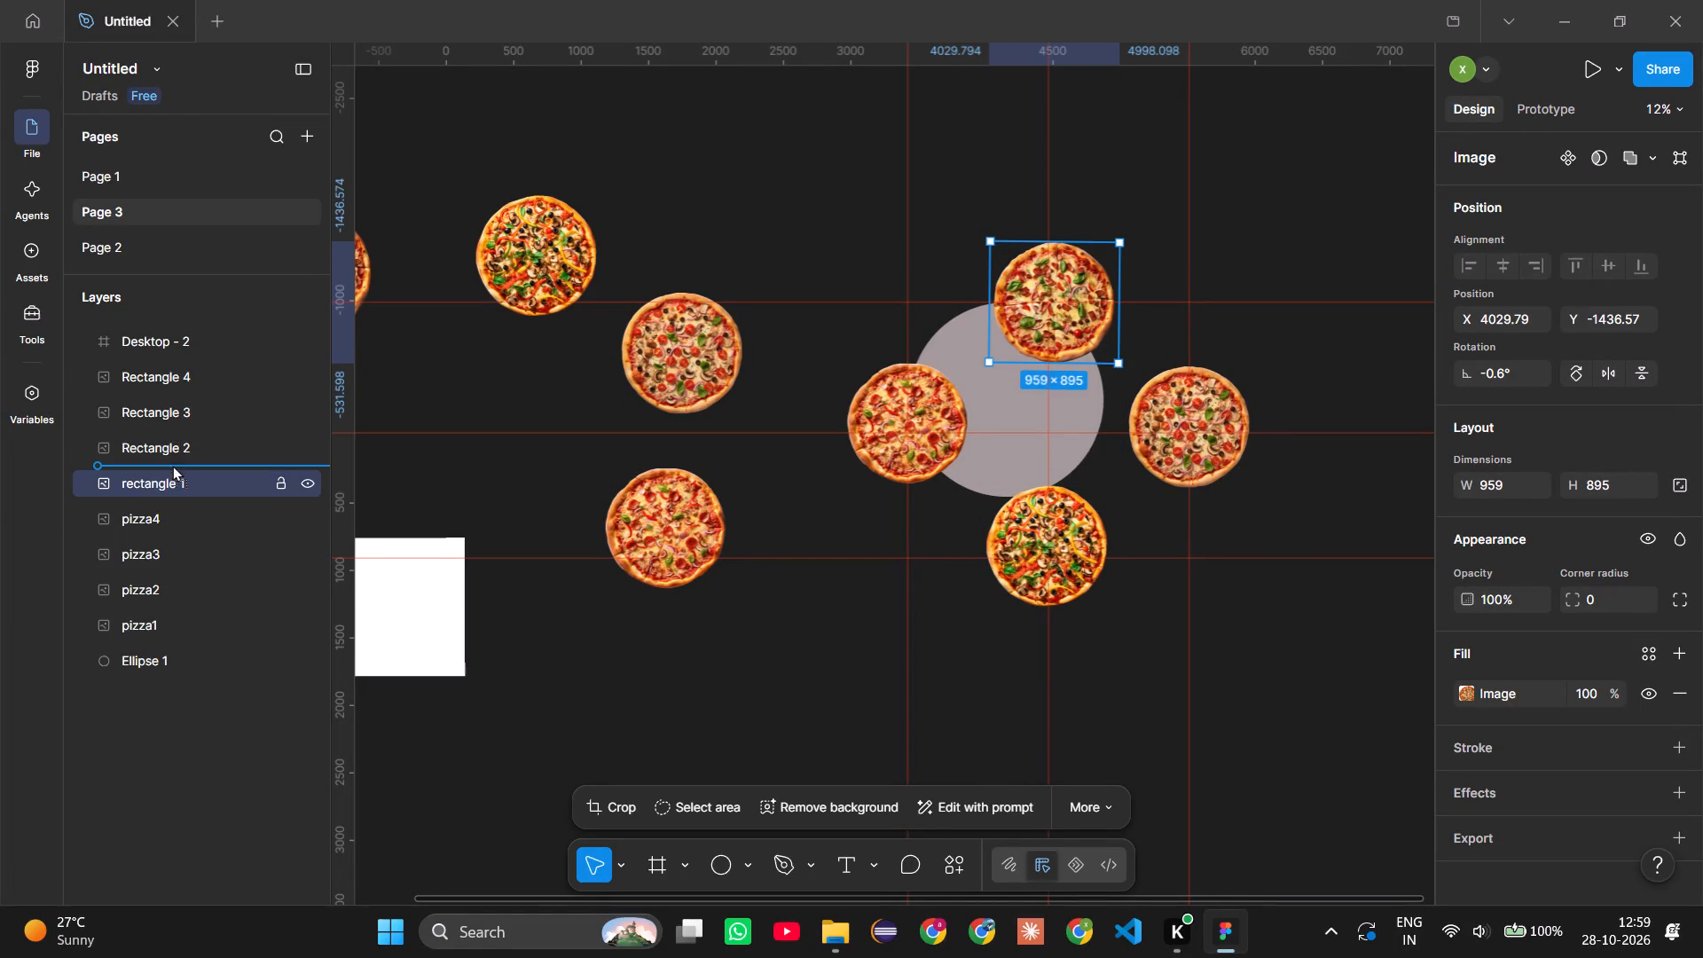
pyautogui.moveTo(172, 465); pyautogui.dragTo(177, 477)
pyautogui.click(90, 371)
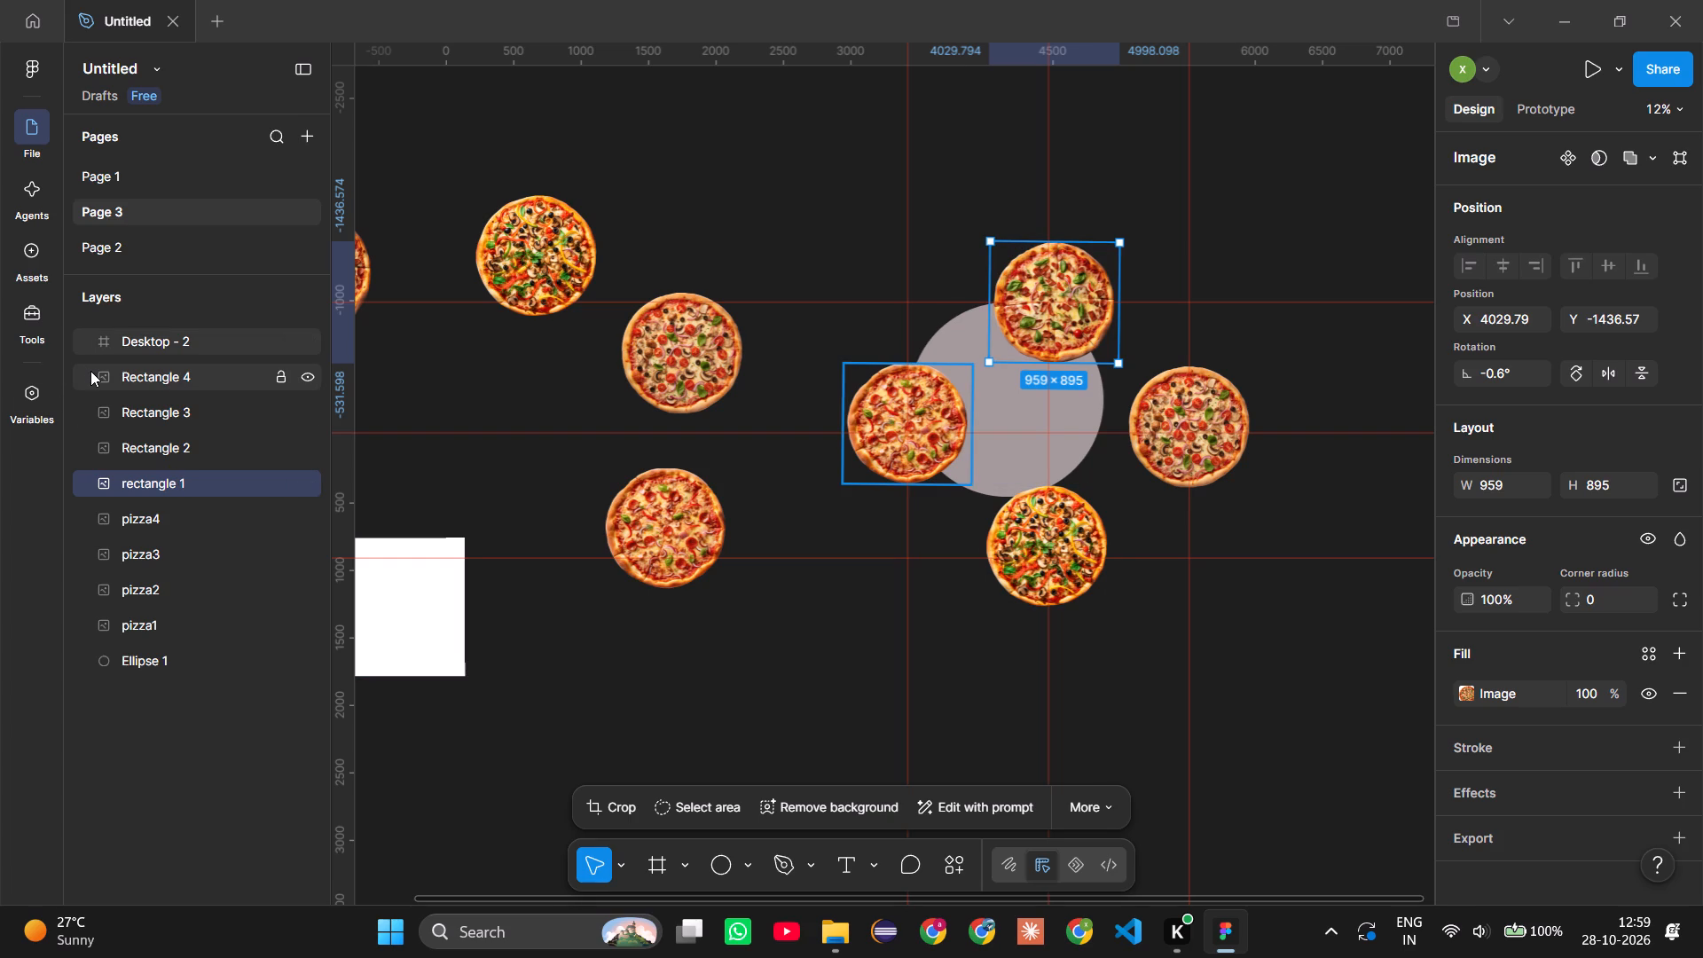
pyautogui.keyDown('ctrl'); pyautogui.click(129, 441); pyautogui.keyUp('ctrl')
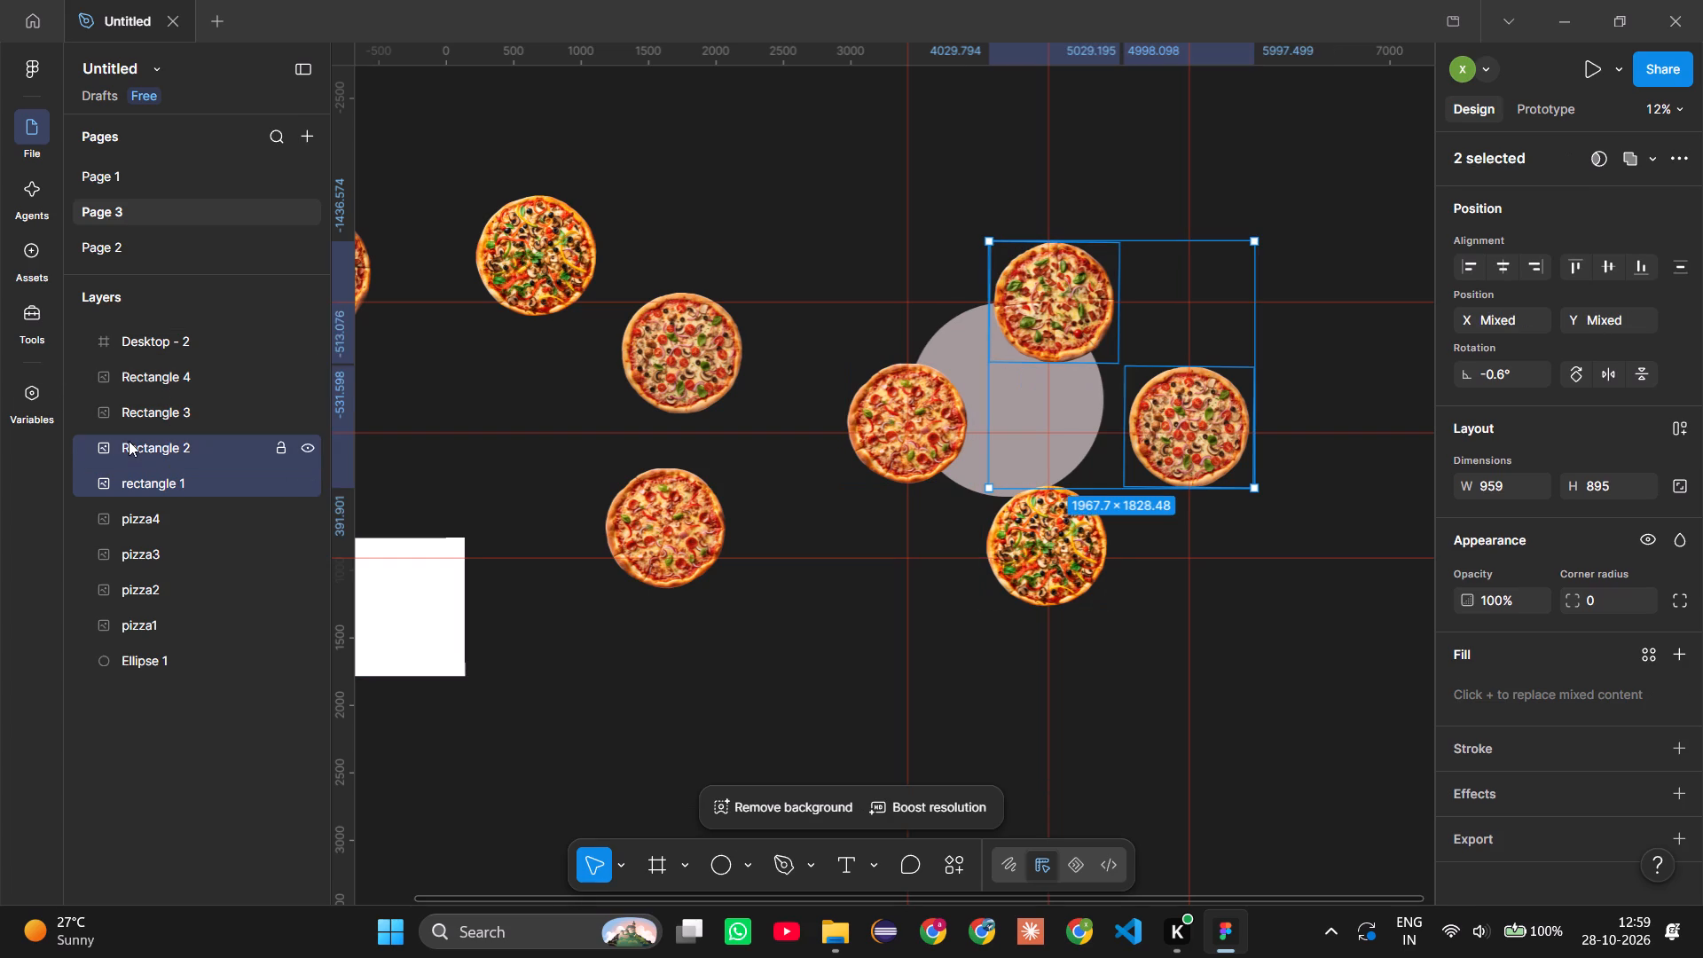
pyautogui.keyDown('ctrl'); pyautogui.click(137, 409); pyautogui.keyUp('ctrl')
pyautogui.keyDown('ctrl'); pyautogui.click(142, 371); pyautogui.keyUp('ctrl')
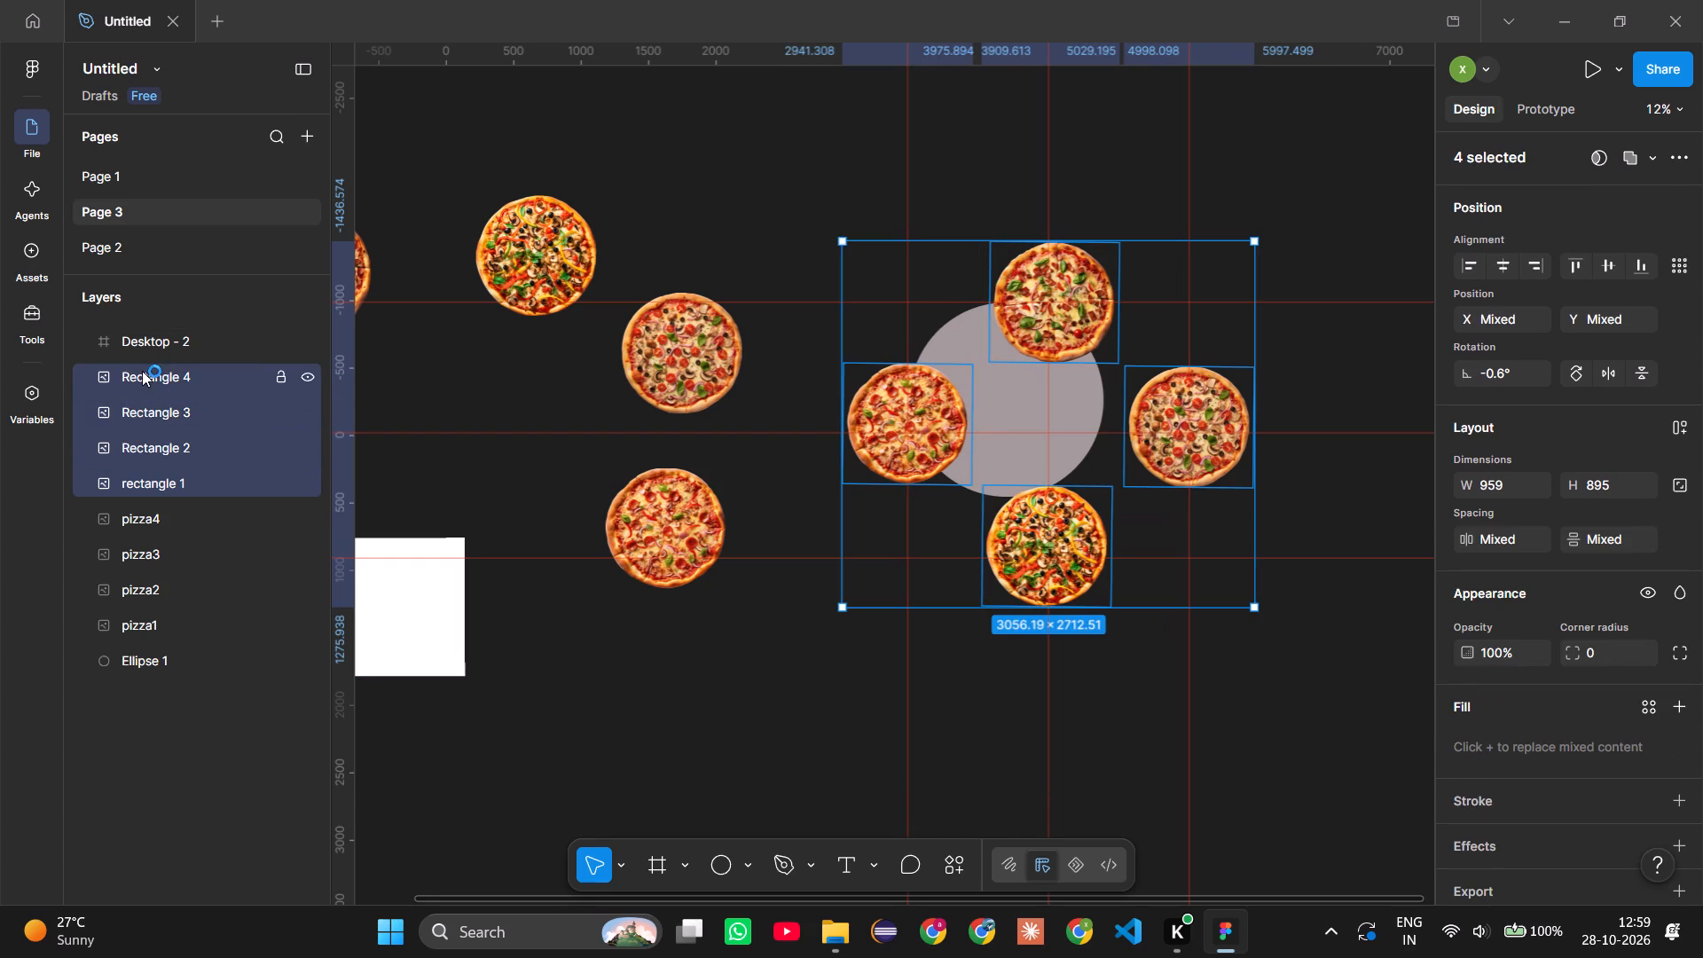
pyautogui.click(1495, 482)
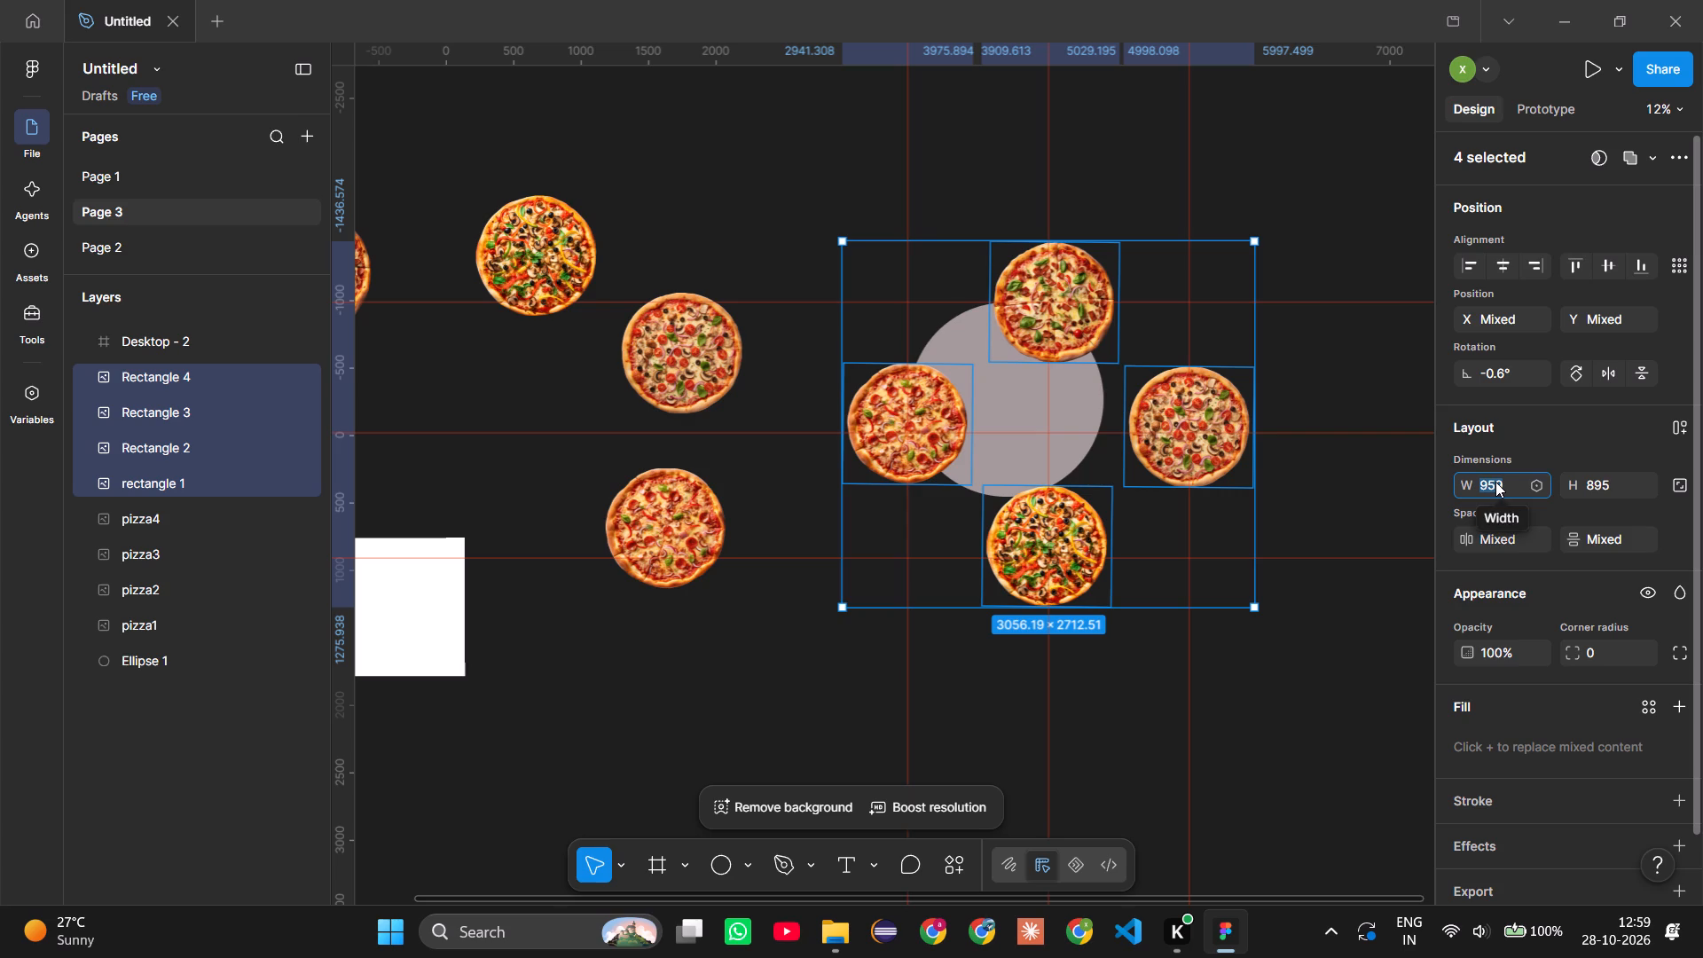
pyautogui.write('73')
pyautogui.press('8')
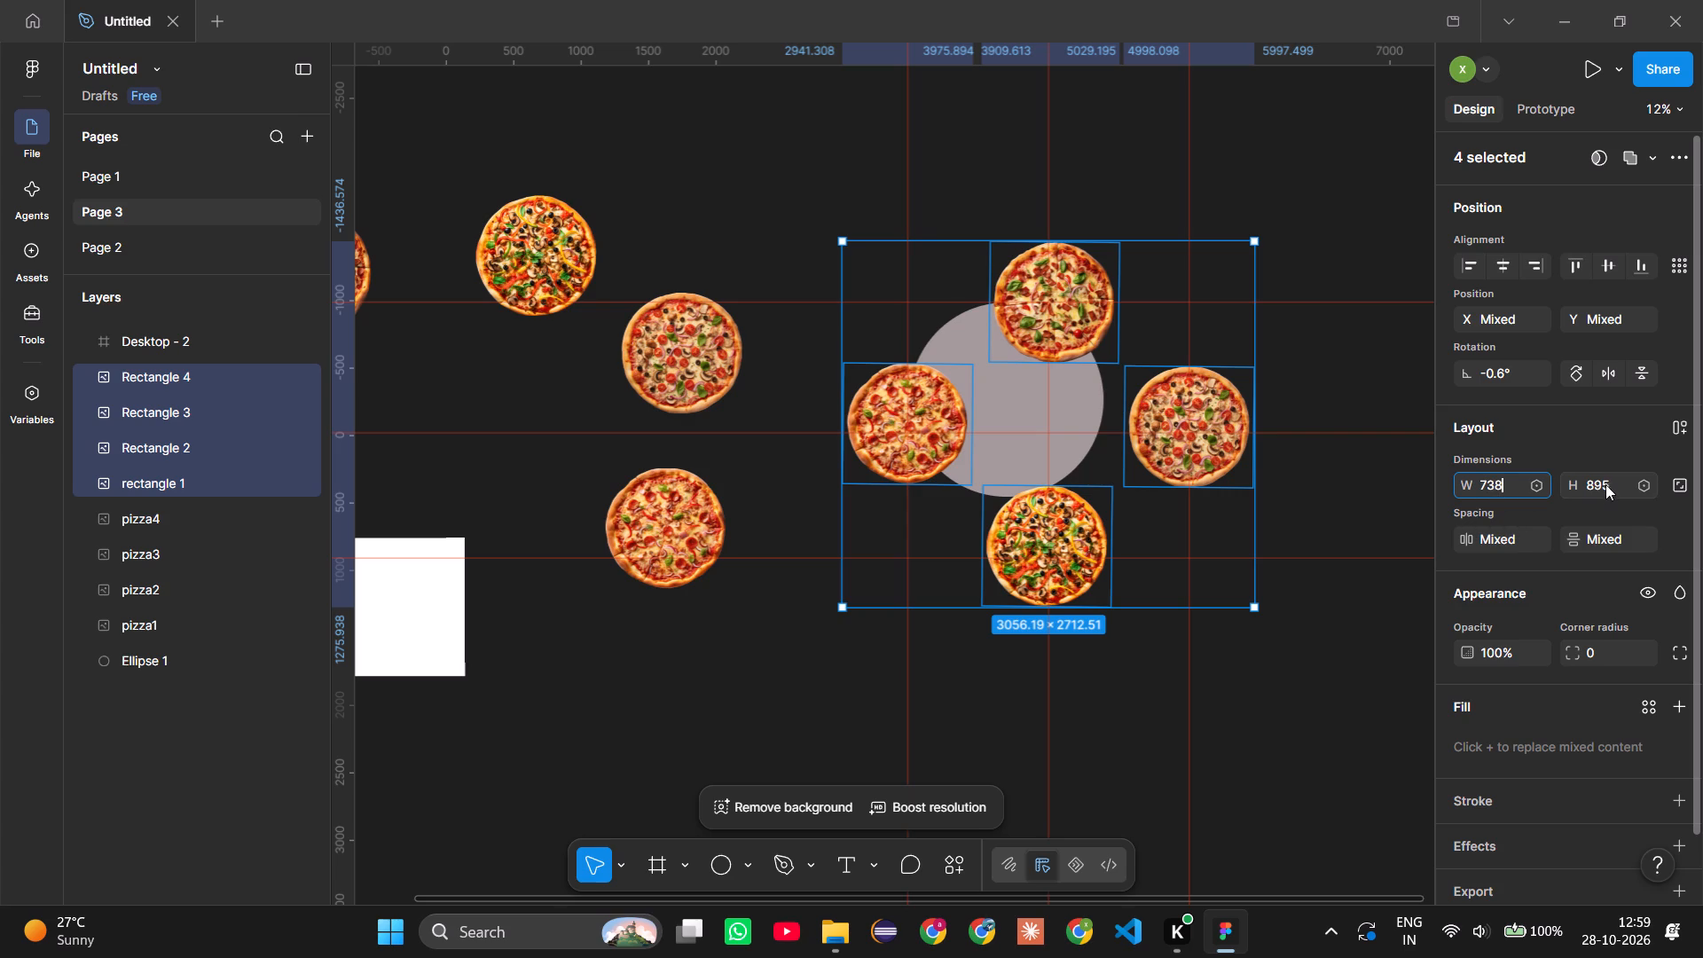
pyautogui.click(1604, 483)
pyautogui.write('742')
pyautogui.press('Return')
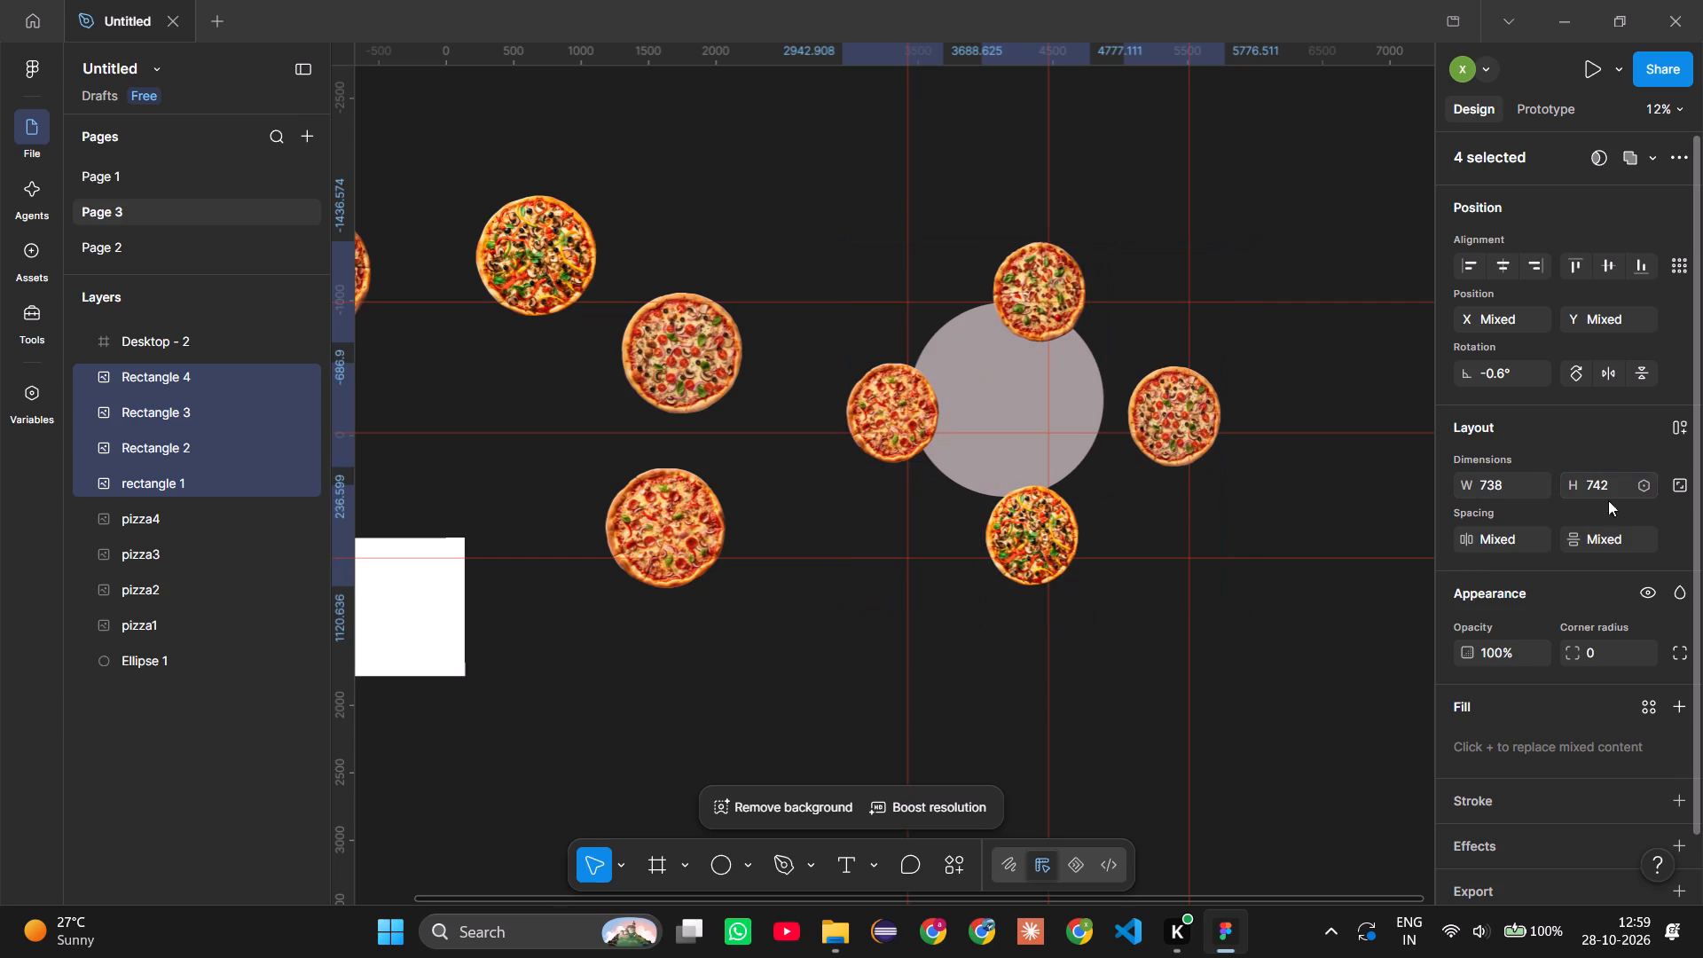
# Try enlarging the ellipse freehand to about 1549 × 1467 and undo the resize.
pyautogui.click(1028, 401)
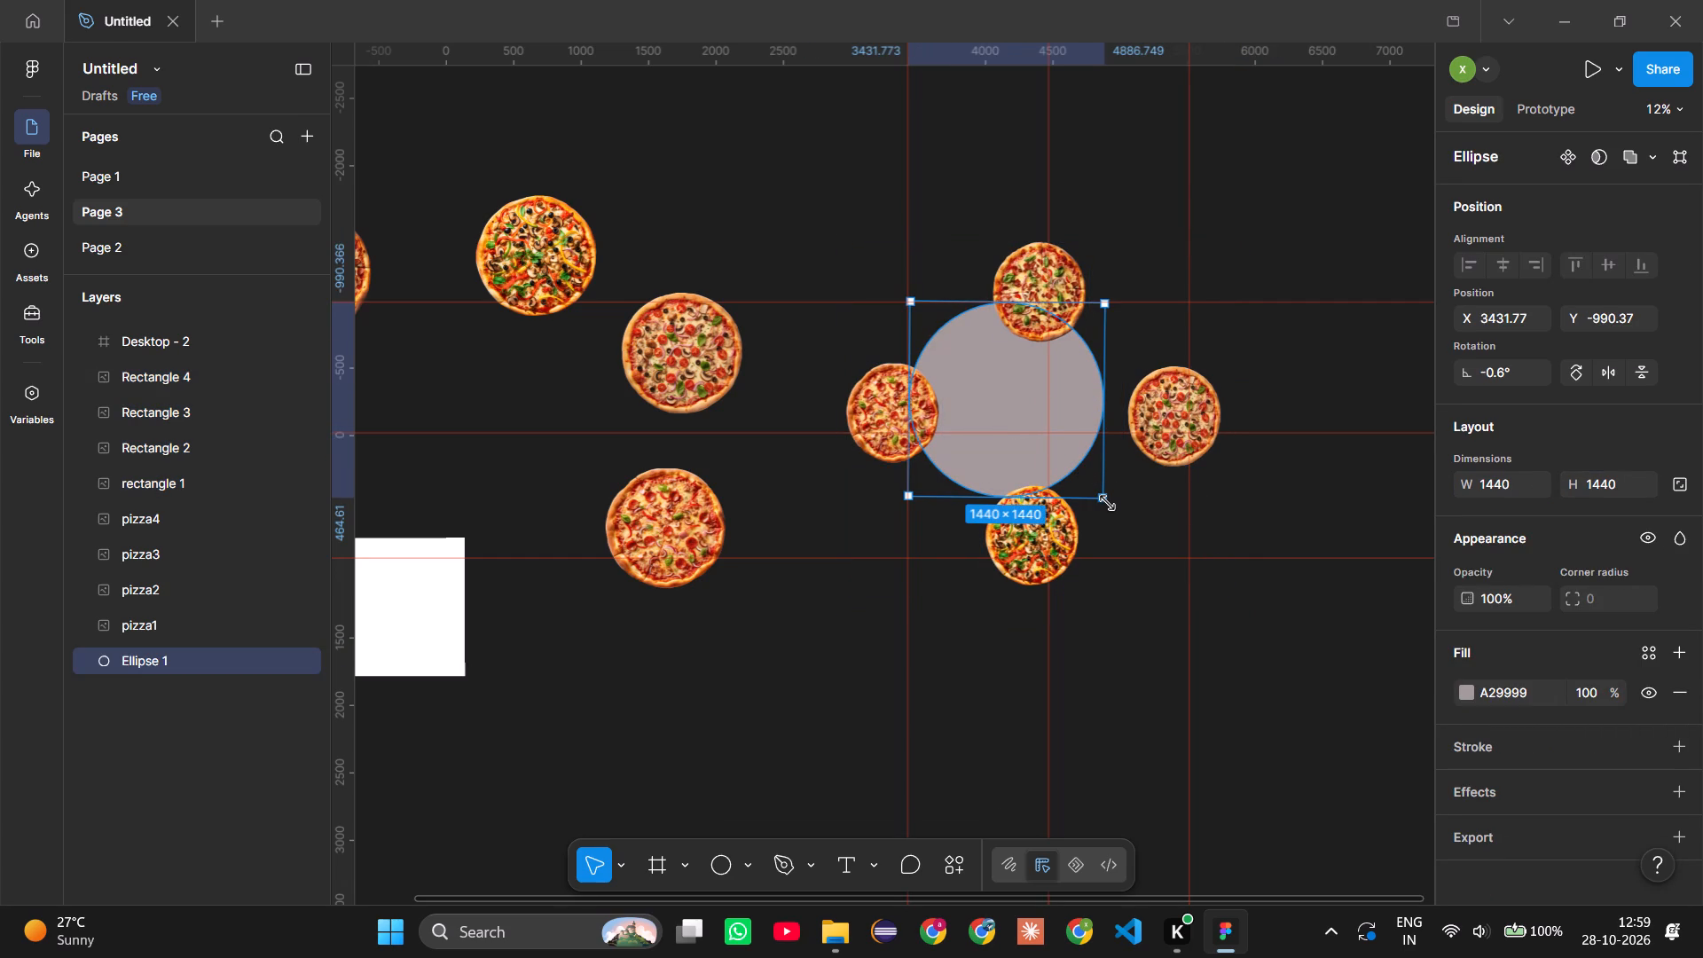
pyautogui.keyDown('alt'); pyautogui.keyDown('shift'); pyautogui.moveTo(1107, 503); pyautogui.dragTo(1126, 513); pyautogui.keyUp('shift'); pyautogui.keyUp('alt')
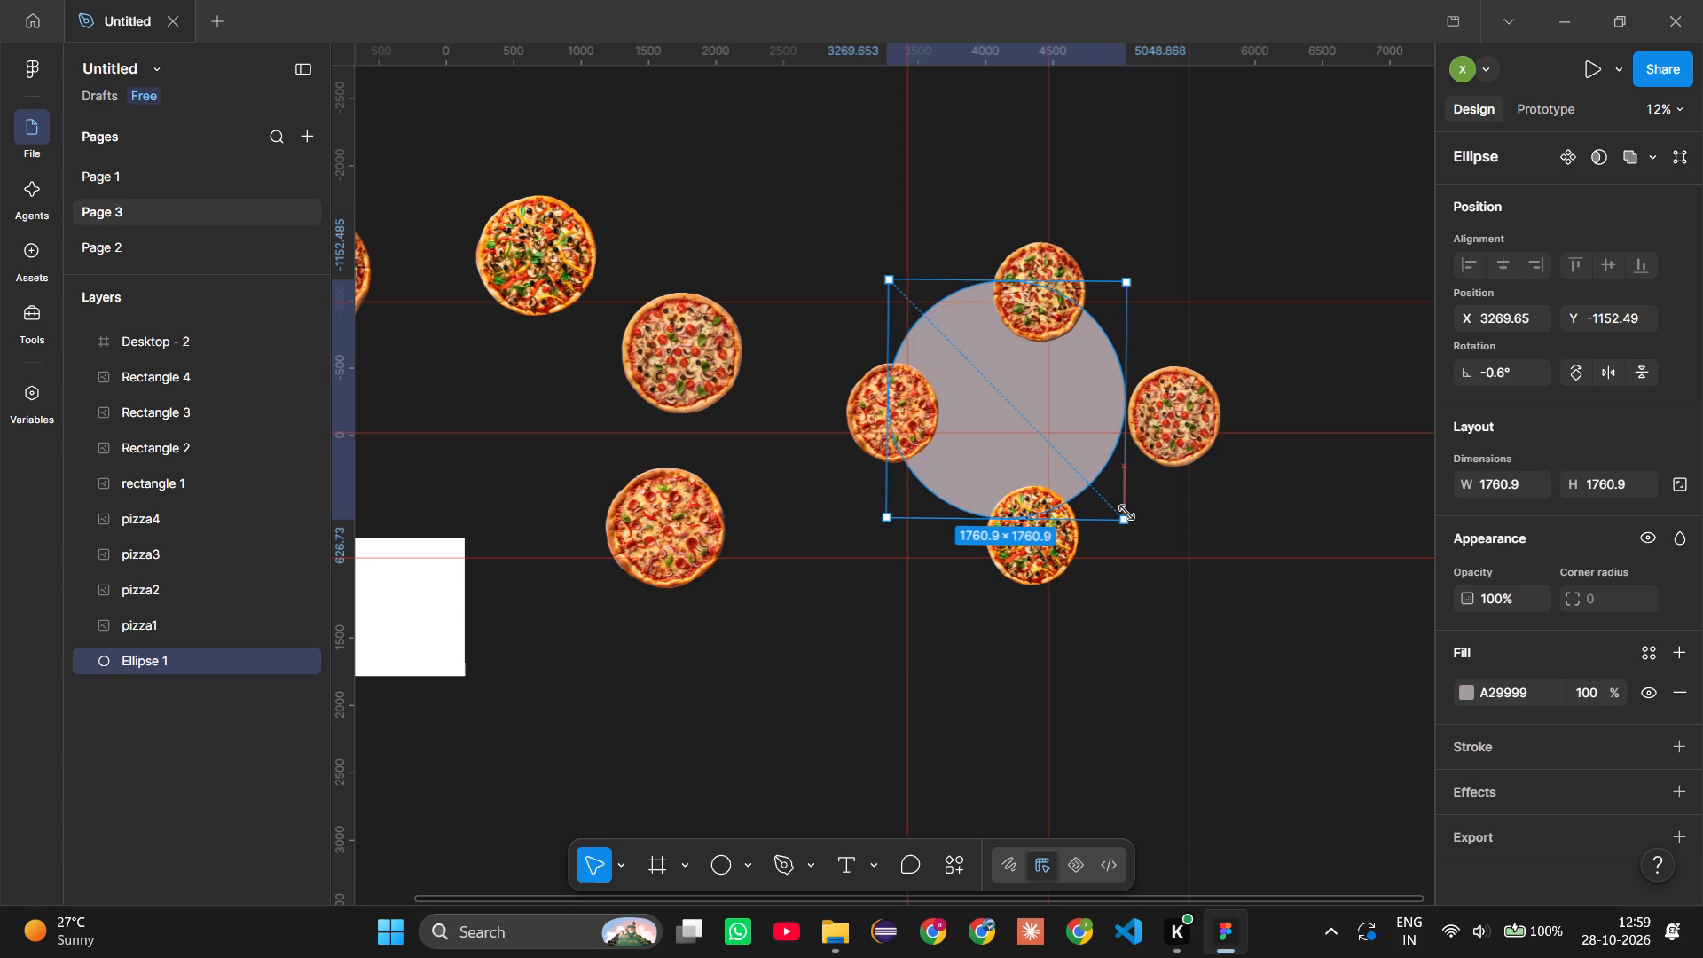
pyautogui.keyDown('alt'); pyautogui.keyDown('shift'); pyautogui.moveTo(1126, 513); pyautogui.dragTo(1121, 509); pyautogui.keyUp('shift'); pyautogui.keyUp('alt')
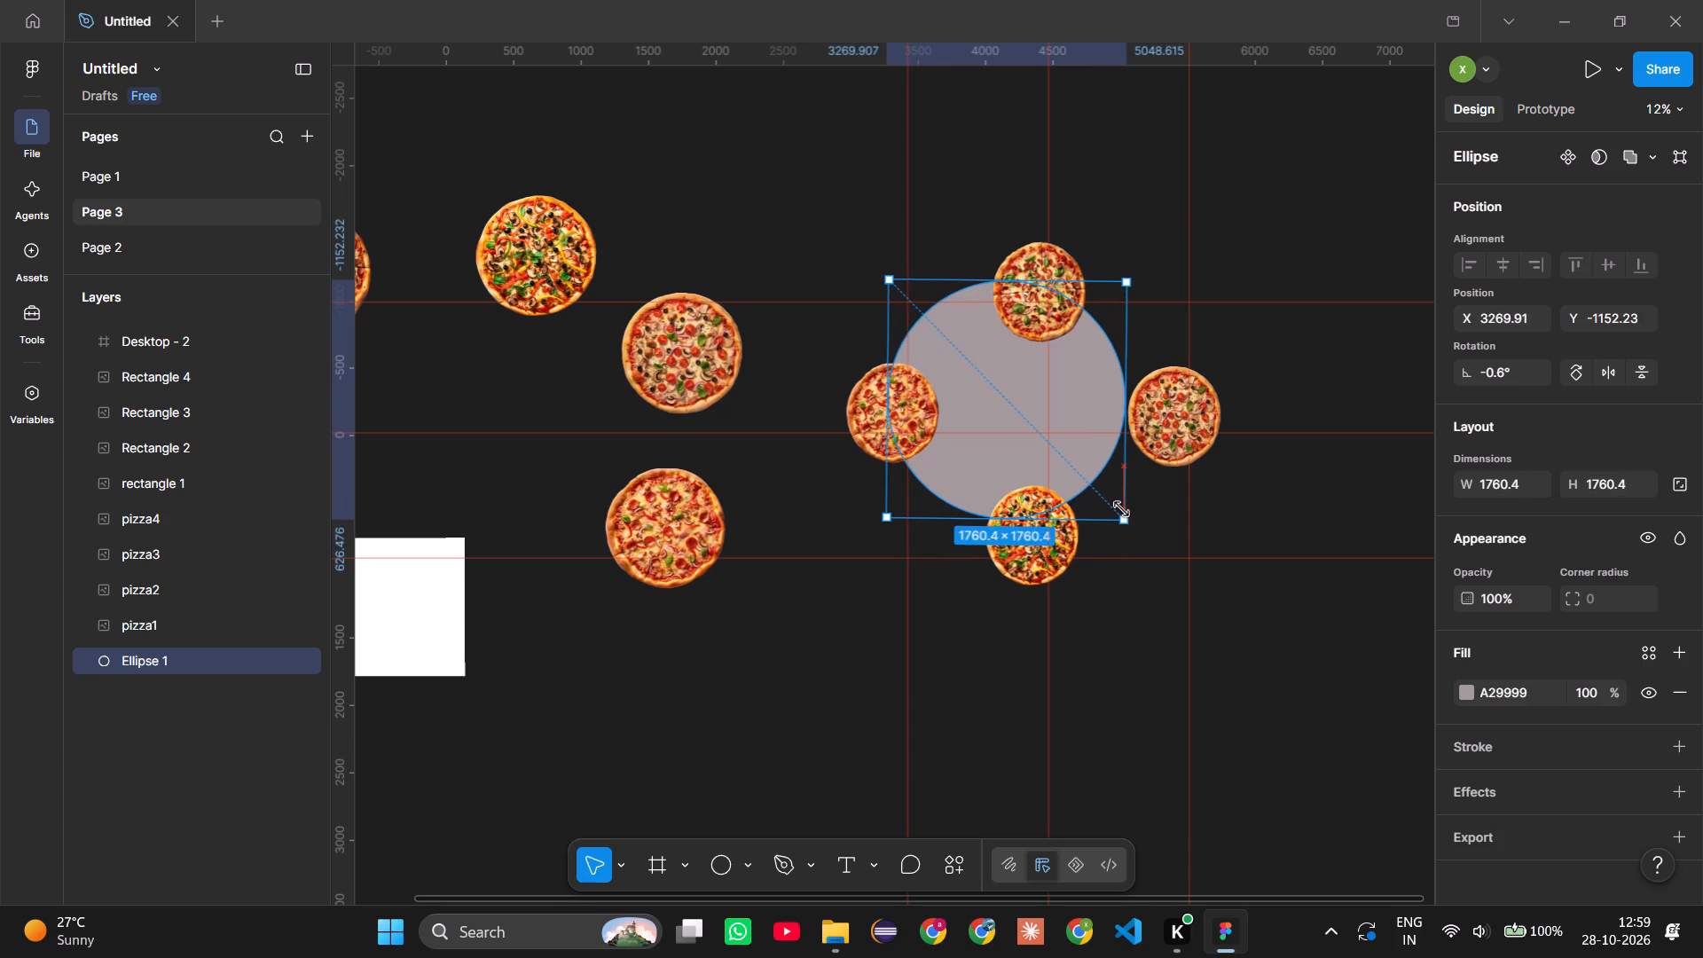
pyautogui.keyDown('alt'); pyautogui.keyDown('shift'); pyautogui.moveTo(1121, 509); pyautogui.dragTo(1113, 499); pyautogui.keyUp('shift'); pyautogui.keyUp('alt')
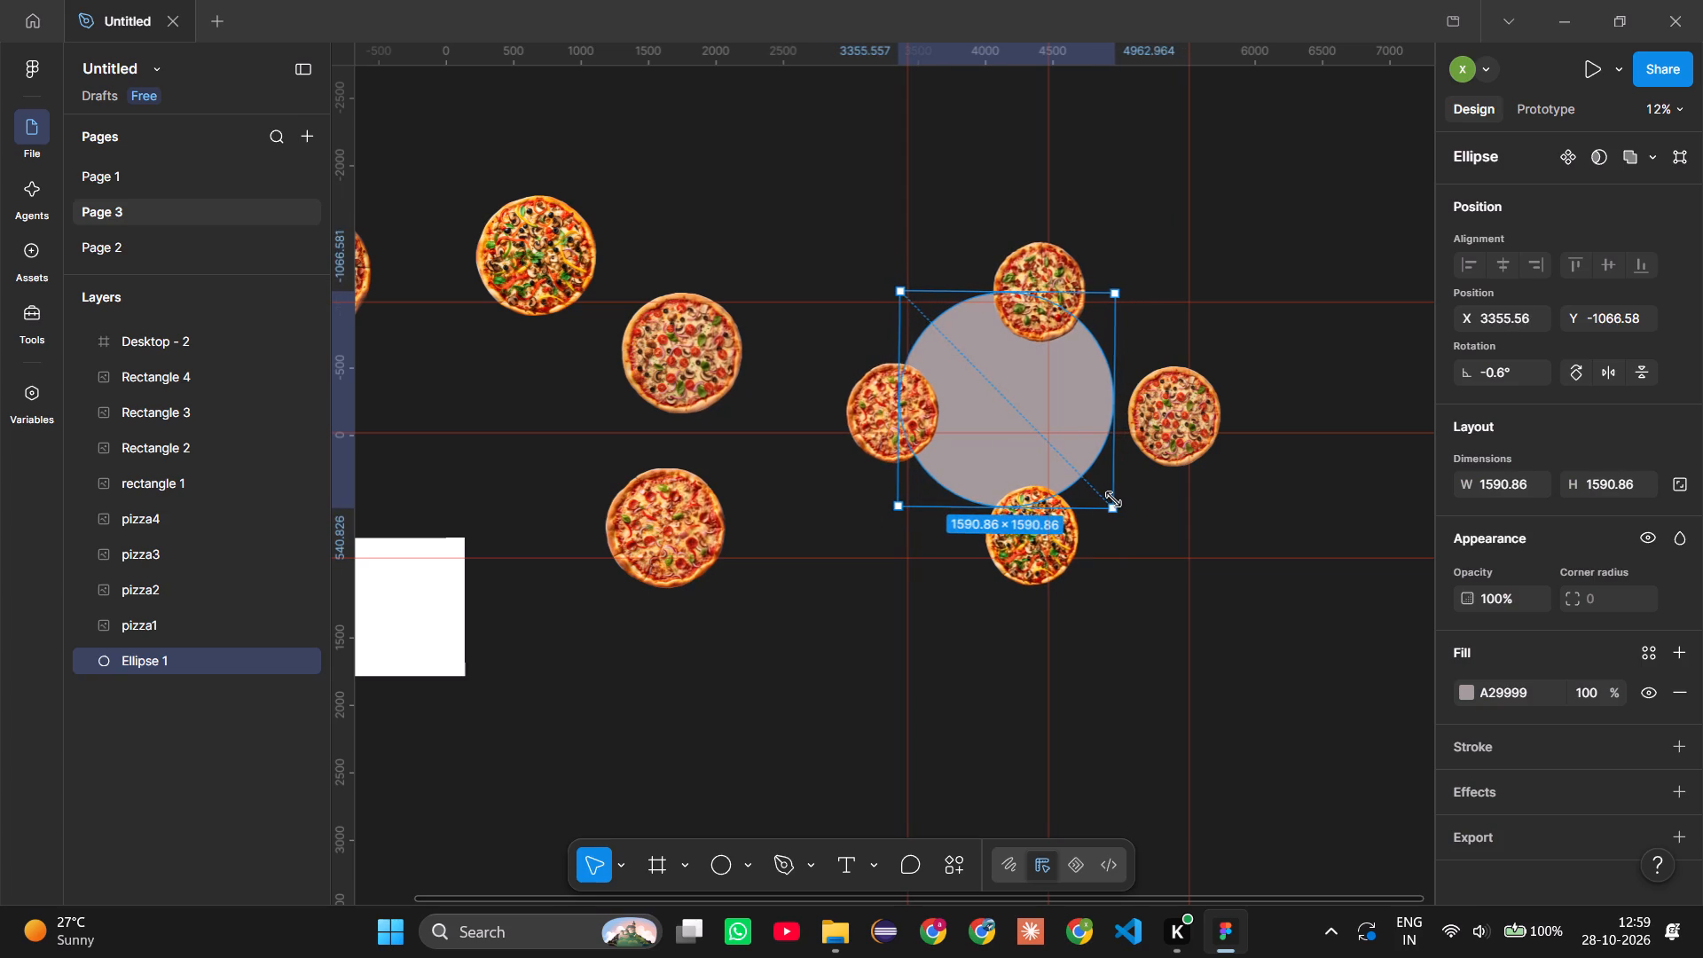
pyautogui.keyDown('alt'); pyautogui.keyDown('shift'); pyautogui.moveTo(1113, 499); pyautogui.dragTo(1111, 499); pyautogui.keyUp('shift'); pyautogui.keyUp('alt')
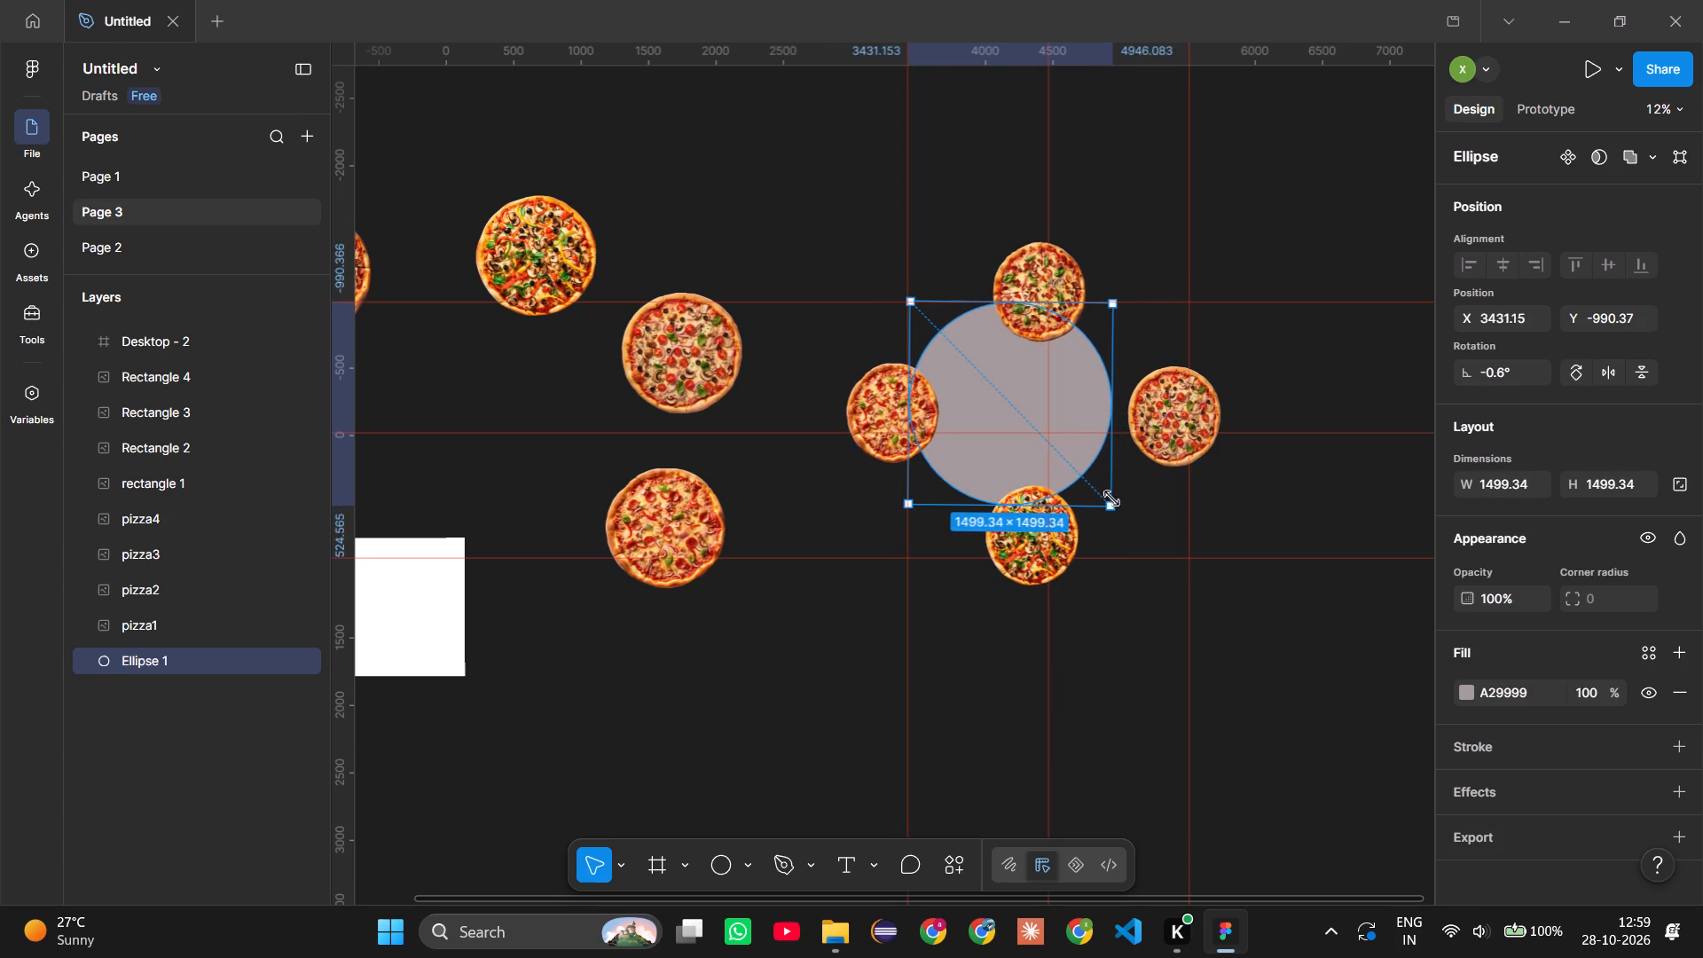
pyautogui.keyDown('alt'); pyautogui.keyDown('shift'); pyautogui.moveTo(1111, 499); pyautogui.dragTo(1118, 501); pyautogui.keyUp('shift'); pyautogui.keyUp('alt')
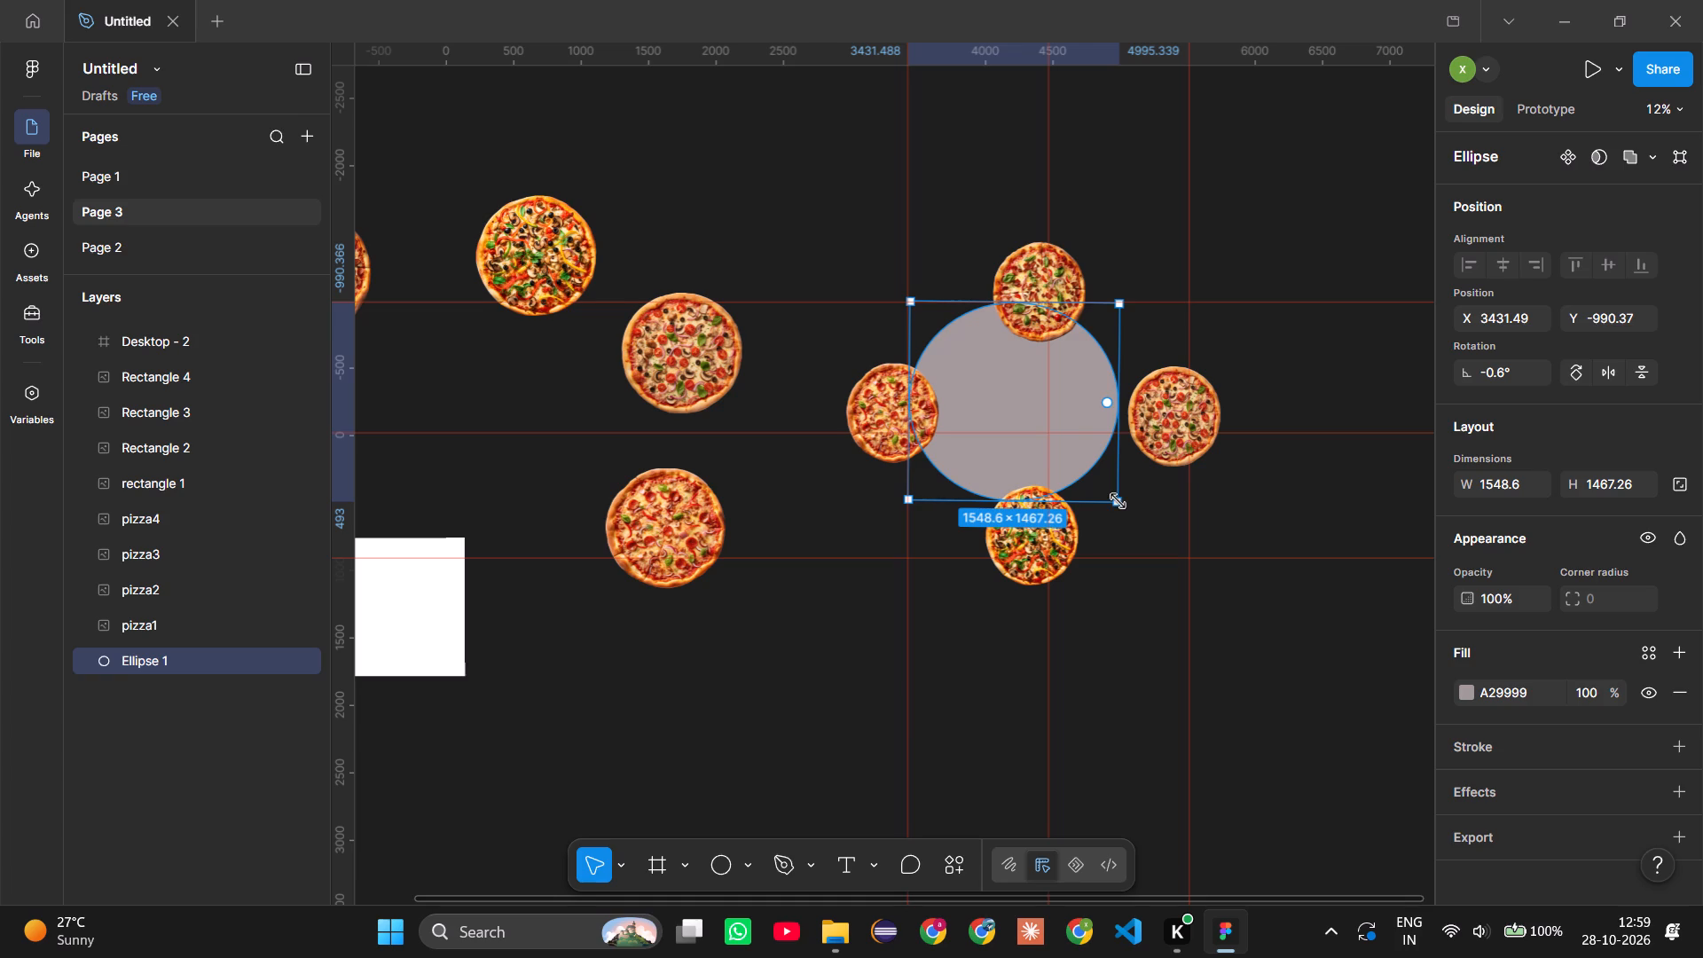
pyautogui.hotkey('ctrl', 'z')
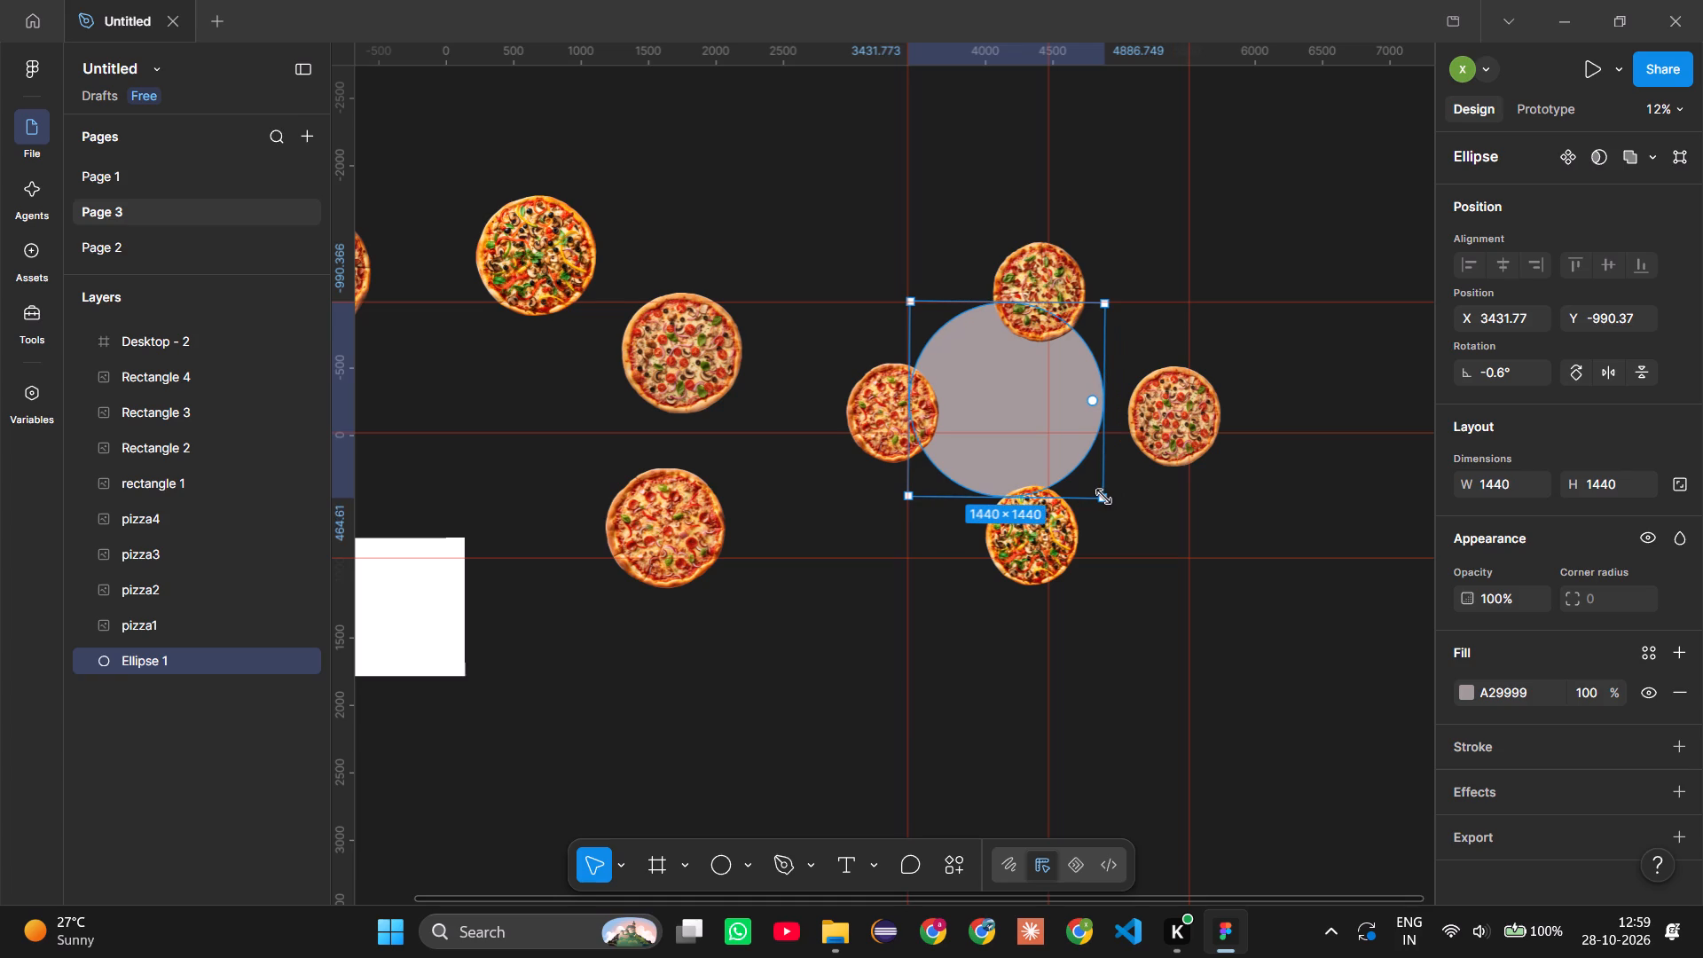
# Enlarge the ellipse evenly about its centre to about 1761 × 1761.
pyautogui.keyDown('alt'); pyautogui.keyDown('shift'); pyautogui.moveTo(1104, 498); pyautogui.dragTo(1123, 520); pyautogui.keyUp('shift'); pyautogui.keyUp('alt')
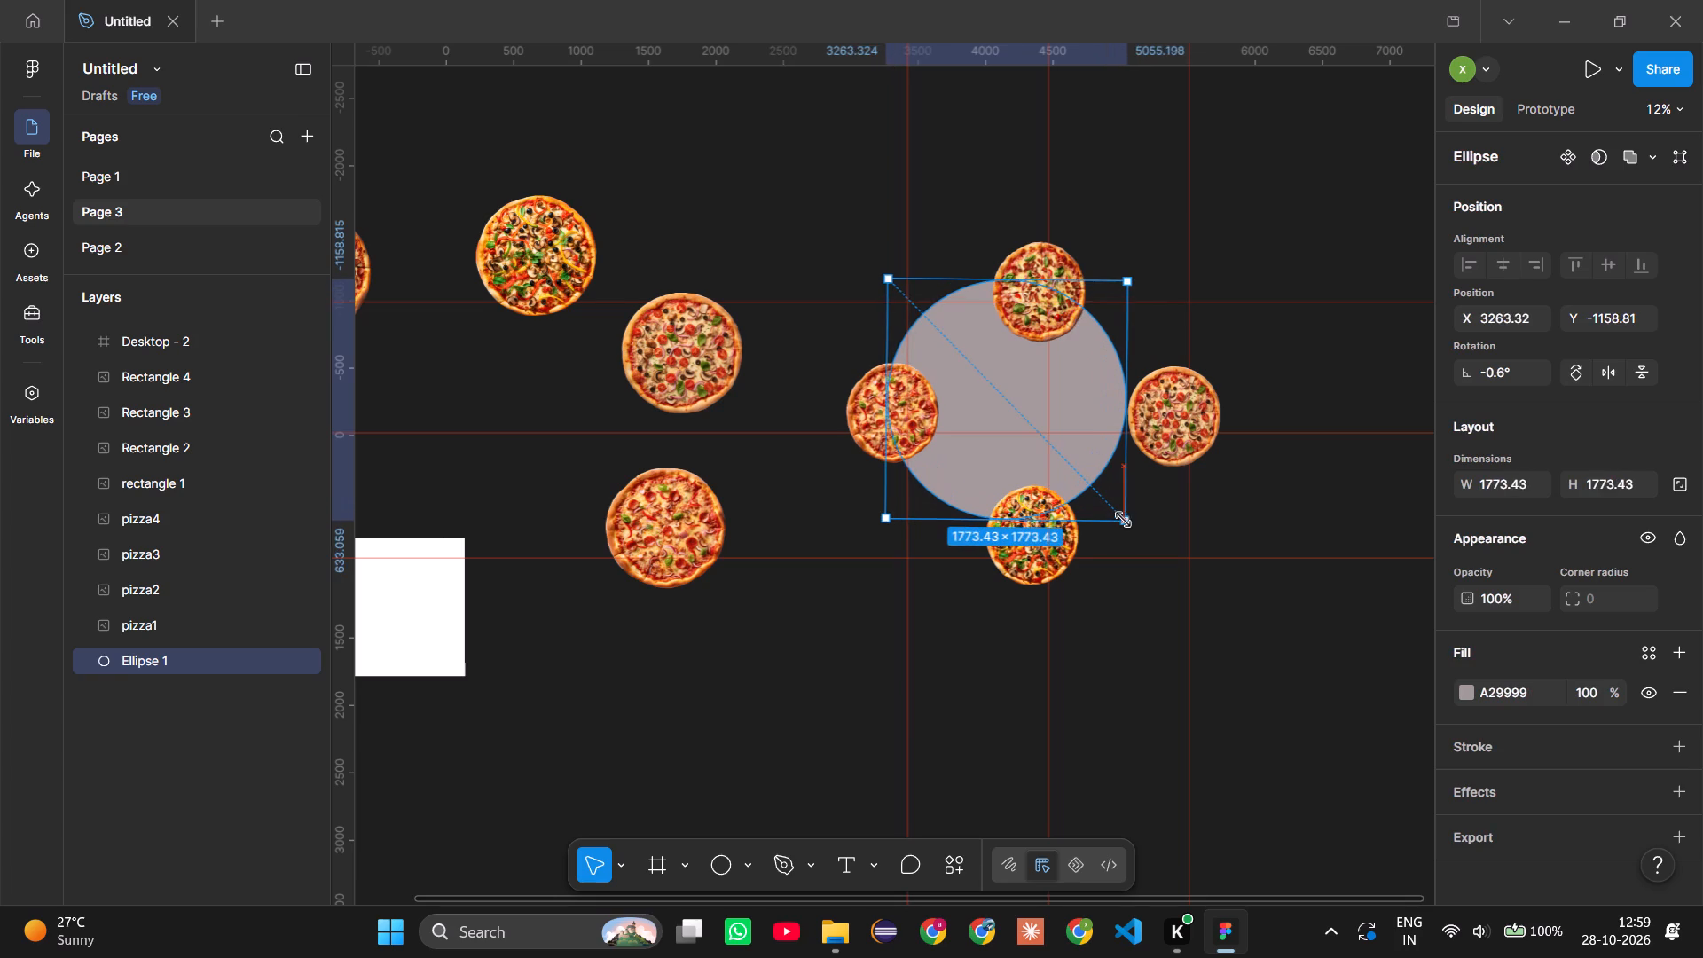
pyautogui.keyDown('alt'); pyautogui.keyDown('shift'); pyautogui.moveTo(1123, 520); pyautogui.dragTo(1137, 523); pyautogui.keyUp('shift'); pyautogui.keyUp('alt')
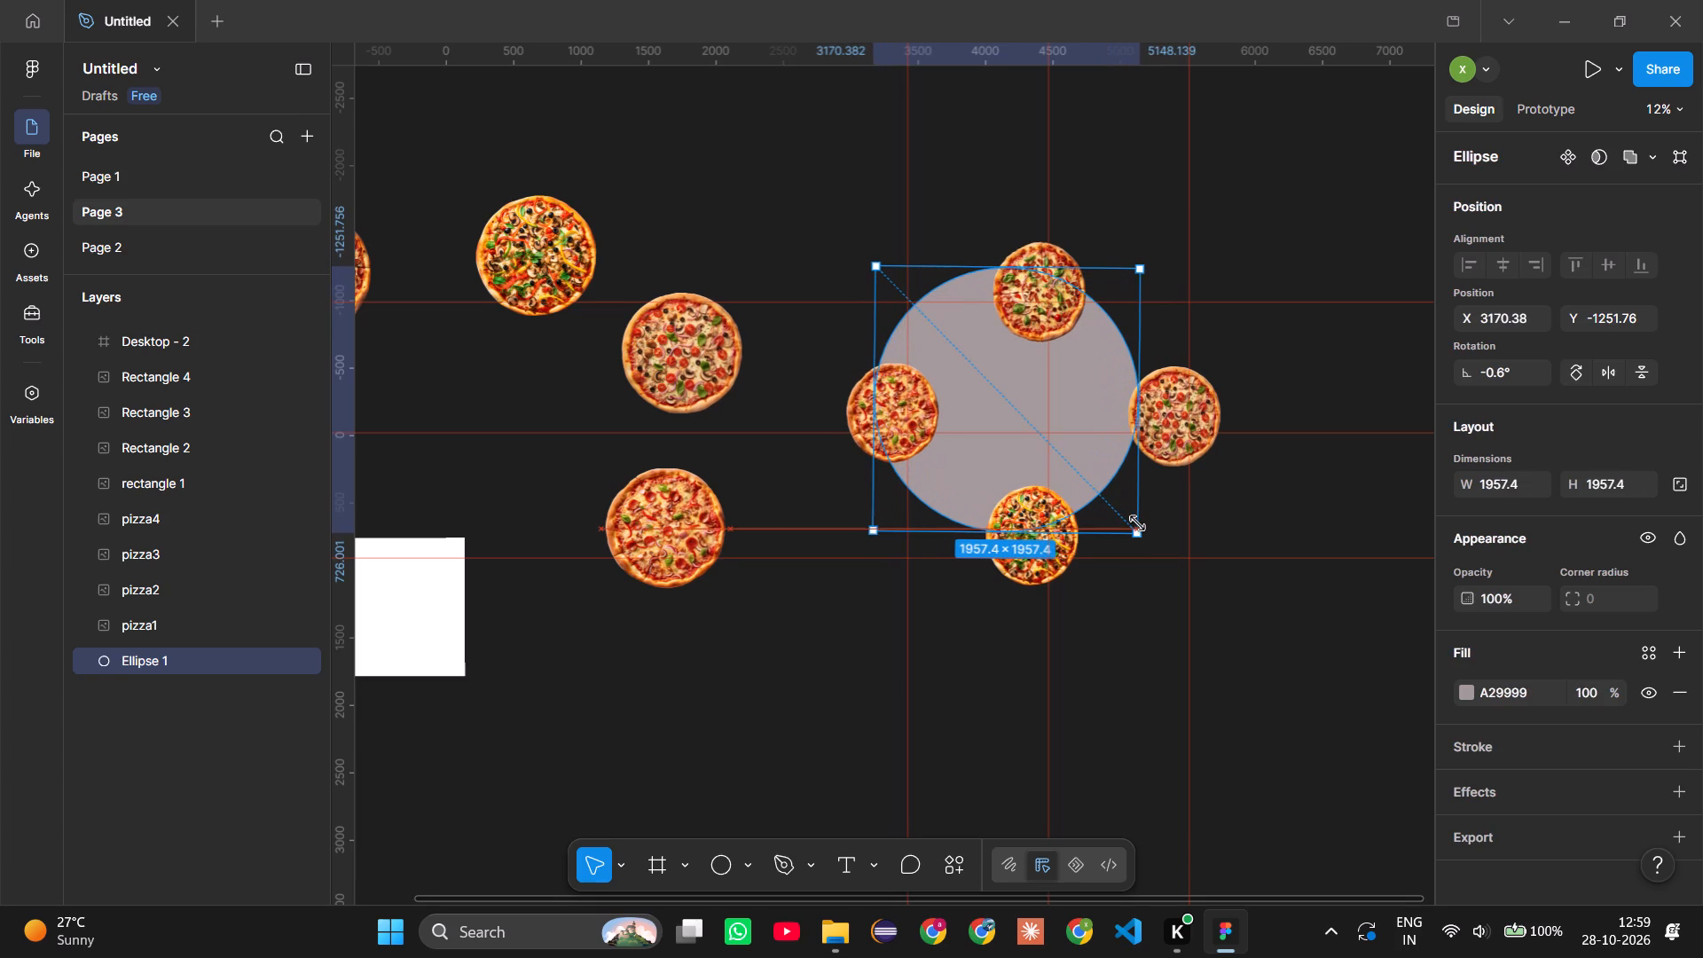
pyautogui.keyDown('alt'); pyautogui.keyDown('shift'); pyautogui.moveTo(1137, 523); pyautogui.dragTo(1131, 517); pyautogui.keyUp('shift'); pyautogui.keyUp('alt')
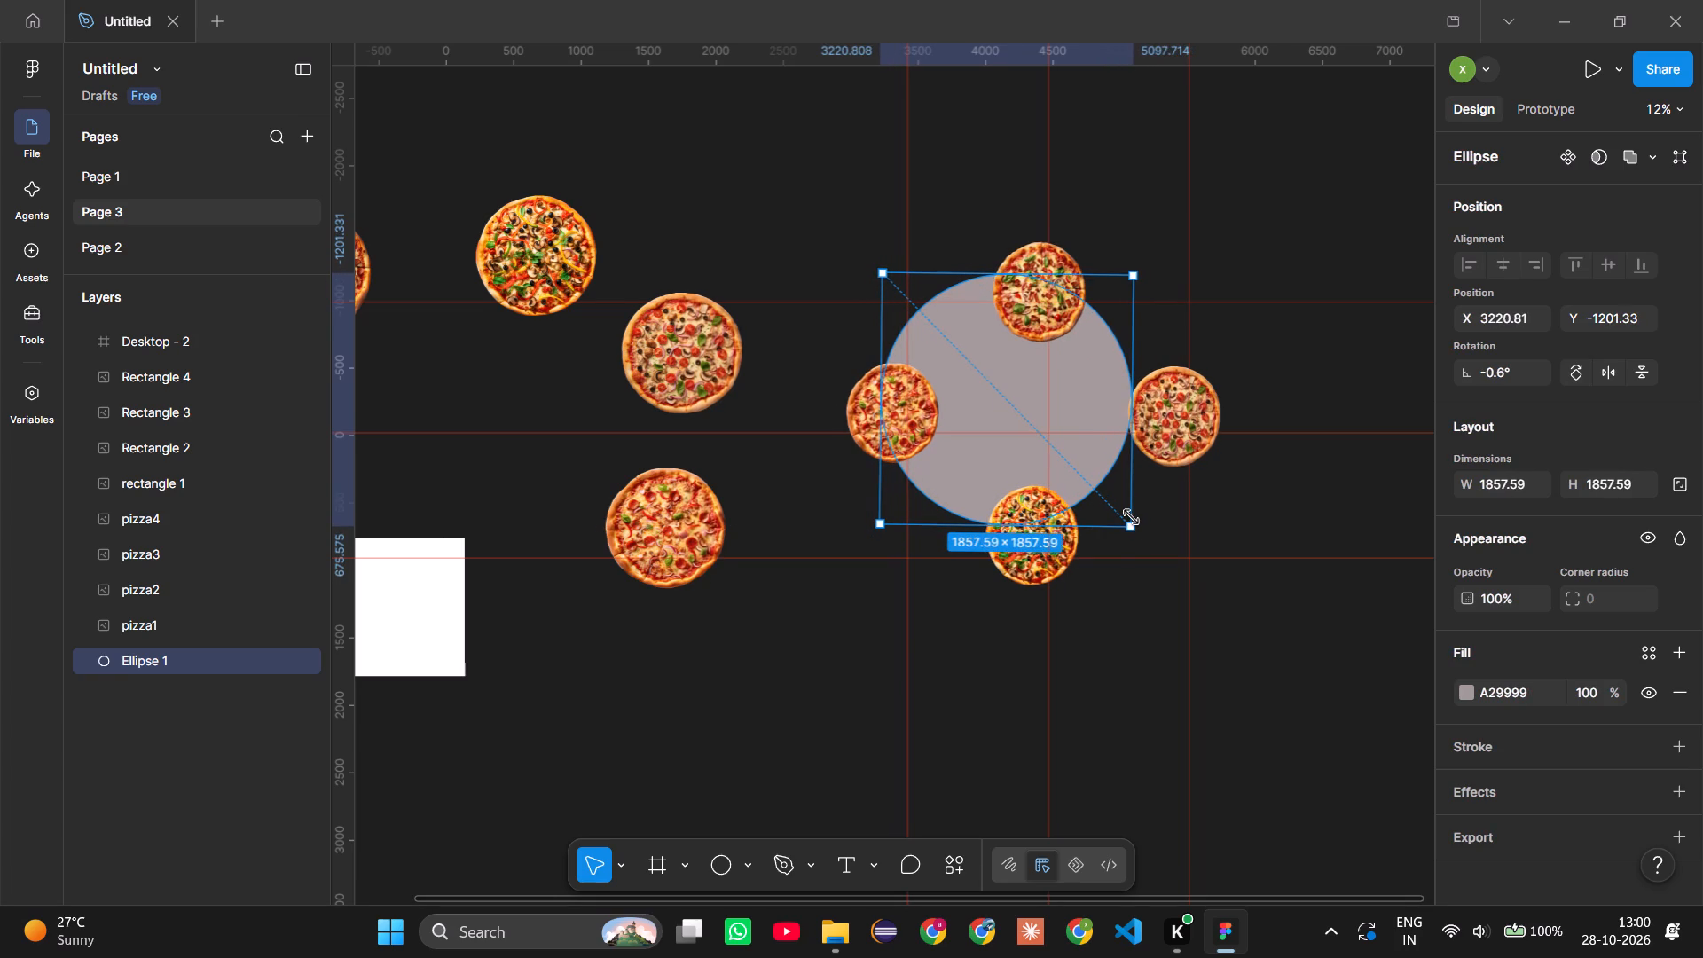
pyautogui.keyDown('alt'); pyautogui.keyDown('shift'); pyautogui.moveTo(1131, 517); pyautogui.dragTo(1133, 518); pyautogui.keyUp('shift'); pyautogui.keyUp('alt')
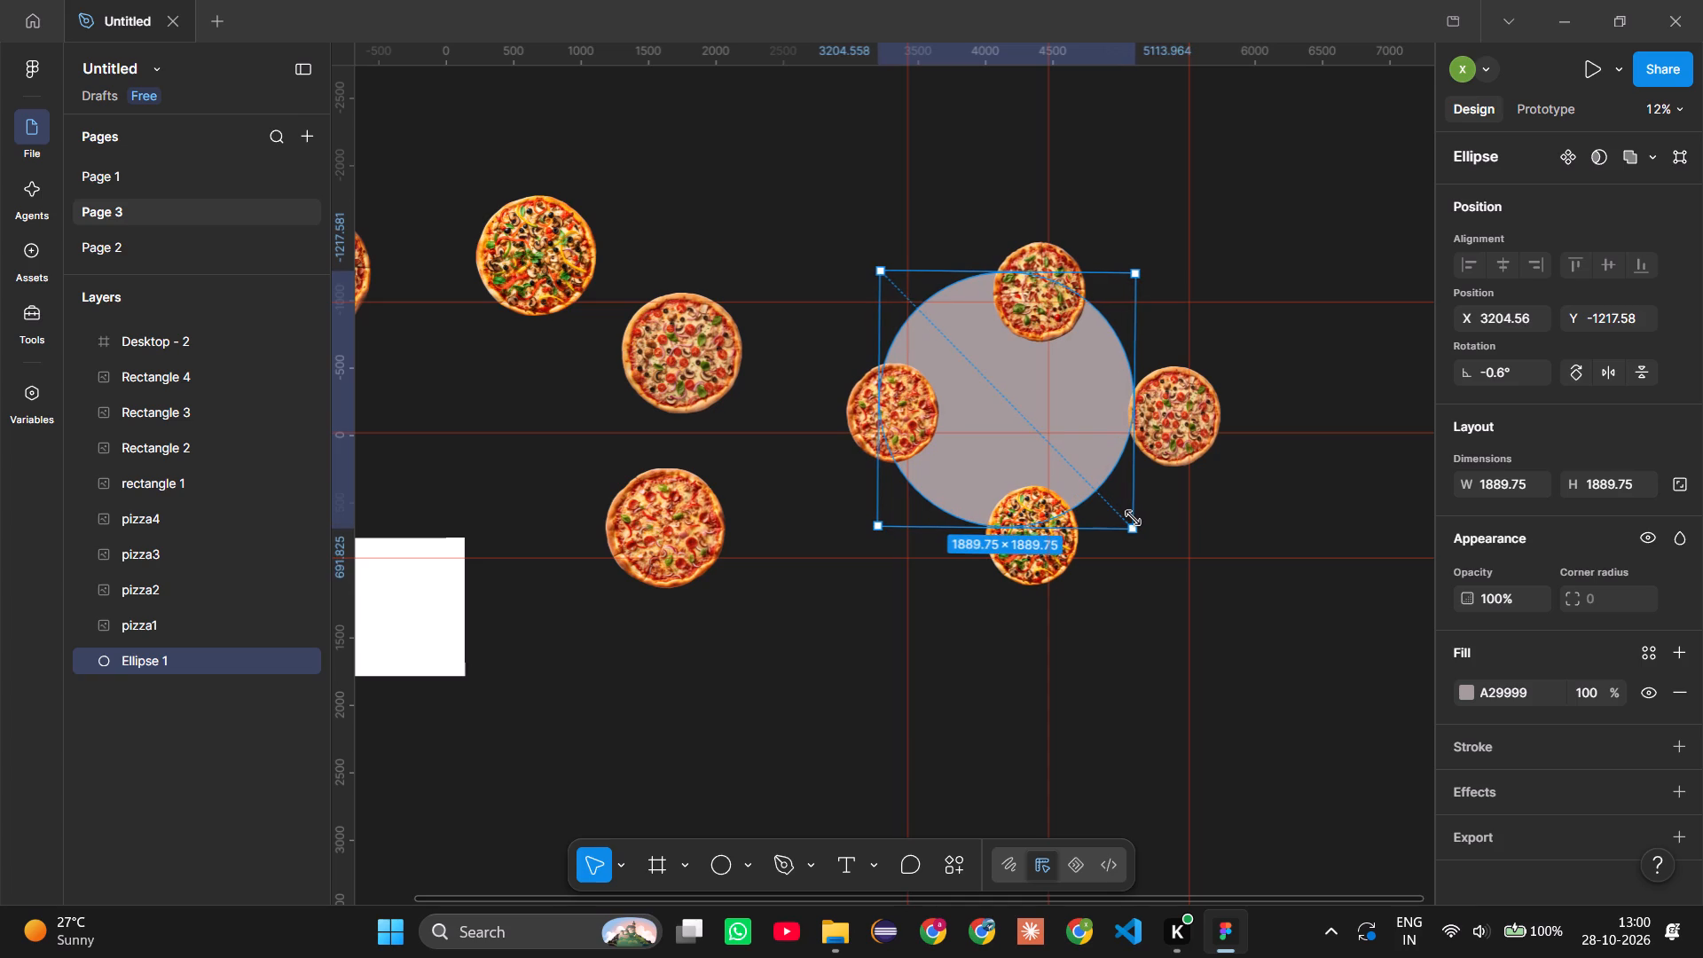
pyautogui.keyDown('alt'); pyautogui.keyDown('shift'); pyautogui.moveTo(1133, 518); pyautogui.dragTo(1126, 508); pyautogui.keyUp('shift'); pyautogui.keyUp('alt')
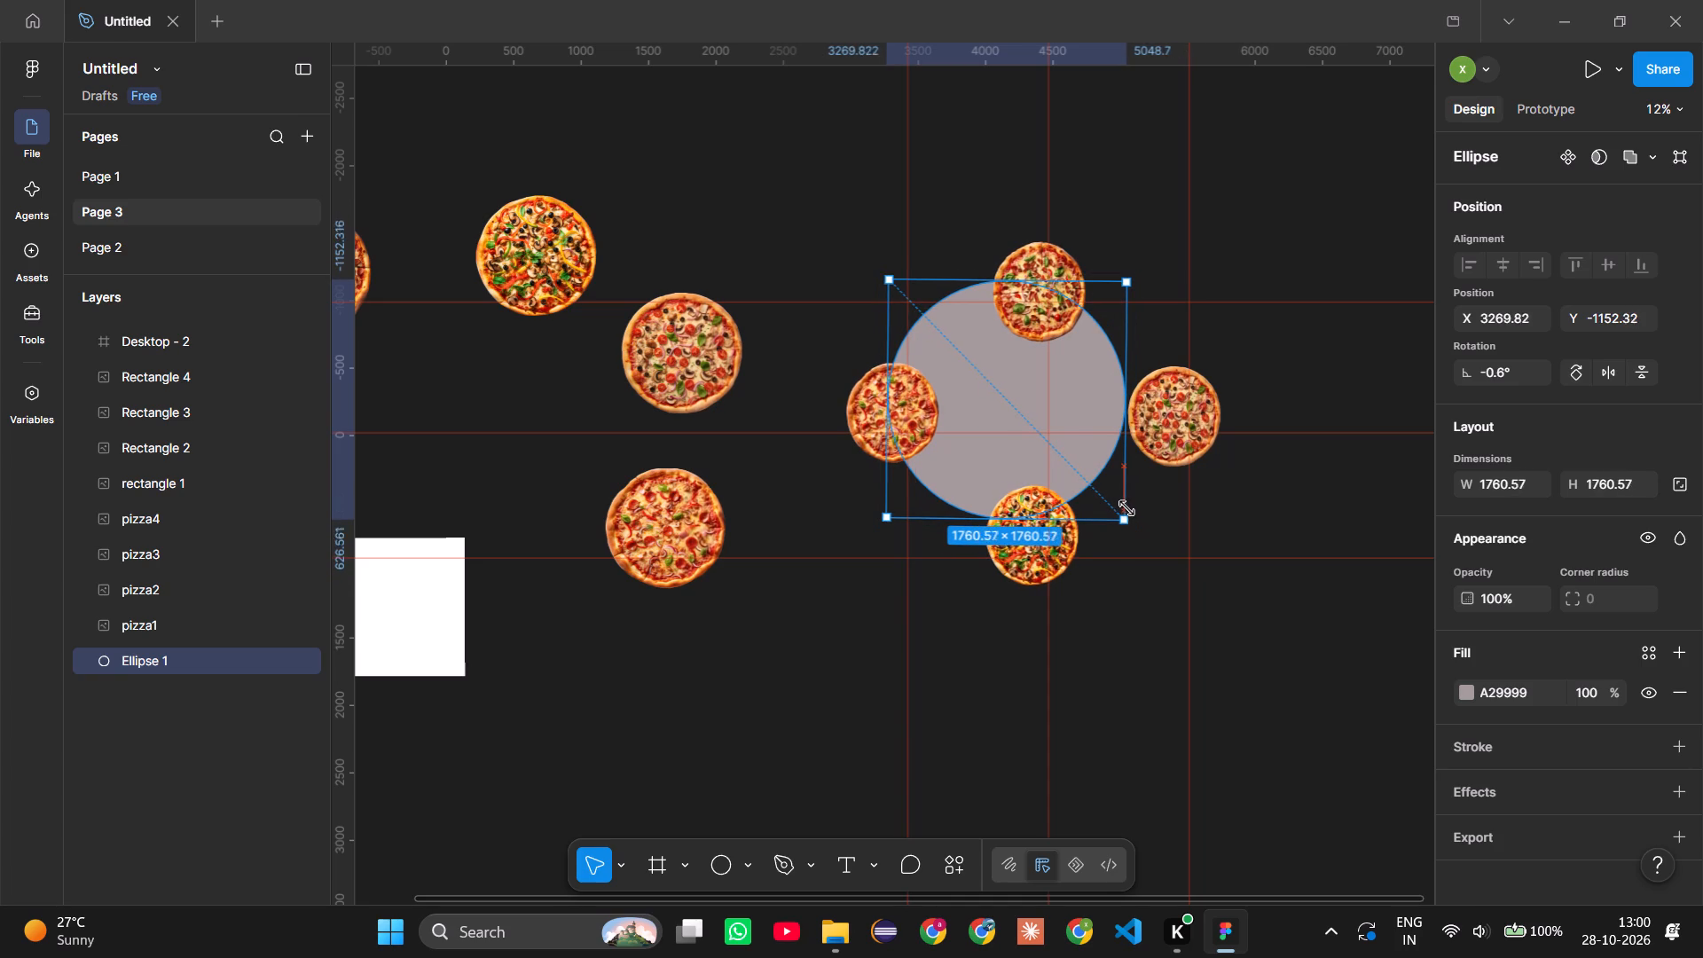
pyautogui.keyDown('alt'); pyautogui.keyDown('shift'); pyautogui.moveTo(1126, 508); pyautogui.dragTo(1125, 509); pyautogui.keyUp('shift'); pyautogui.keyUp('alt')
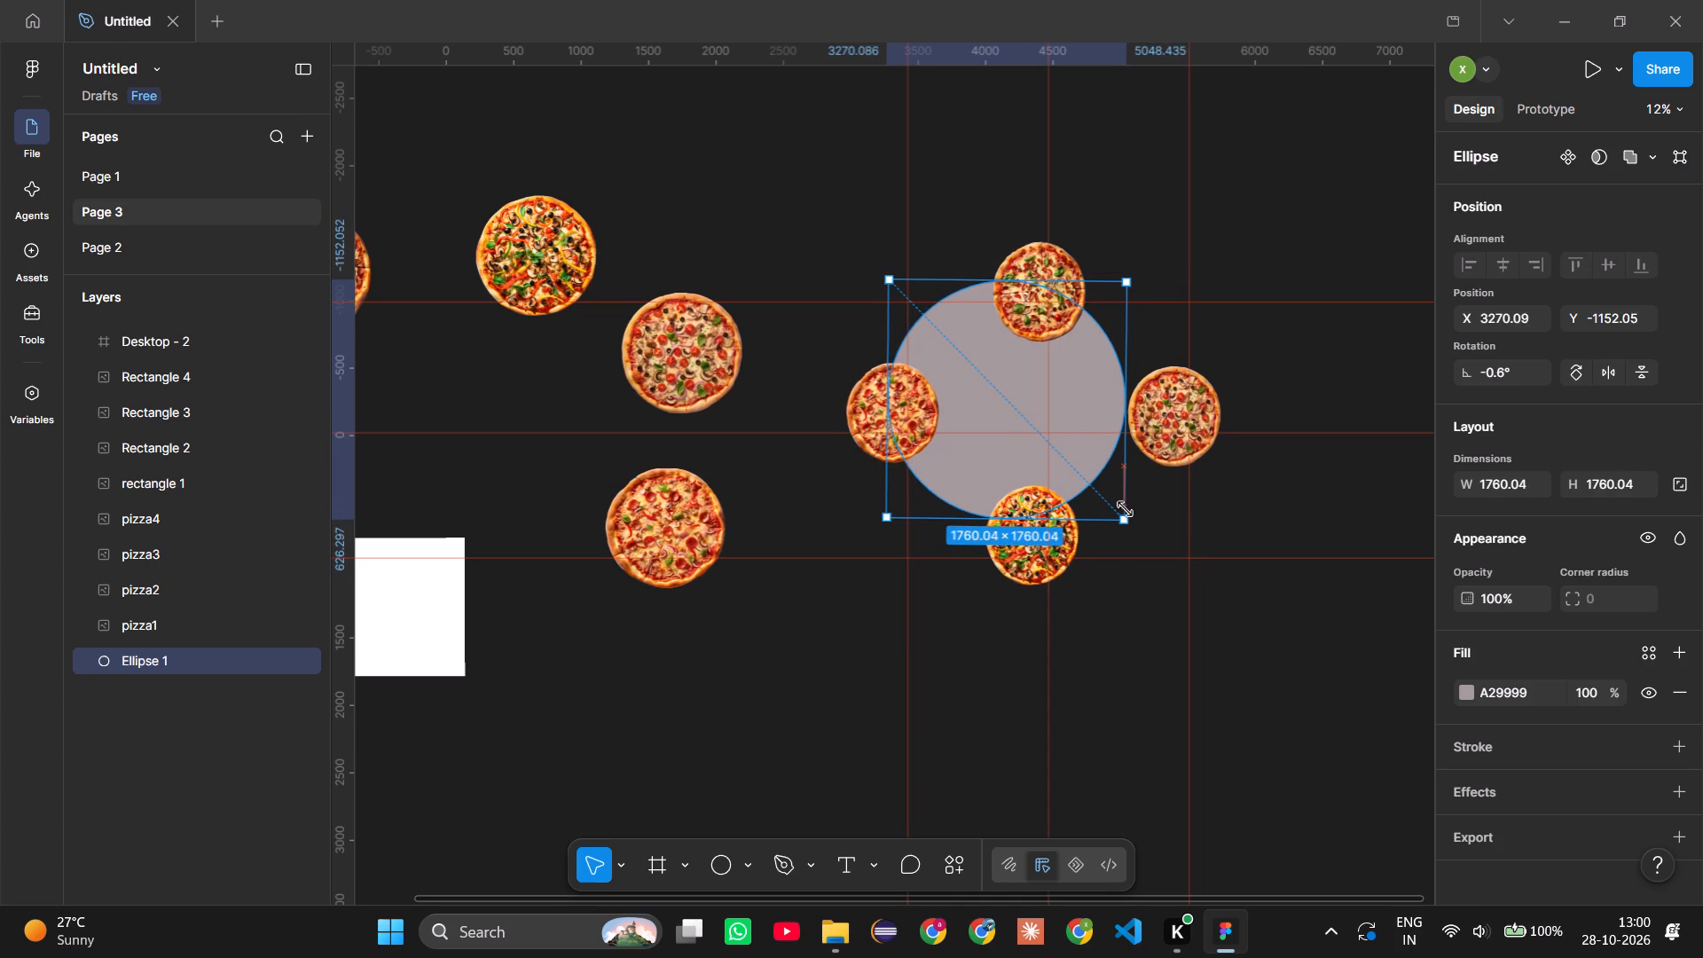
pyautogui.keyDown('alt'); pyautogui.keyDown('shift'); pyautogui.moveTo(1125, 509); pyautogui.dragTo(1125, 512); pyautogui.keyUp('shift'); pyautogui.keyUp('alt')
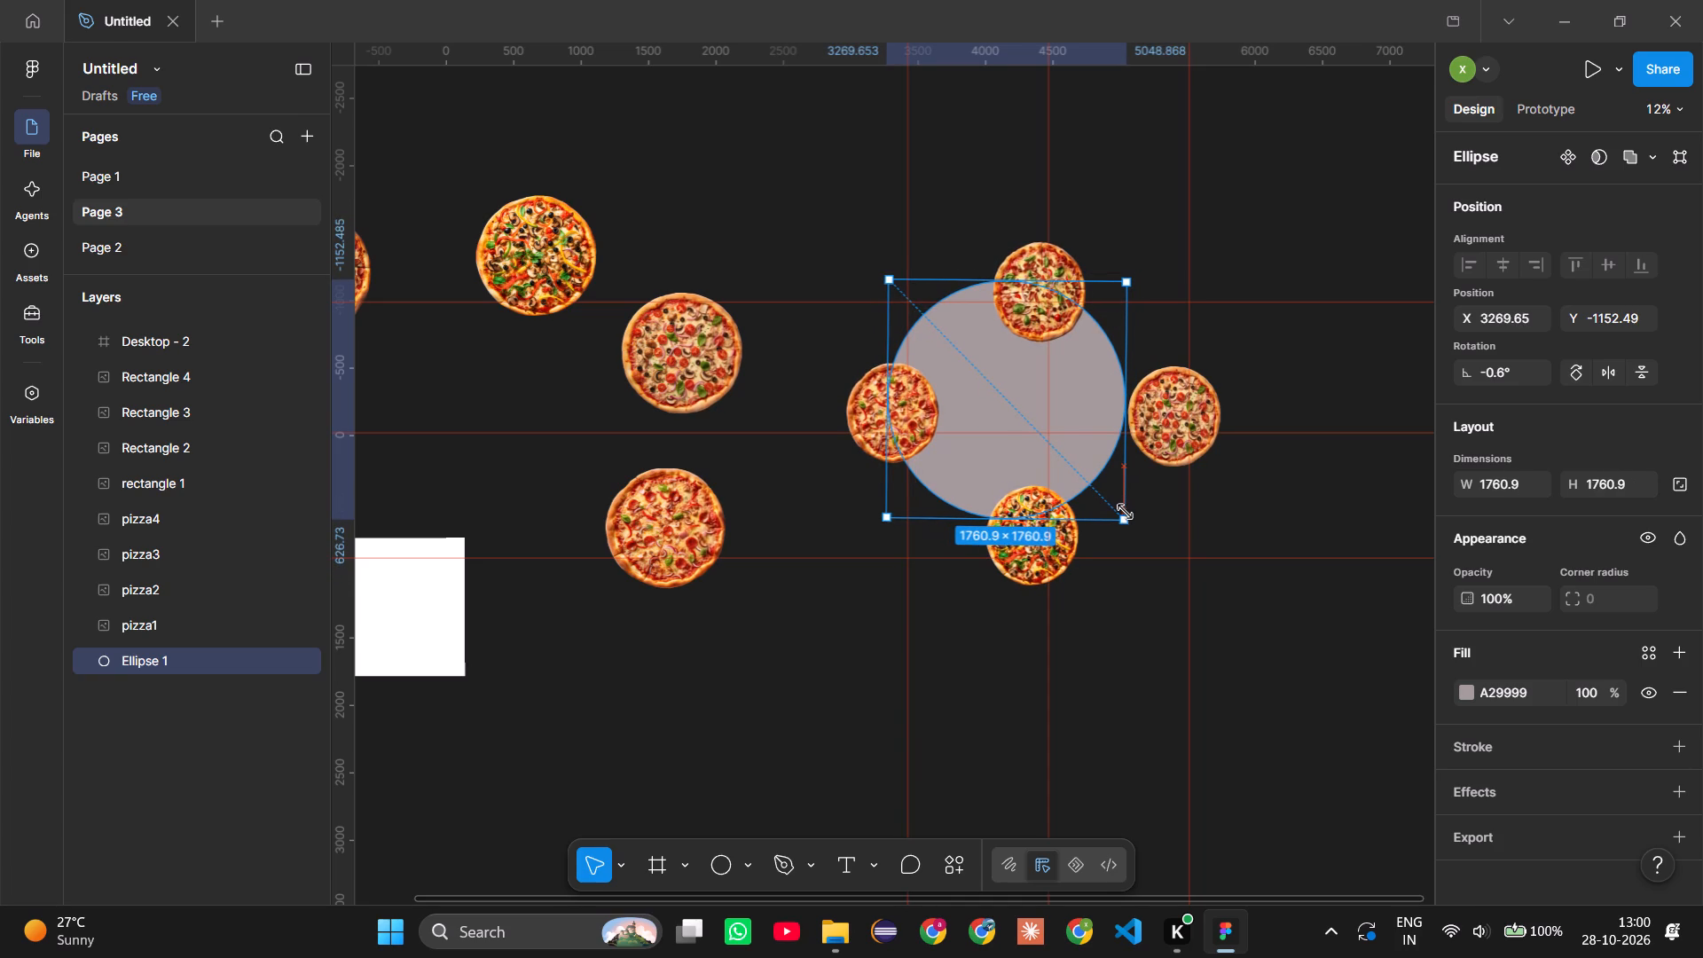
pyautogui.keyDown('alt'); pyautogui.keyDown('shift'); pyautogui.moveTo(1125, 512); pyautogui.dragTo(1126, 513); pyautogui.keyUp('shift'); pyautogui.keyUp('alt')
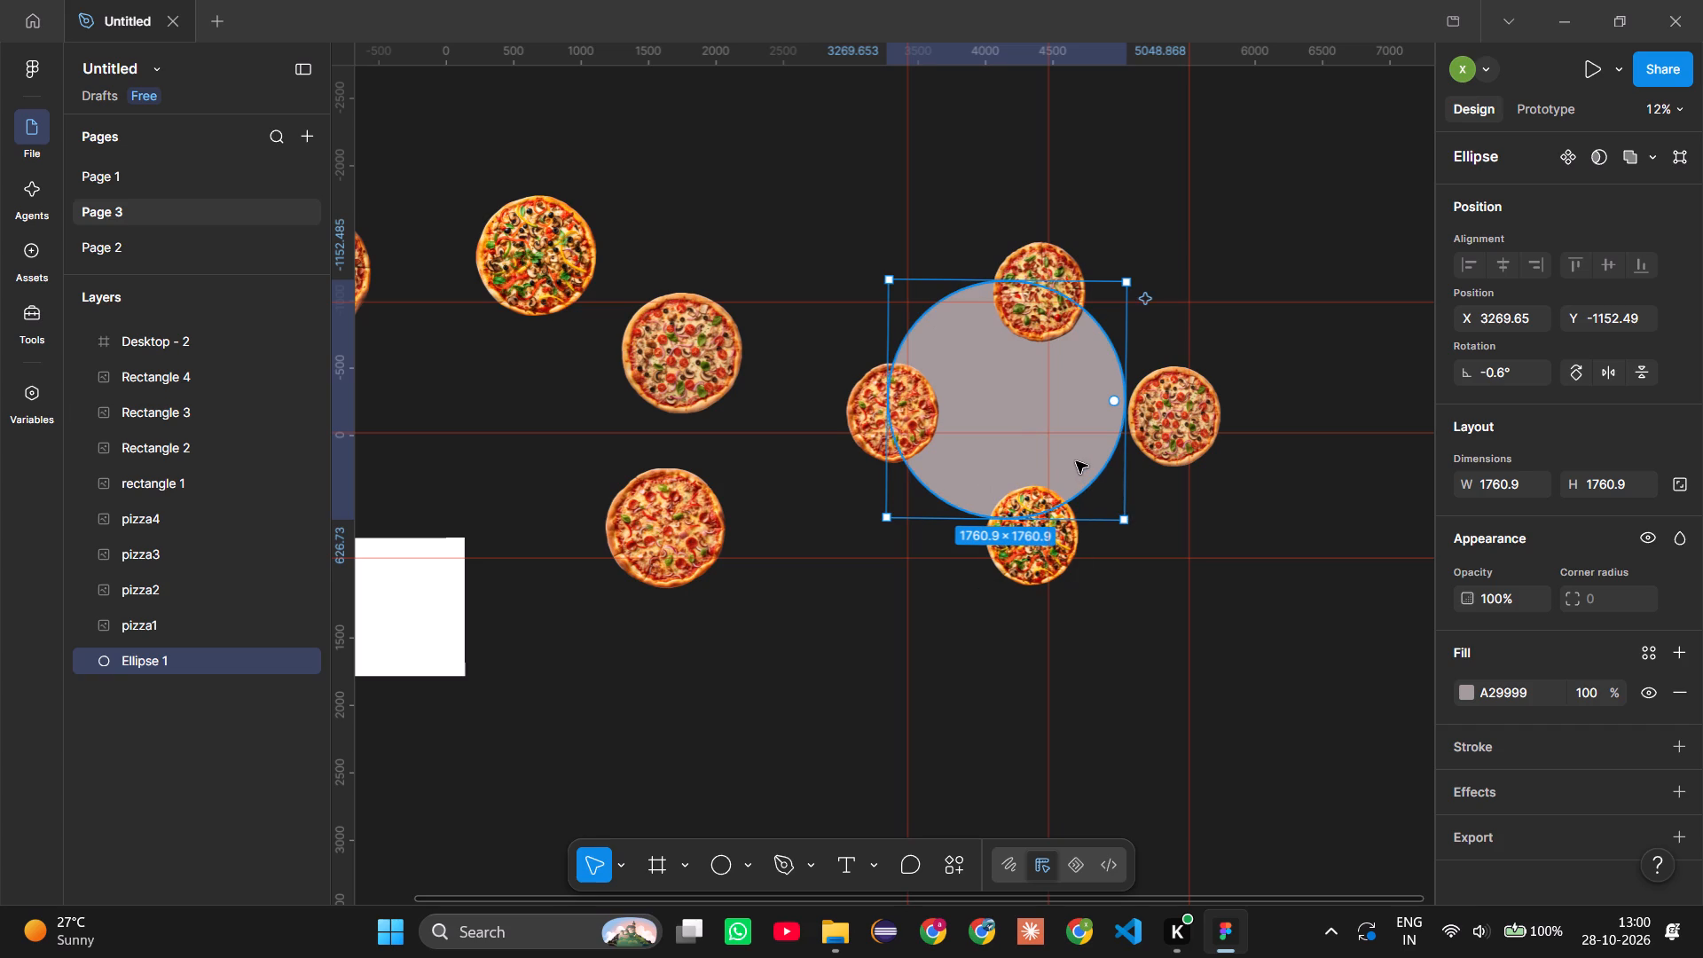
# Move the ellipse in between the four pizzas, to about X 3580, Y -990.
pyautogui.moveTo(1076, 461); pyautogui.dragTo(1109, 482)
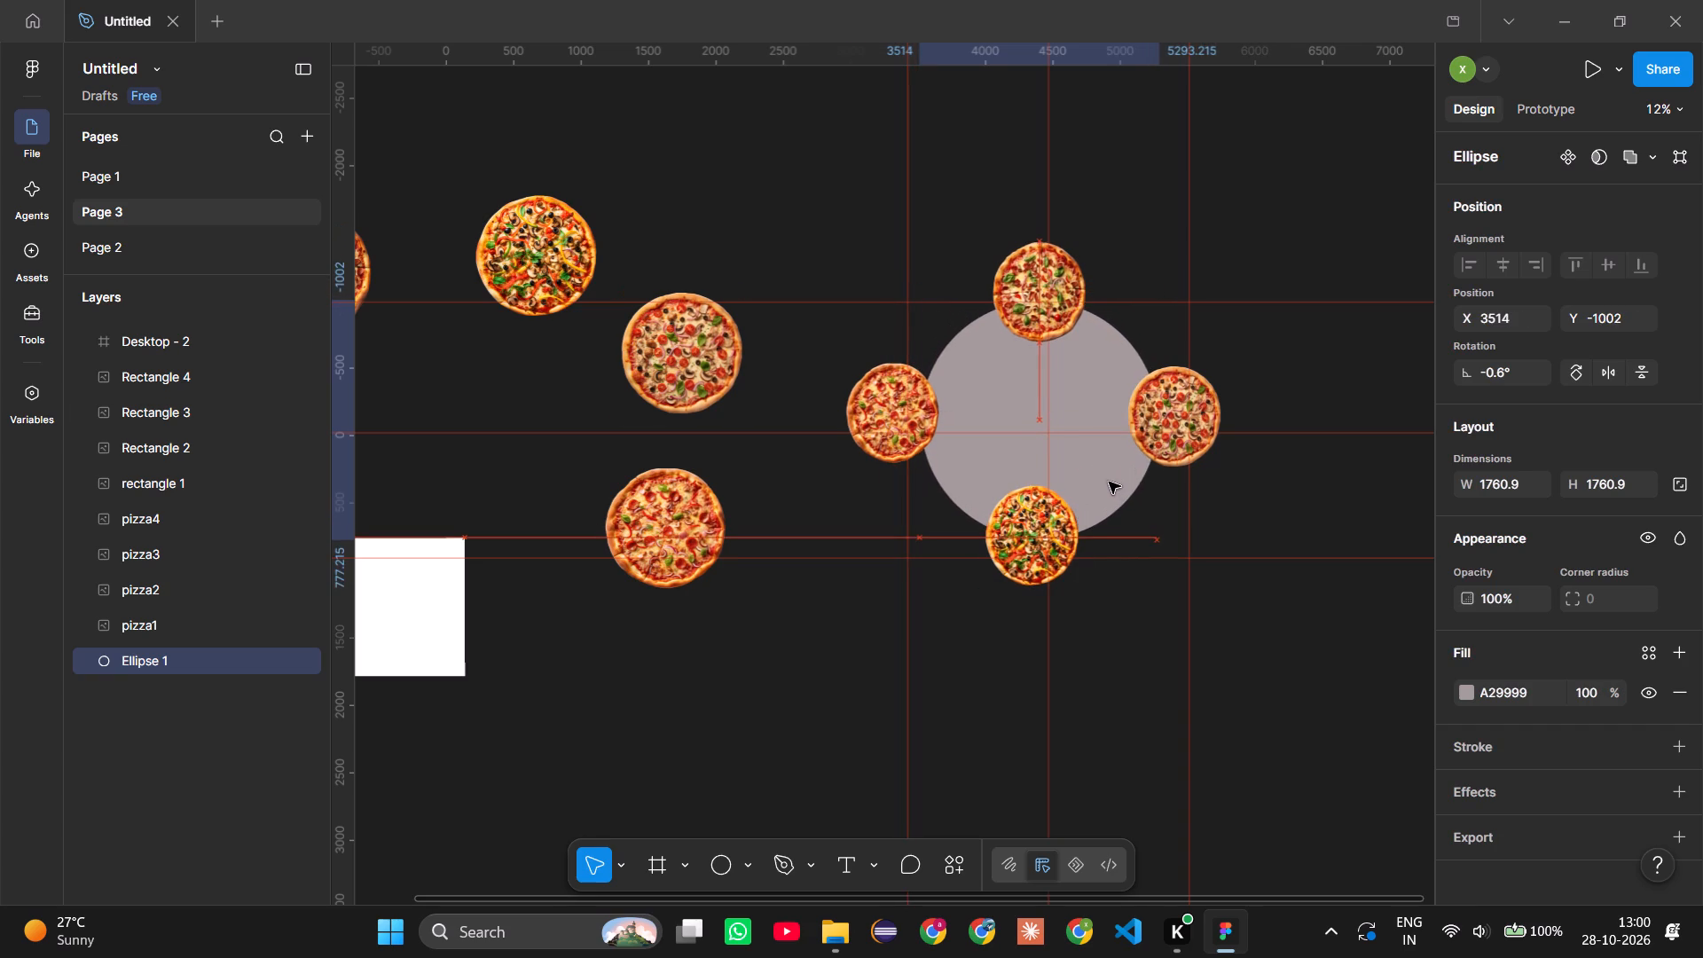
pyautogui.moveTo(1109, 482); pyautogui.dragTo(1117, 485)
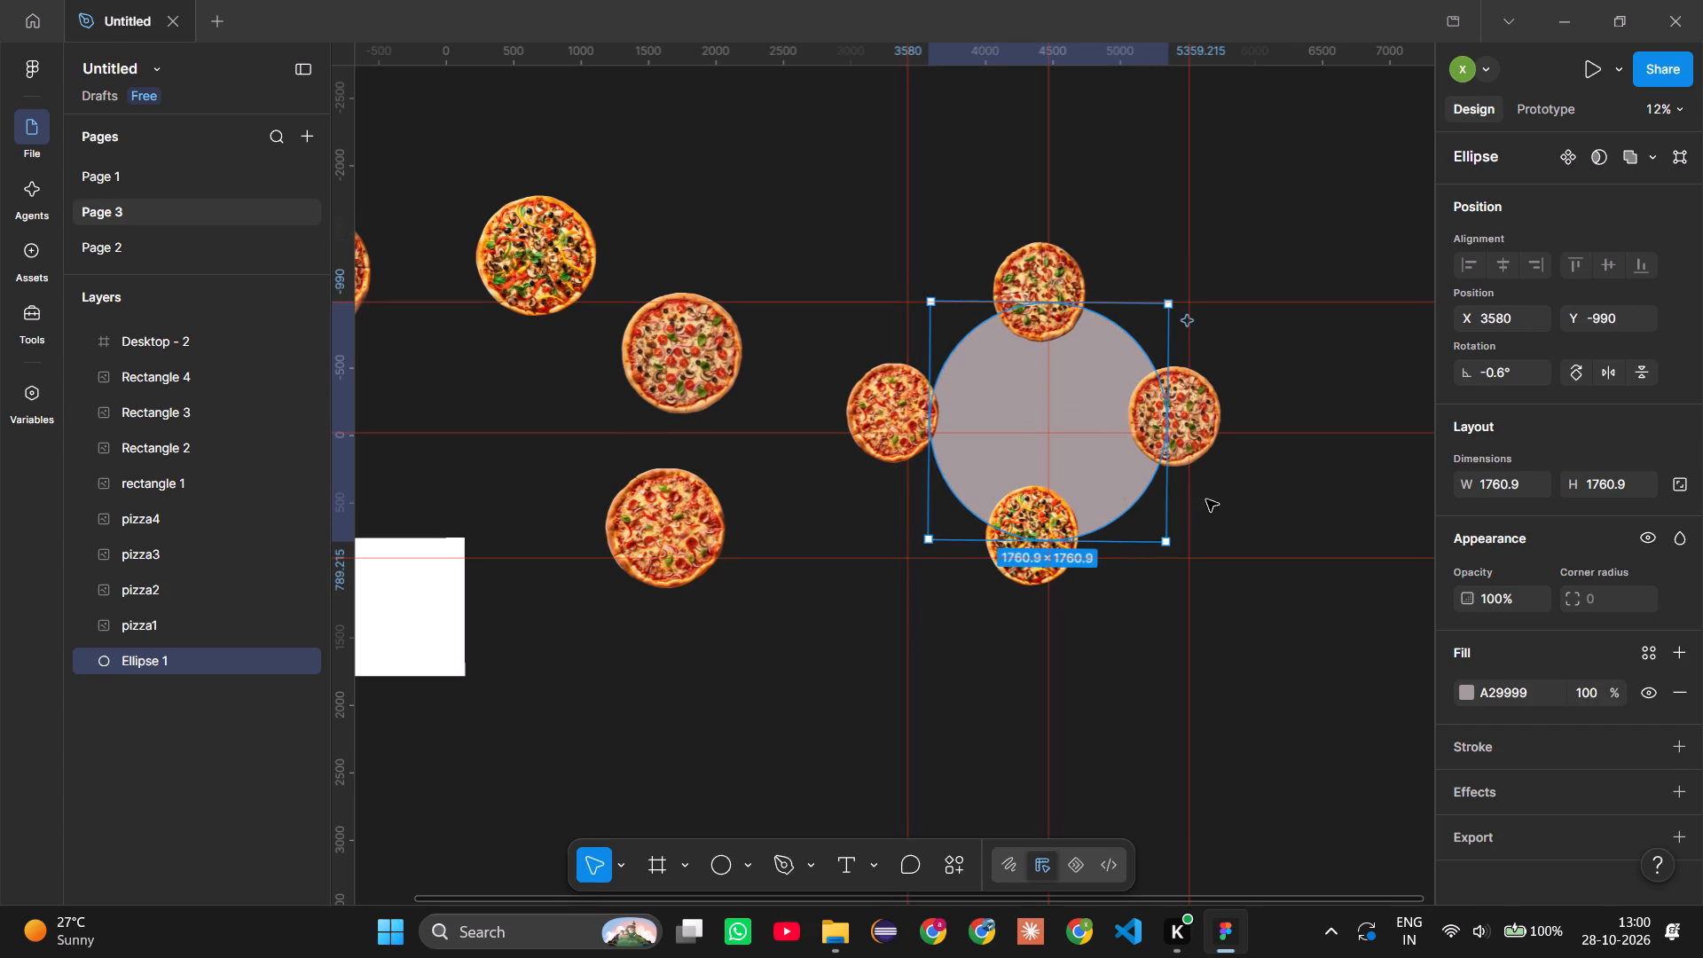
# Reposition the outer ruler guides to the ellipse's right, bottom and left edges, with the right one at 5359.
pyautogui.moveTo(1189, 499); pyautogui.dragTo(1168, 498)
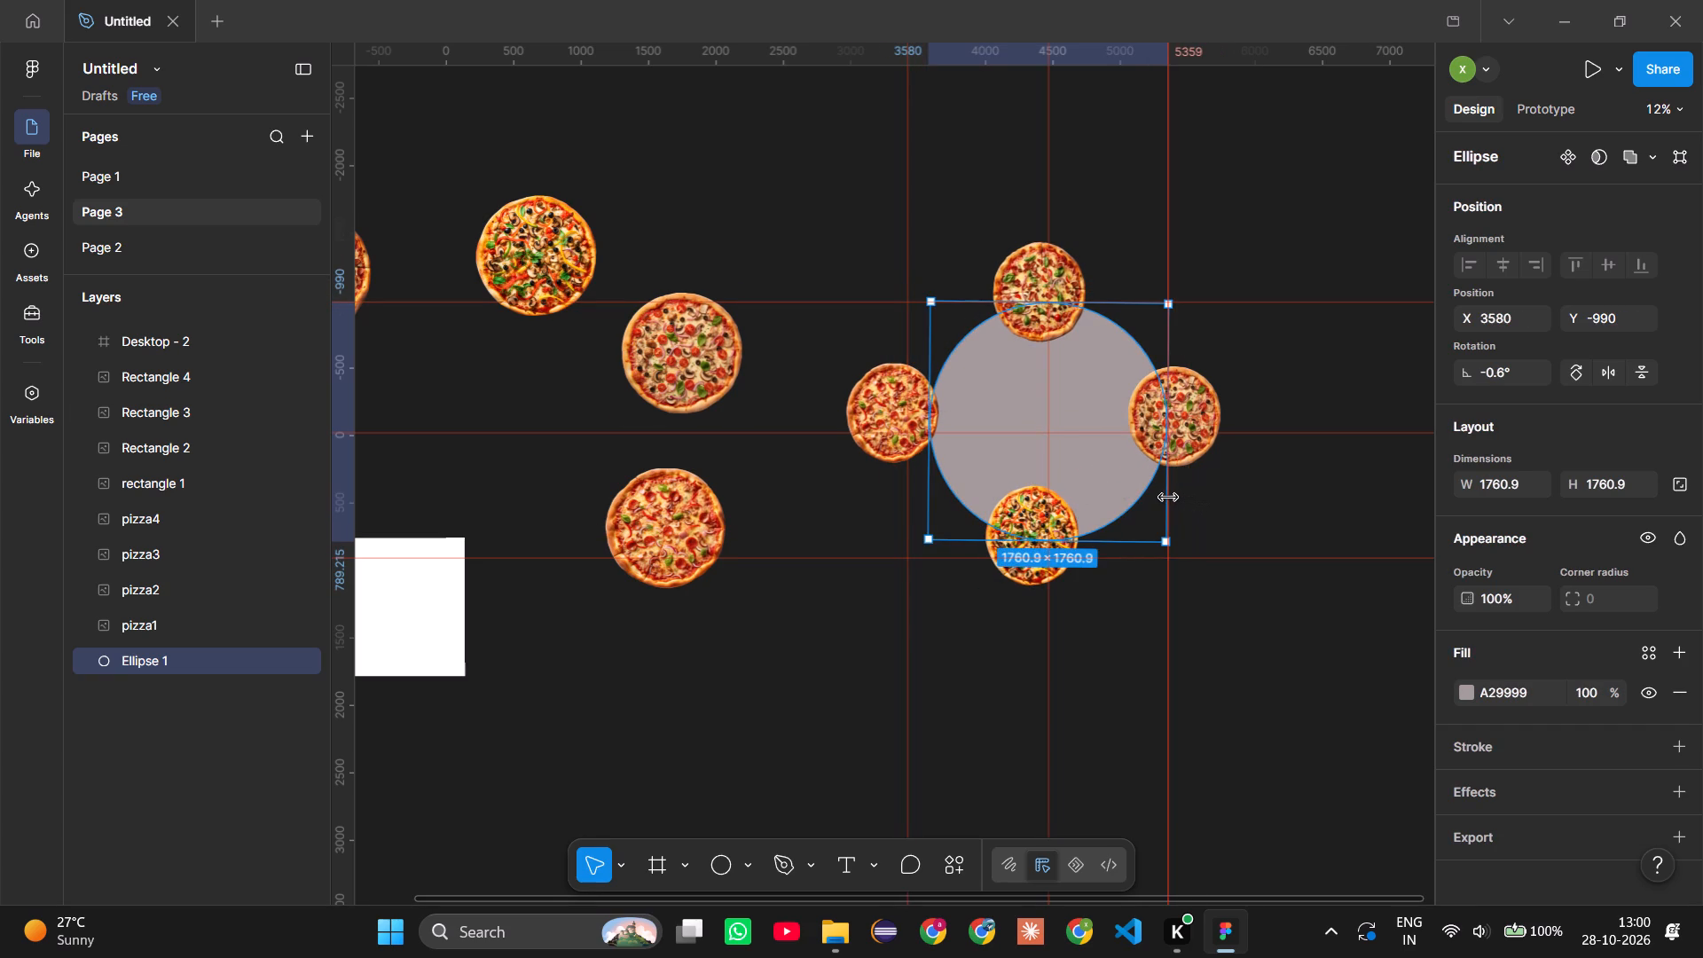
pyautogui.moveTo(1168, 498); pyautogui.dragTo(1167, 498)
pyautogui.moveTo(1126, 560); pyautogui.dragTo(1126, 555)
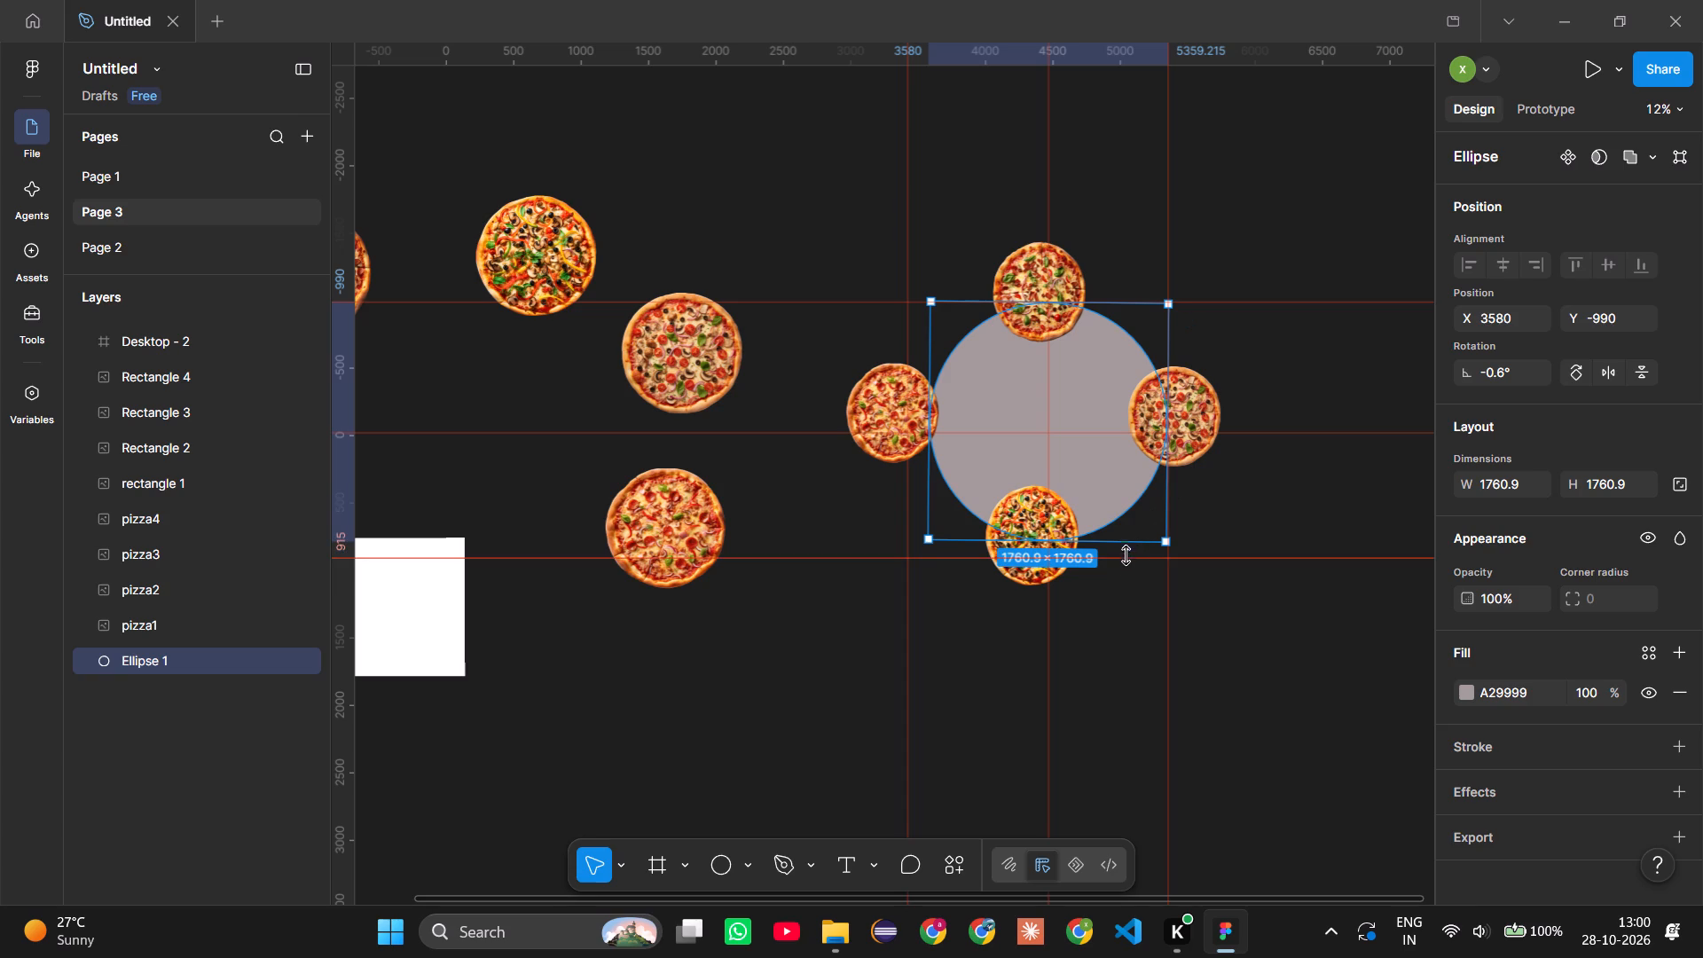
pyautogui.moveTo(1126, 555); pyautogui.dragTo(1126, 539)
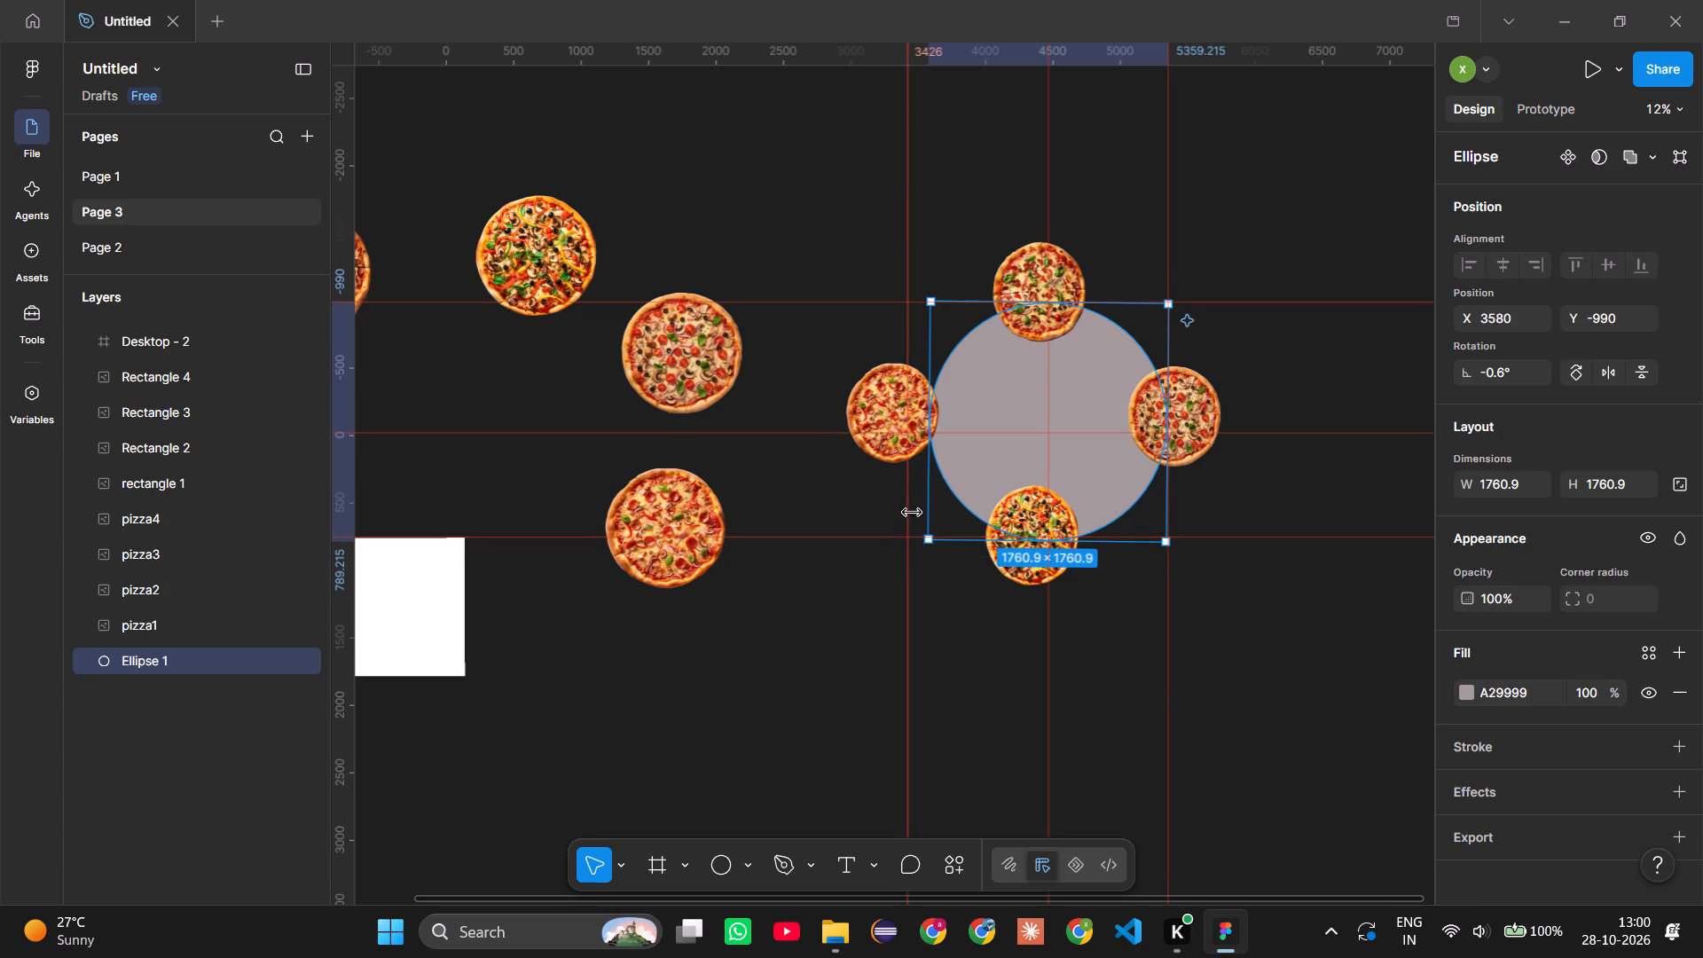
pyautogui.moveTo(911, 510); pyautogui.dragTo(933, 510)
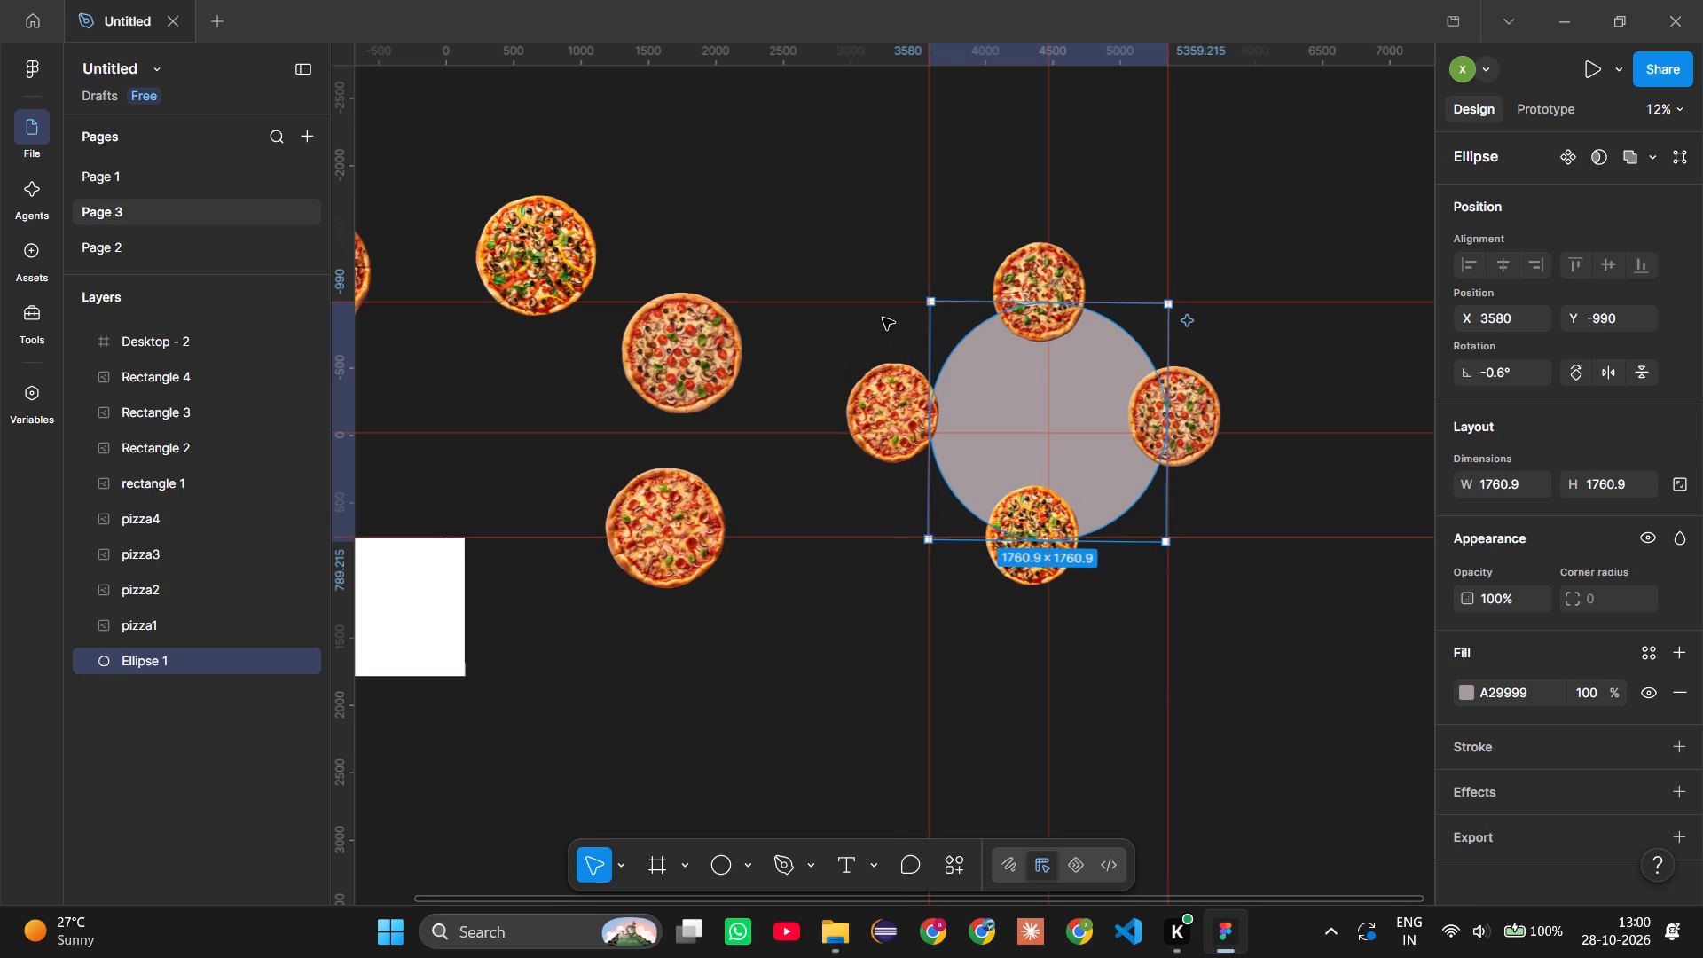
pyautogui.click(880, 302)
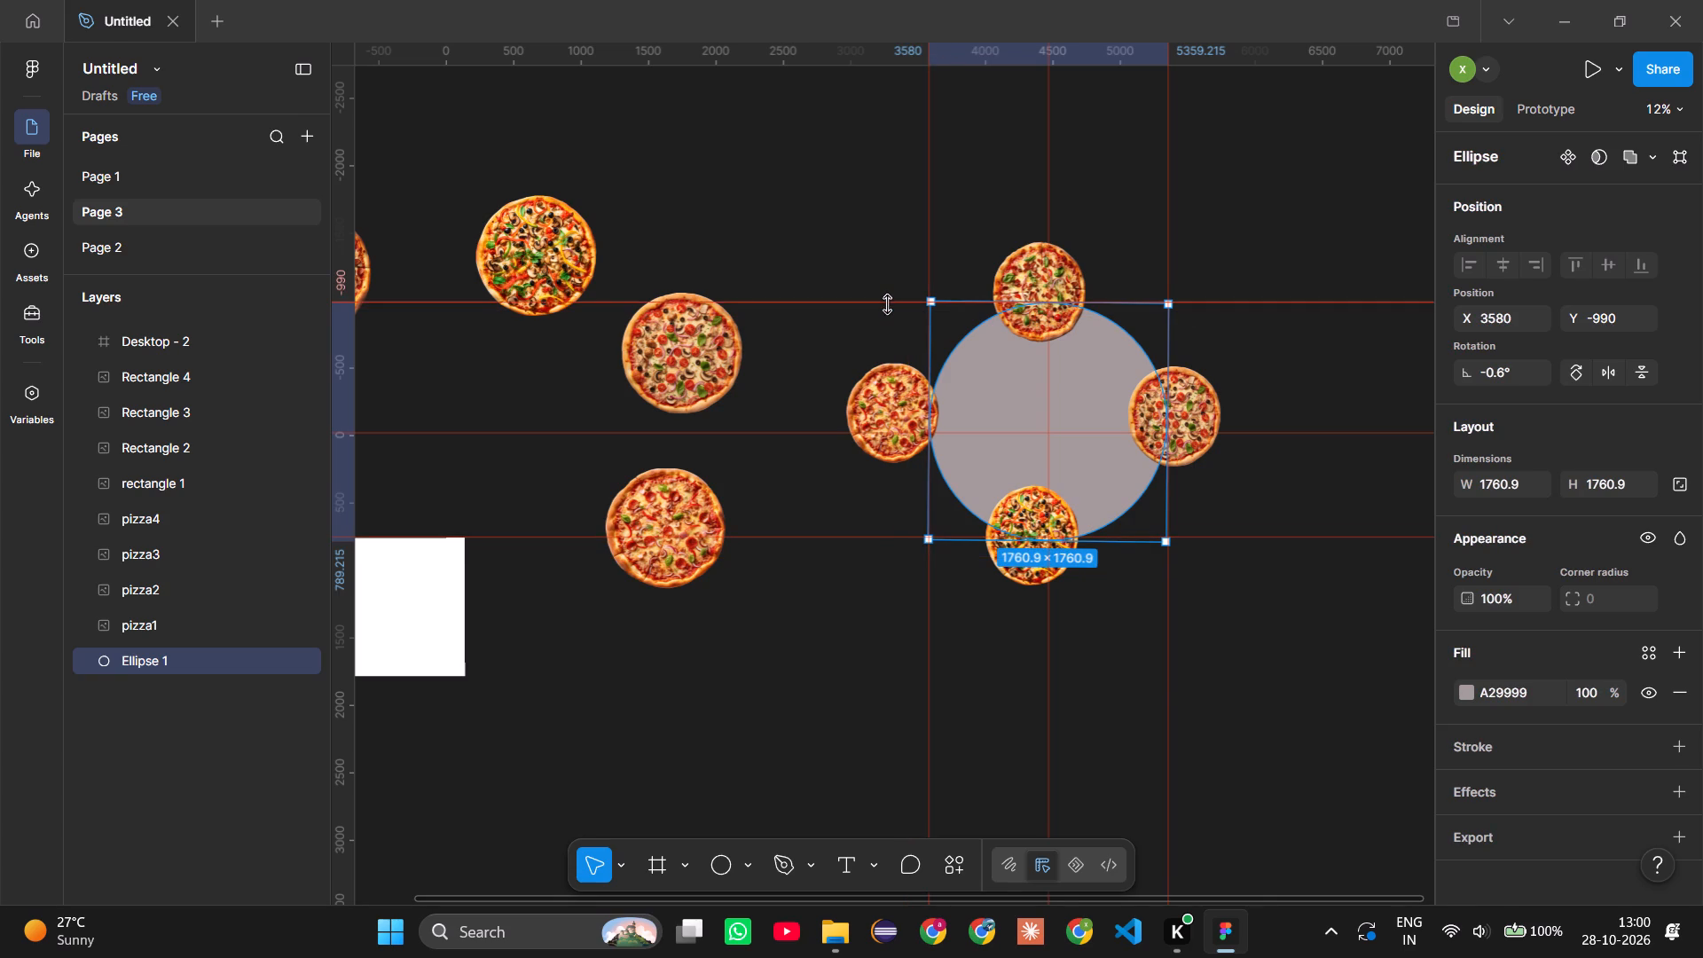
# Move the rectangle 1 pizza onto the guide crossing at the ellipse's top, at X 4097, Y -1358.
pyautogui.click(1024, 279)
pyautogui.moveTo(1024, 279); pyautogui.dragTo(1036, 290)
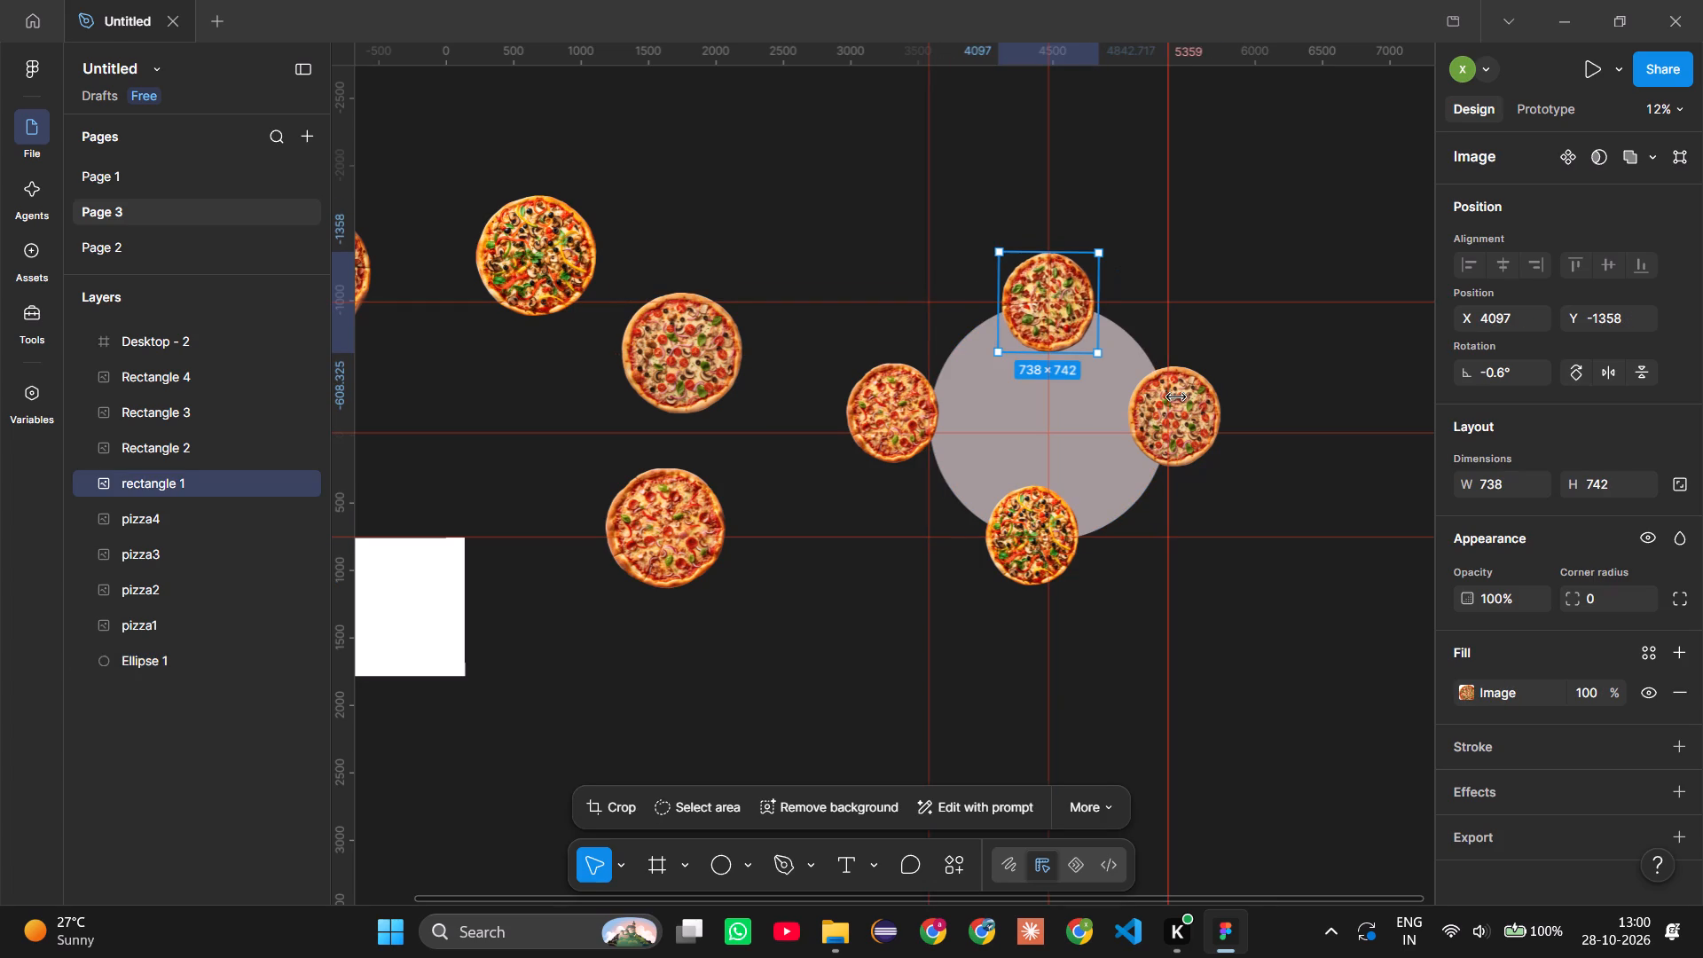
# Move the Rectangle 2 pizza onto the guide crossing at the ellipse's right edge, at X 4986, Y -395.
pyautogui.moveTo(1184, 400); pyautogui.dragTo(1175, 398)
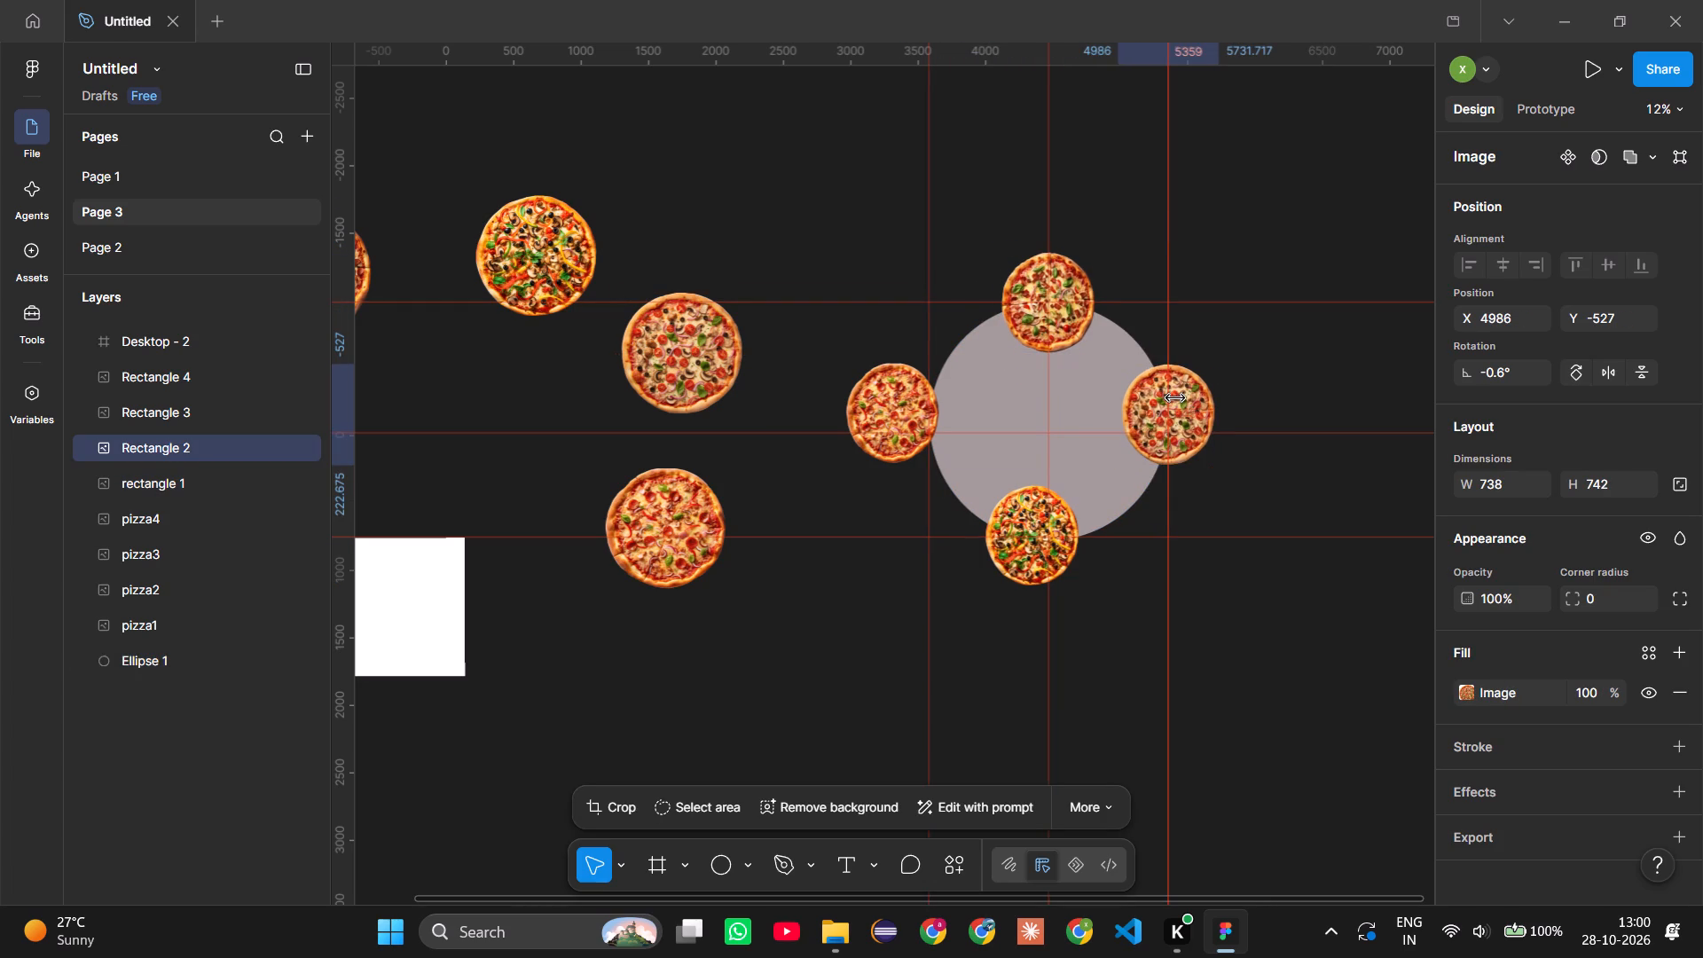
pyautogui.click(1175, 398)
pyautogui.moveTo(1187, 401); pyautogui.dragTo(1187, 412)
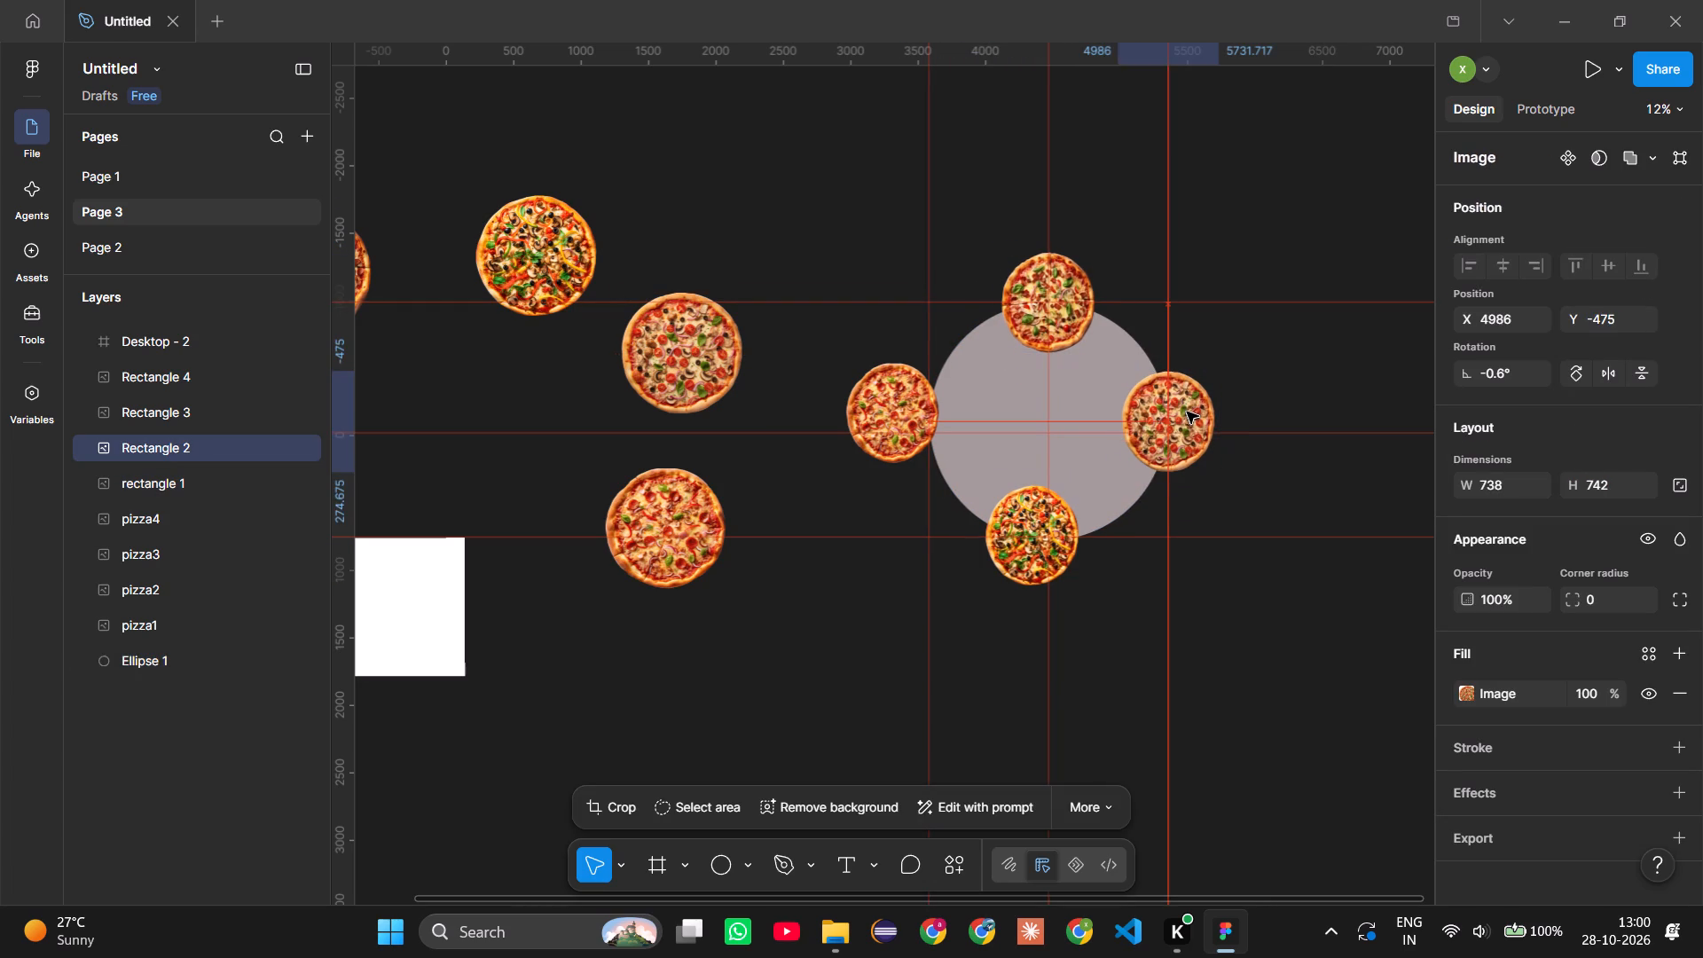
pyautogui.moveTo(1187, 412); pyautogui.dragTo(1183, 413)
pyautogui.moveTo(1183, 413); pyautogui.dragTo(1183, 423)
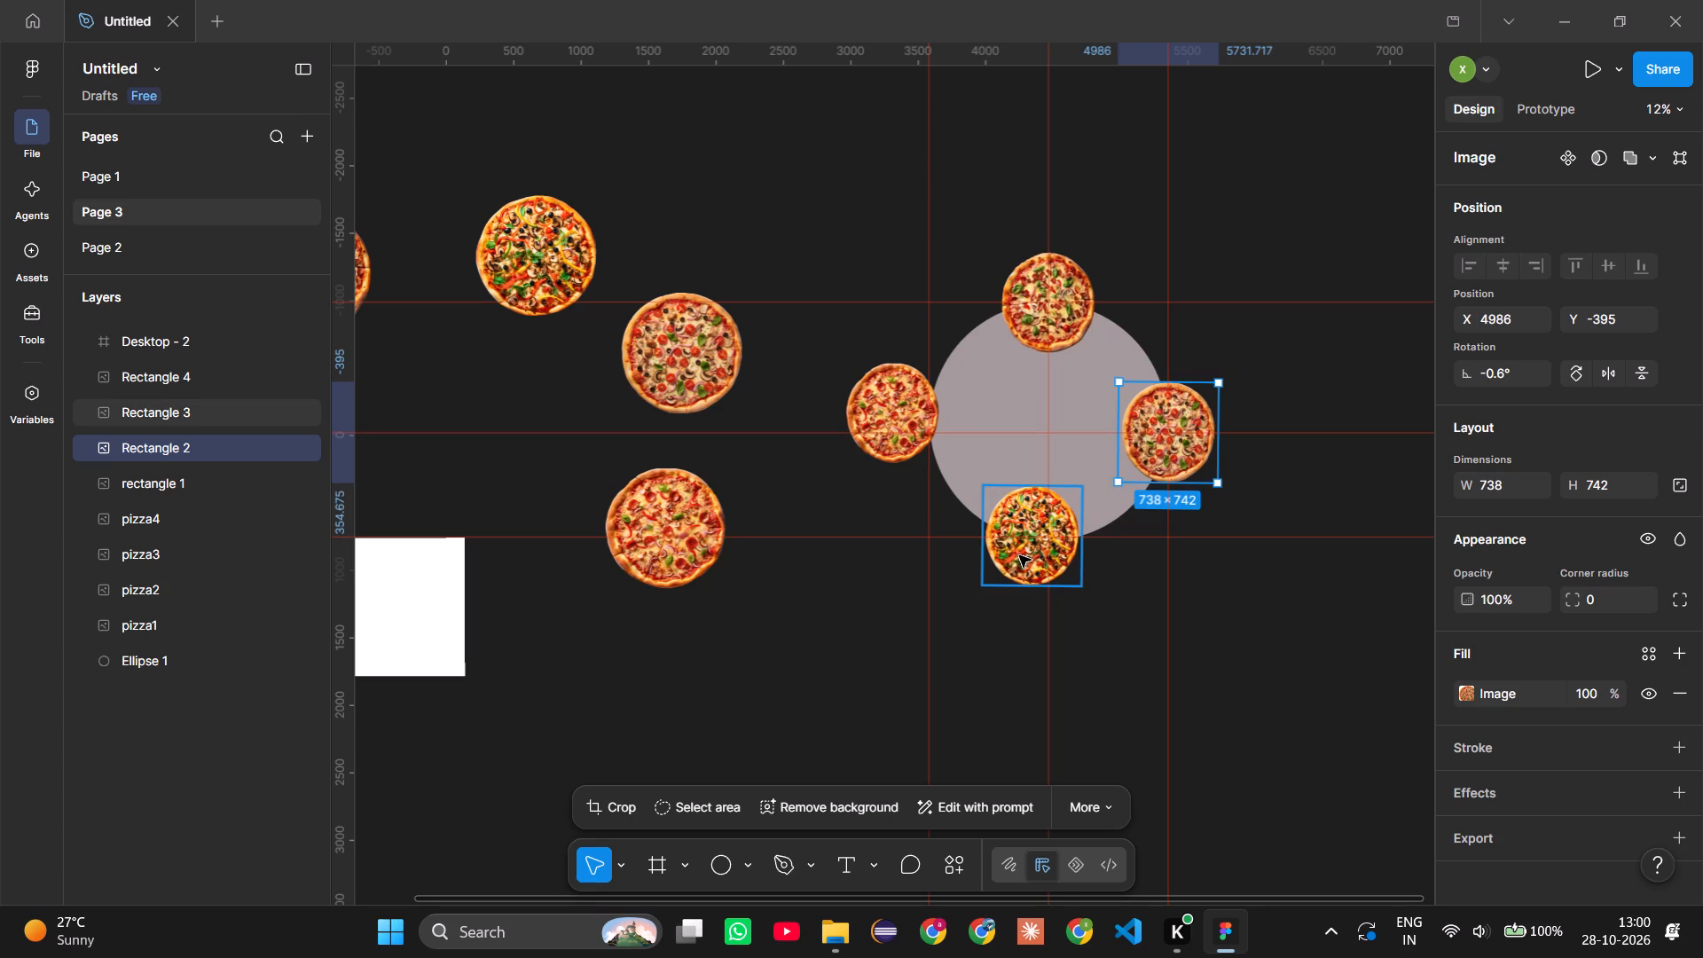
# Move the Rectangle 3 pizza onto the guide crossing at the ellipse's bottom, at X 4105, Y 384.
pyautogui.moveTo(1019, 556); pyautogui.dragTo(1038, 557)
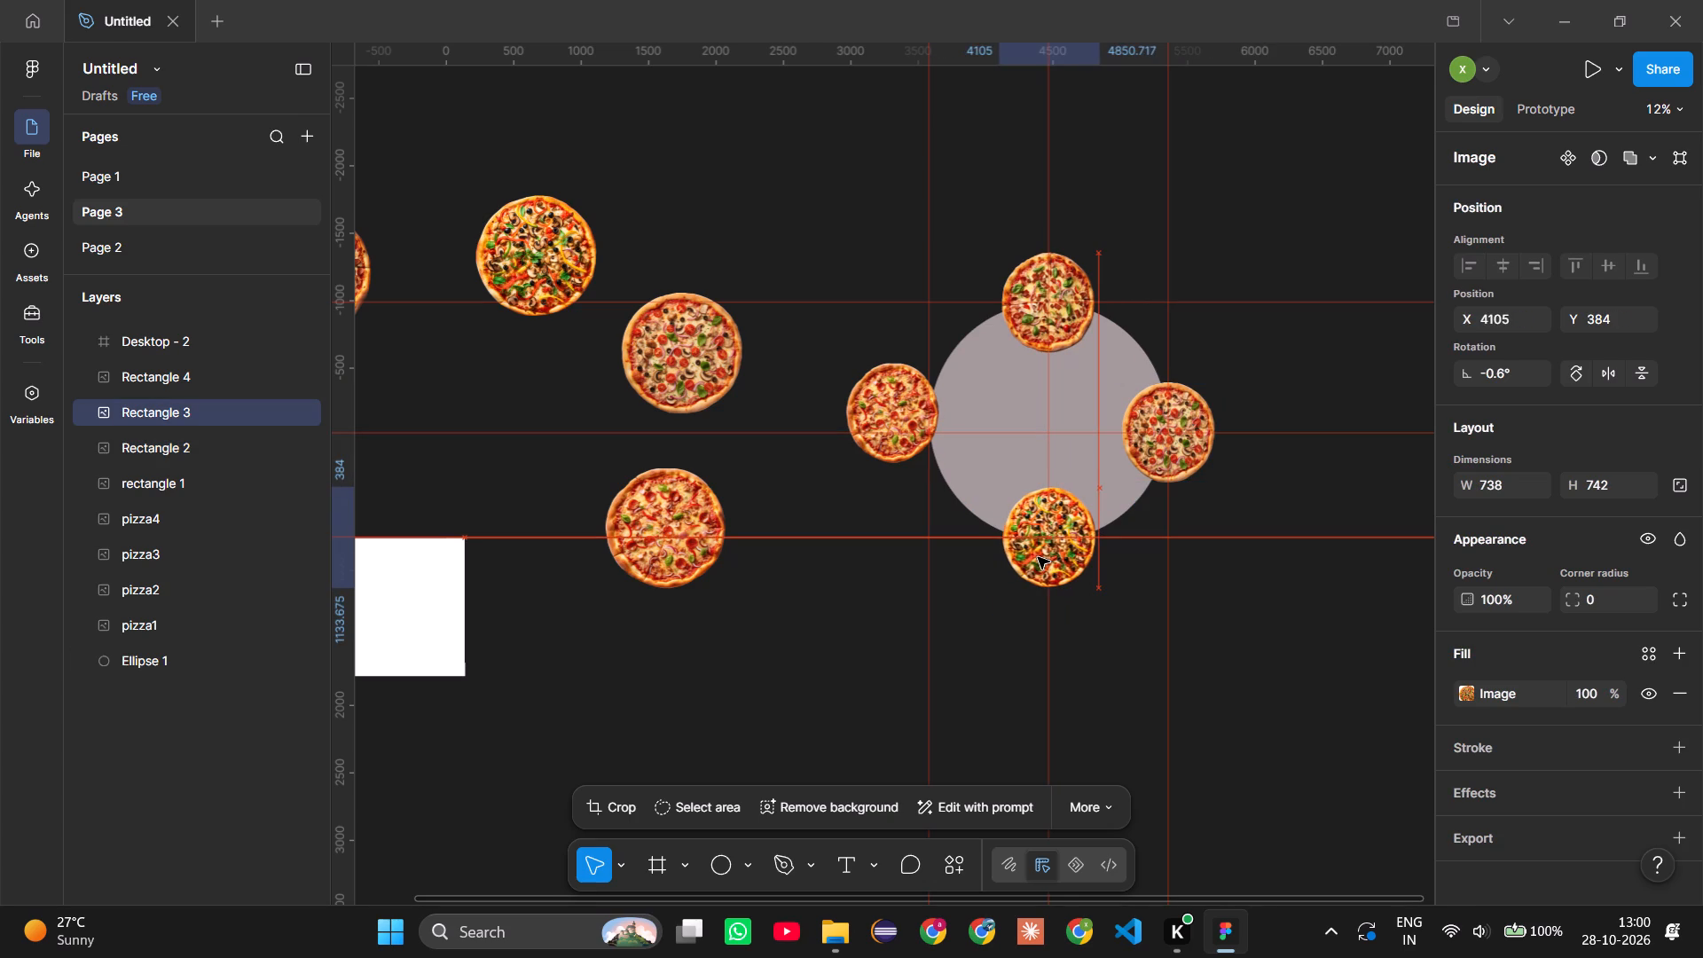
pyautogui.moveTo(1038, 557); pyautogui.dragTo(1037, 559)
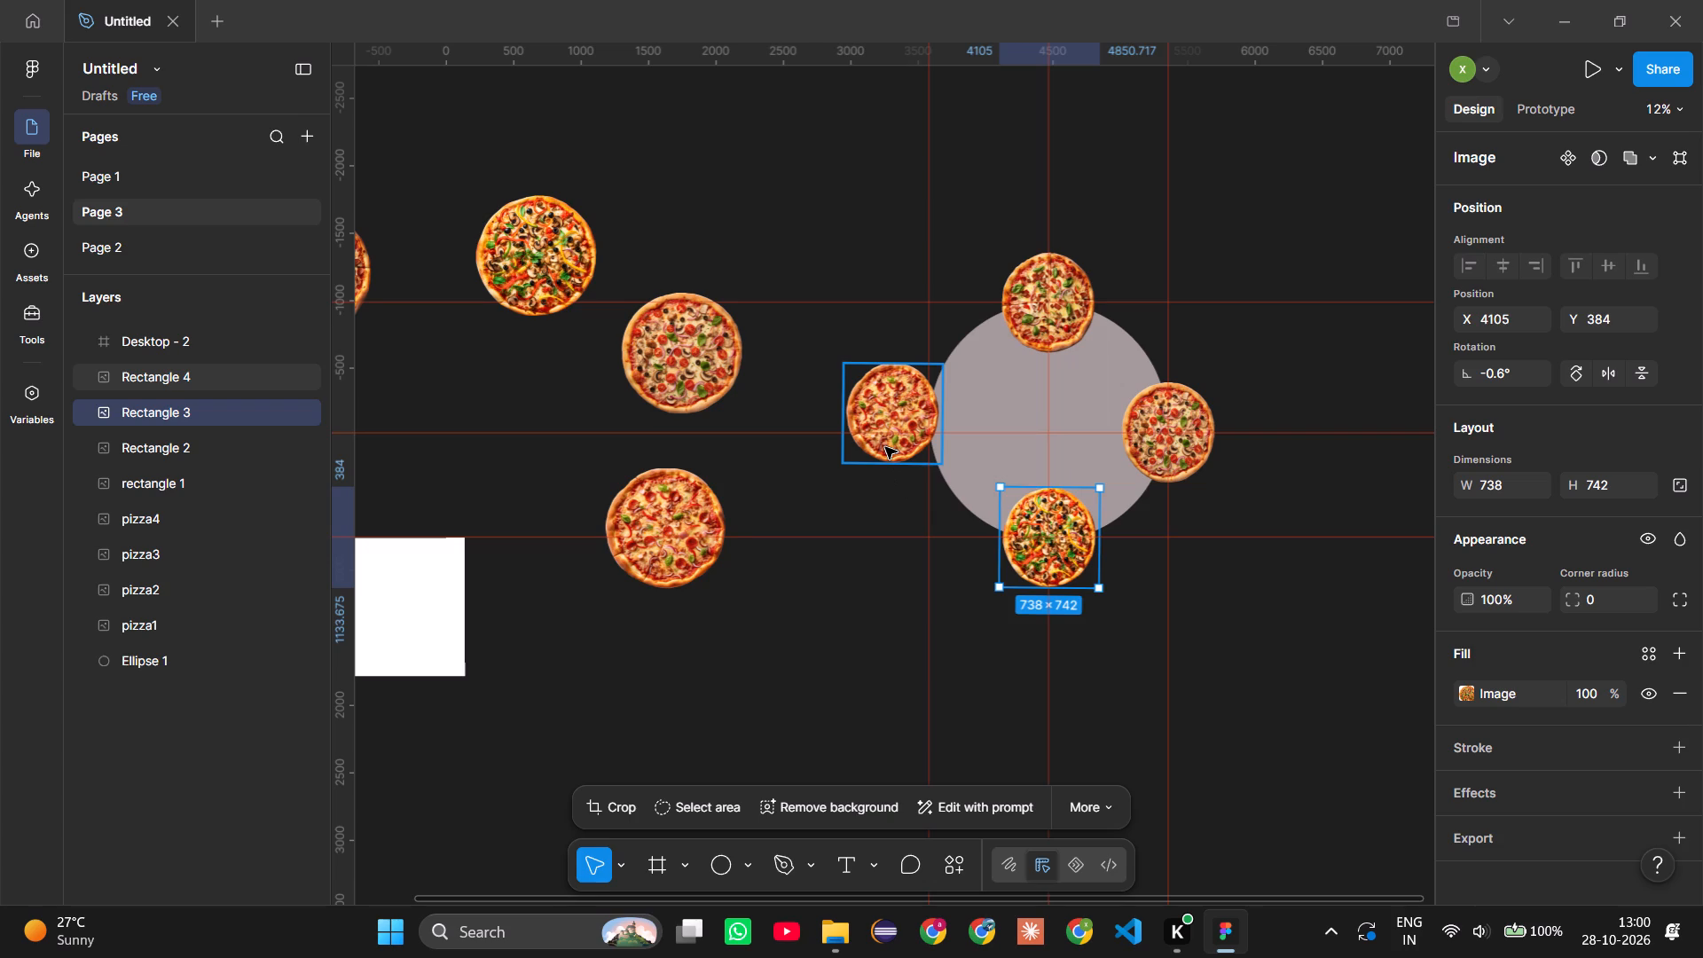
# Move the Rectangle 4 pizza onto the guide crossing at the ellipse's left edge, at X 3207, Y -403.
pyautogui.click(885, 447)
pyautogui.moveTo(885, 447); pyautogui.dragTo(908, 461)
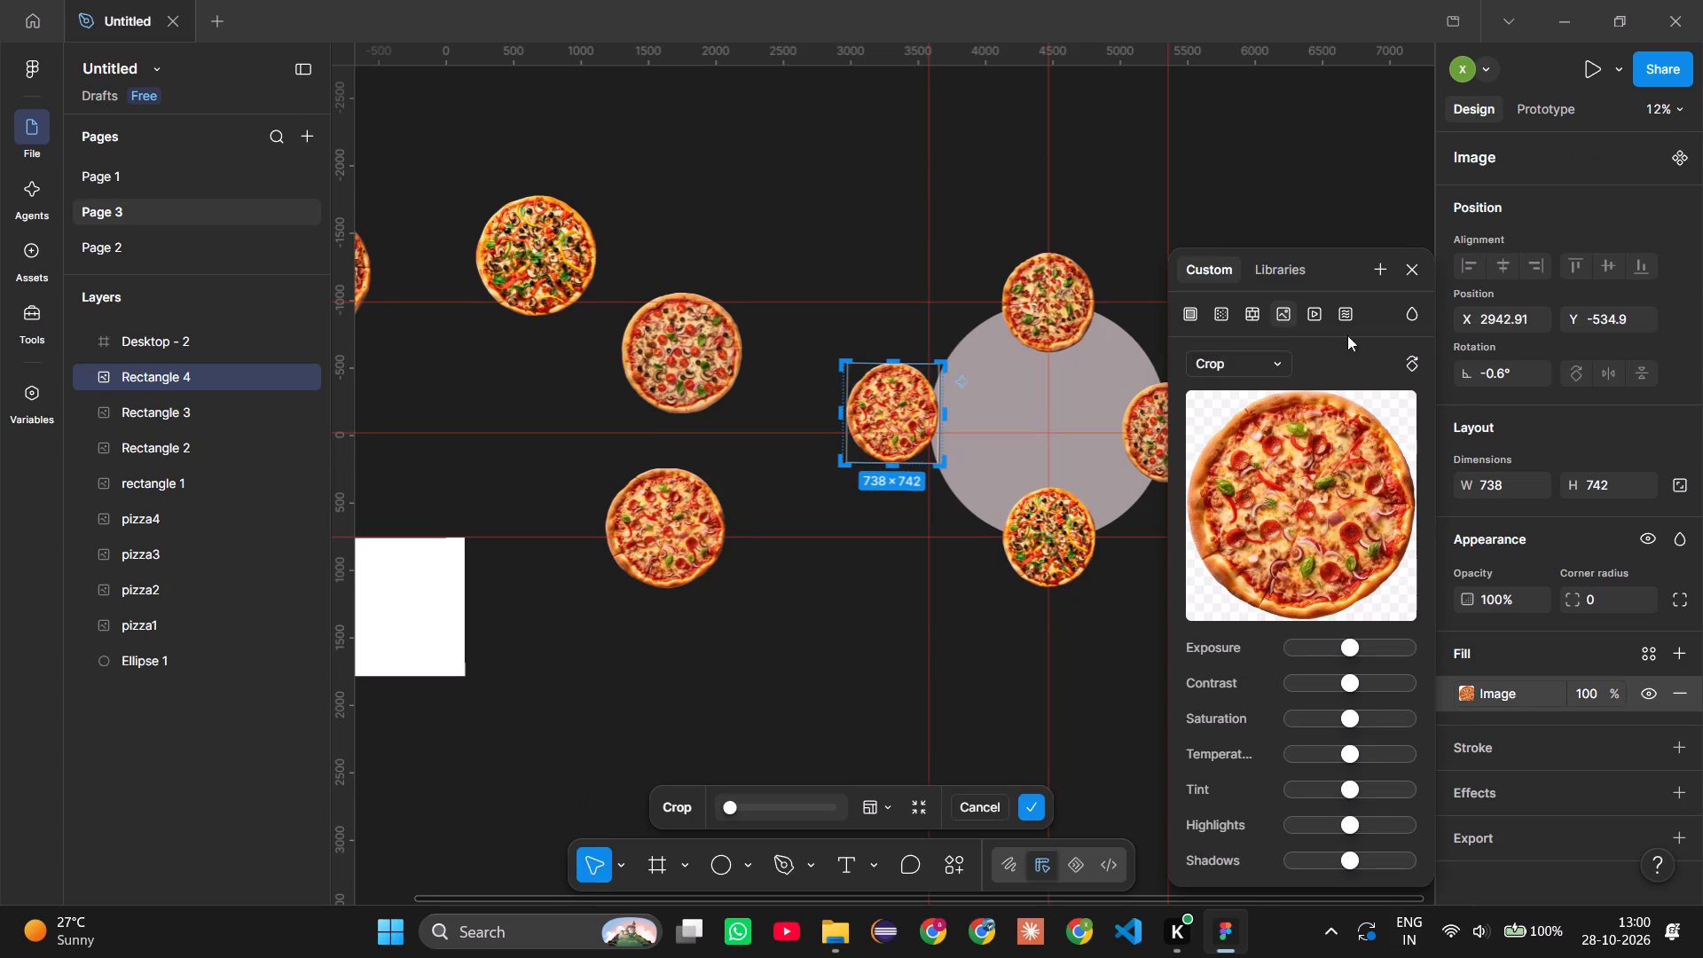
pyautogui.click(1422, 268)
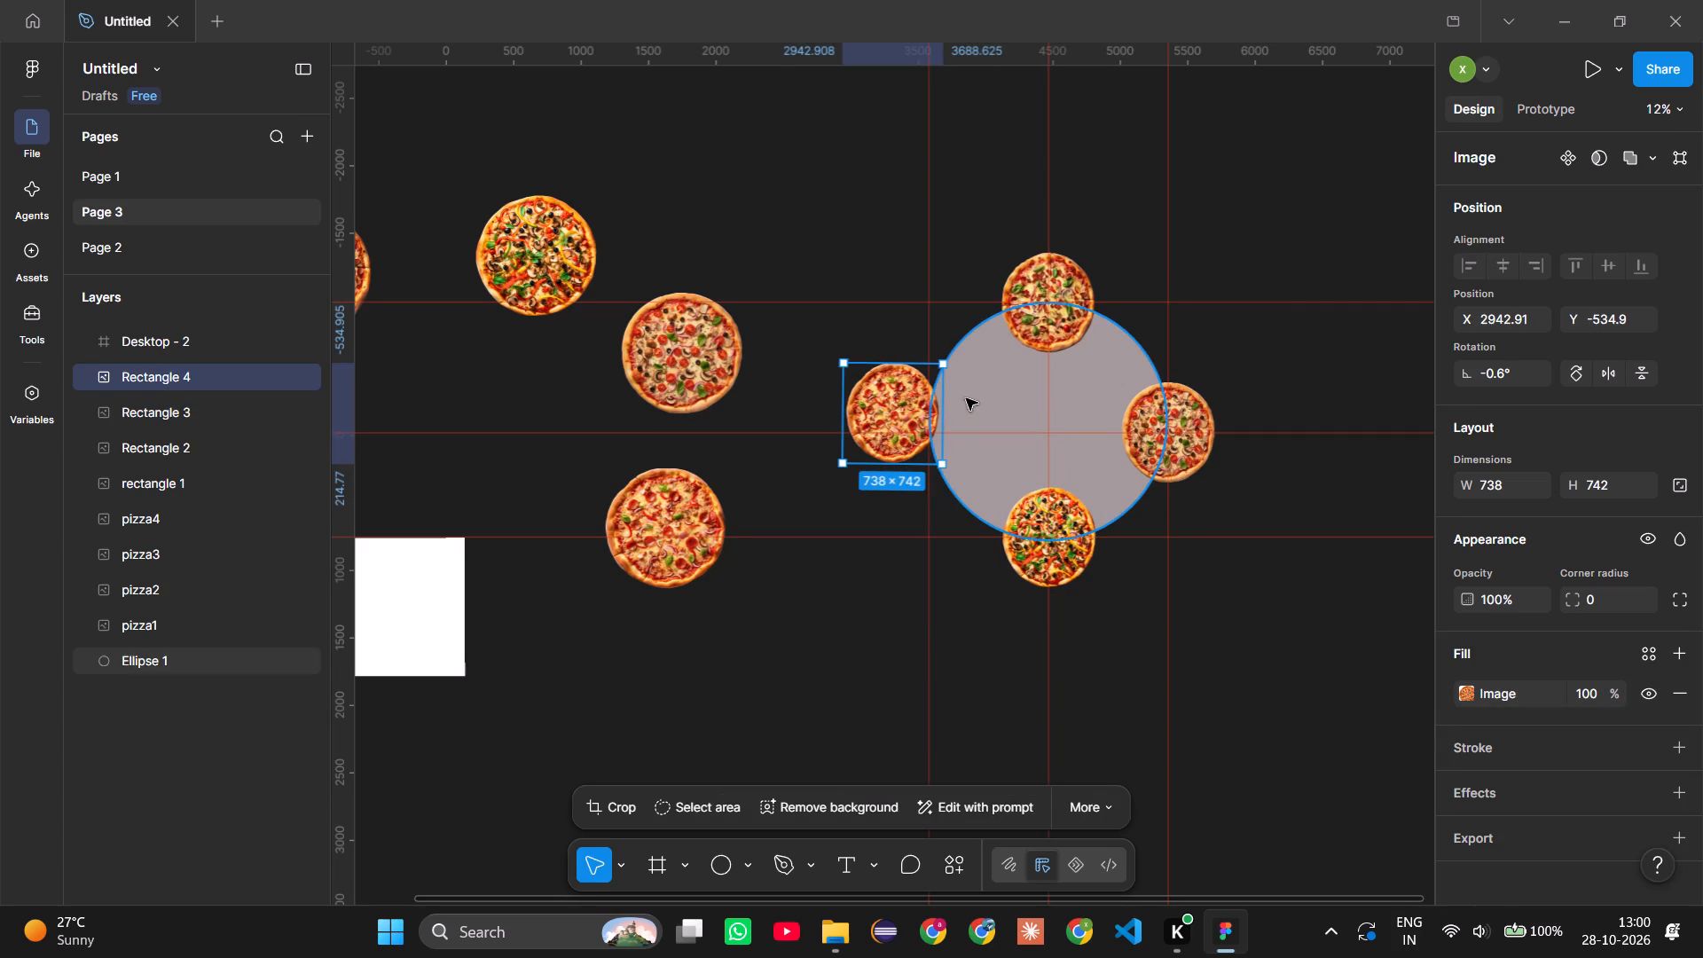
pyautogui.moveTo(880, 405); pyautogui.dragTo(909, 417)
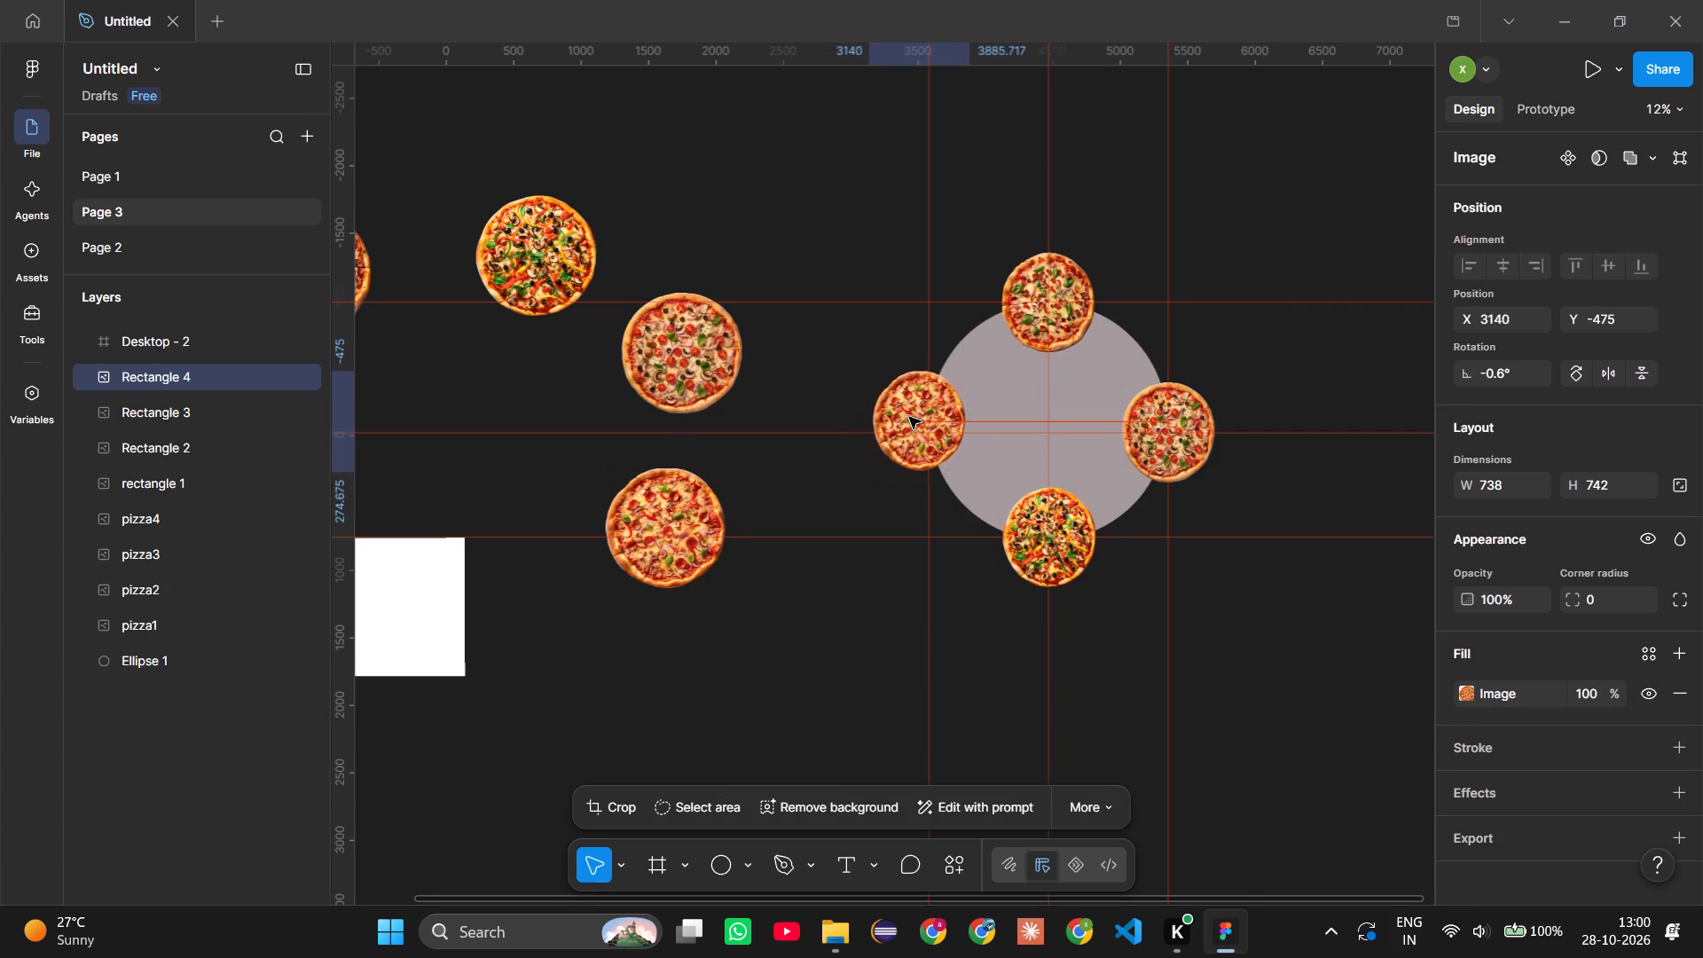
pyautogui.moveTo(909, 417); pyautogui.dragTo(914, 422)
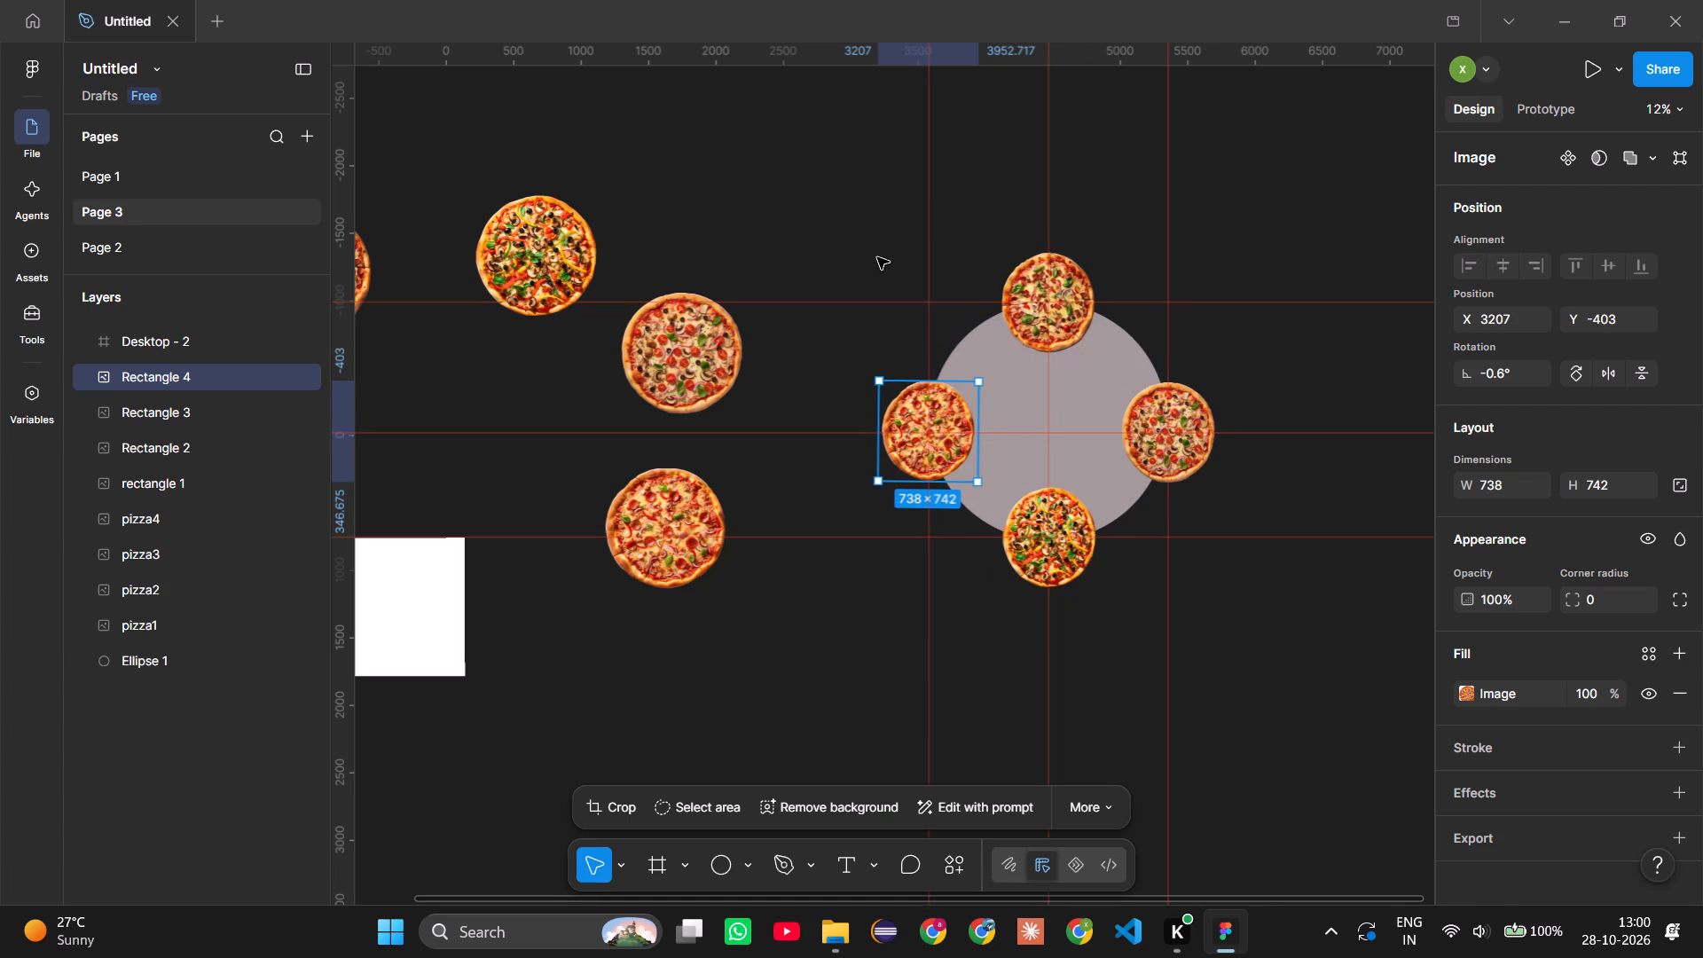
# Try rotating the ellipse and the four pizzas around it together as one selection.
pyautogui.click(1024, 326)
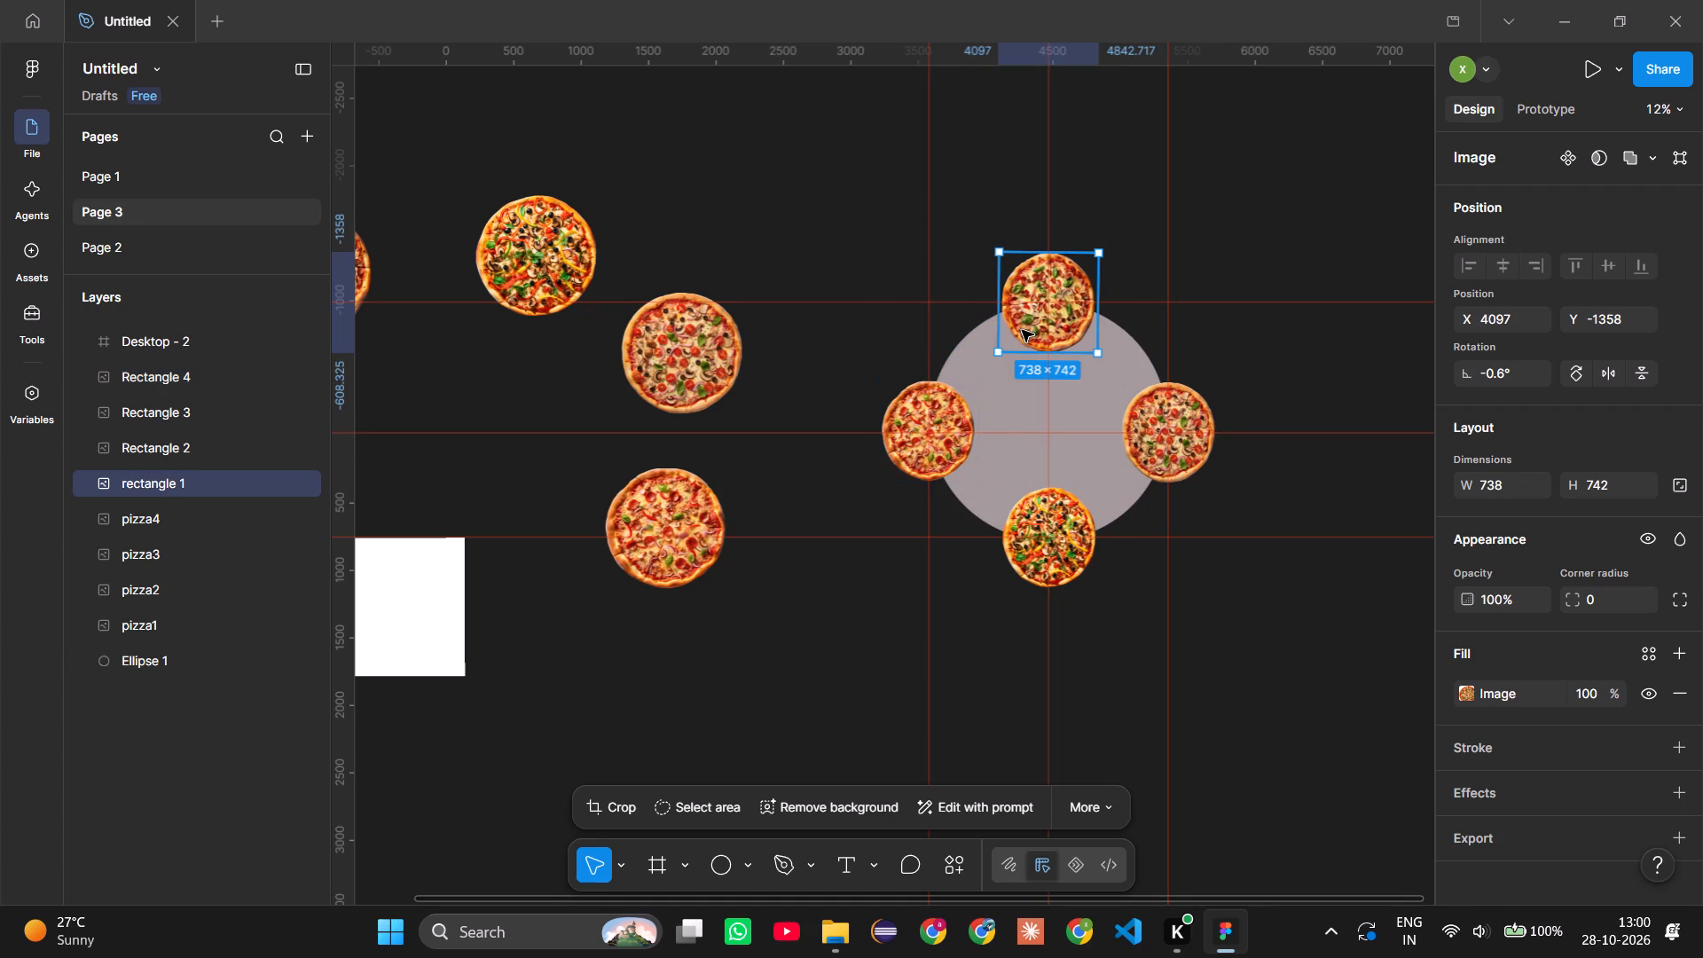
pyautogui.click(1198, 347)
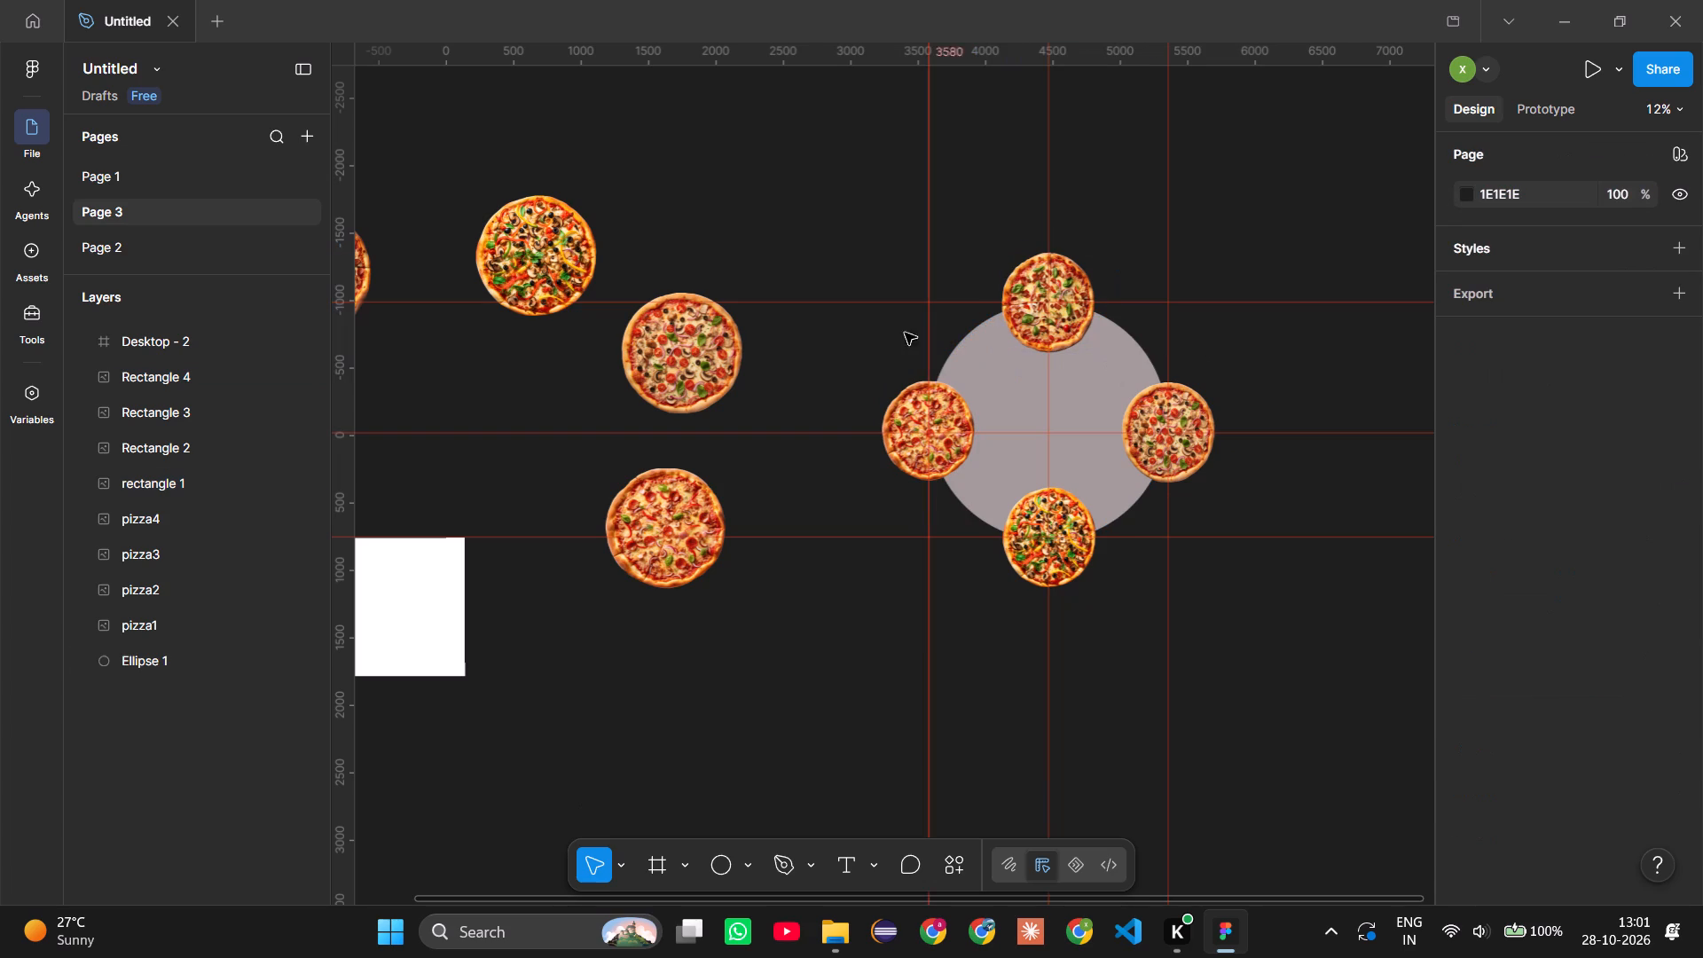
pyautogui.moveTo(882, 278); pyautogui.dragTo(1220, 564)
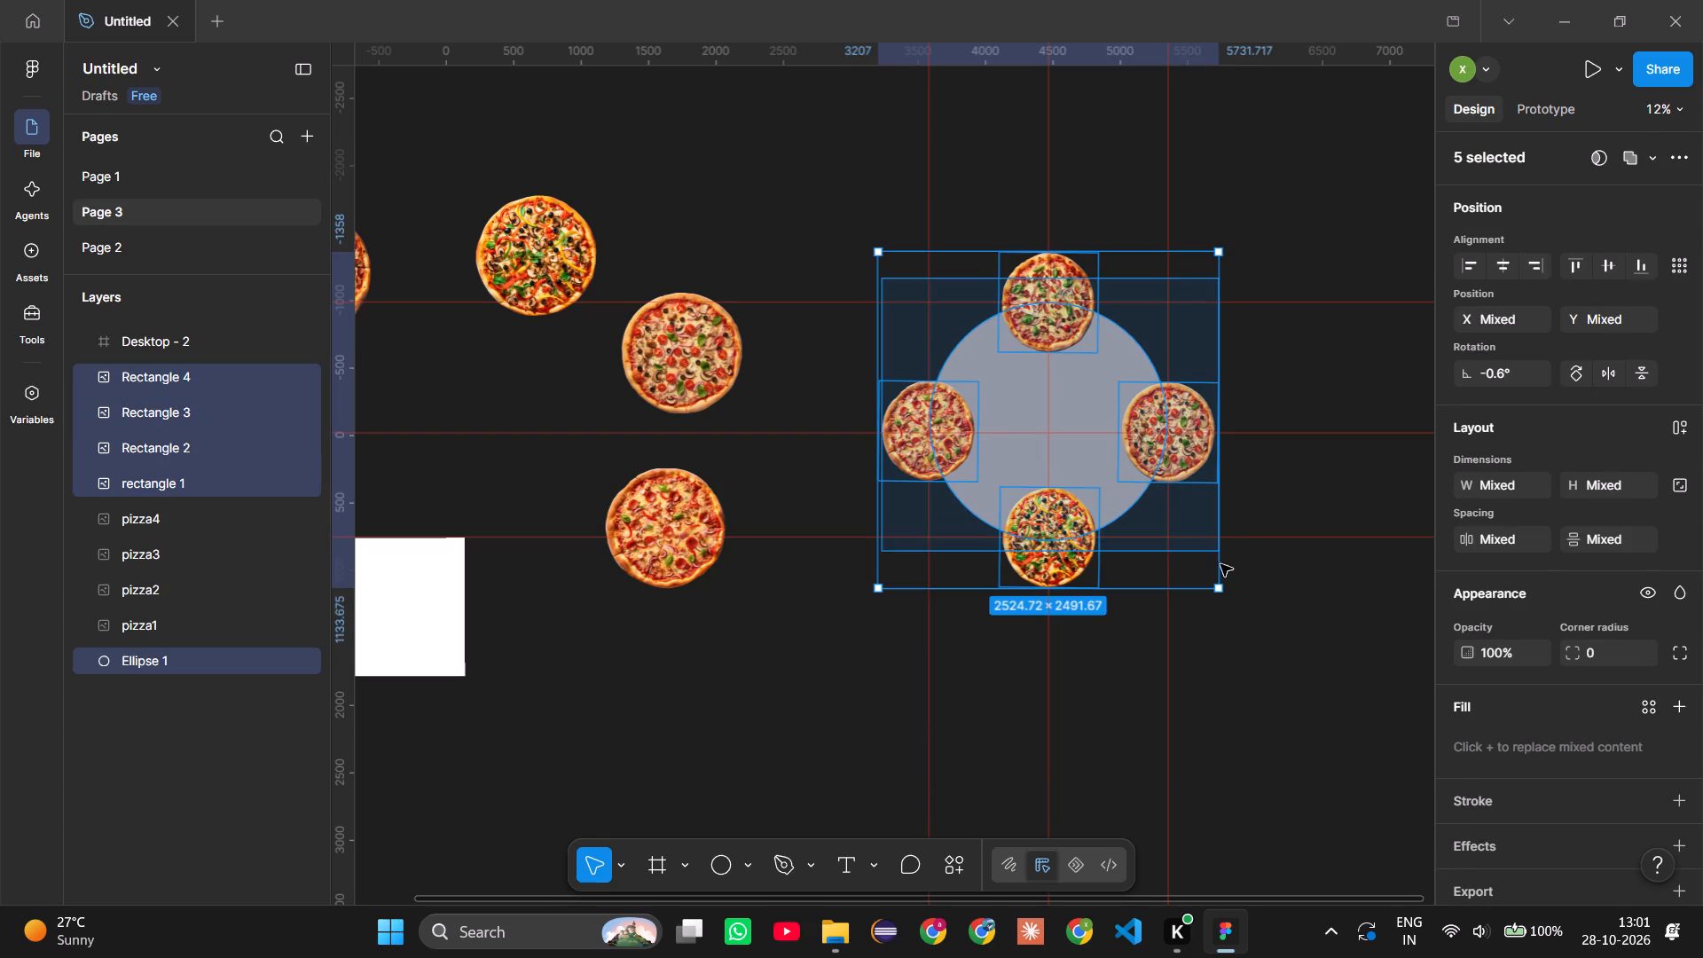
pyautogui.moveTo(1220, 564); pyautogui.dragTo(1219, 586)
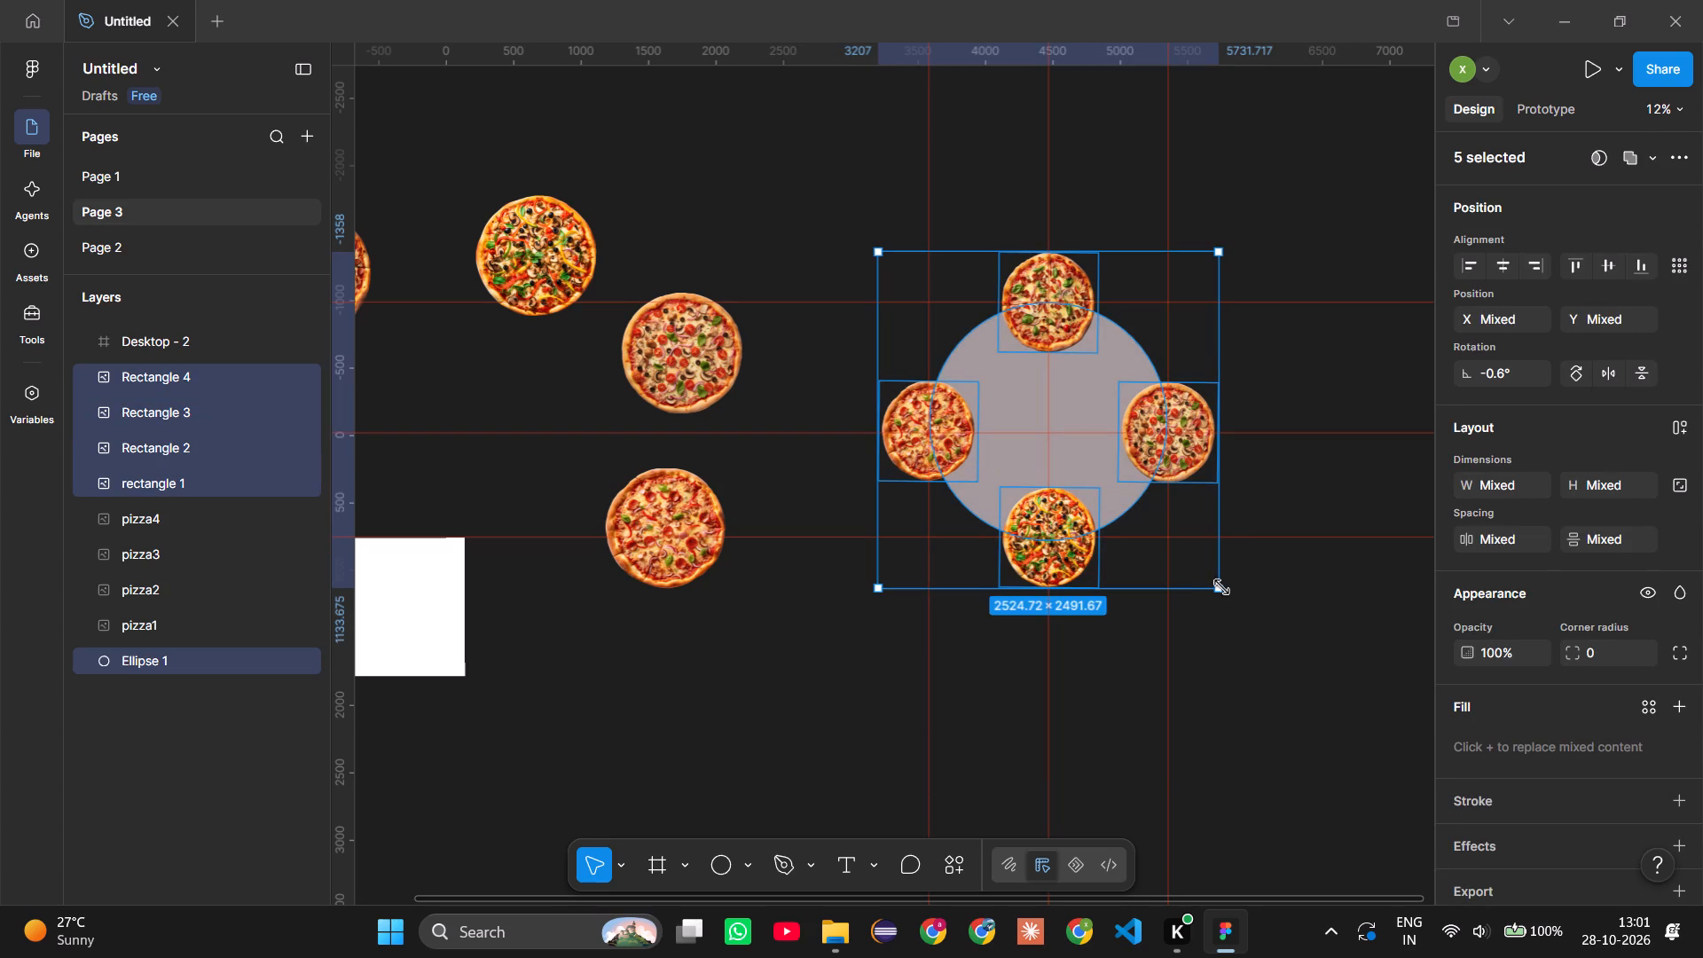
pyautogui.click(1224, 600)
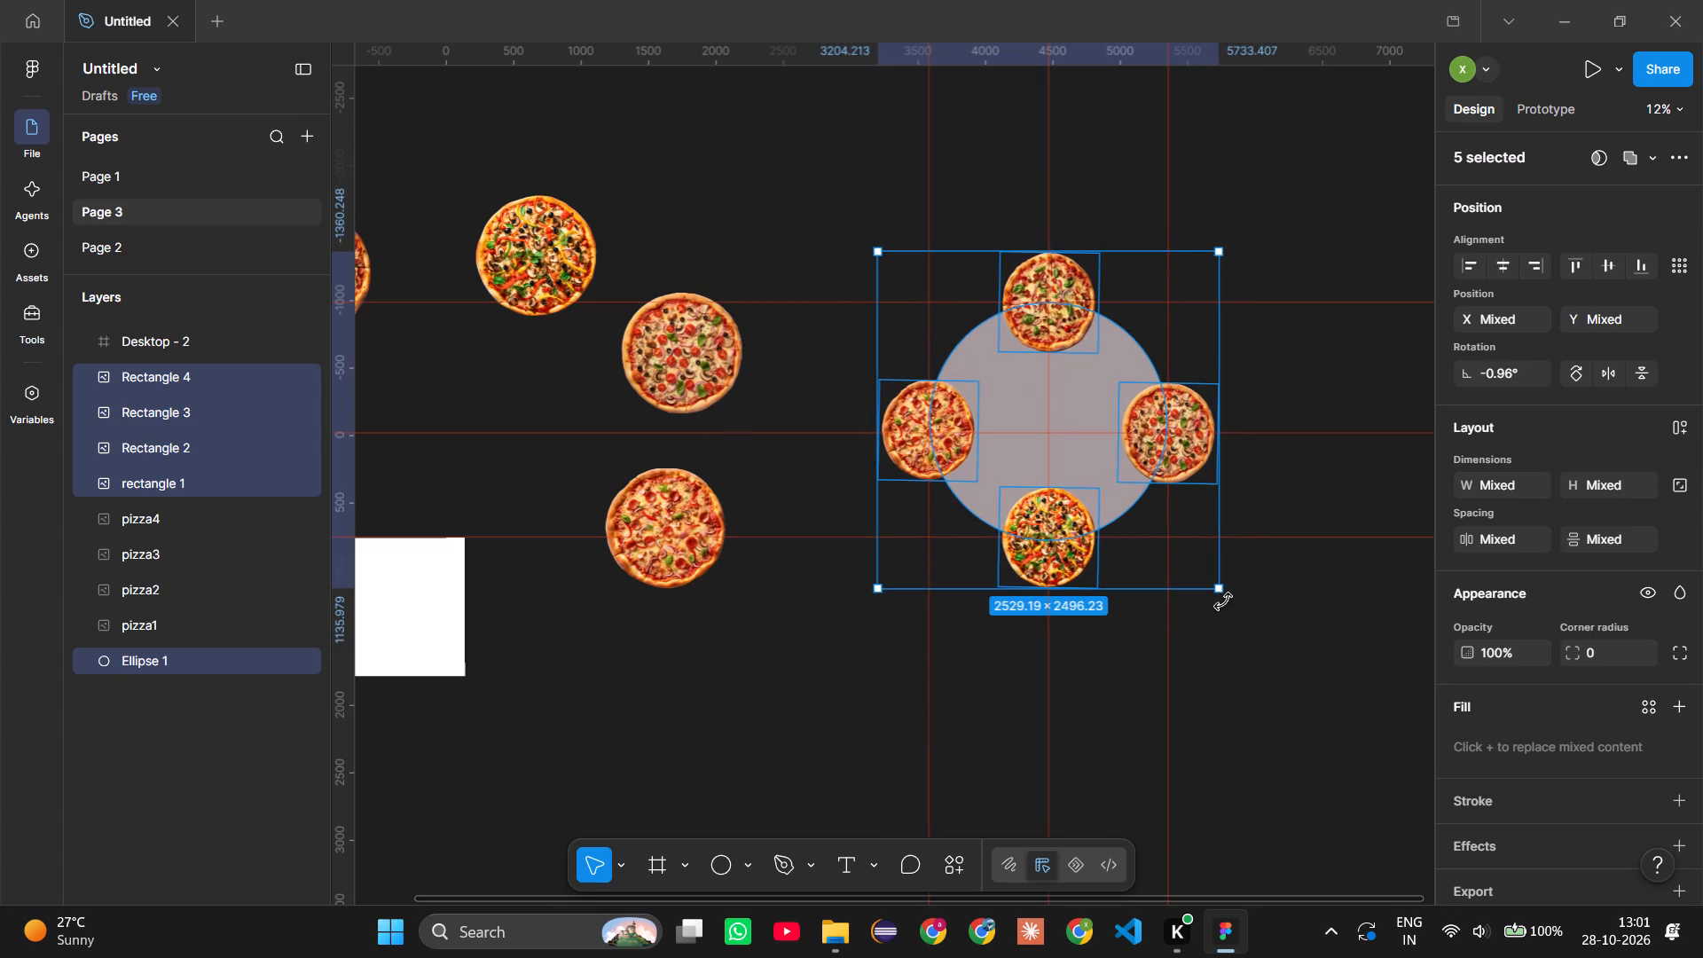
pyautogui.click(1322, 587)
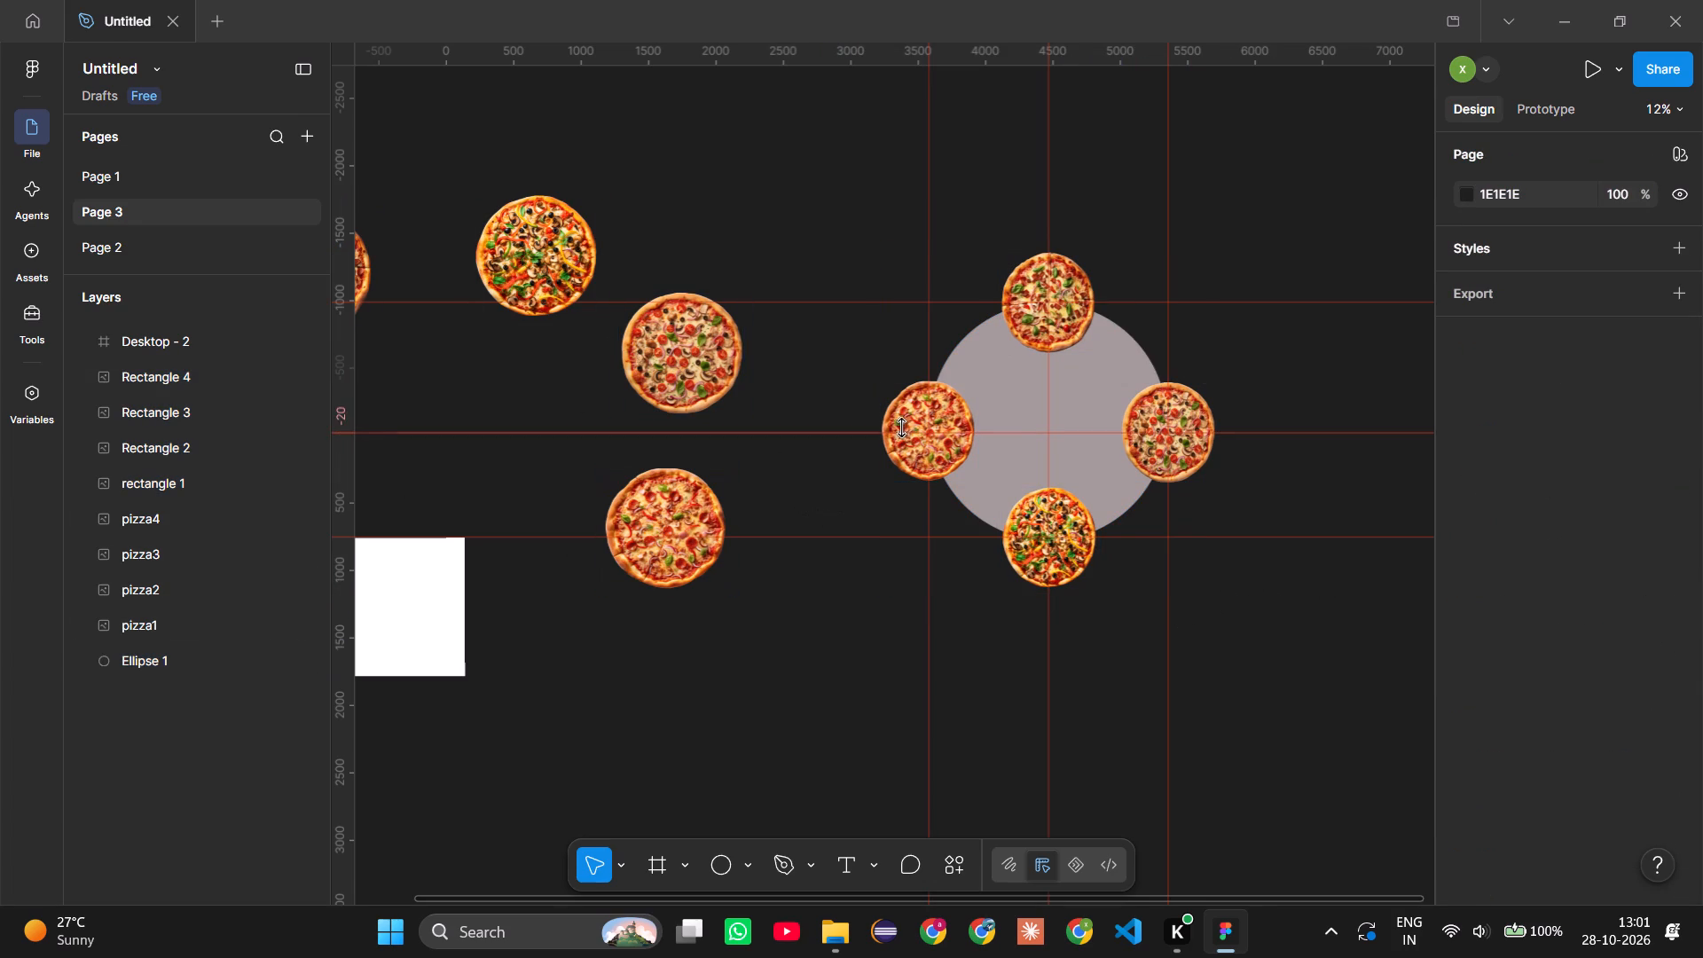
# Resize the pizza1, pizza2, pizza3 and pizza4 images together to a width of 738 and a height of 742.
pyautogui.click(907, 451)
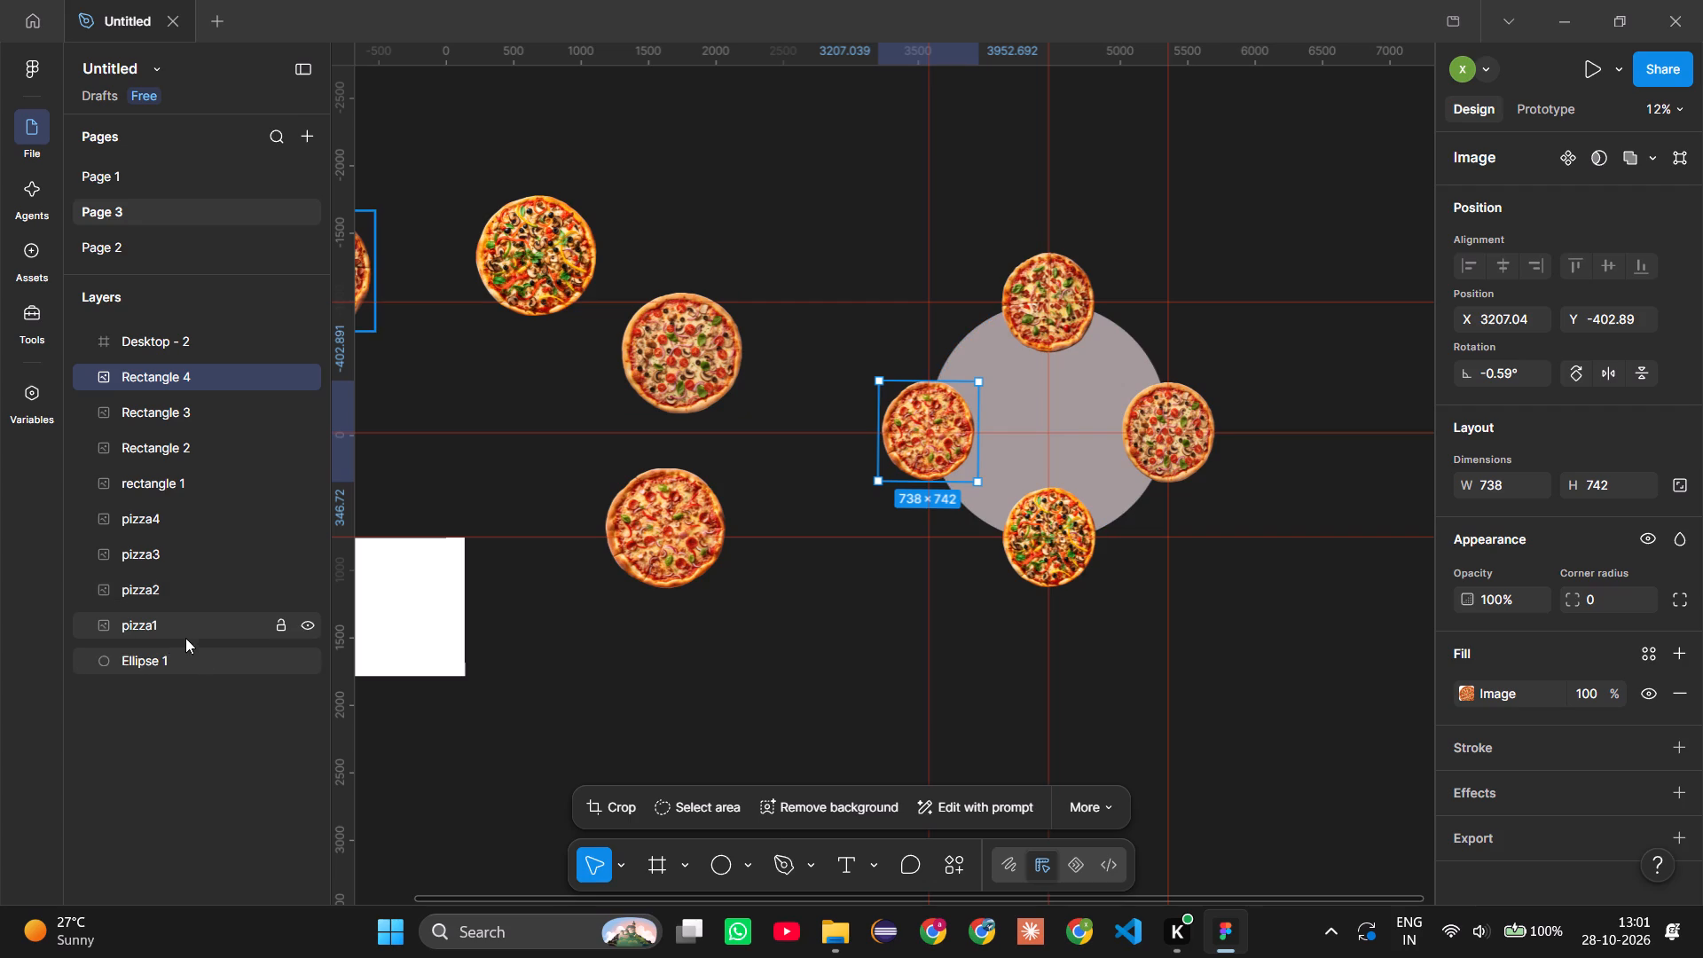
pyautogui.moveTo(182, 632); pyautogui.dragTo(153, 616)
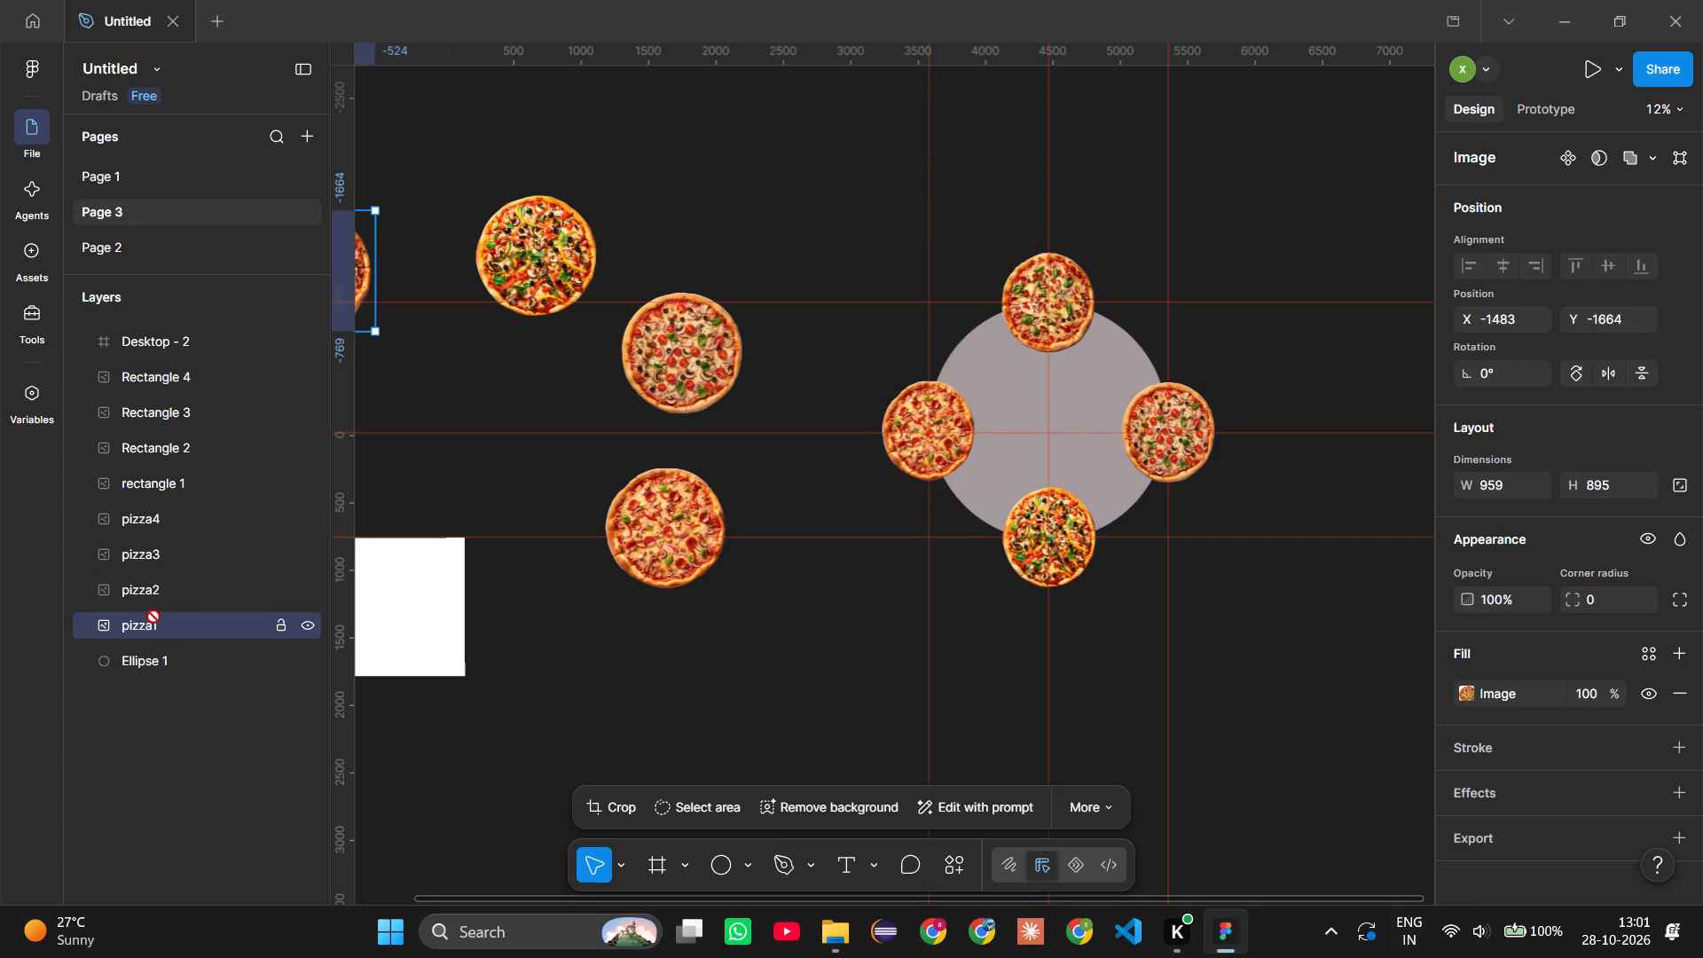
pyautogui.moveTo(153, 616); pyautogui.dragTo(153, 618)
pyautogui.keyDown('ctrl'); pyautogui.click(137, 599); pyautogui.keyUp('ctrl')
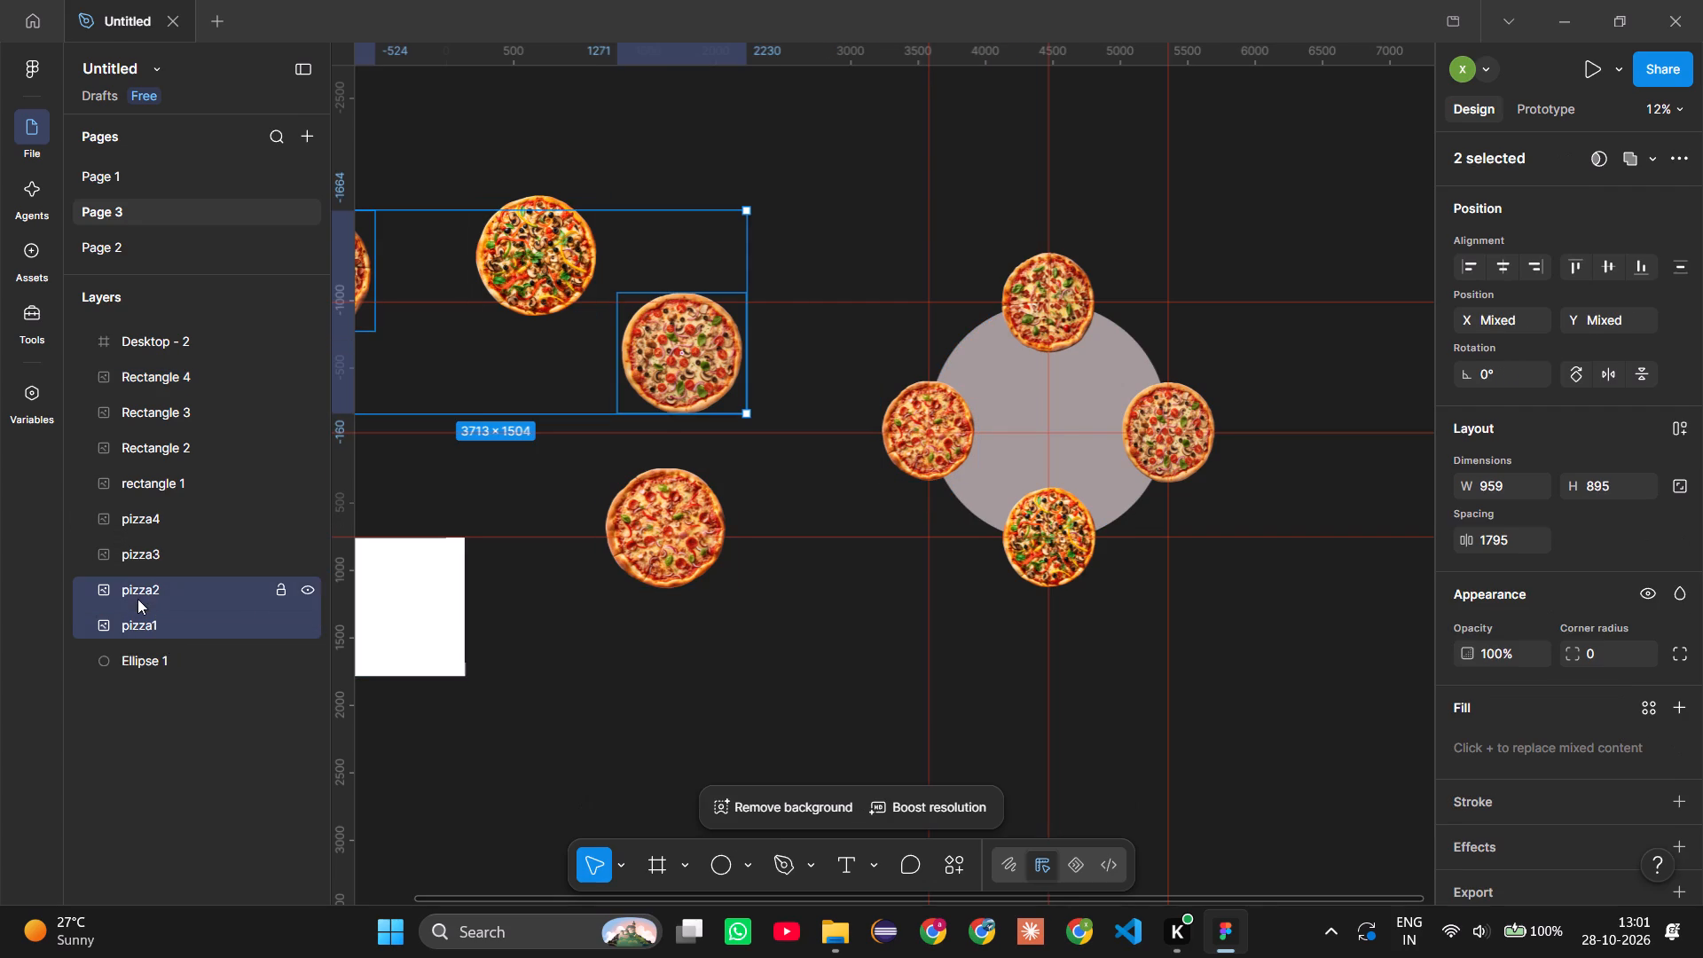
pyautogui.keyDown('ctrl'); pyautogui.click(145, 563); pyautogui.keyUp('ctrl')
pyautogui.keyDown('ctrl'); pyautogui.click(139, 520); pyautogui.keyUp('ctrl')
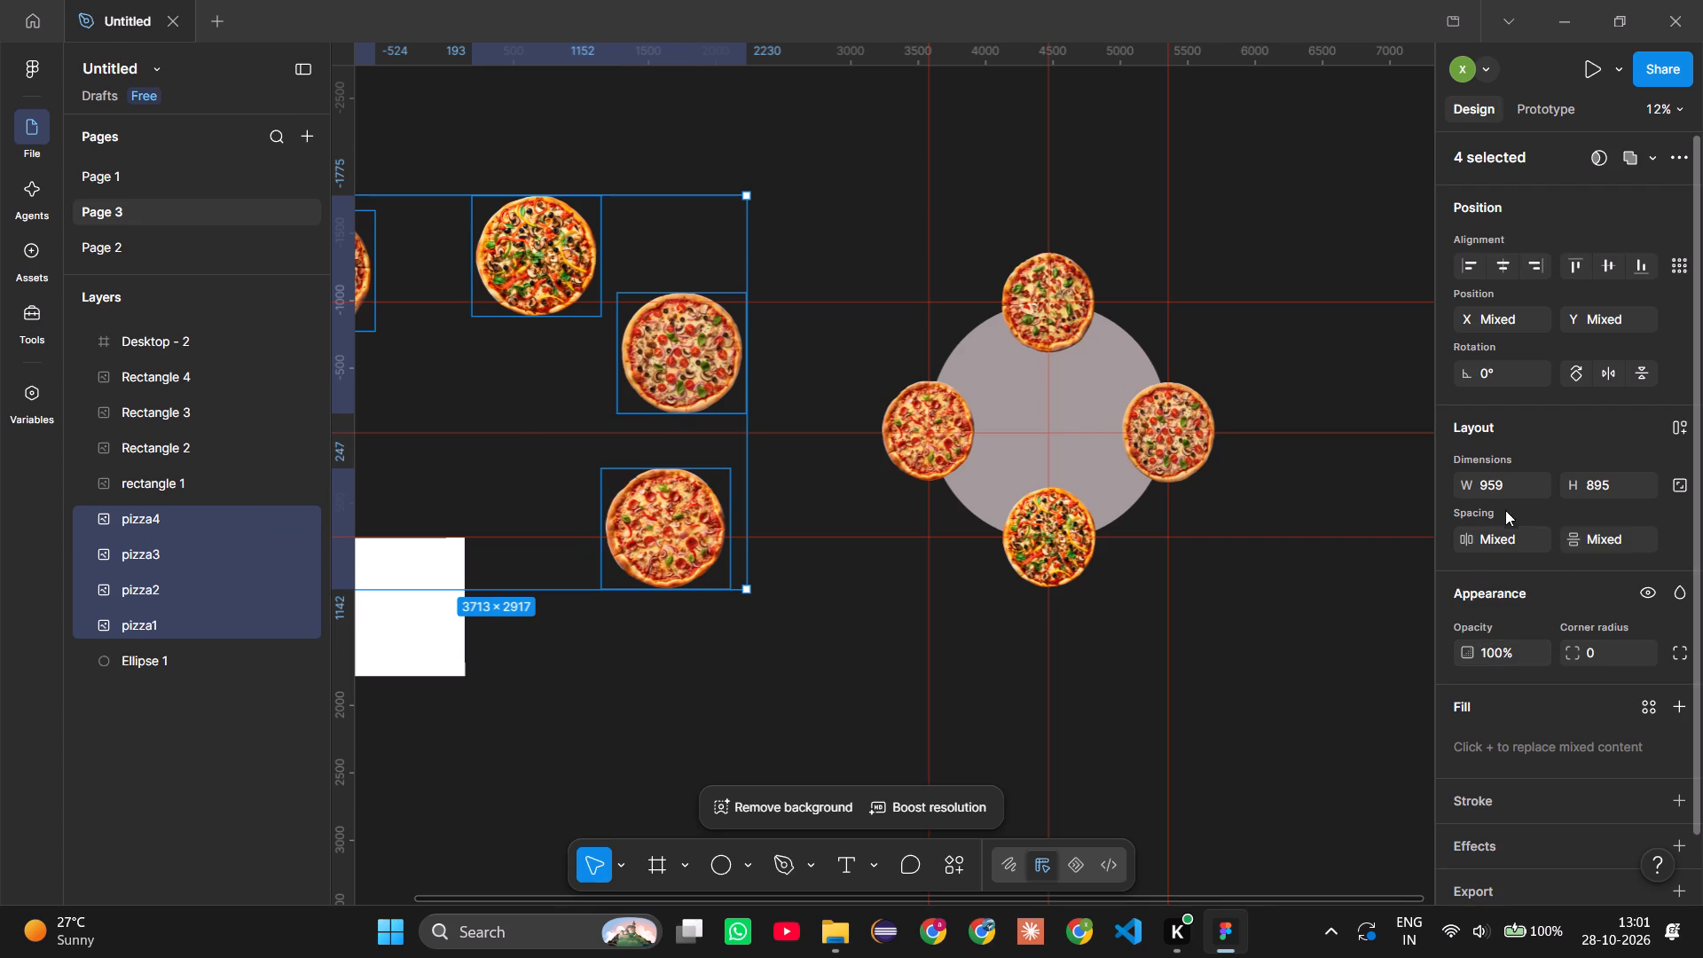
pyautogui.doubleClick(1494, 489)
pyautogui.write('73')
pyautogui.press('8')
pyautogui.doubleClick(1590, 478)
pyautogui.write('742')
pyautogui.press('Return')
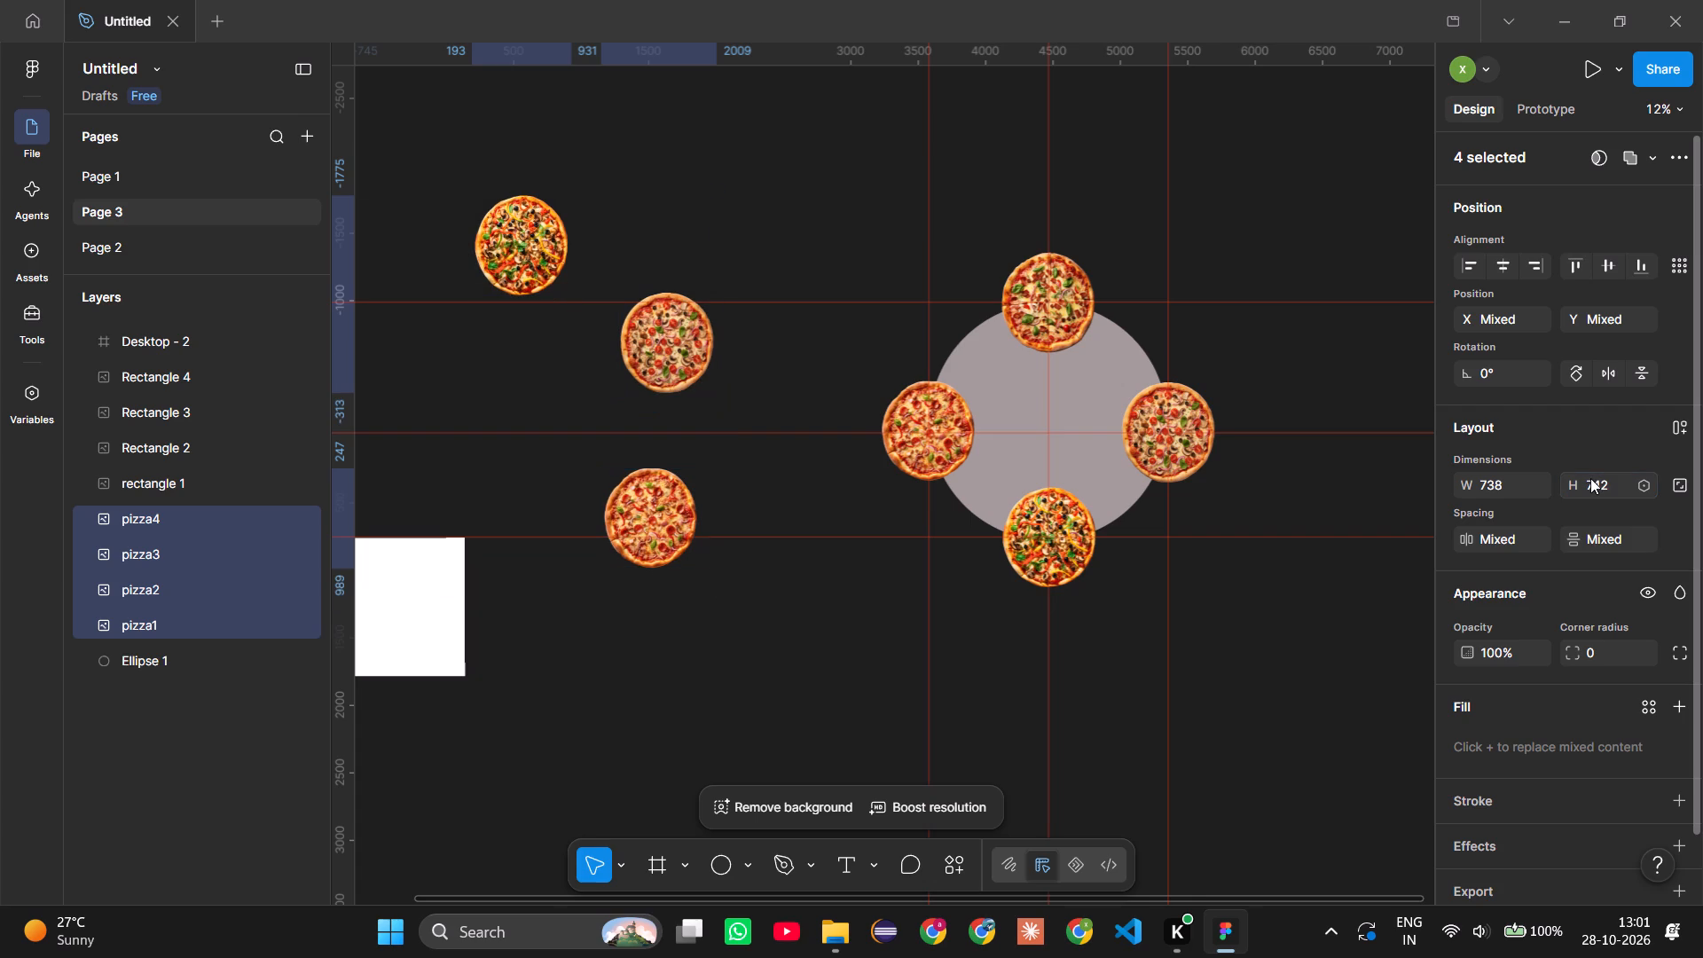
pyautogui.click(768, 654)
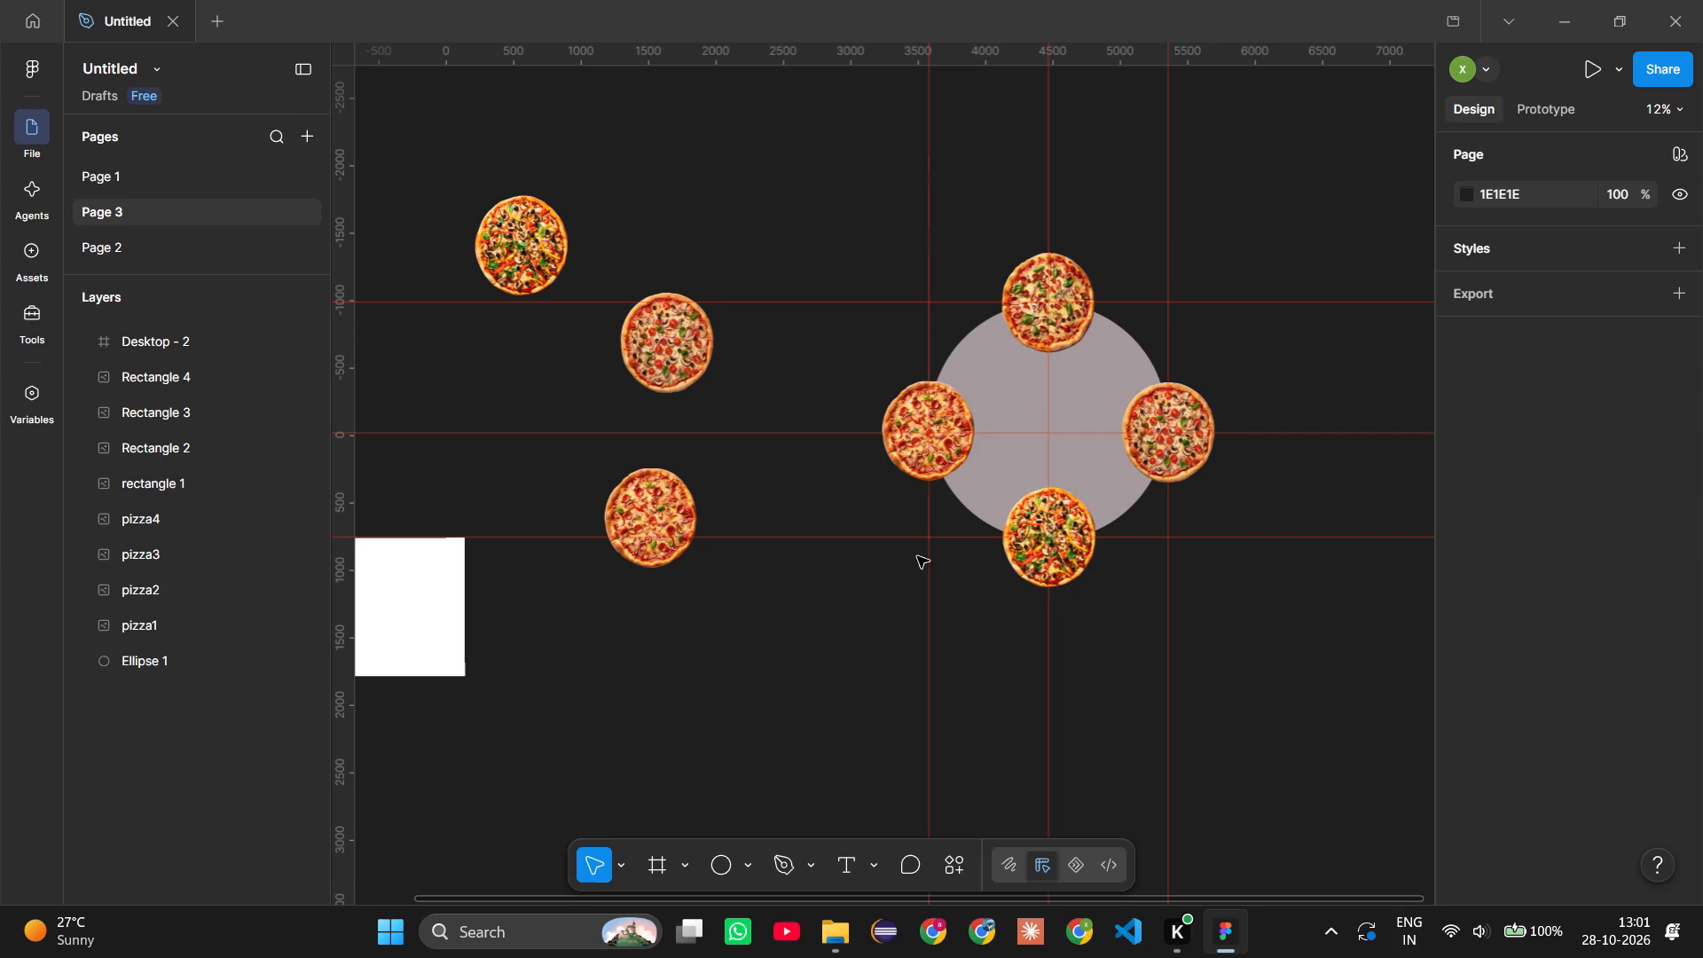
# Raise the middle horizontal ruler guide through the ellipse to Y -100.
pyautogui.moveTo(1250, 435); pyautogui.dragTo(1252, 424)
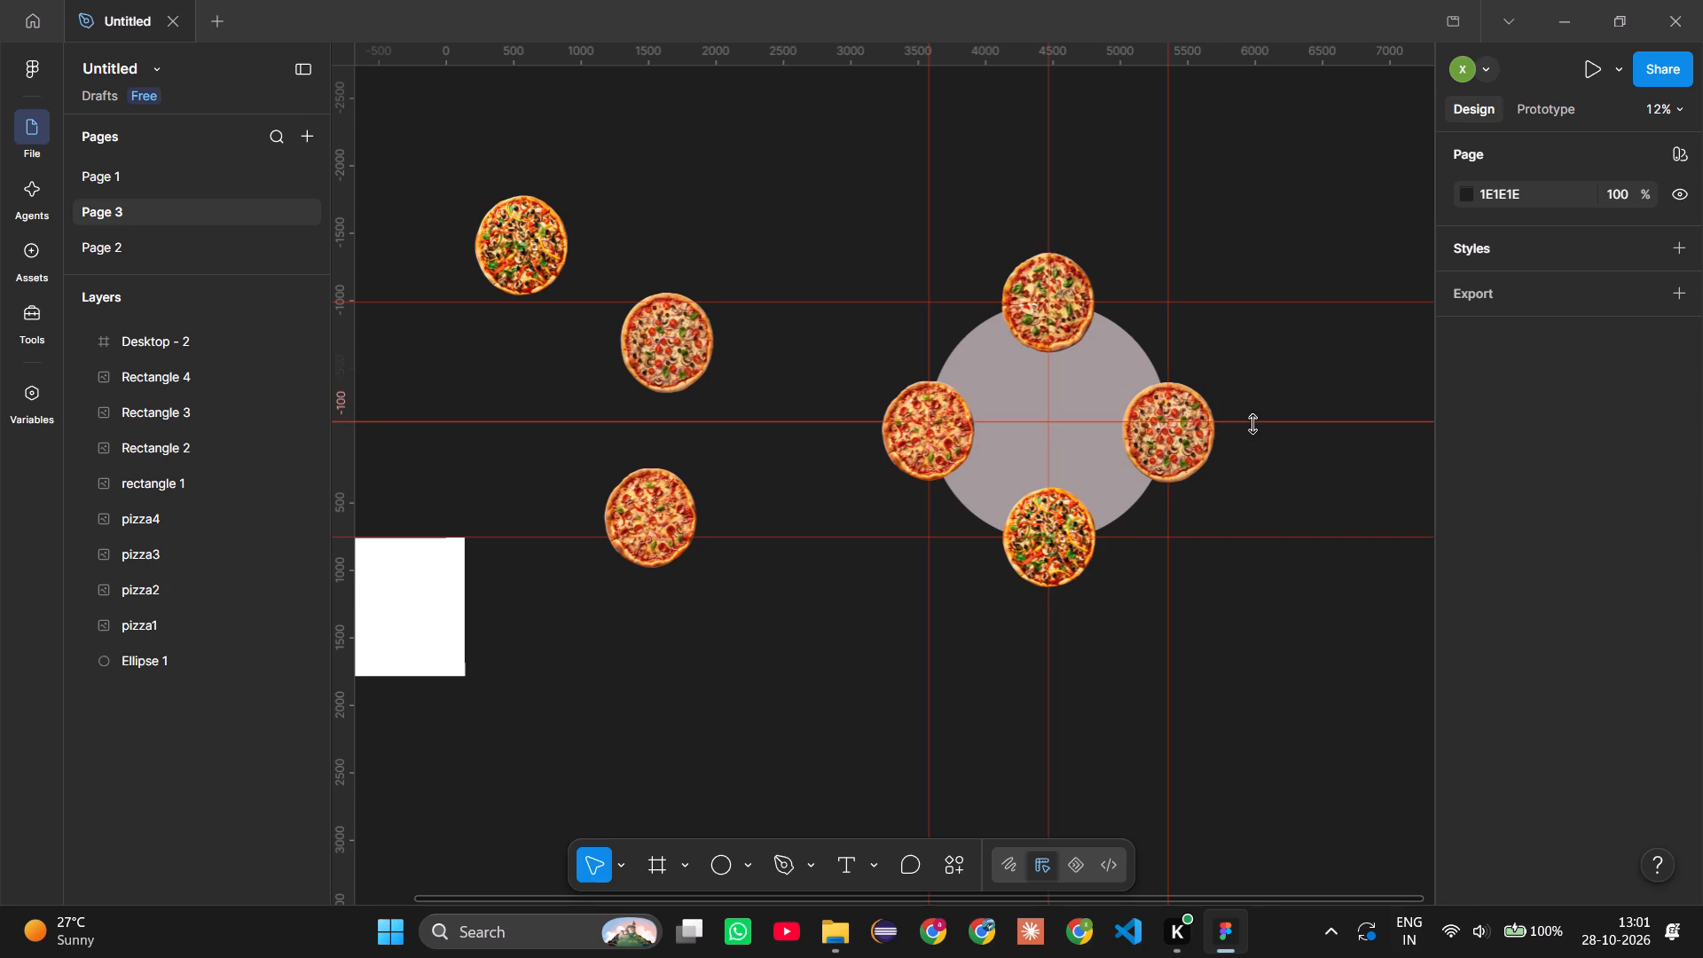
pyautogui.moveTo(1252, 424); pyautogui.dragTo(1252, 426)
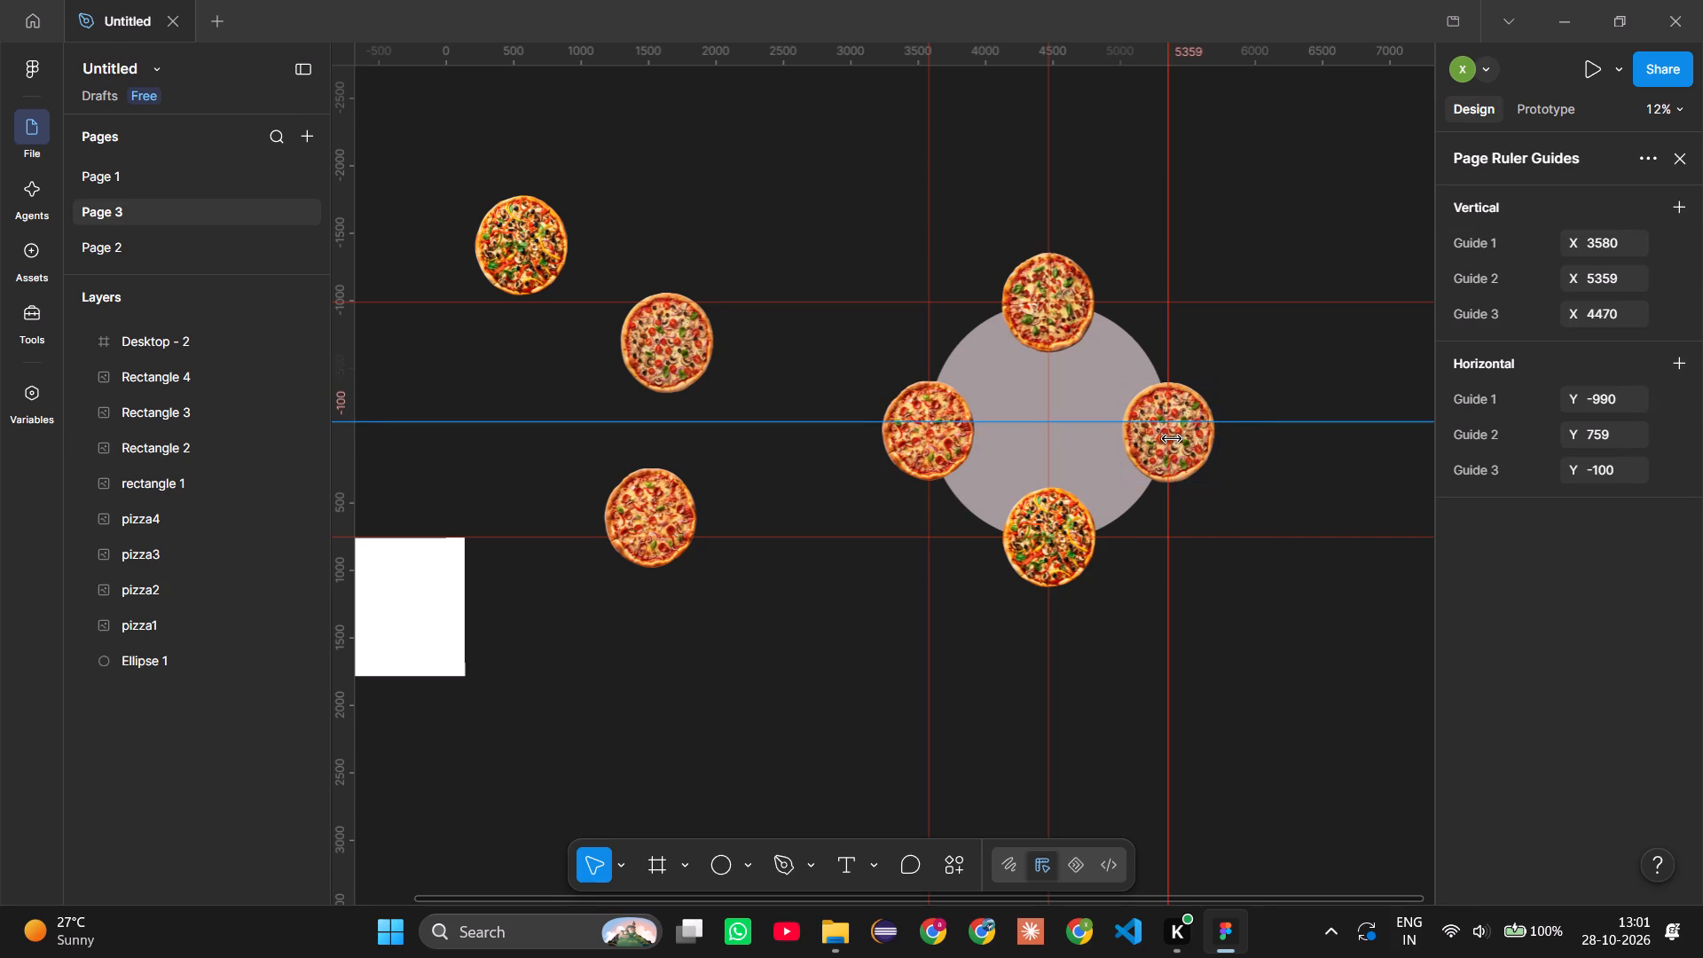
# Move the Rectangle 2 and Rectangle 4 pizzas up to centre them on the middle horizontal guide, with Rectangle 4 at Y -467.
pyautogui.moveTo(1185, 445); pyautogui.dragTo(1185, 436)
pyautogui.click(901, 457)
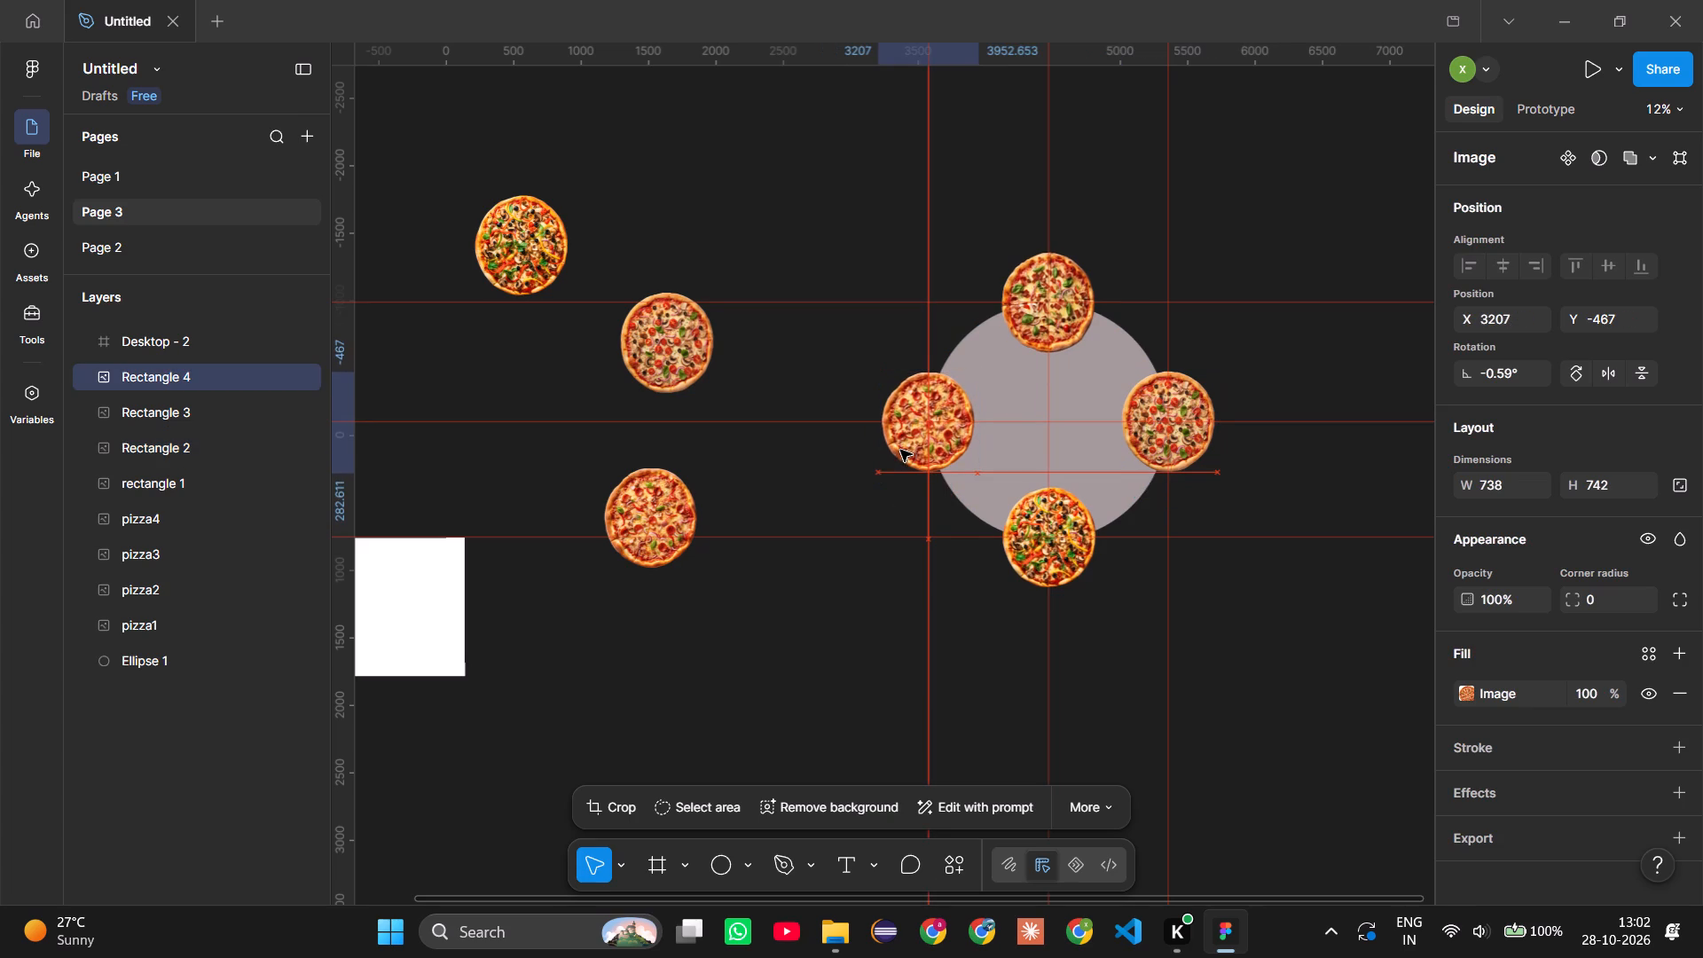
pyautogui.click(1301, 490)
# Rotate the ellipse and the four pizzas around it together, ending at a pizza rotation of 0.1°.
pyautogui.click(1067, 555)
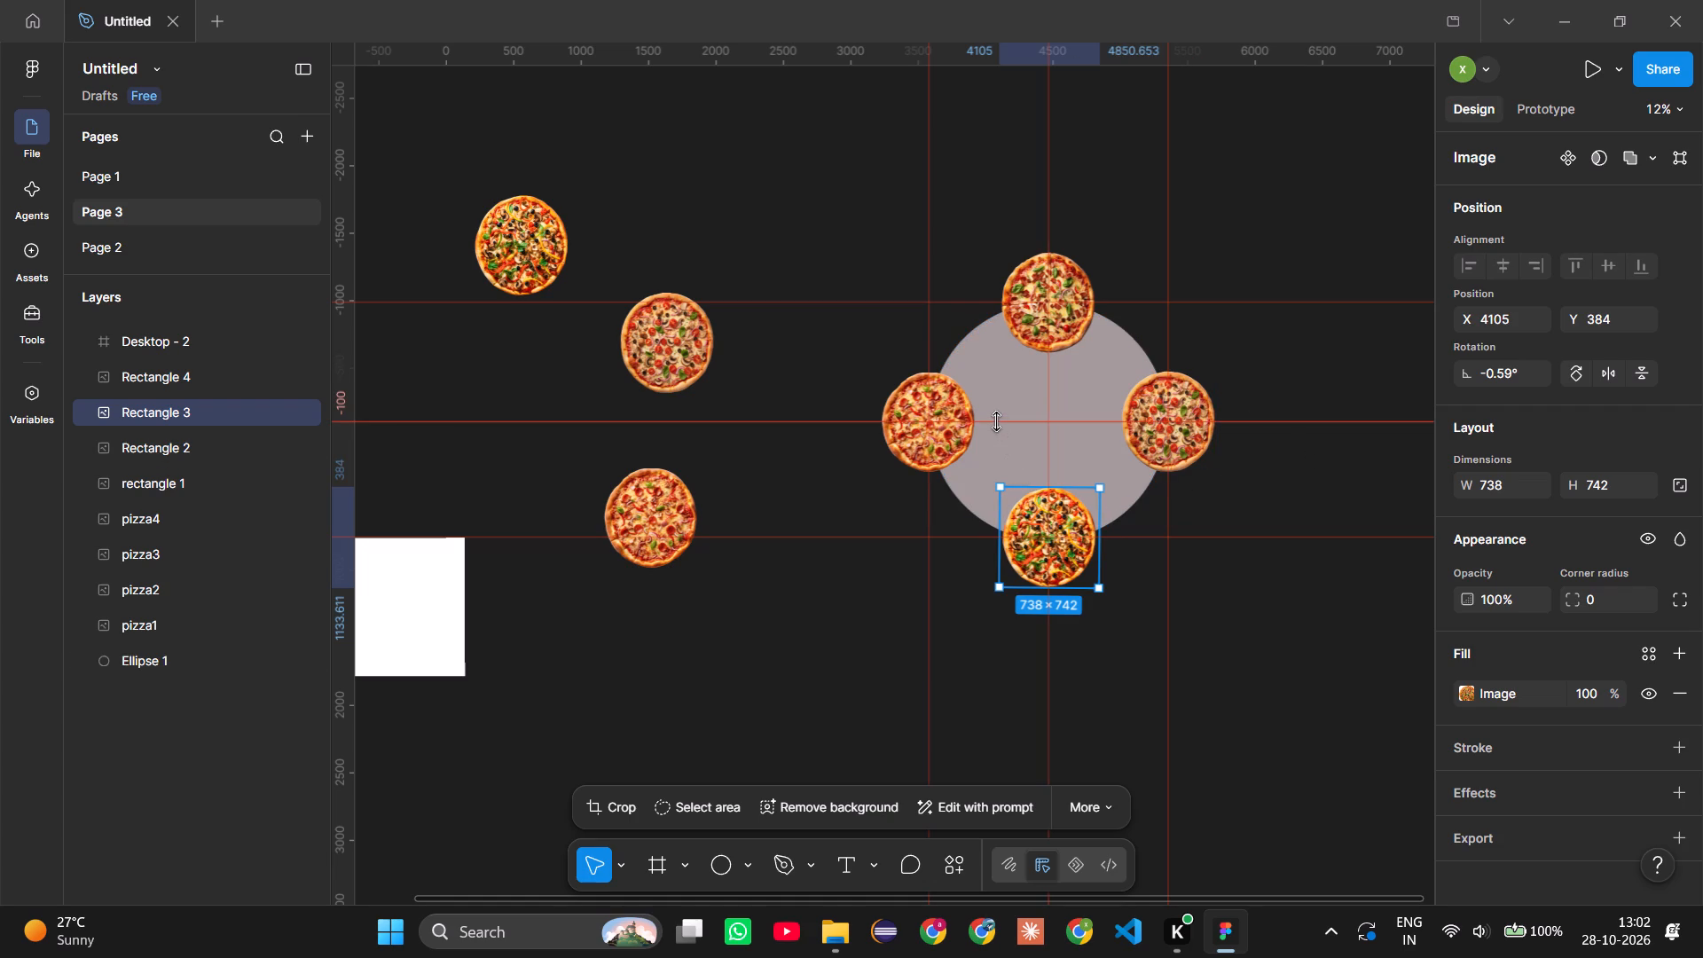
pyautogui.moveTo(887, 270); pyautogui.dragTo(1206, 509)
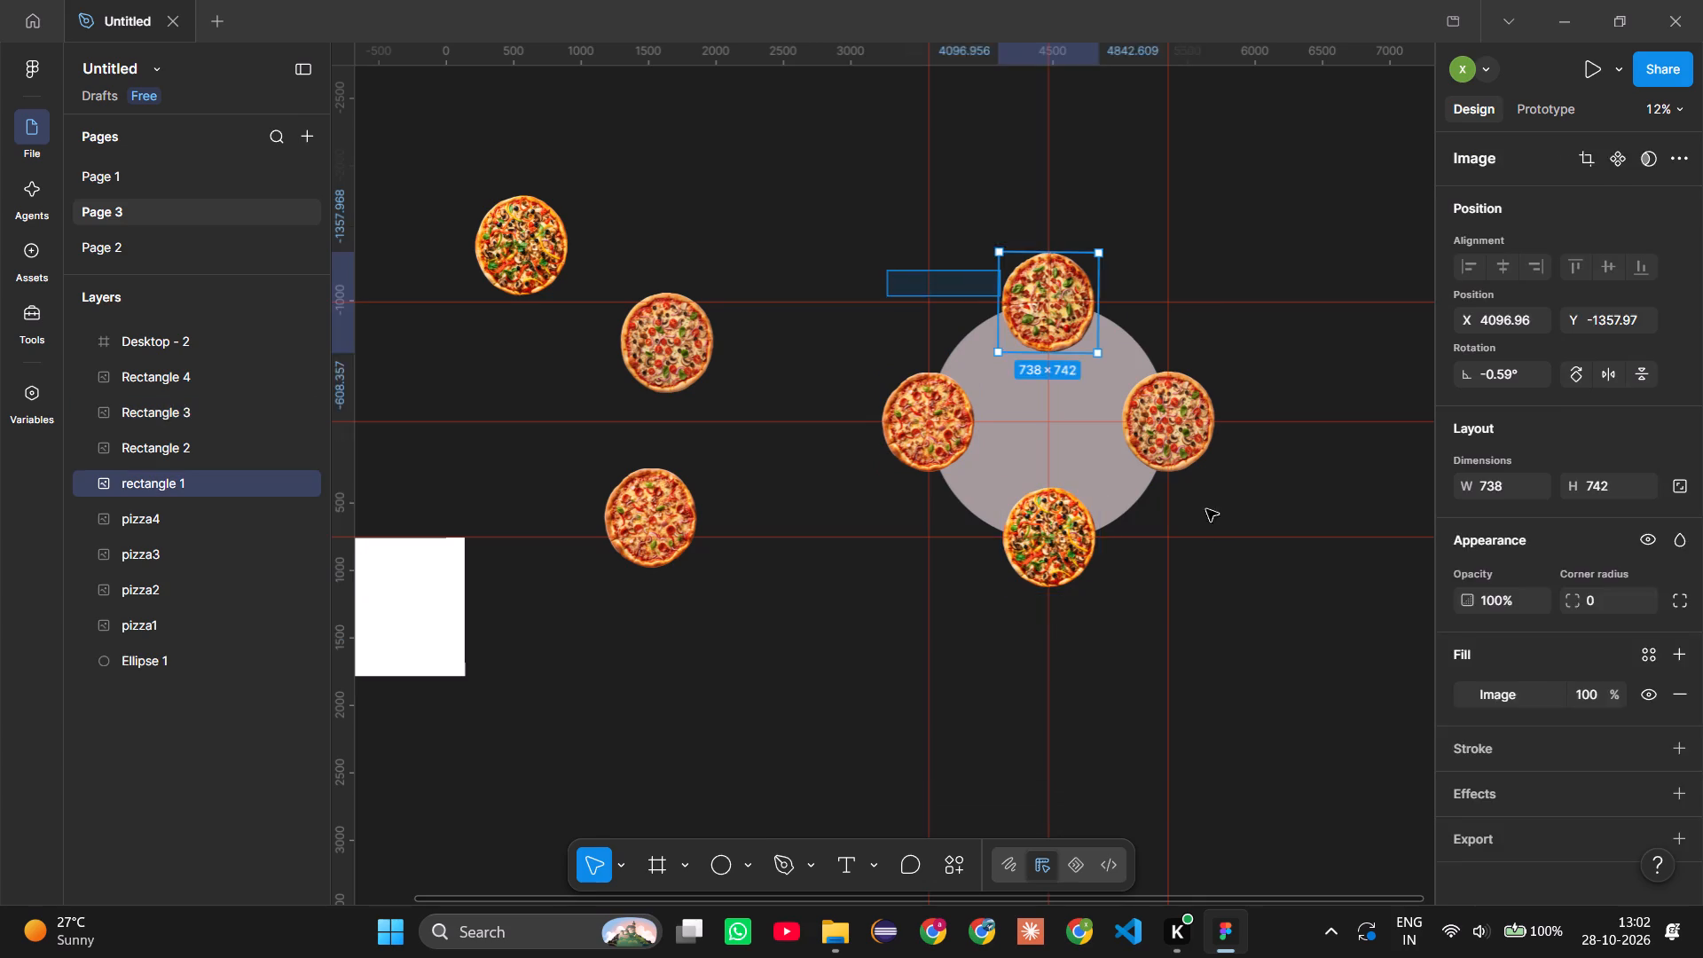
pyautogui.moveTo(1206, 509); pyautogui.dragTo(1211, 599)
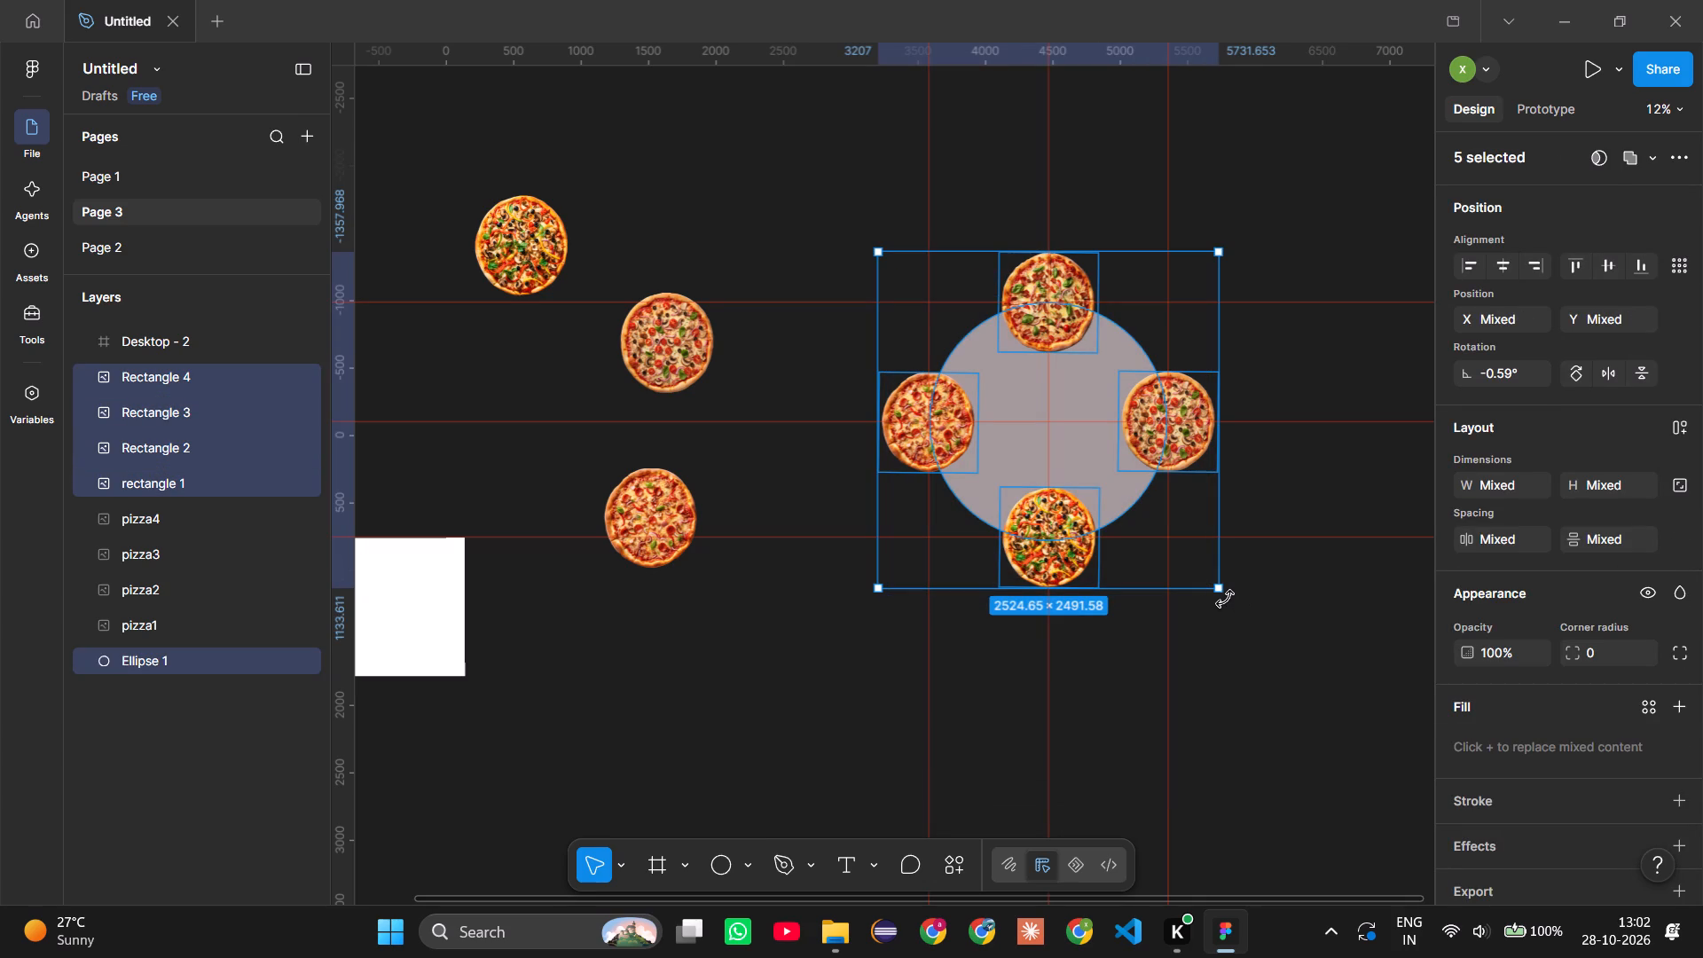
pyautogui.click(1227, 599)
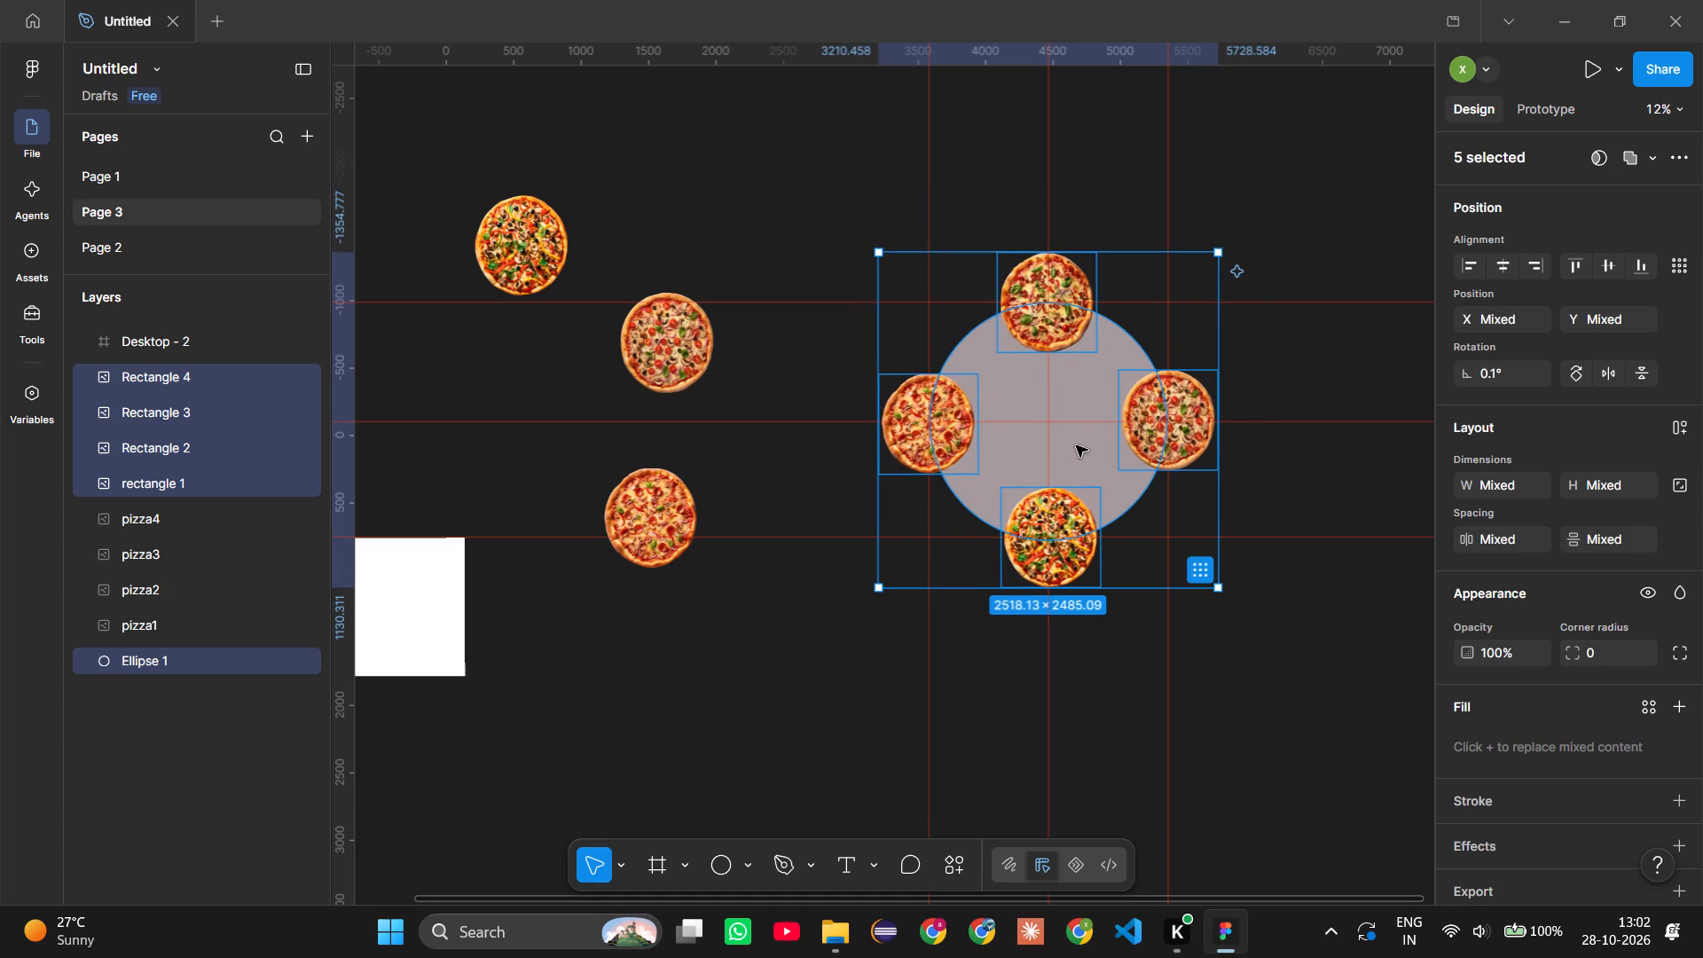
# Reposition the middle horizontal ruler guide through the ellipse to Y -81.
pyautogui.click(1071, 422)
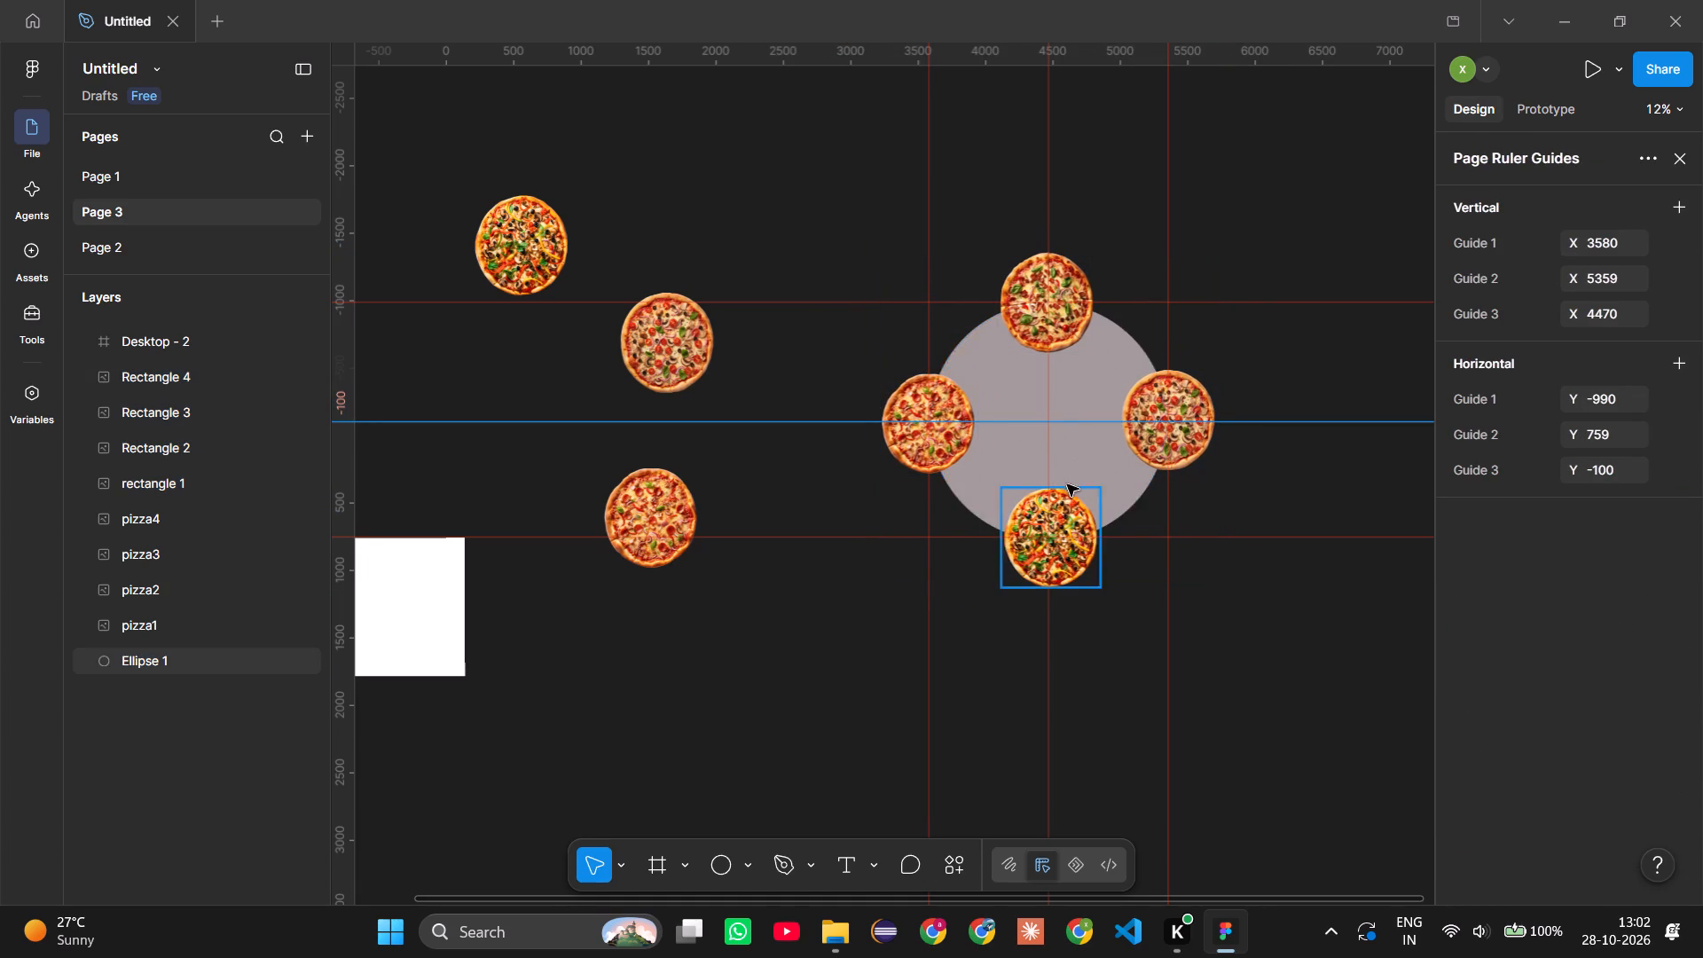
pyautogui.click(1112, 537)
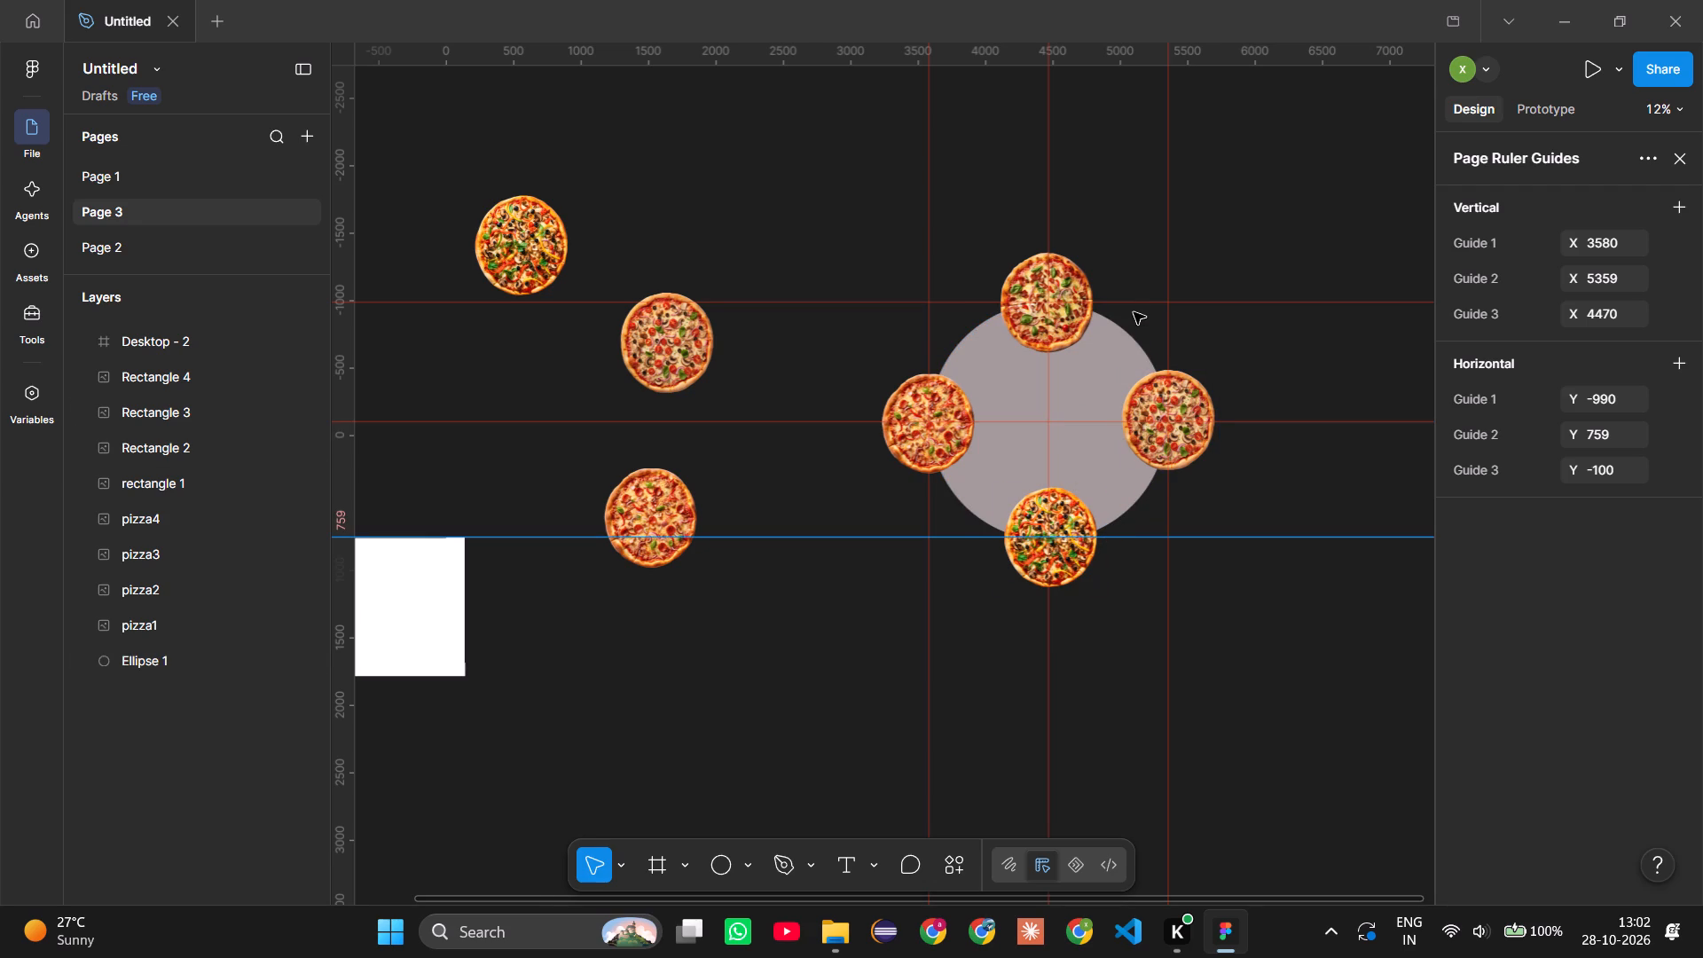
pyautogui.click(1132, 307)
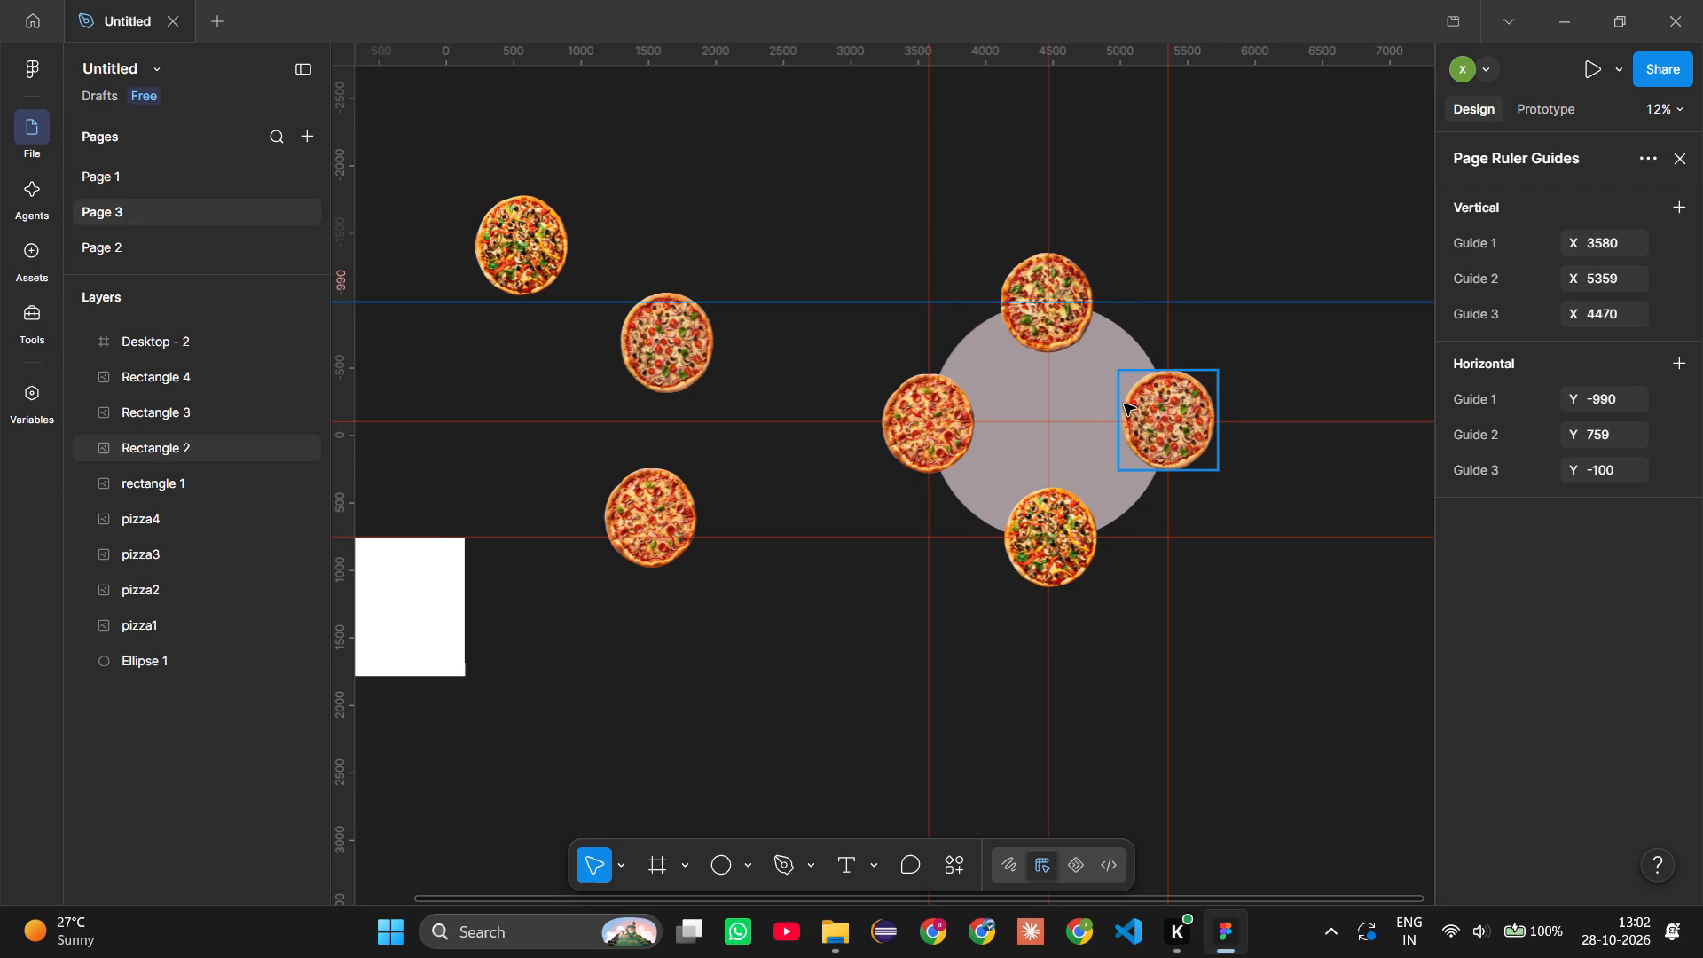
pyautogui.click(1101, 423)
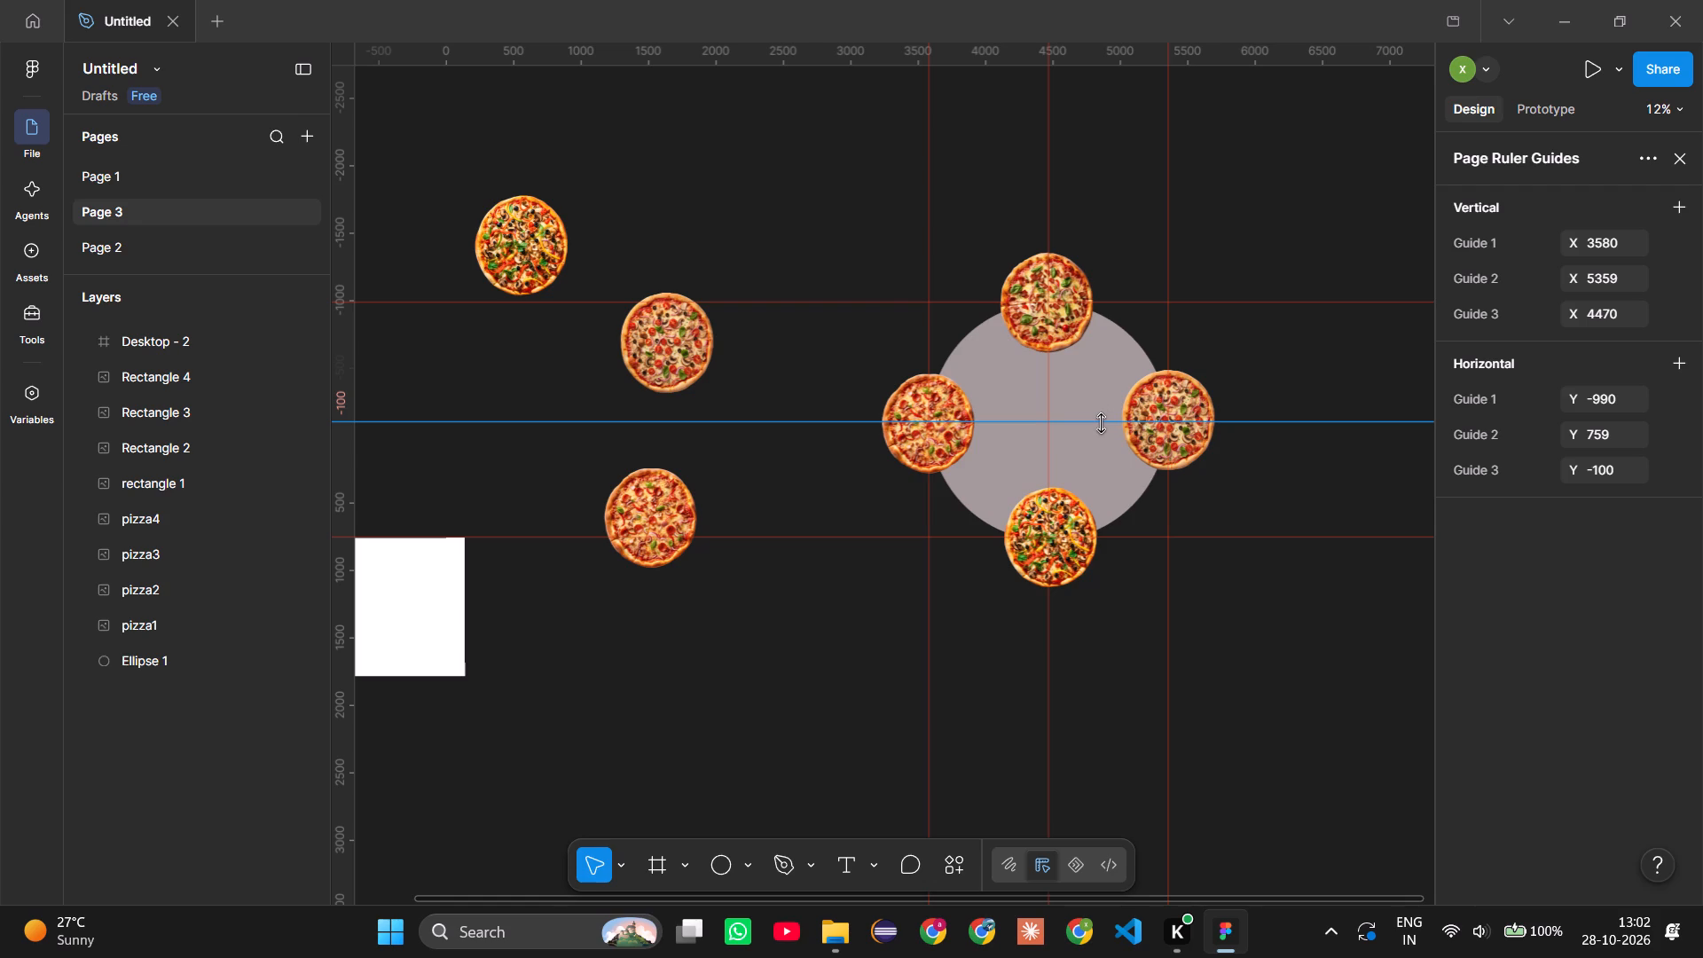
pyautogui.click(1299, 423)
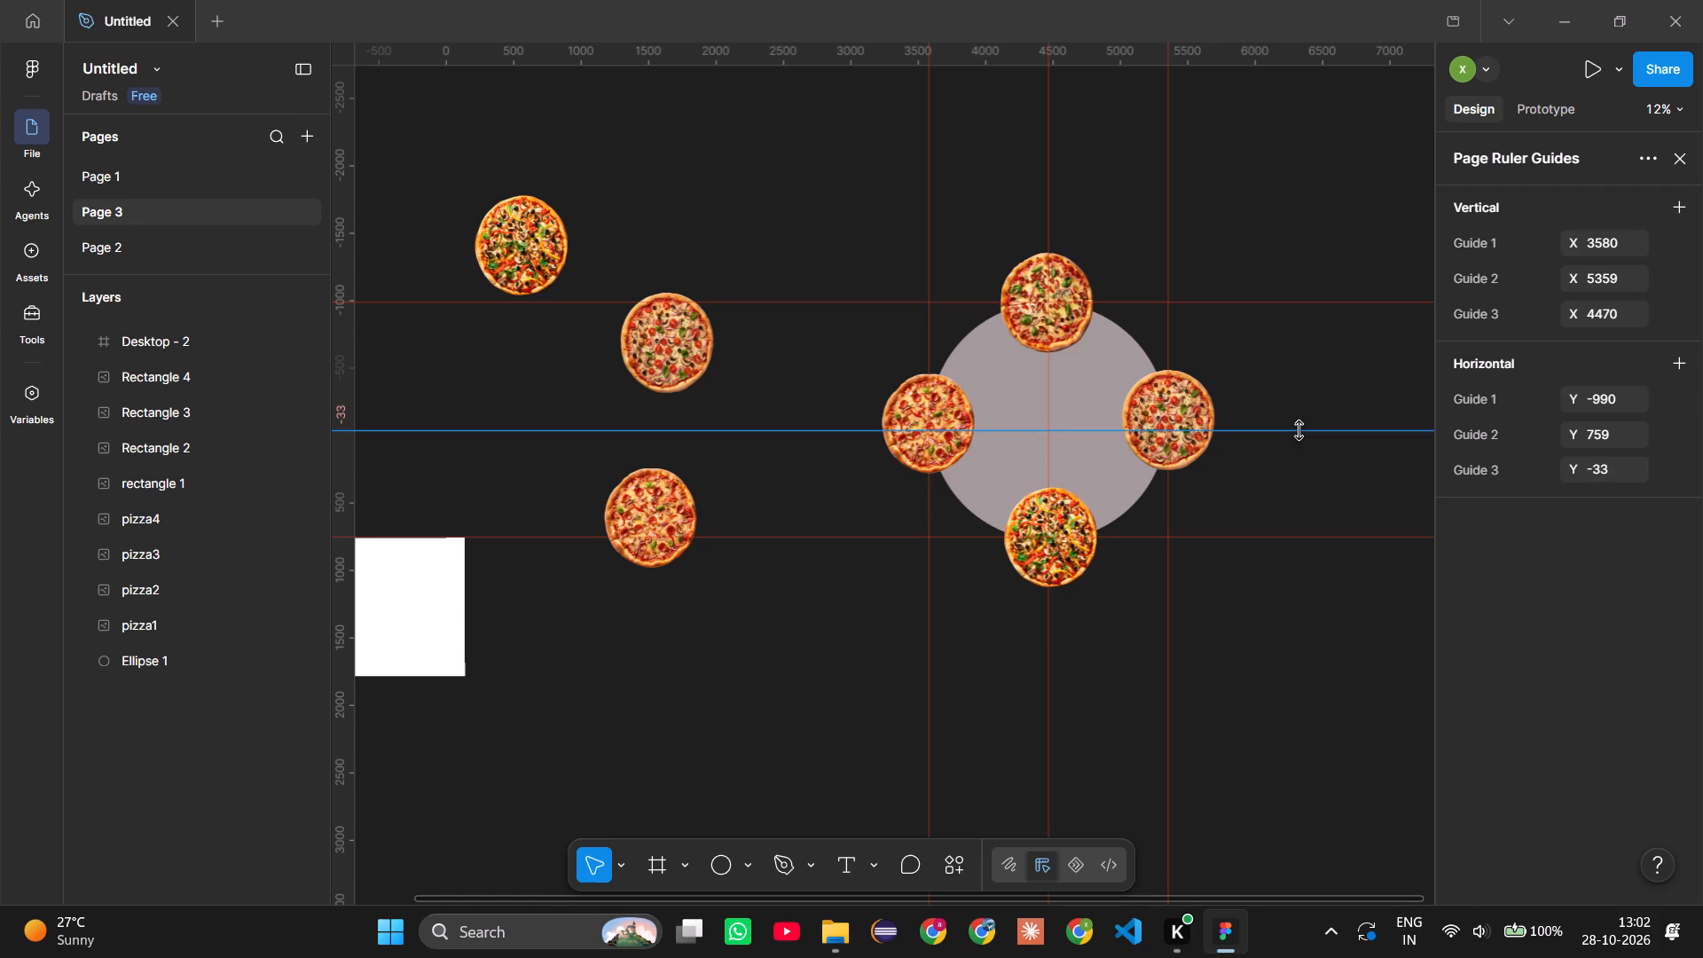
pyautogui.click(1299, 430)
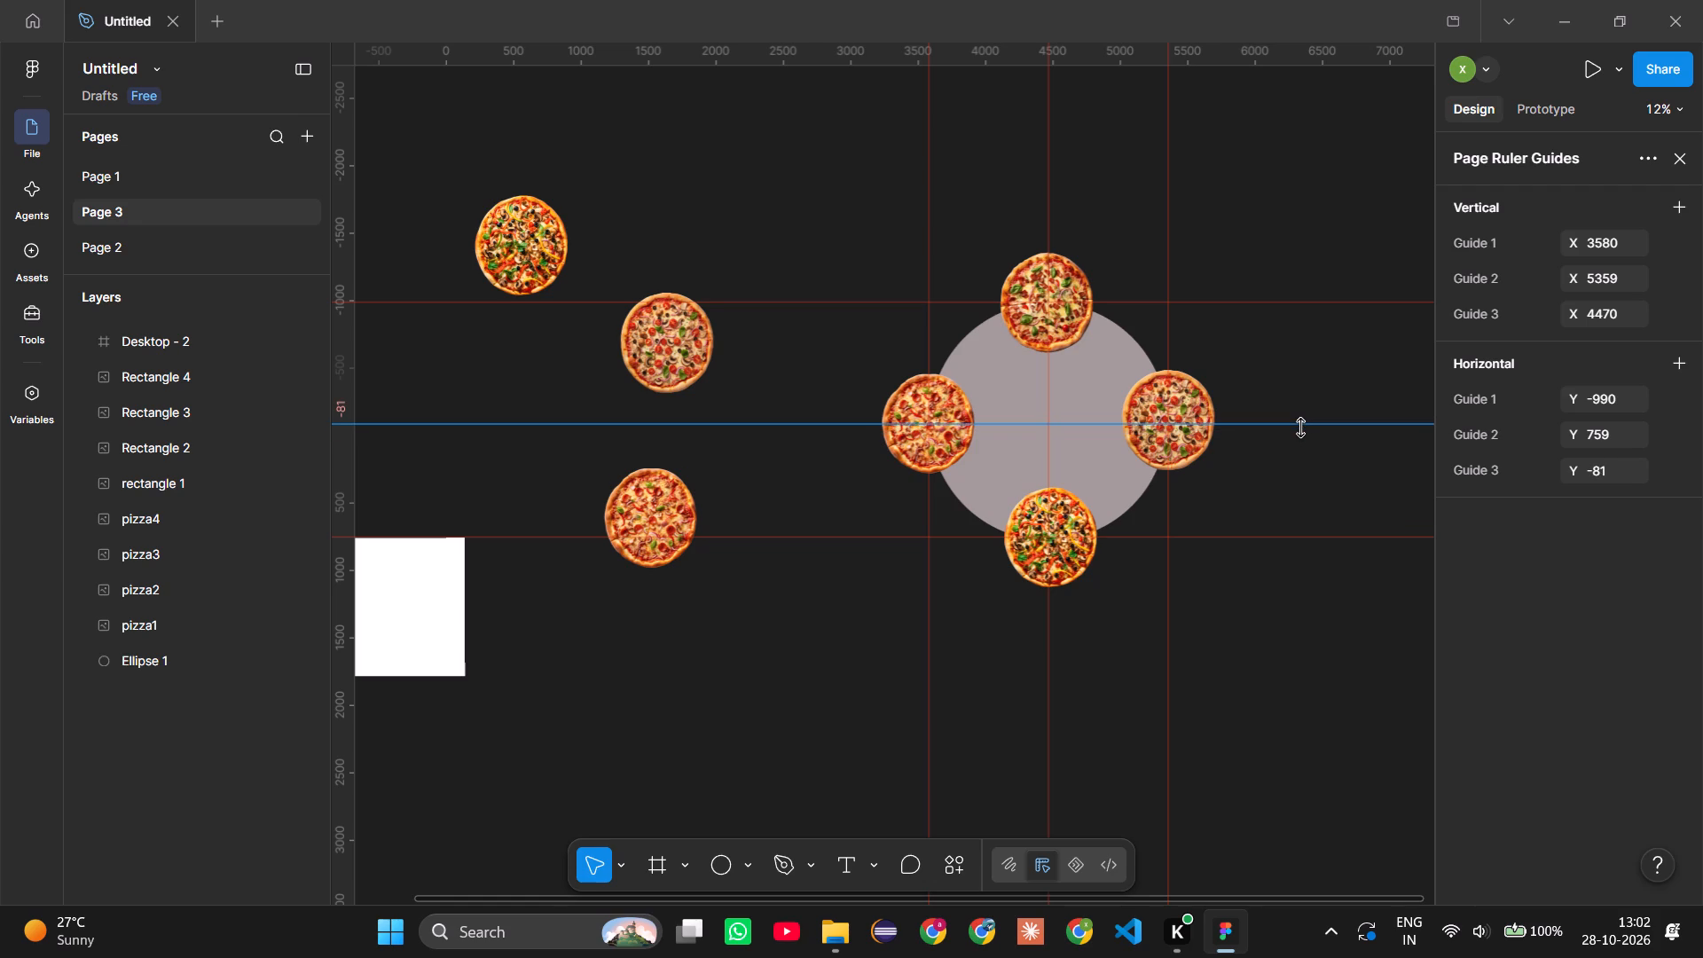
pyautogui.click(1330, 485)
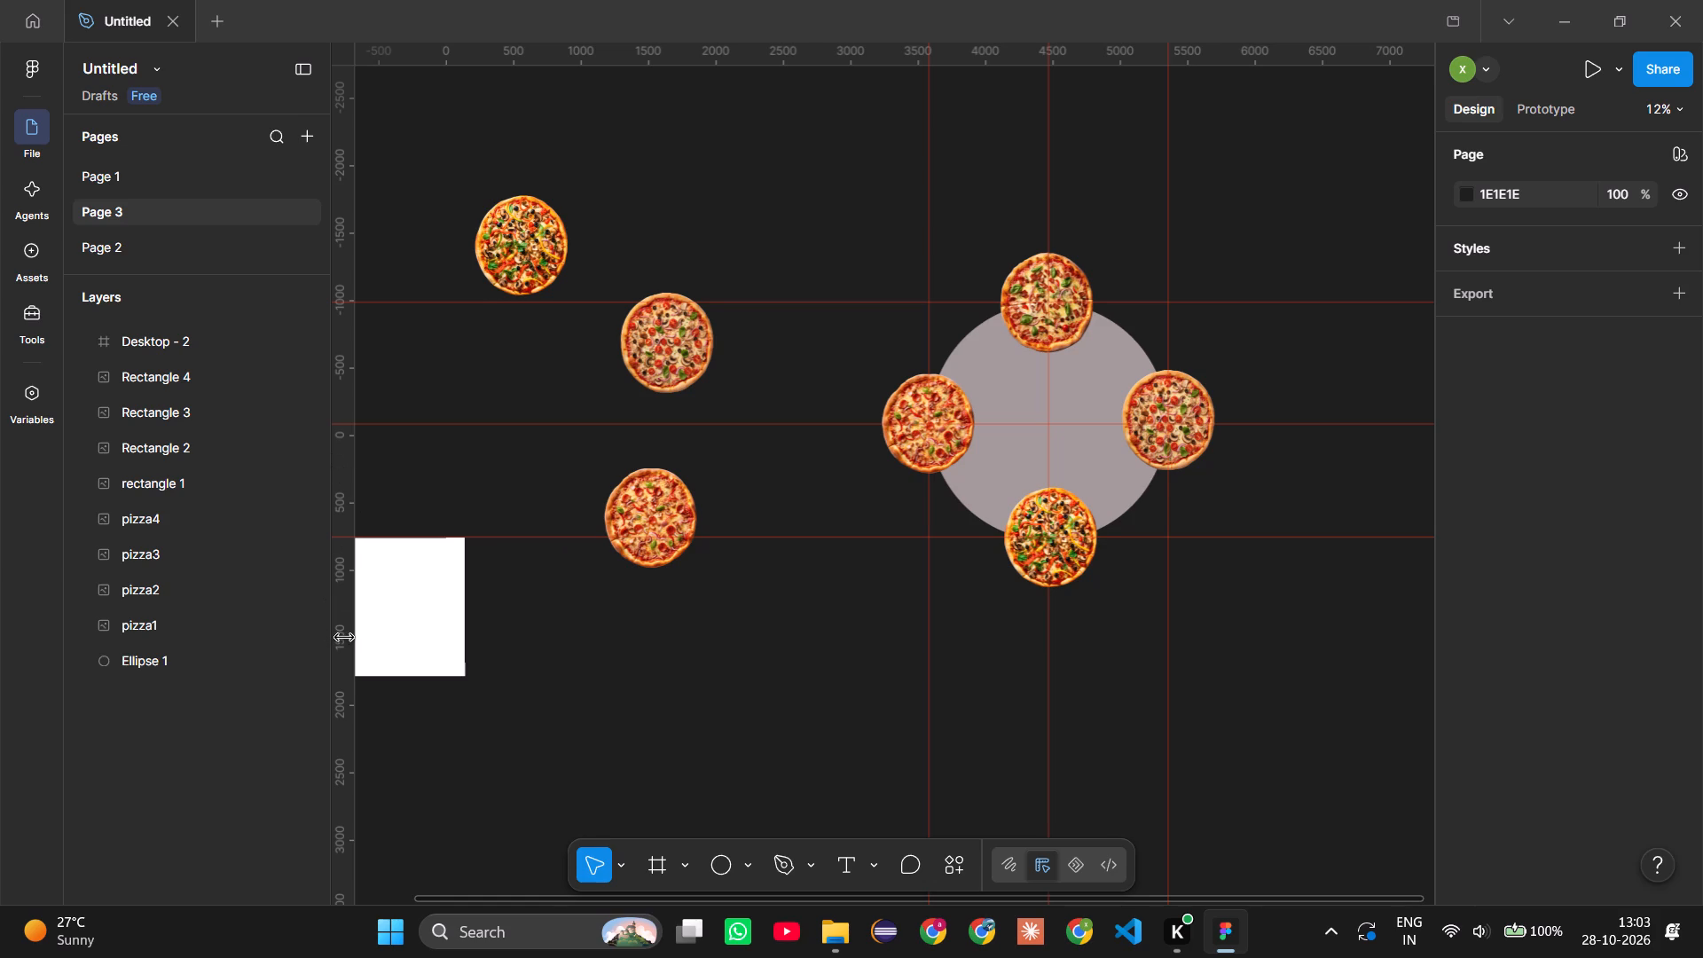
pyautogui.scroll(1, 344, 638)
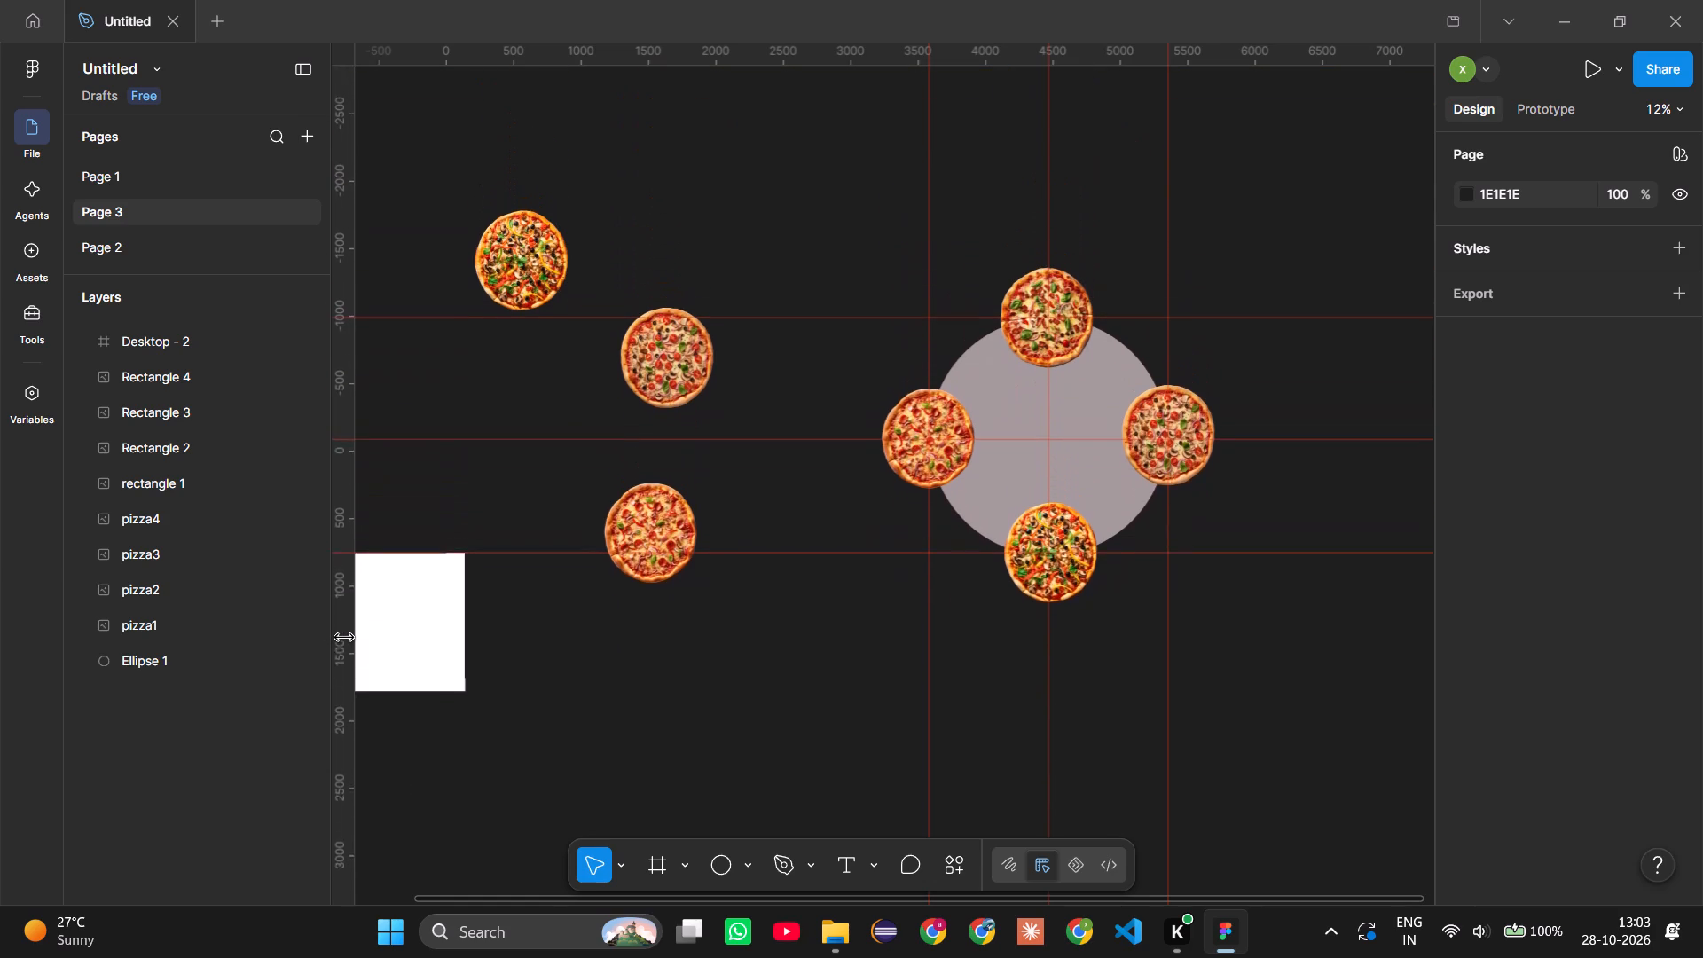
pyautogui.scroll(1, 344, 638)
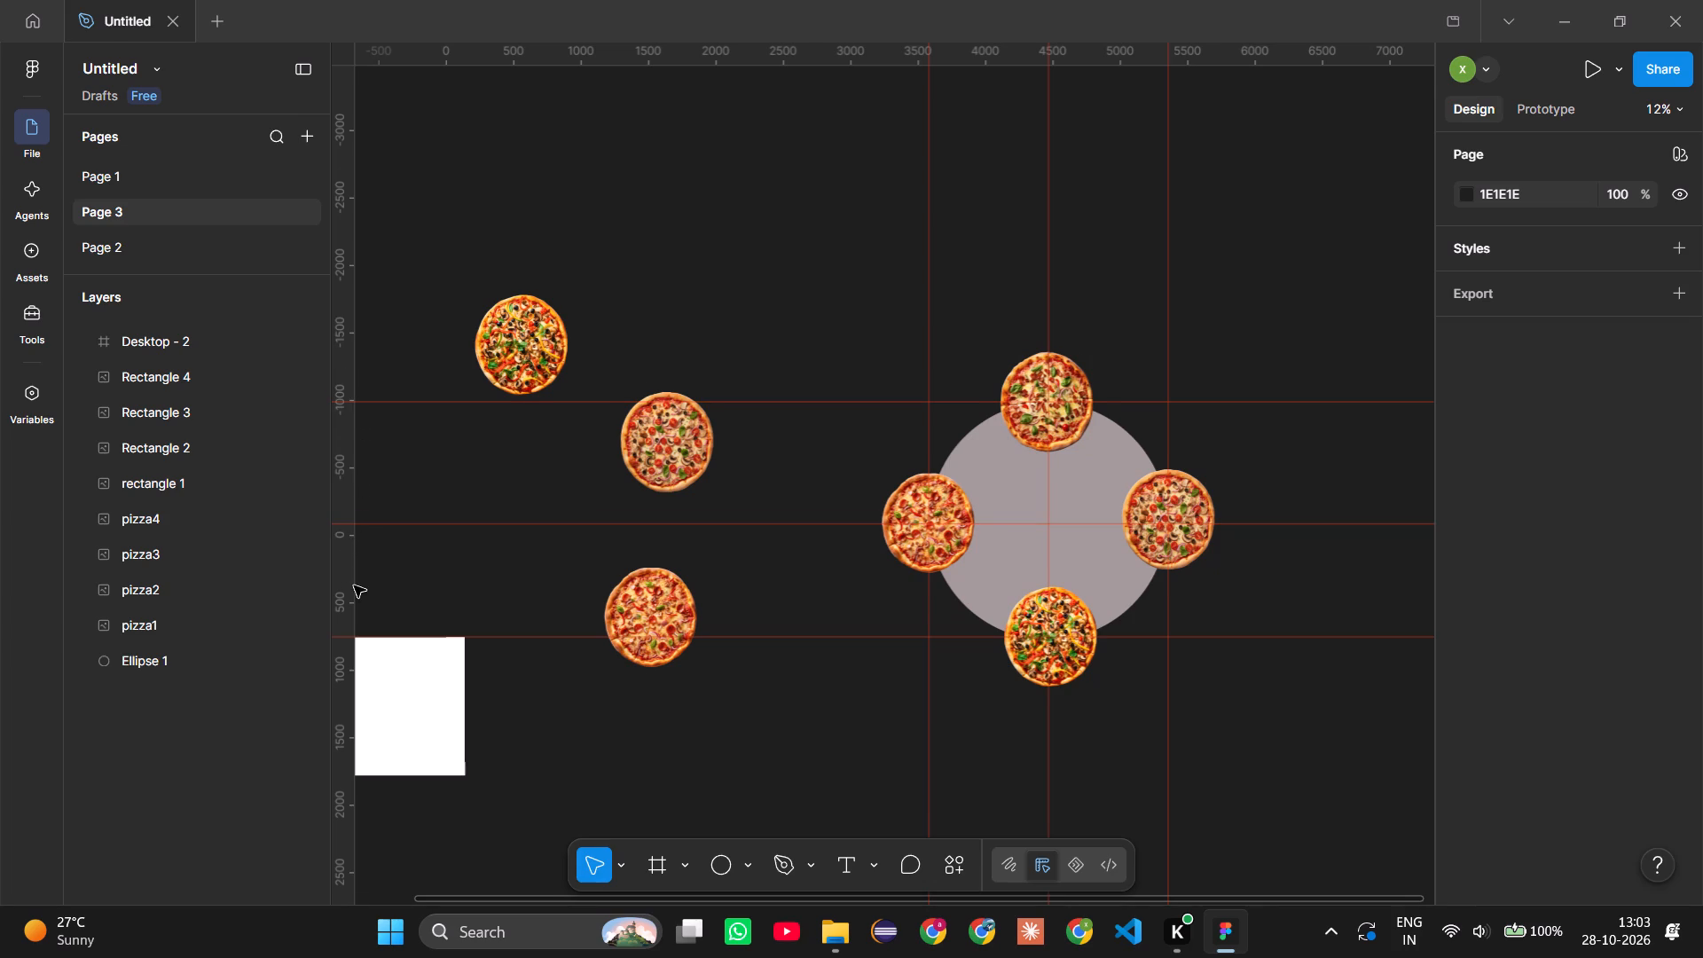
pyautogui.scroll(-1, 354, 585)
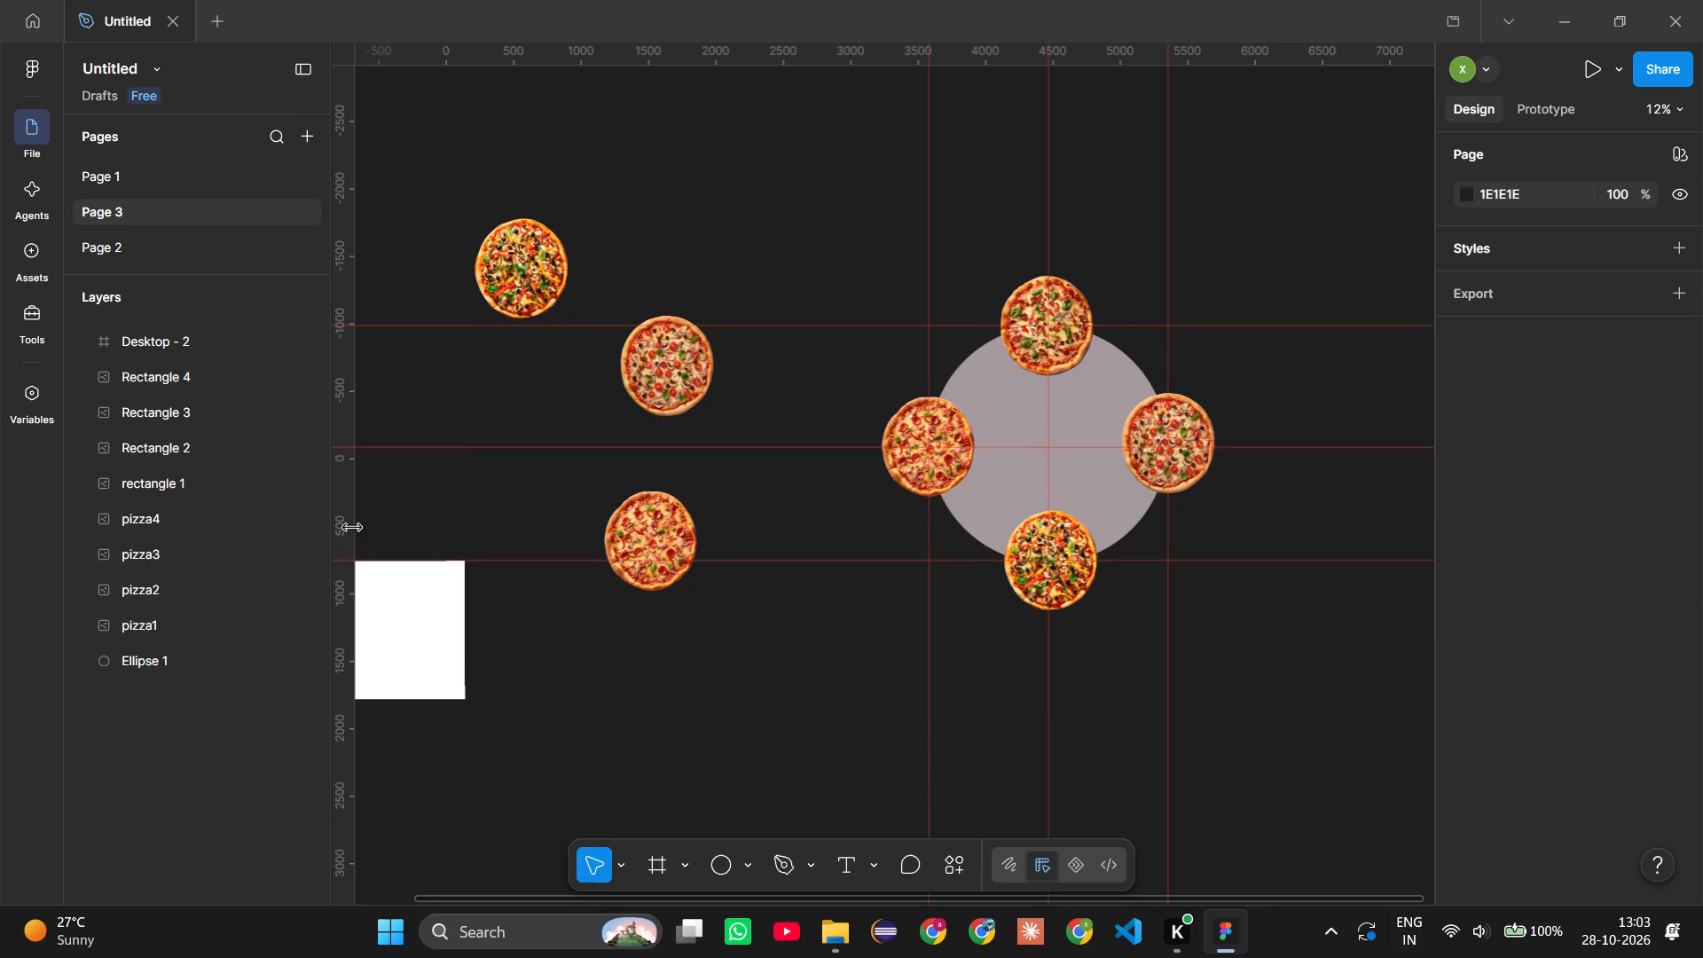
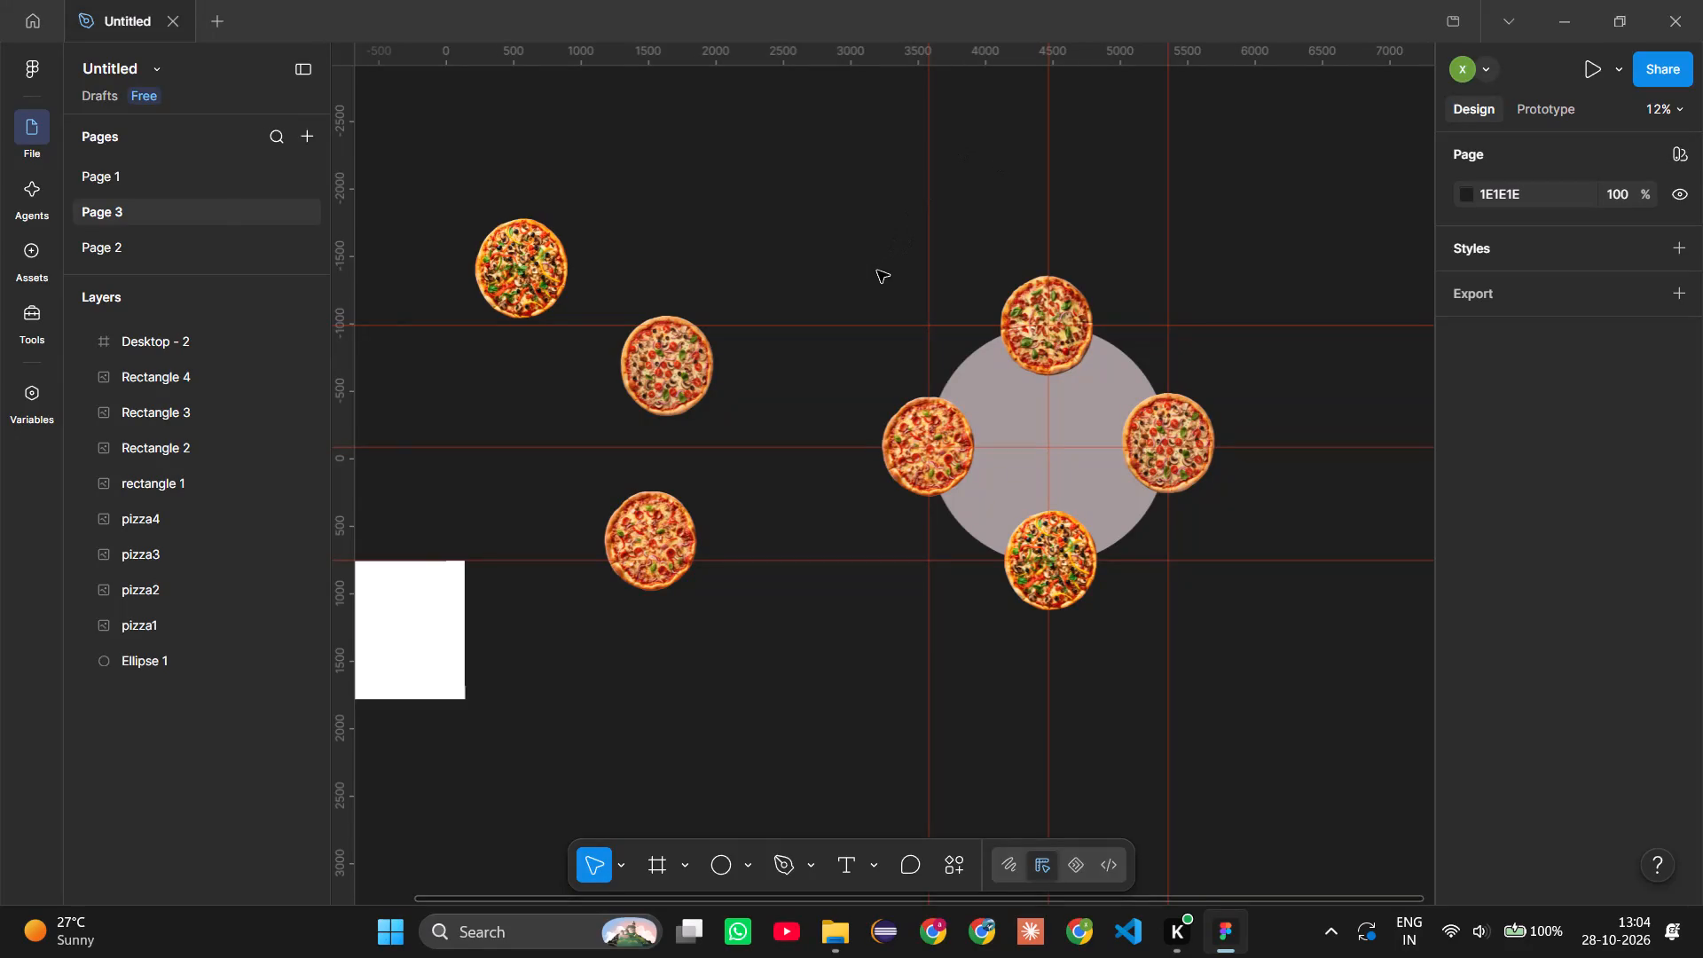
# Group the ellipse with the four Rectangle pizzas placed around it.
pyautogui.moveTo(878, 272); pyautogui.dragTo(1209, 599)
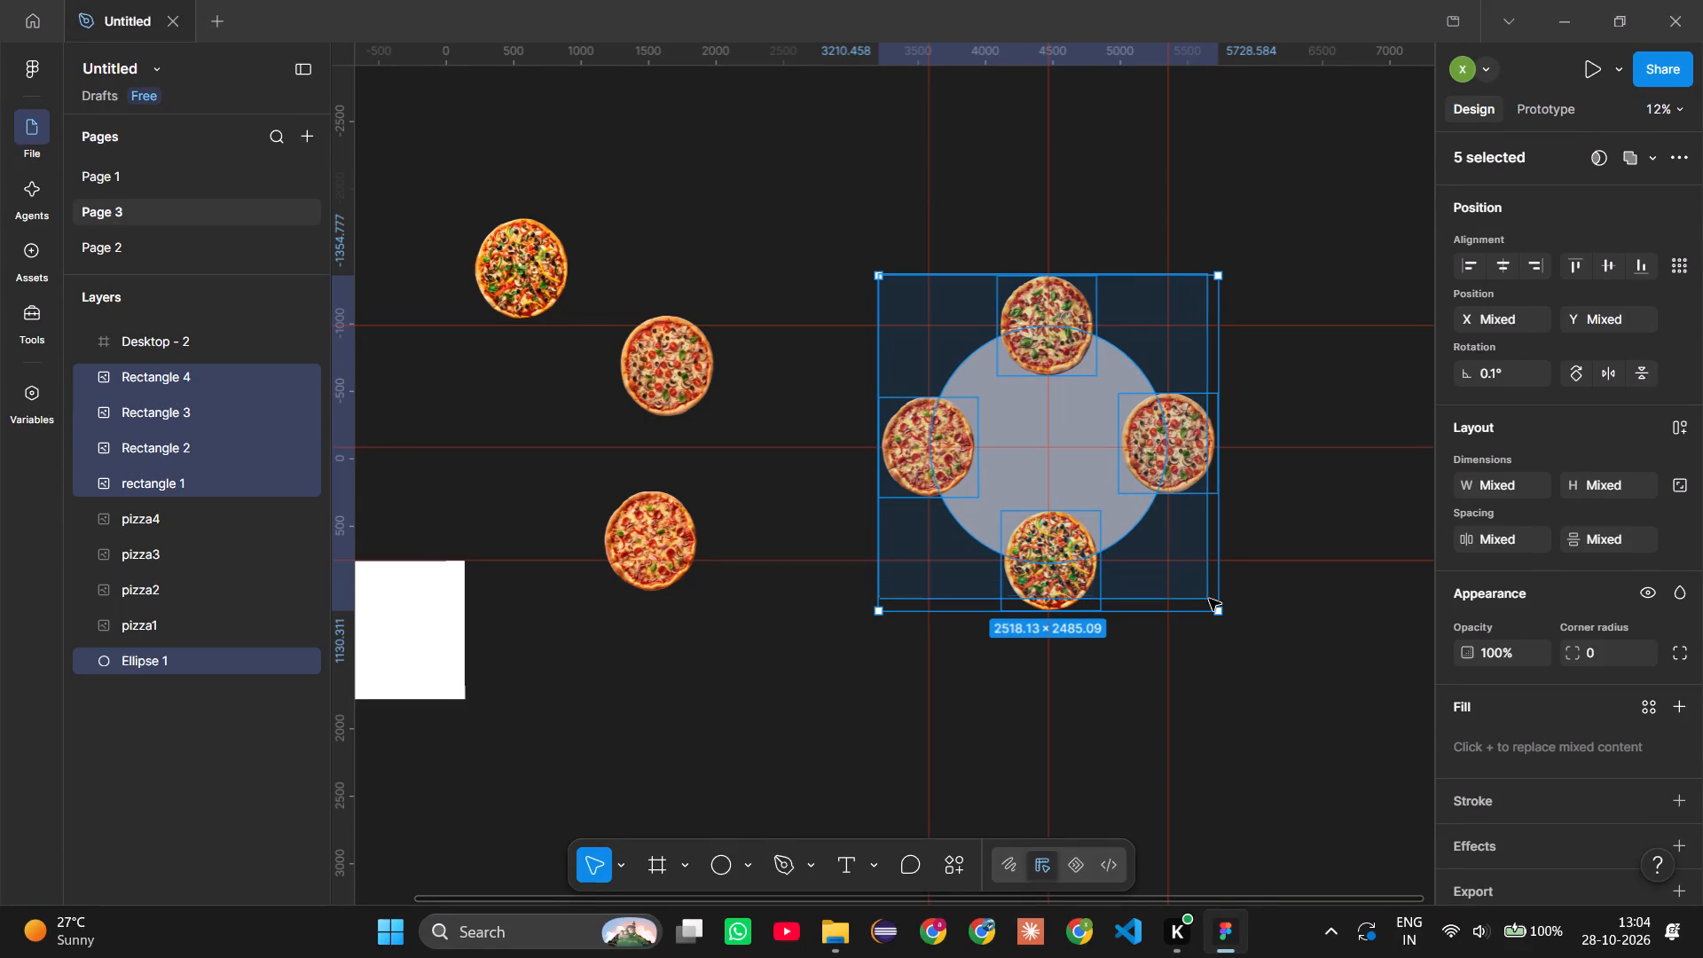
pyautogui.moveTo(1209, 599); pyautogui.dragTo(1211, 601)
pyautogui.rightClick(1211, 601)
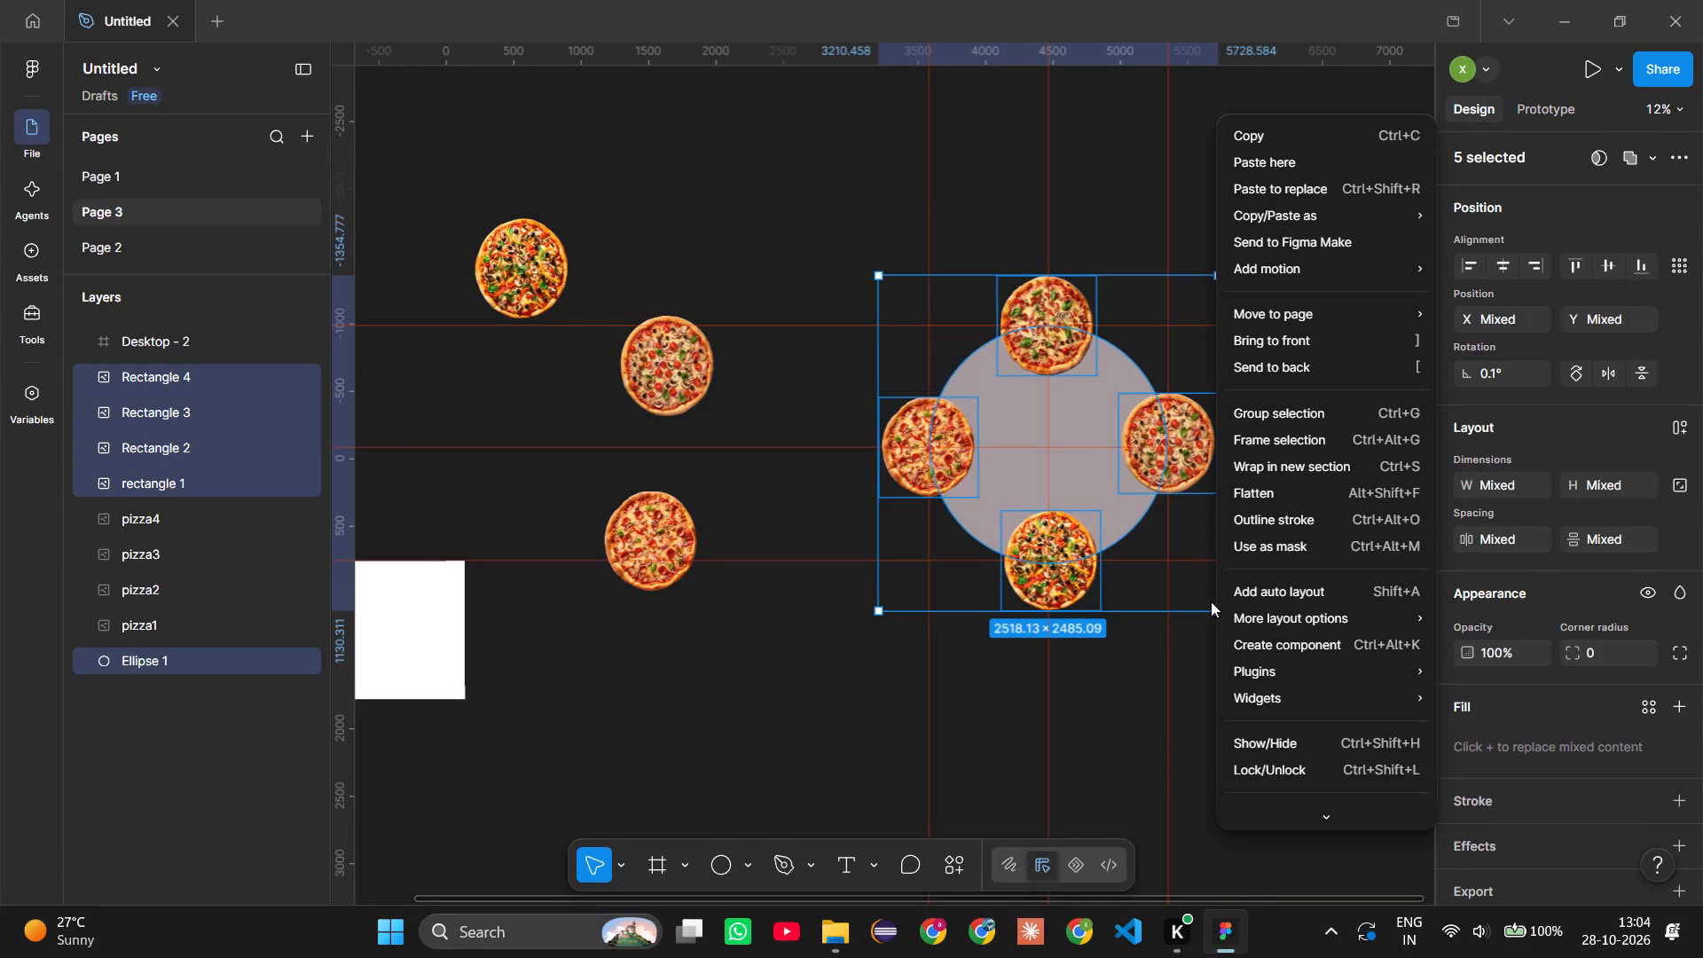
pyautogui.click(1275, 412)
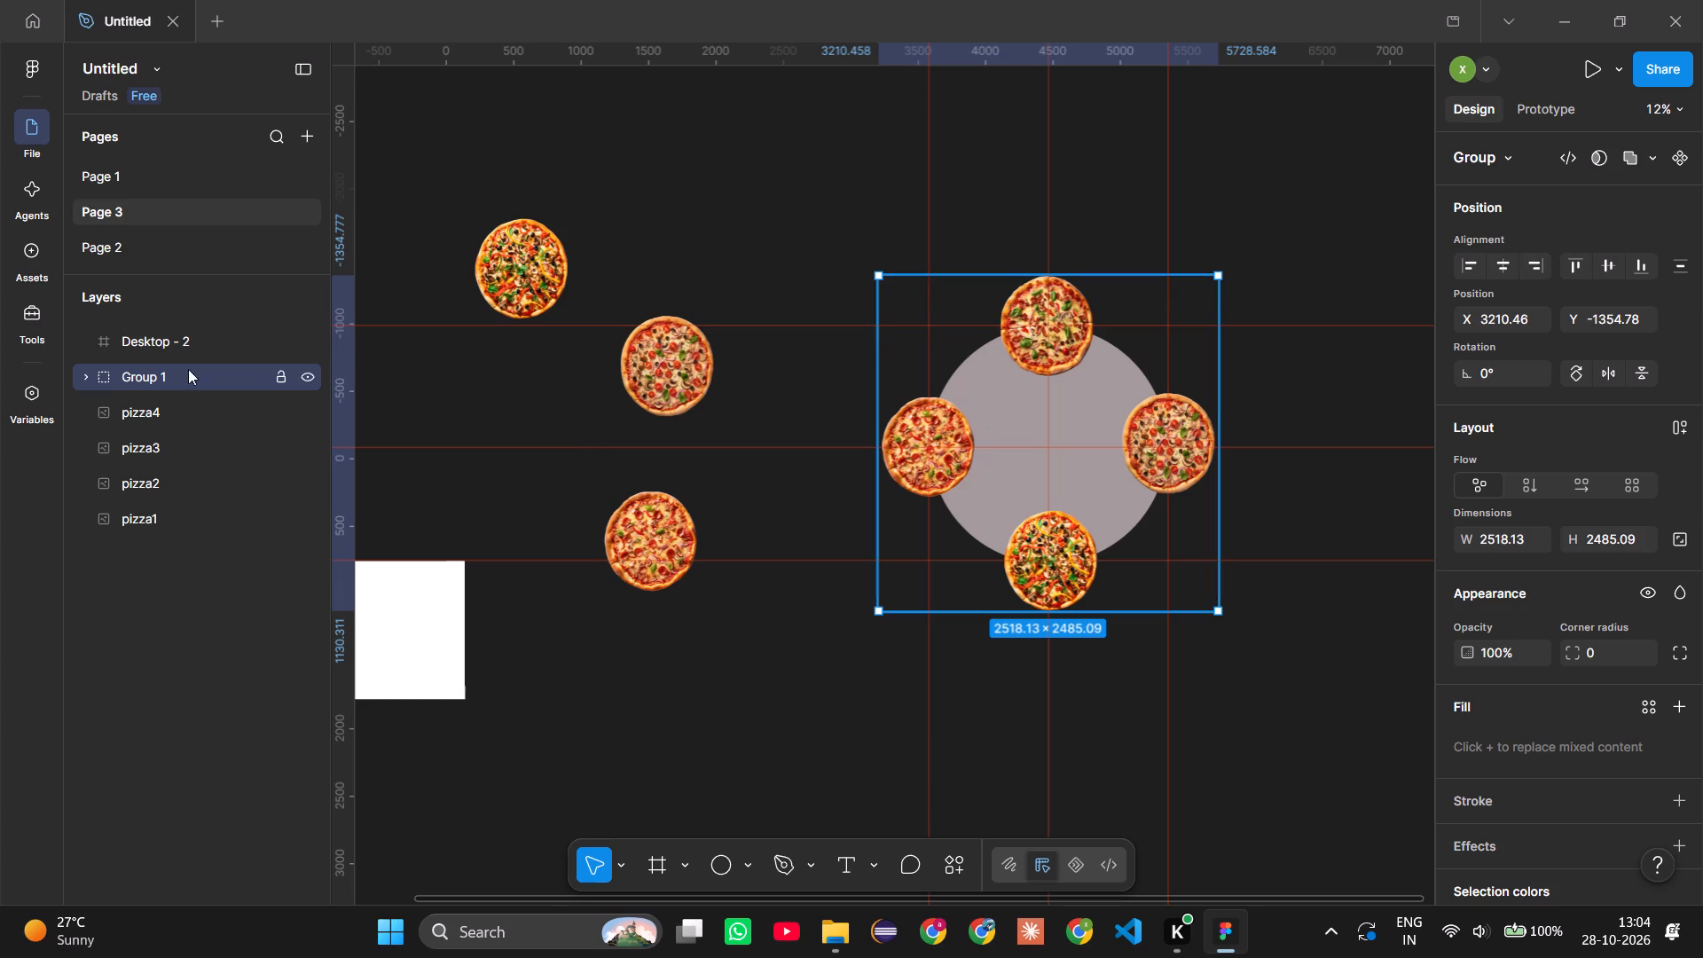
# Rename the new group of the ellipse and its four pizzas as PizzaGroup 1.
pyautogui.click(184, 378)
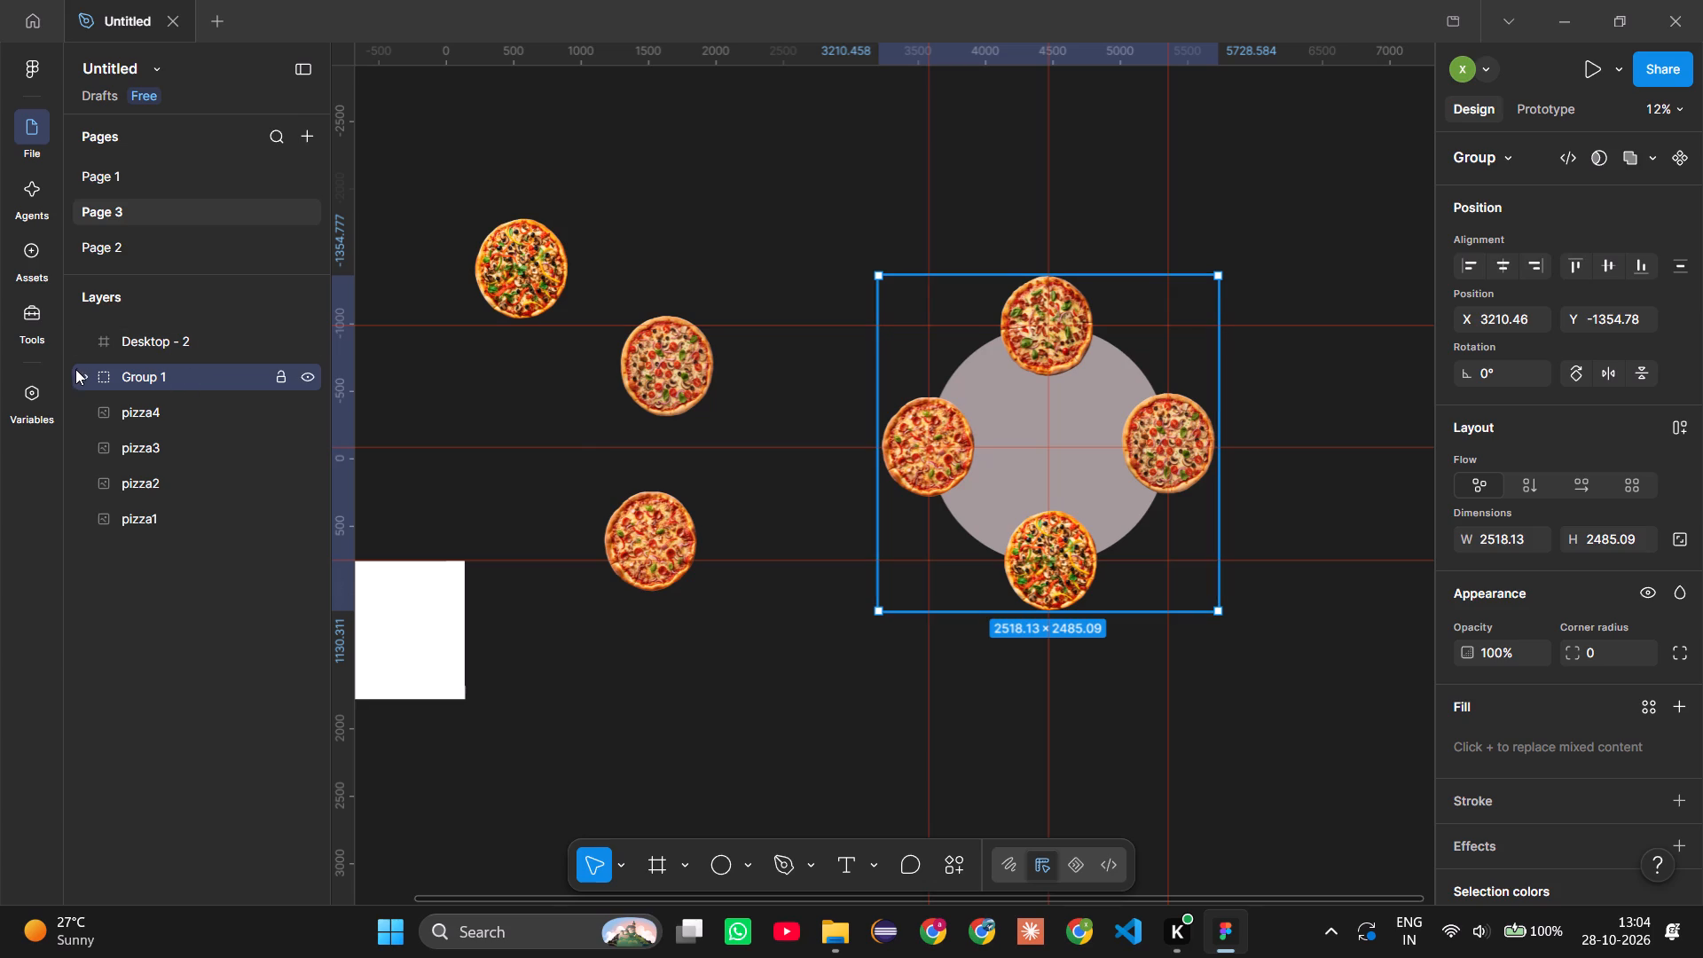
pyautogui.click(84, 375)
pyautogui.click(84, 375)
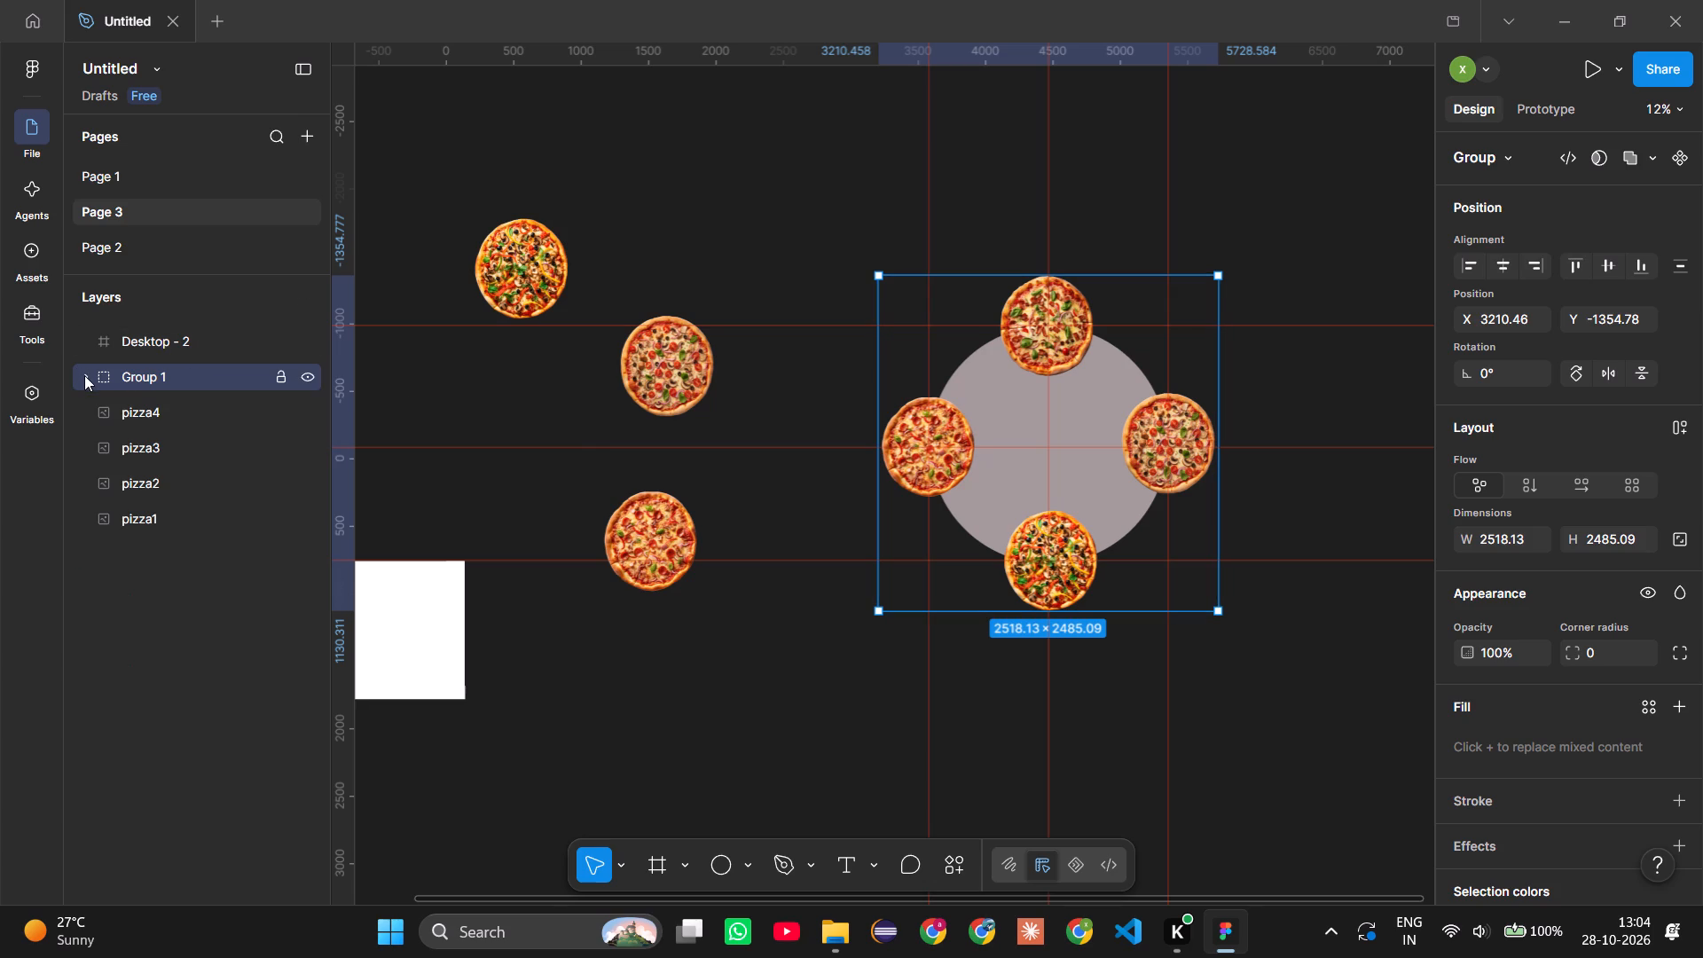
pyautogui.doubleClick(153, 380)
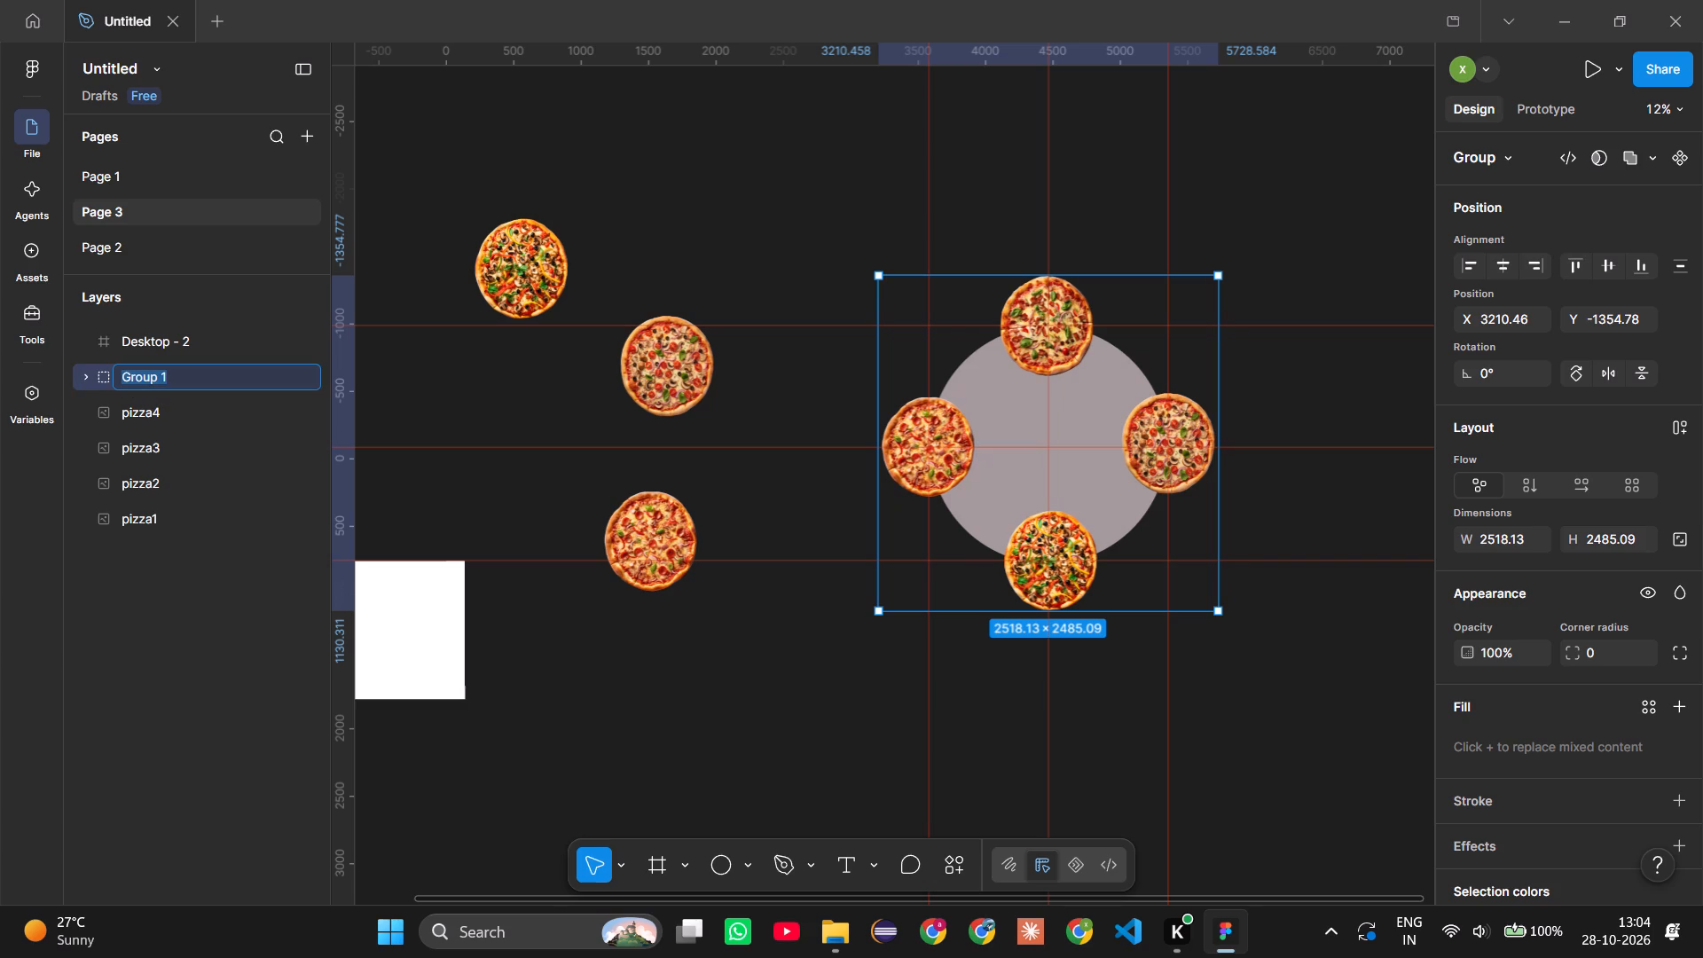
pyautogui.press('Left')
pyautogui.write('Pi')
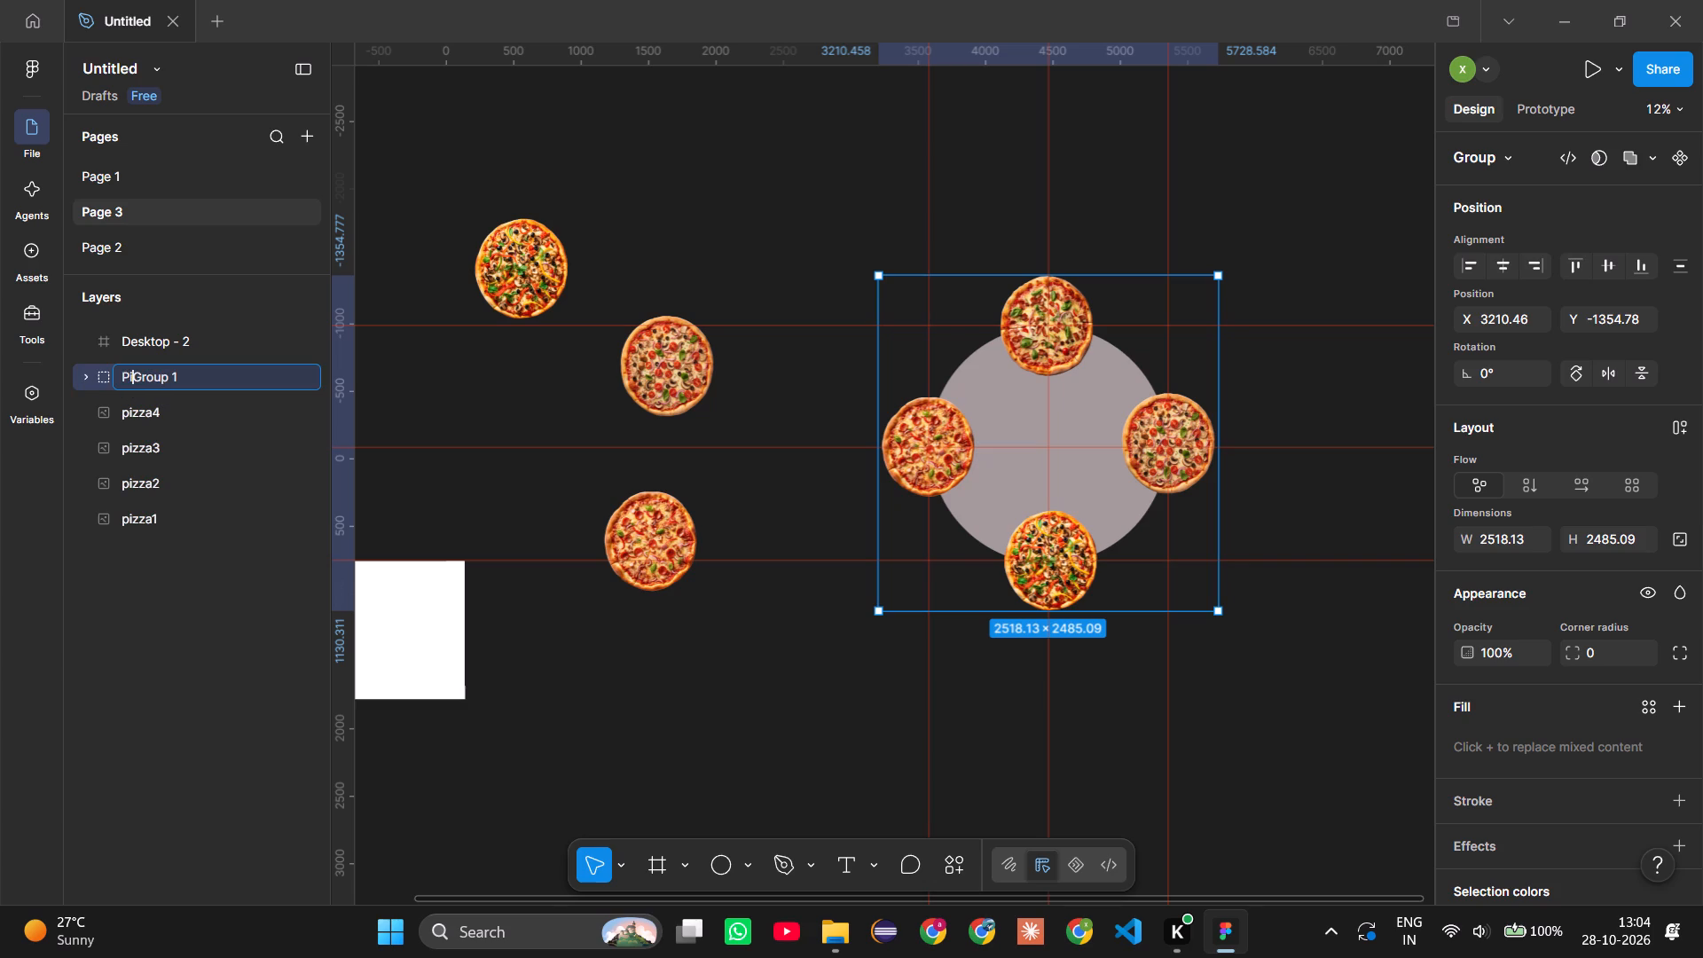
pyautogui.write('zza')
pyautogui.press('Return')
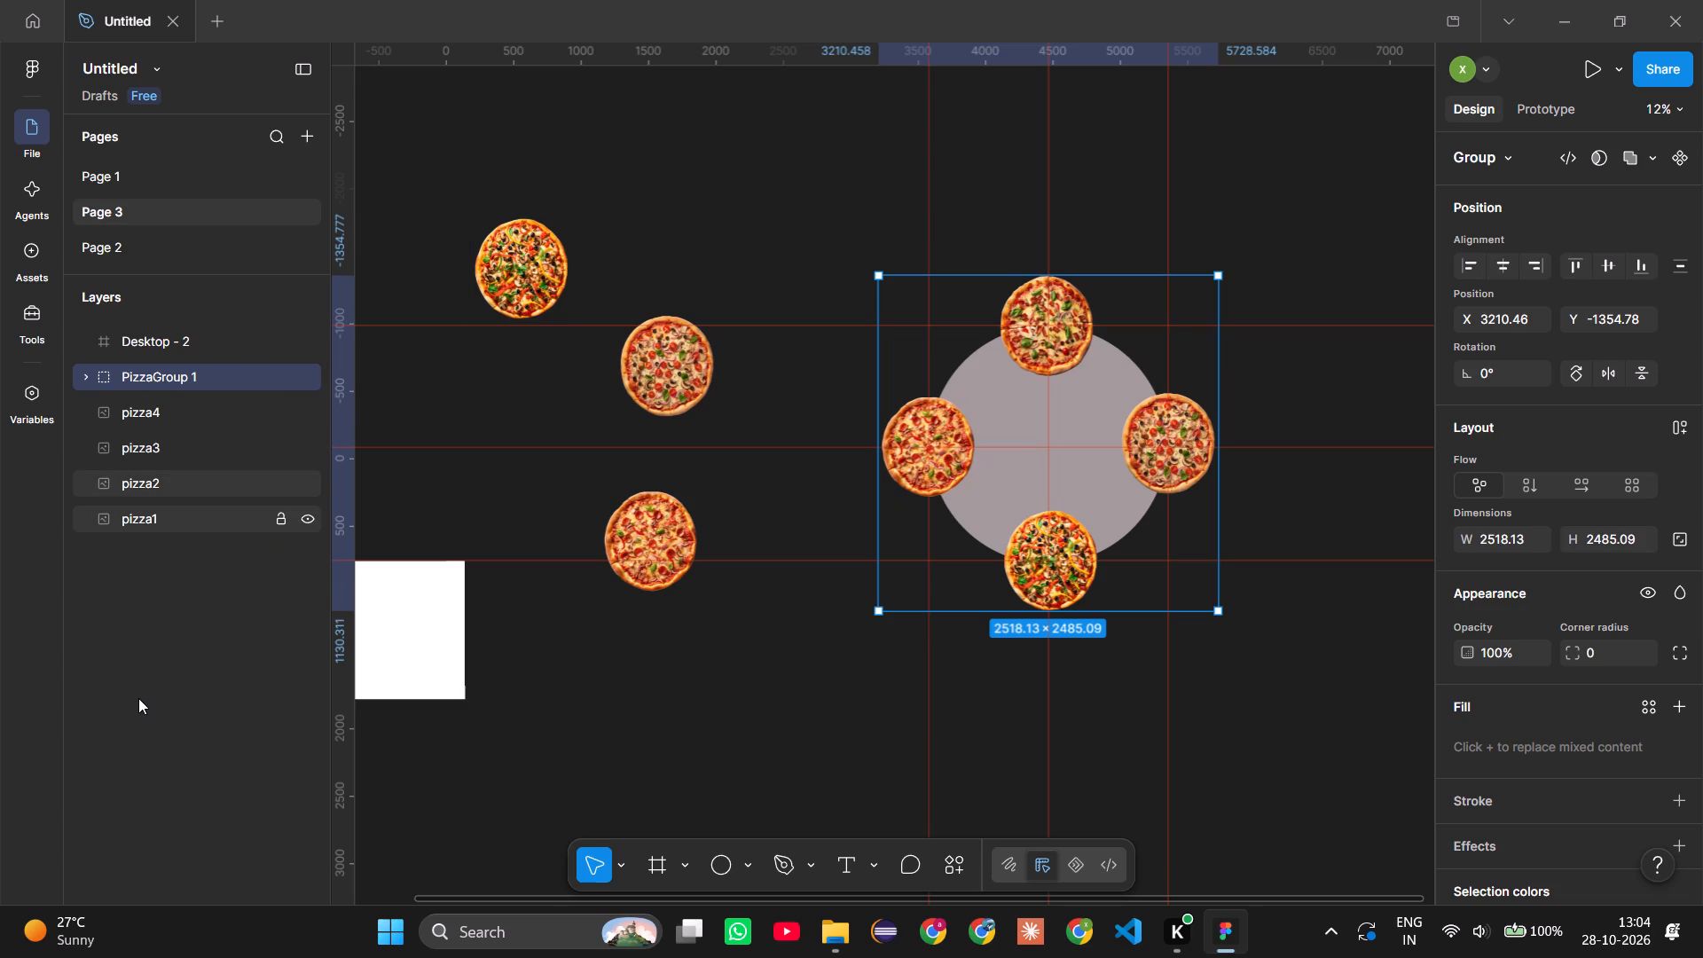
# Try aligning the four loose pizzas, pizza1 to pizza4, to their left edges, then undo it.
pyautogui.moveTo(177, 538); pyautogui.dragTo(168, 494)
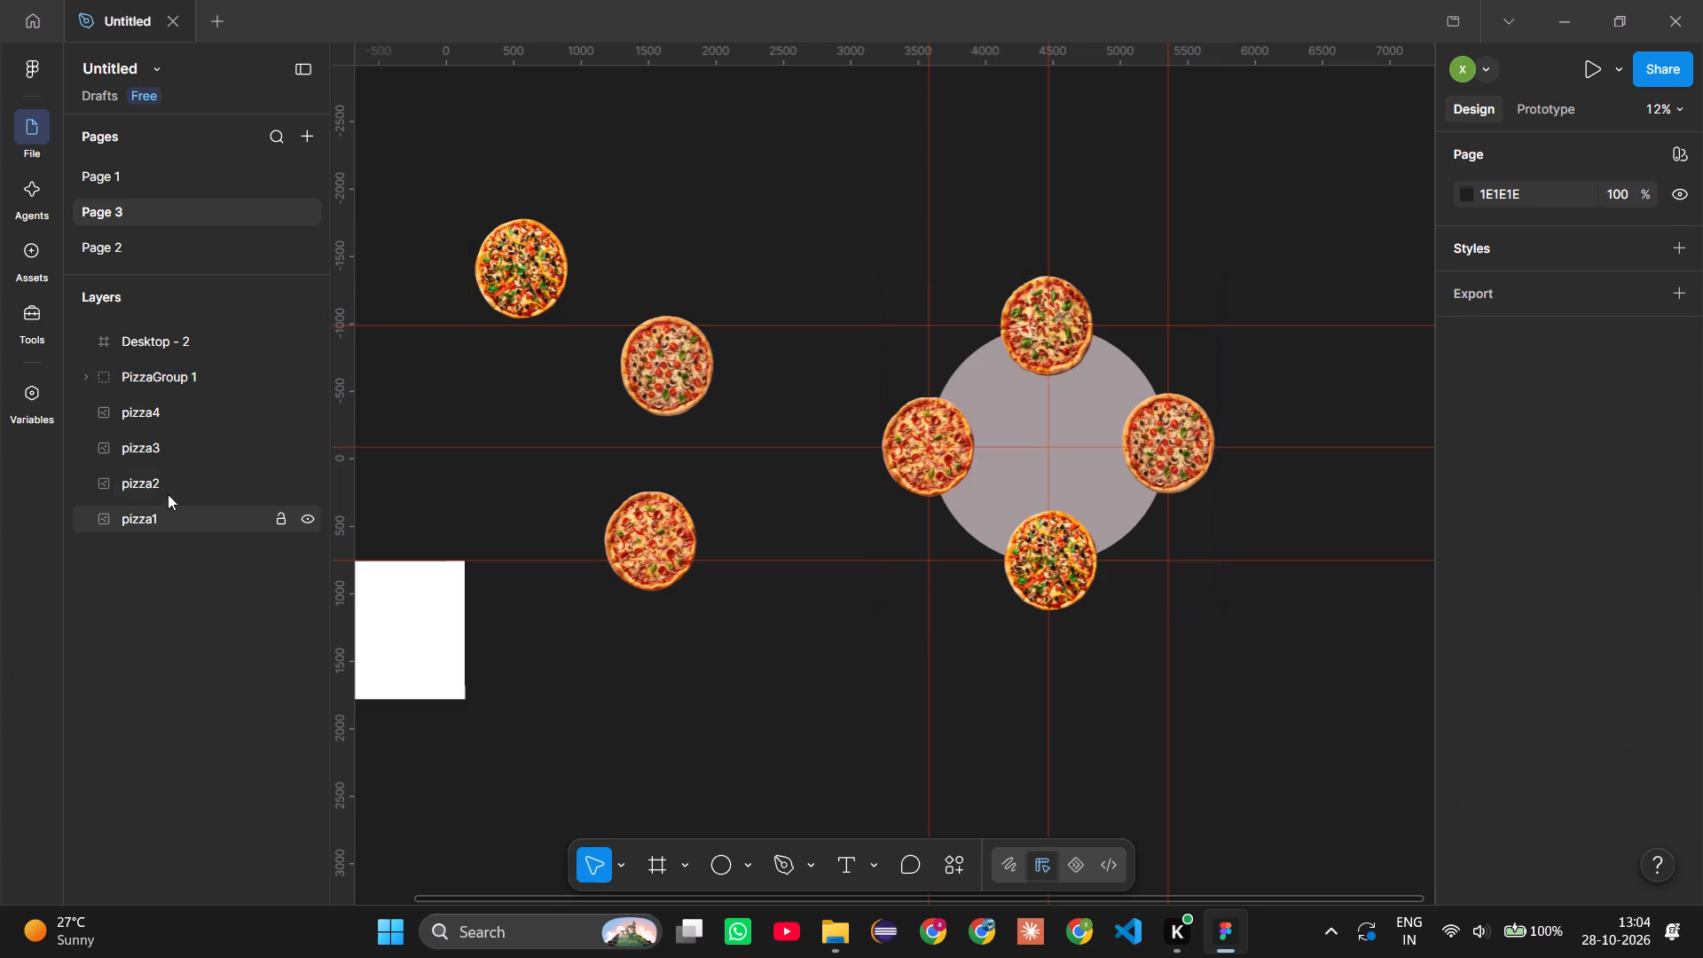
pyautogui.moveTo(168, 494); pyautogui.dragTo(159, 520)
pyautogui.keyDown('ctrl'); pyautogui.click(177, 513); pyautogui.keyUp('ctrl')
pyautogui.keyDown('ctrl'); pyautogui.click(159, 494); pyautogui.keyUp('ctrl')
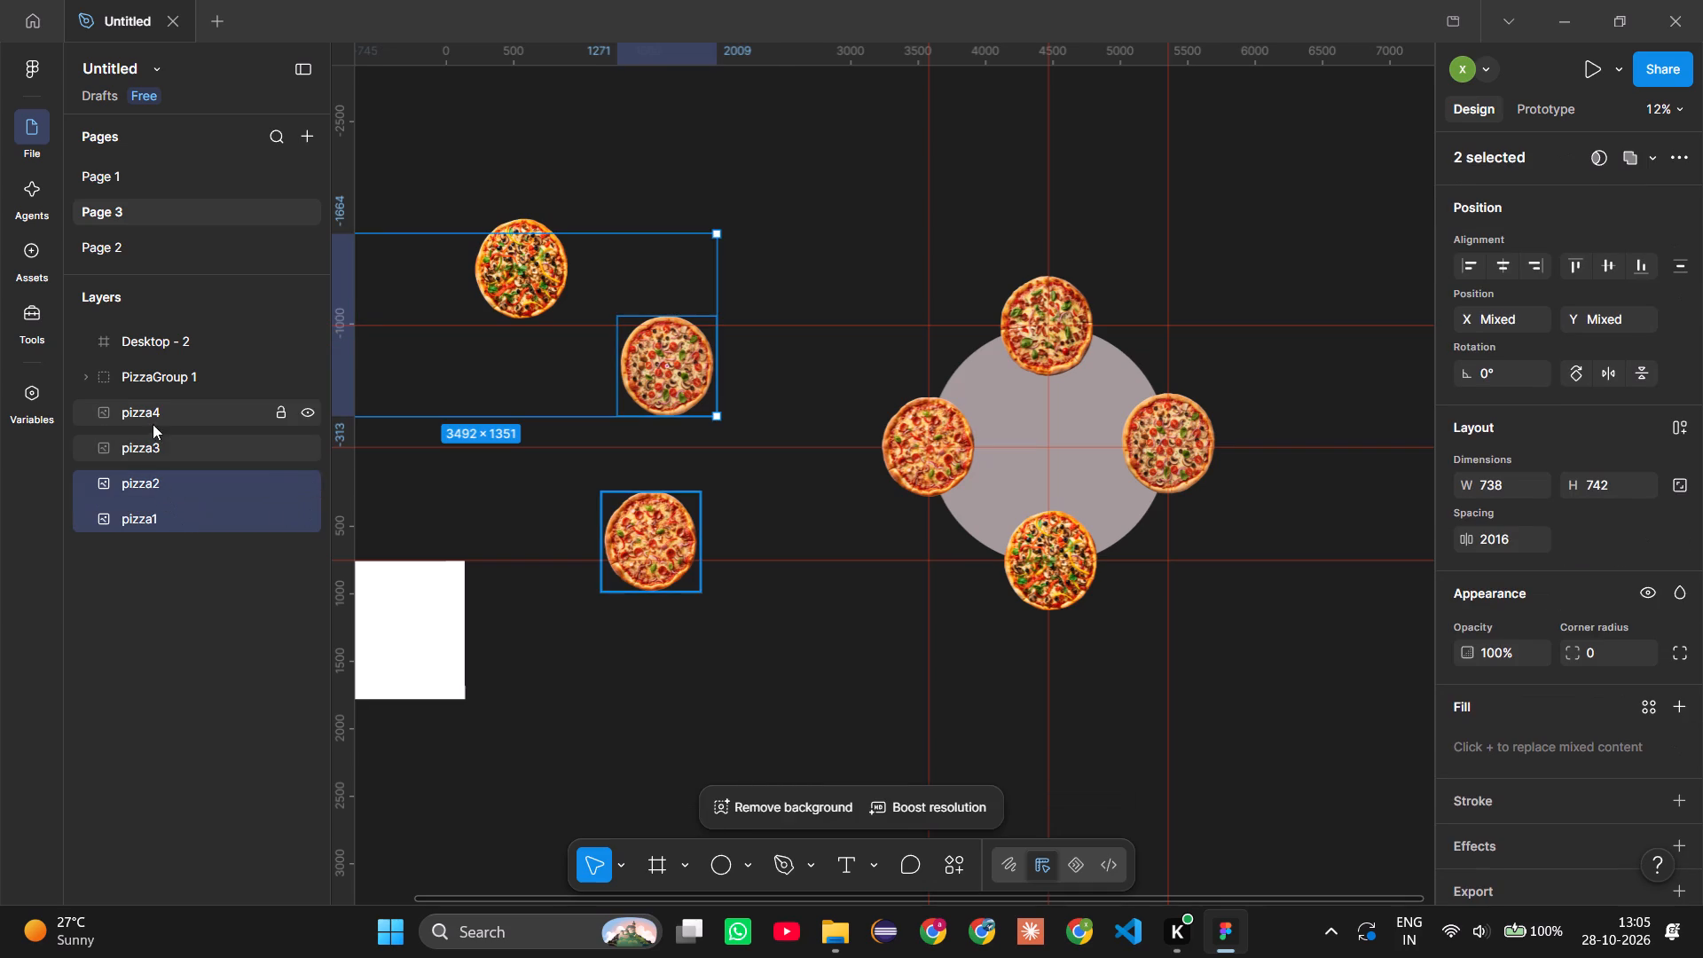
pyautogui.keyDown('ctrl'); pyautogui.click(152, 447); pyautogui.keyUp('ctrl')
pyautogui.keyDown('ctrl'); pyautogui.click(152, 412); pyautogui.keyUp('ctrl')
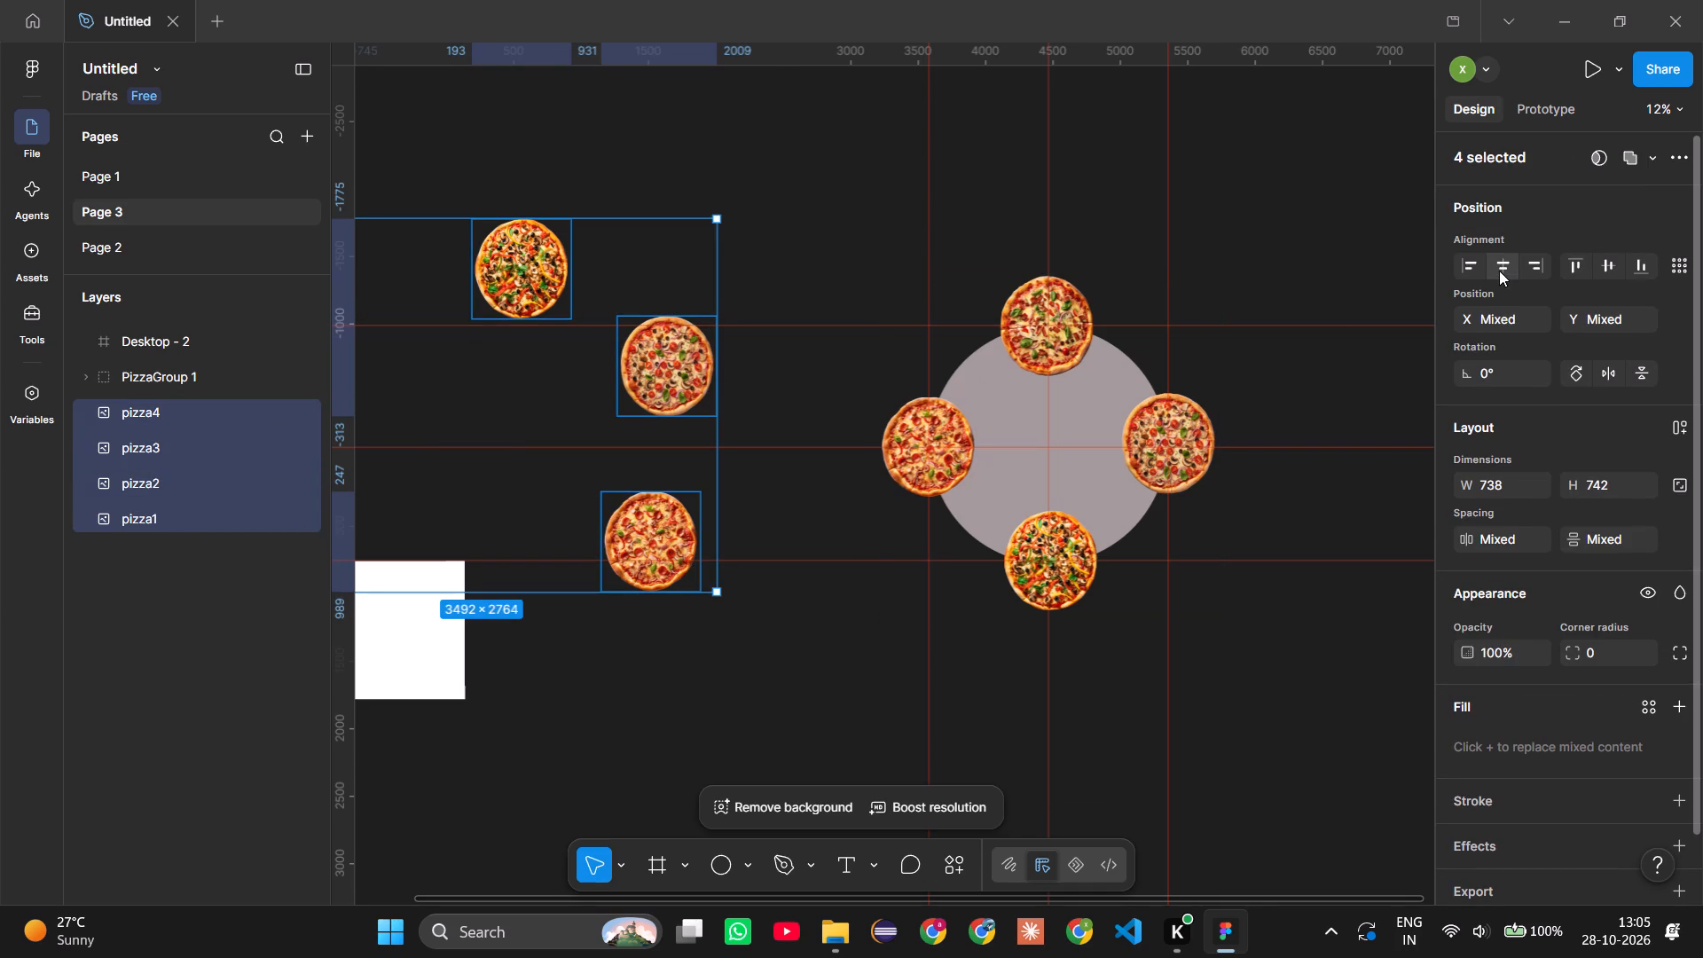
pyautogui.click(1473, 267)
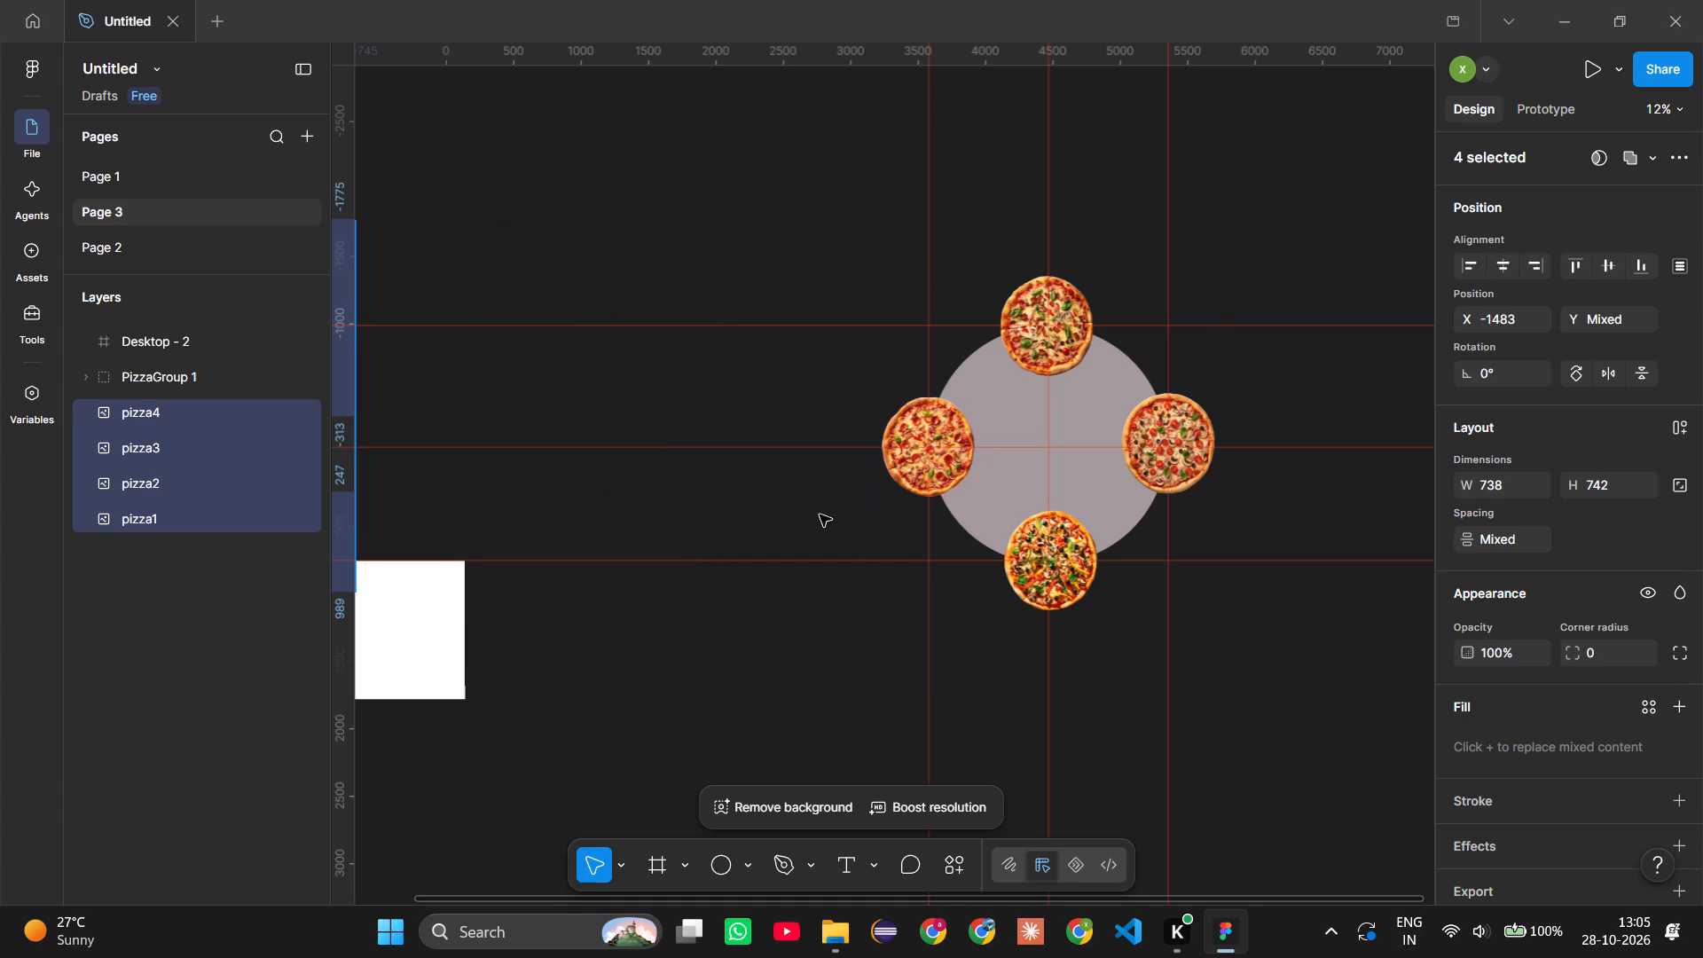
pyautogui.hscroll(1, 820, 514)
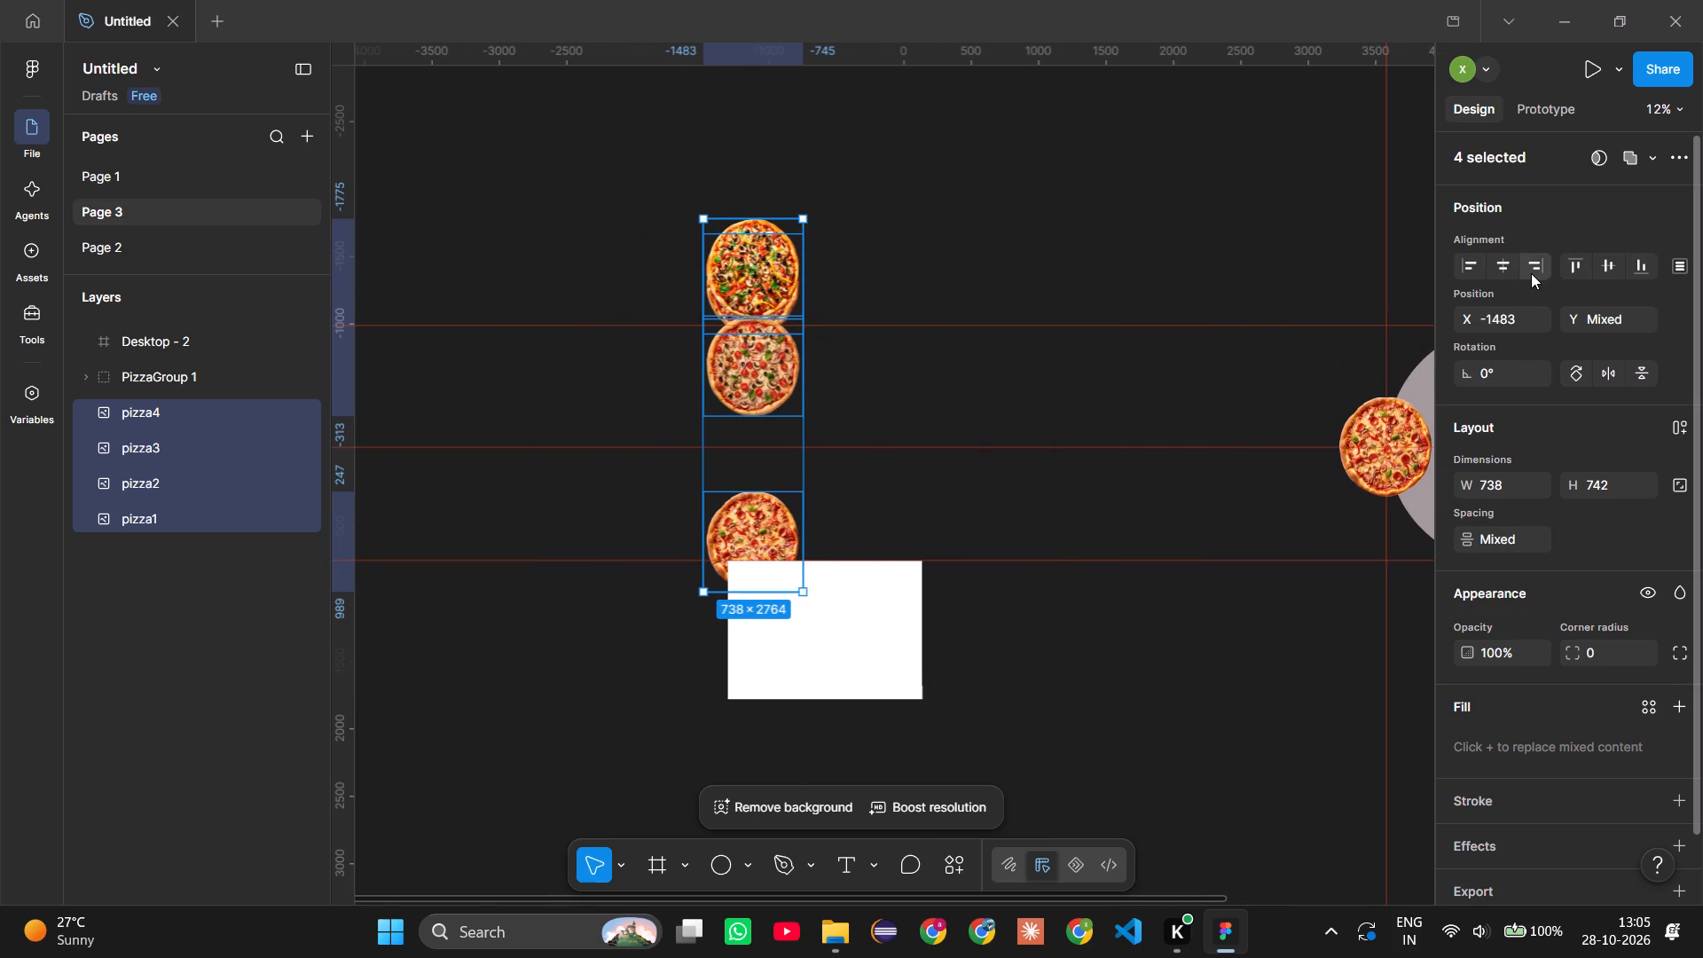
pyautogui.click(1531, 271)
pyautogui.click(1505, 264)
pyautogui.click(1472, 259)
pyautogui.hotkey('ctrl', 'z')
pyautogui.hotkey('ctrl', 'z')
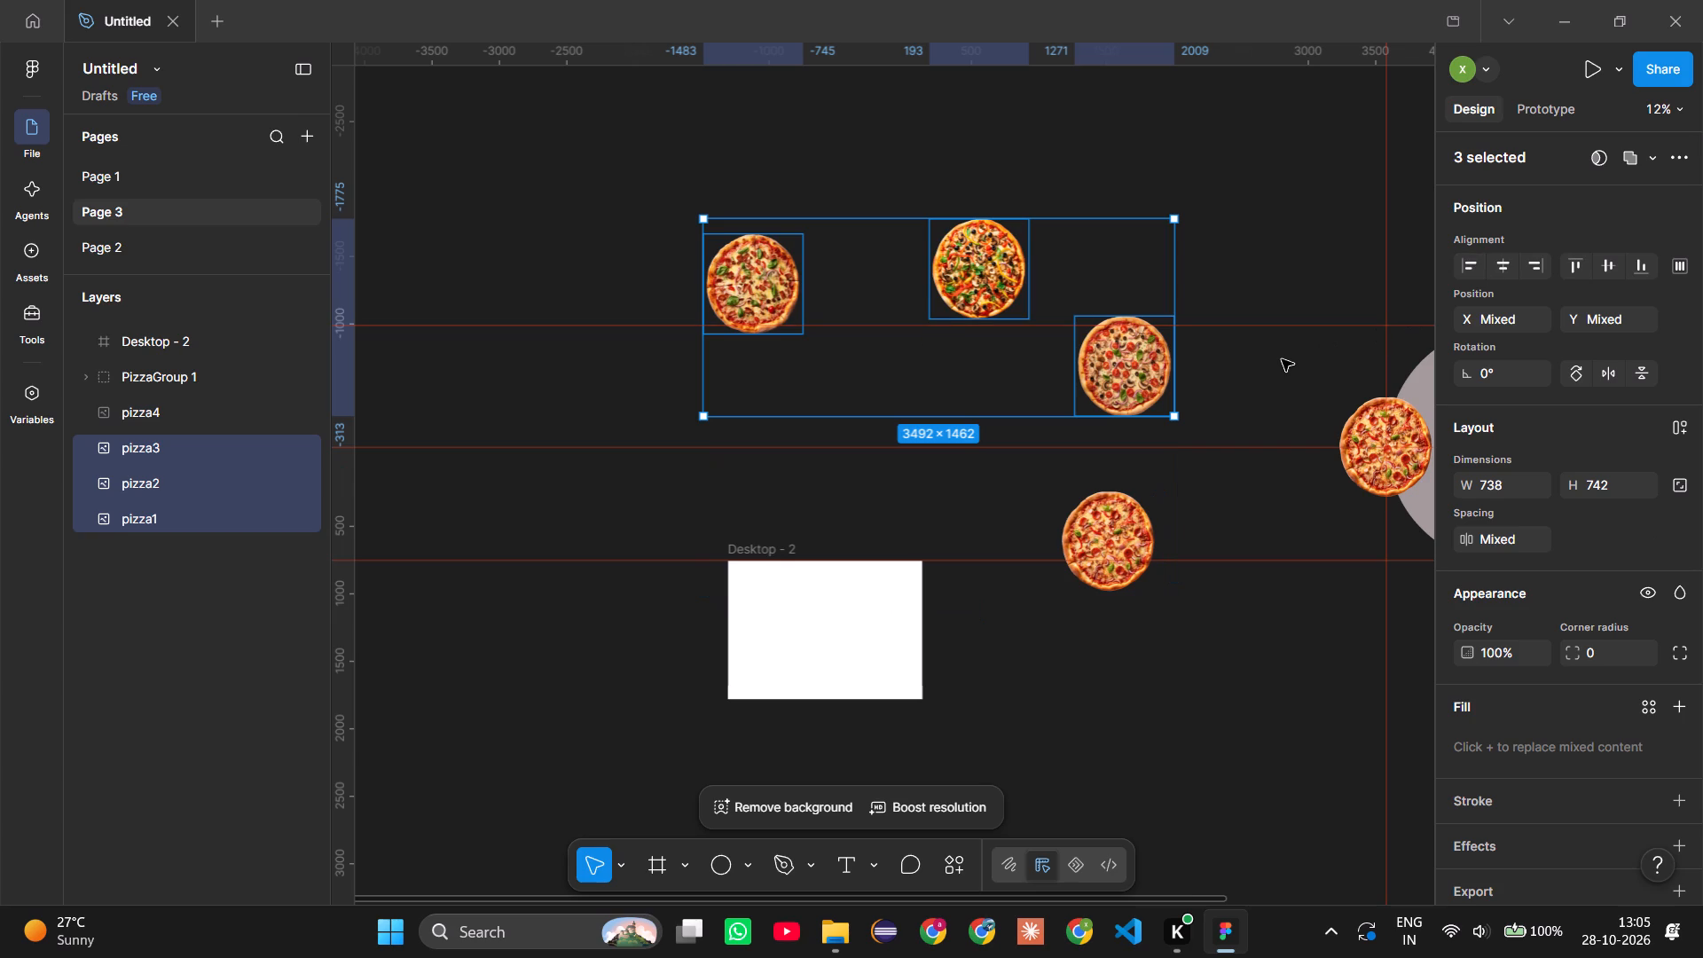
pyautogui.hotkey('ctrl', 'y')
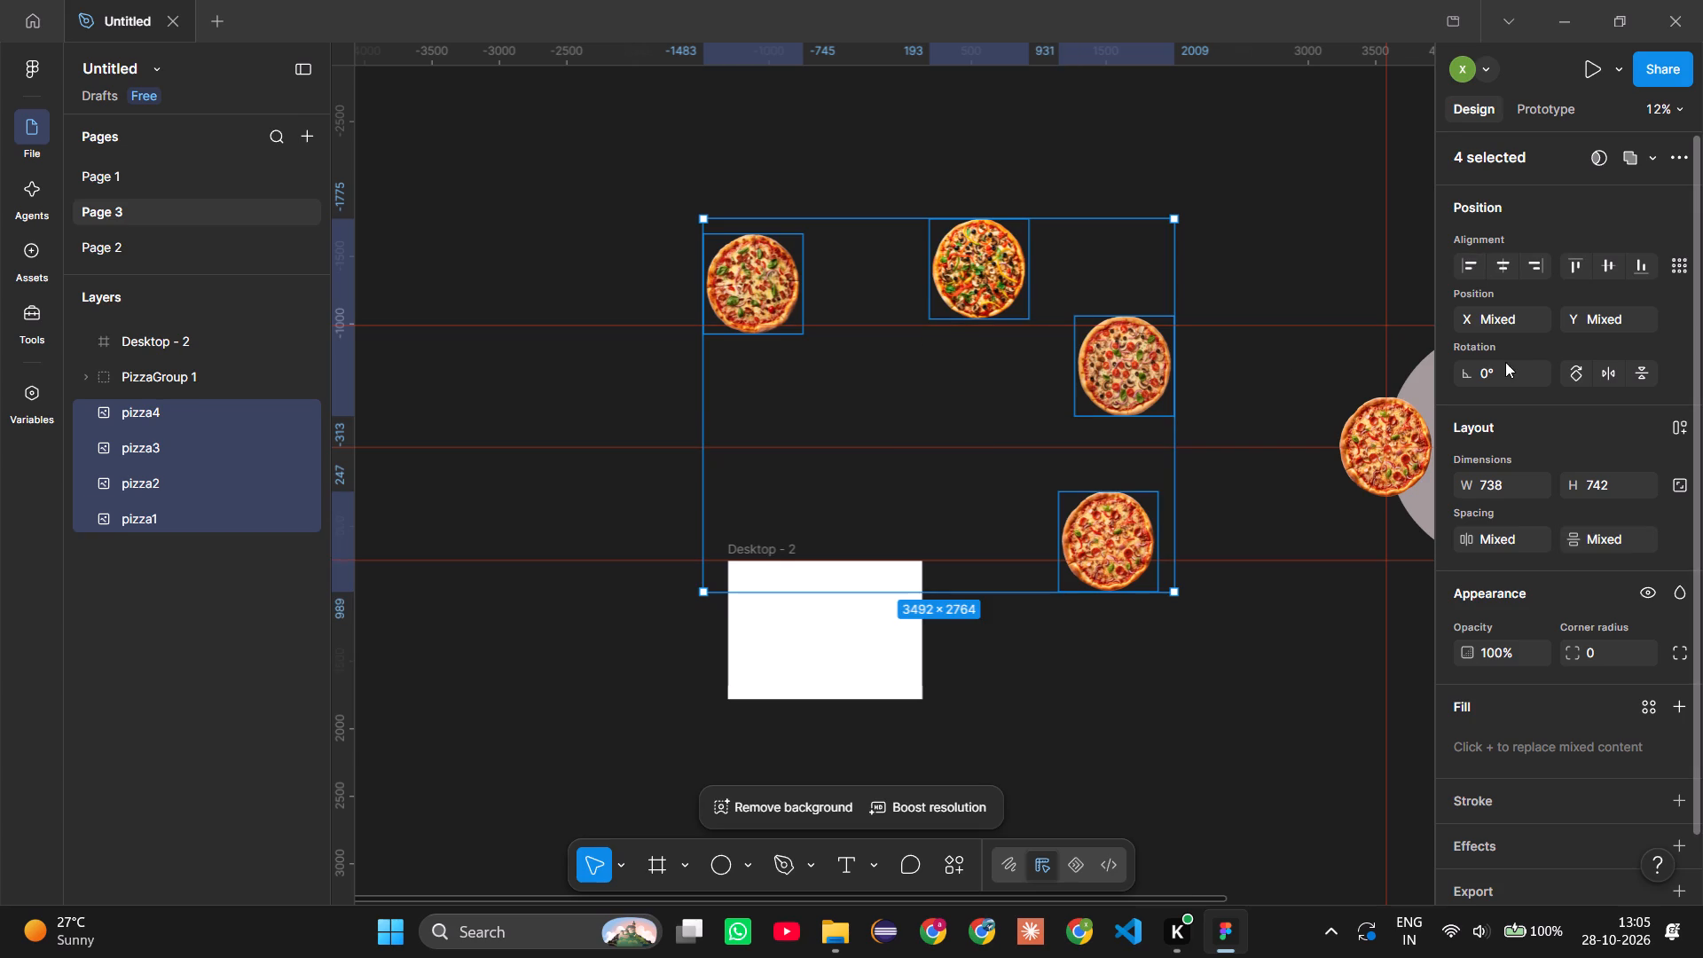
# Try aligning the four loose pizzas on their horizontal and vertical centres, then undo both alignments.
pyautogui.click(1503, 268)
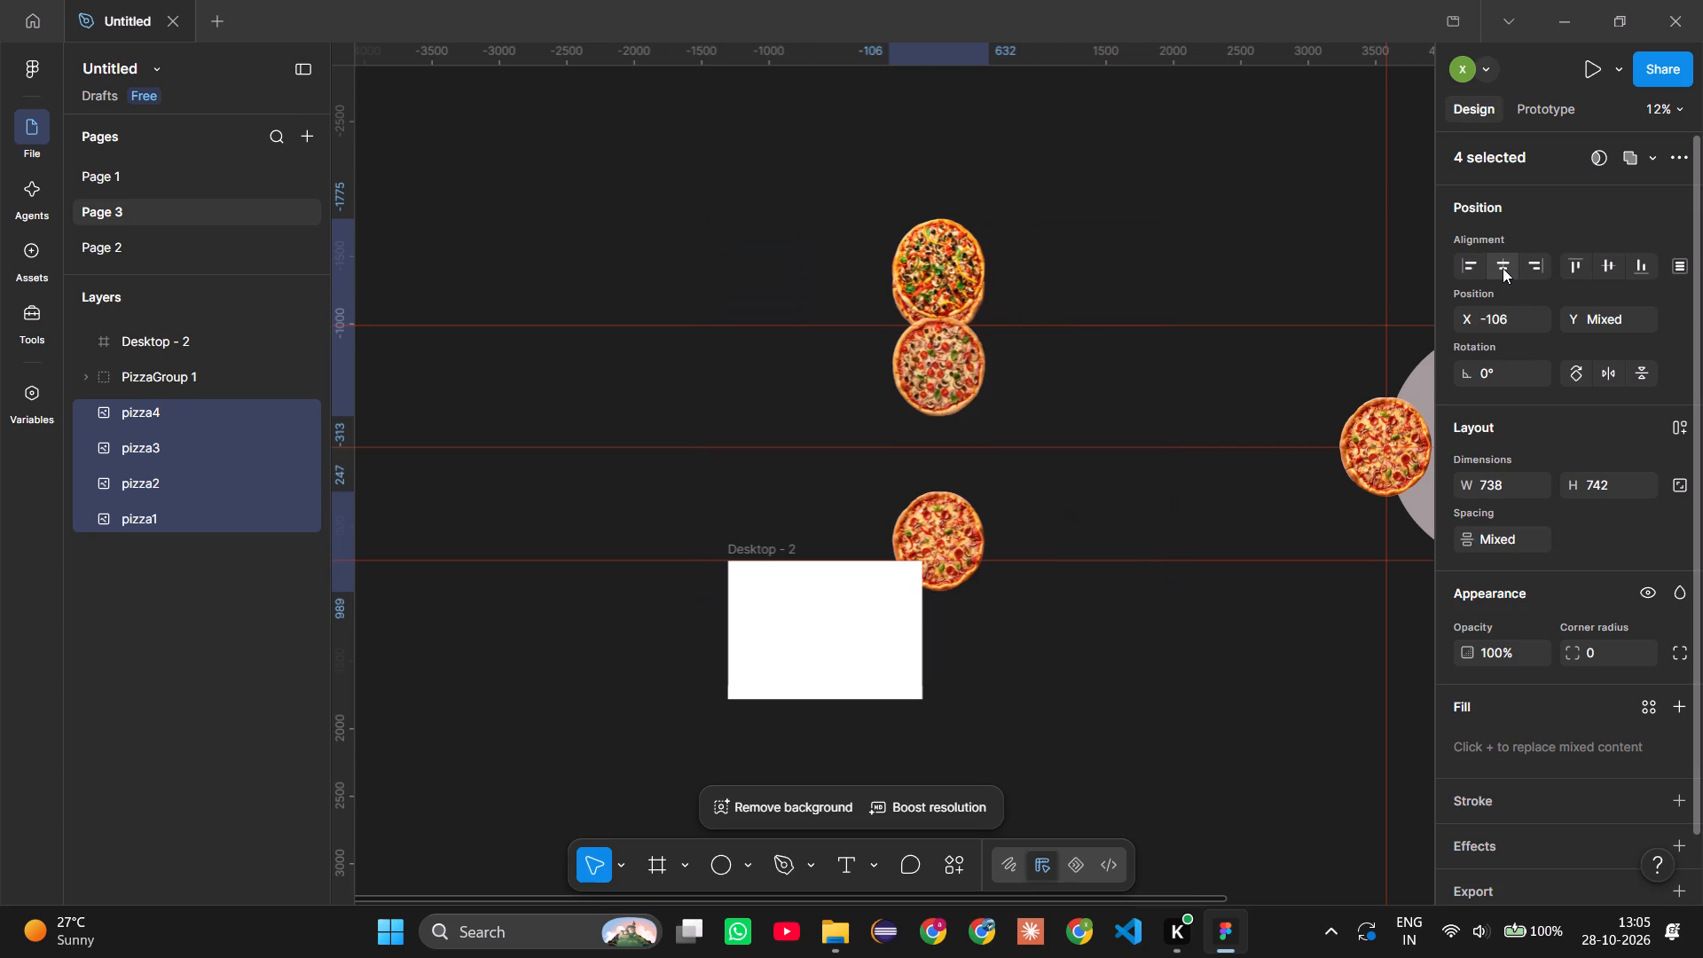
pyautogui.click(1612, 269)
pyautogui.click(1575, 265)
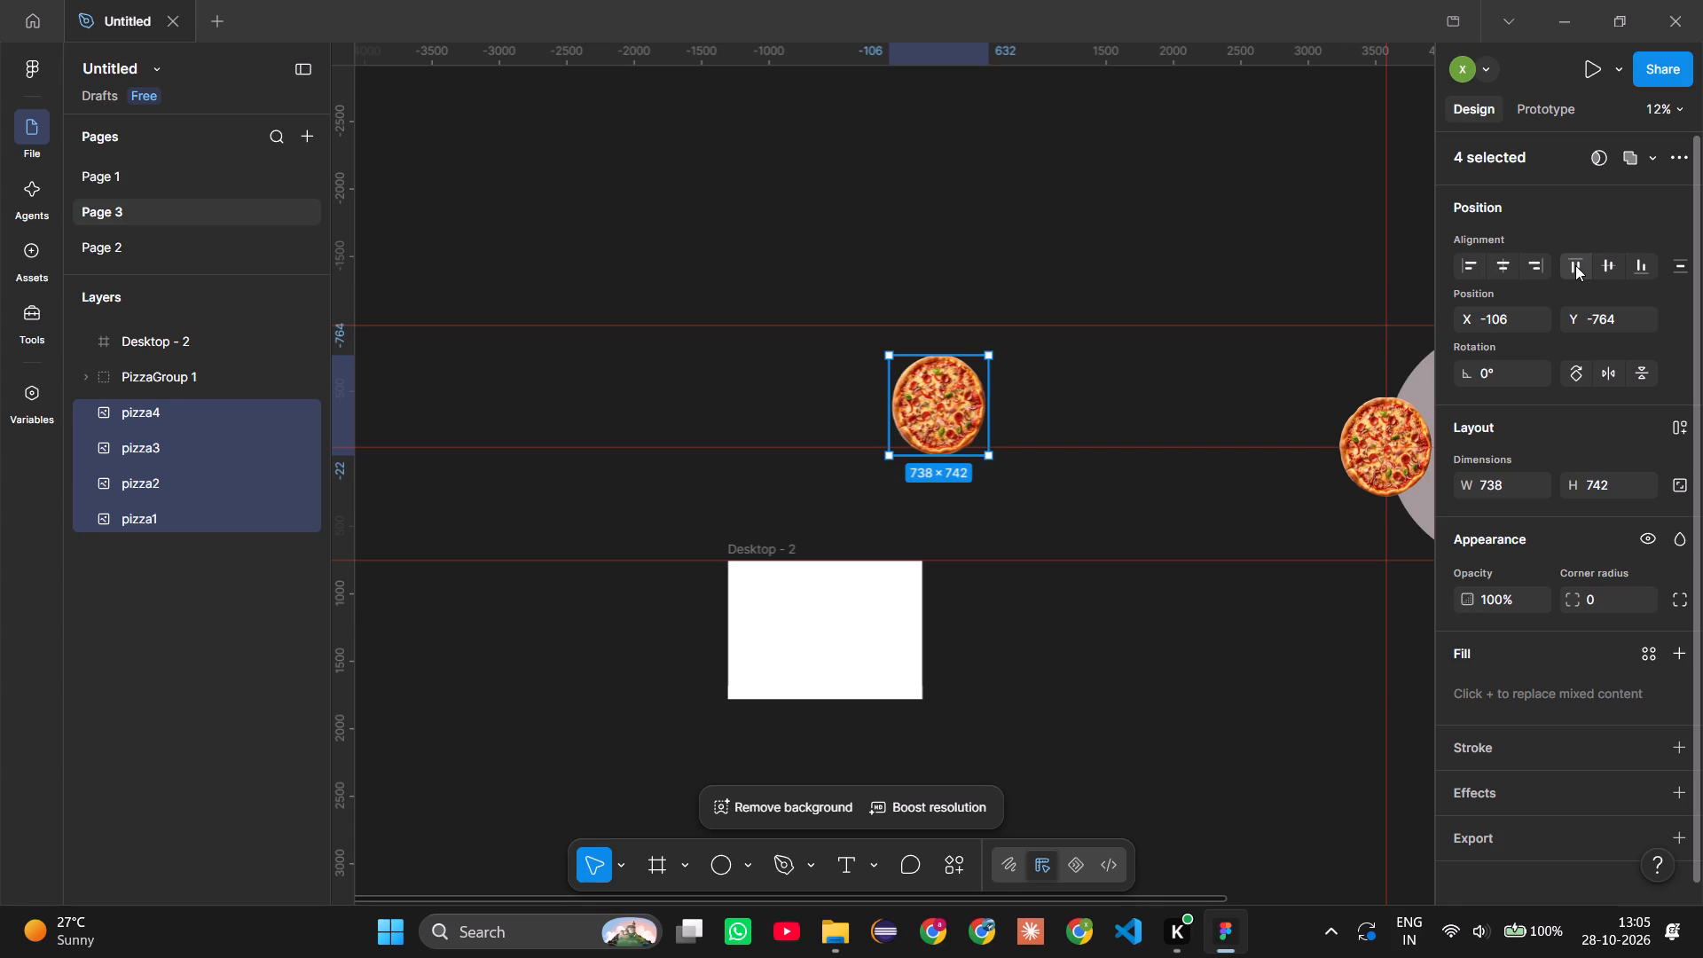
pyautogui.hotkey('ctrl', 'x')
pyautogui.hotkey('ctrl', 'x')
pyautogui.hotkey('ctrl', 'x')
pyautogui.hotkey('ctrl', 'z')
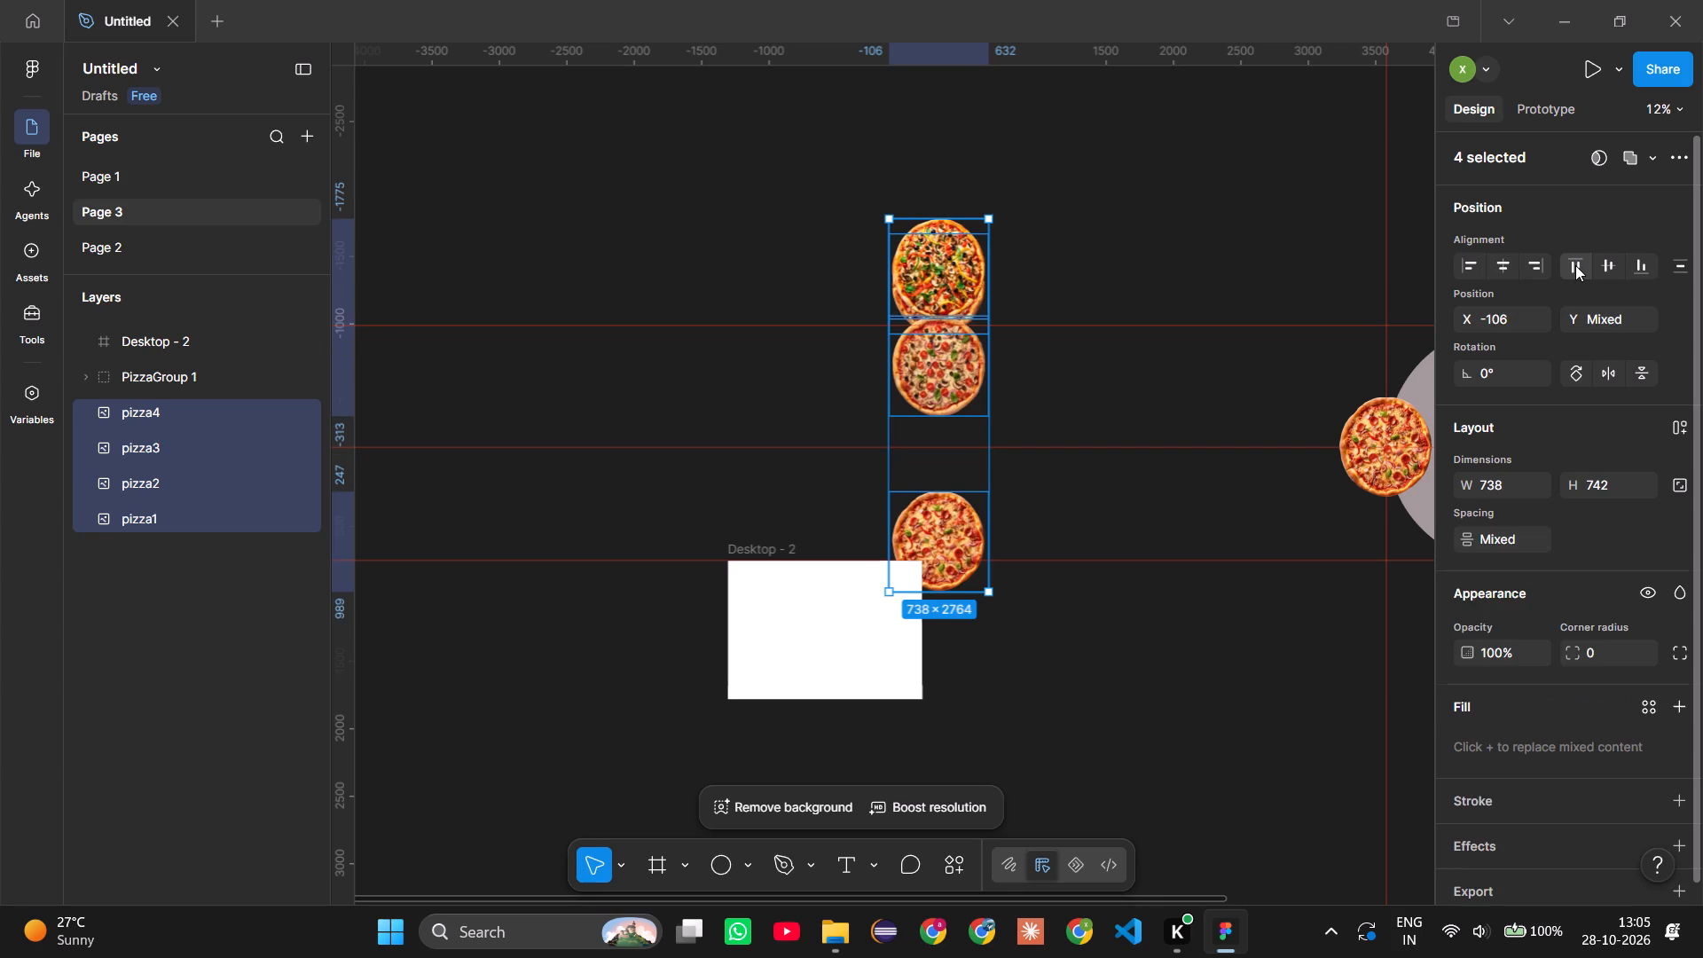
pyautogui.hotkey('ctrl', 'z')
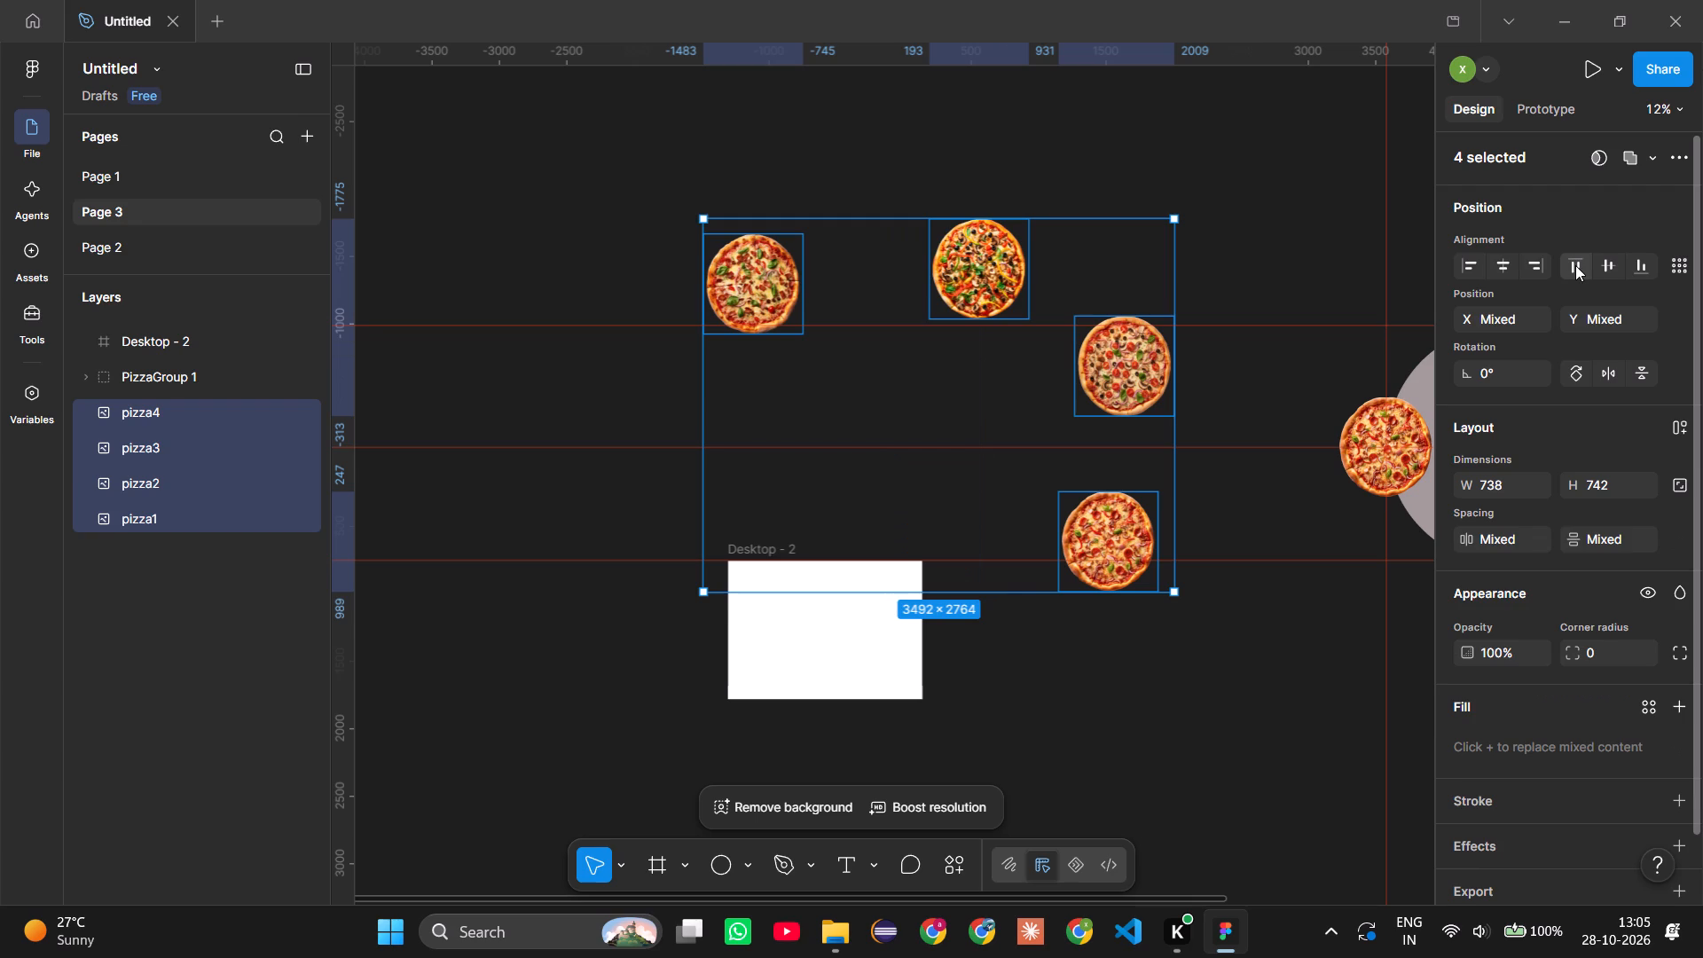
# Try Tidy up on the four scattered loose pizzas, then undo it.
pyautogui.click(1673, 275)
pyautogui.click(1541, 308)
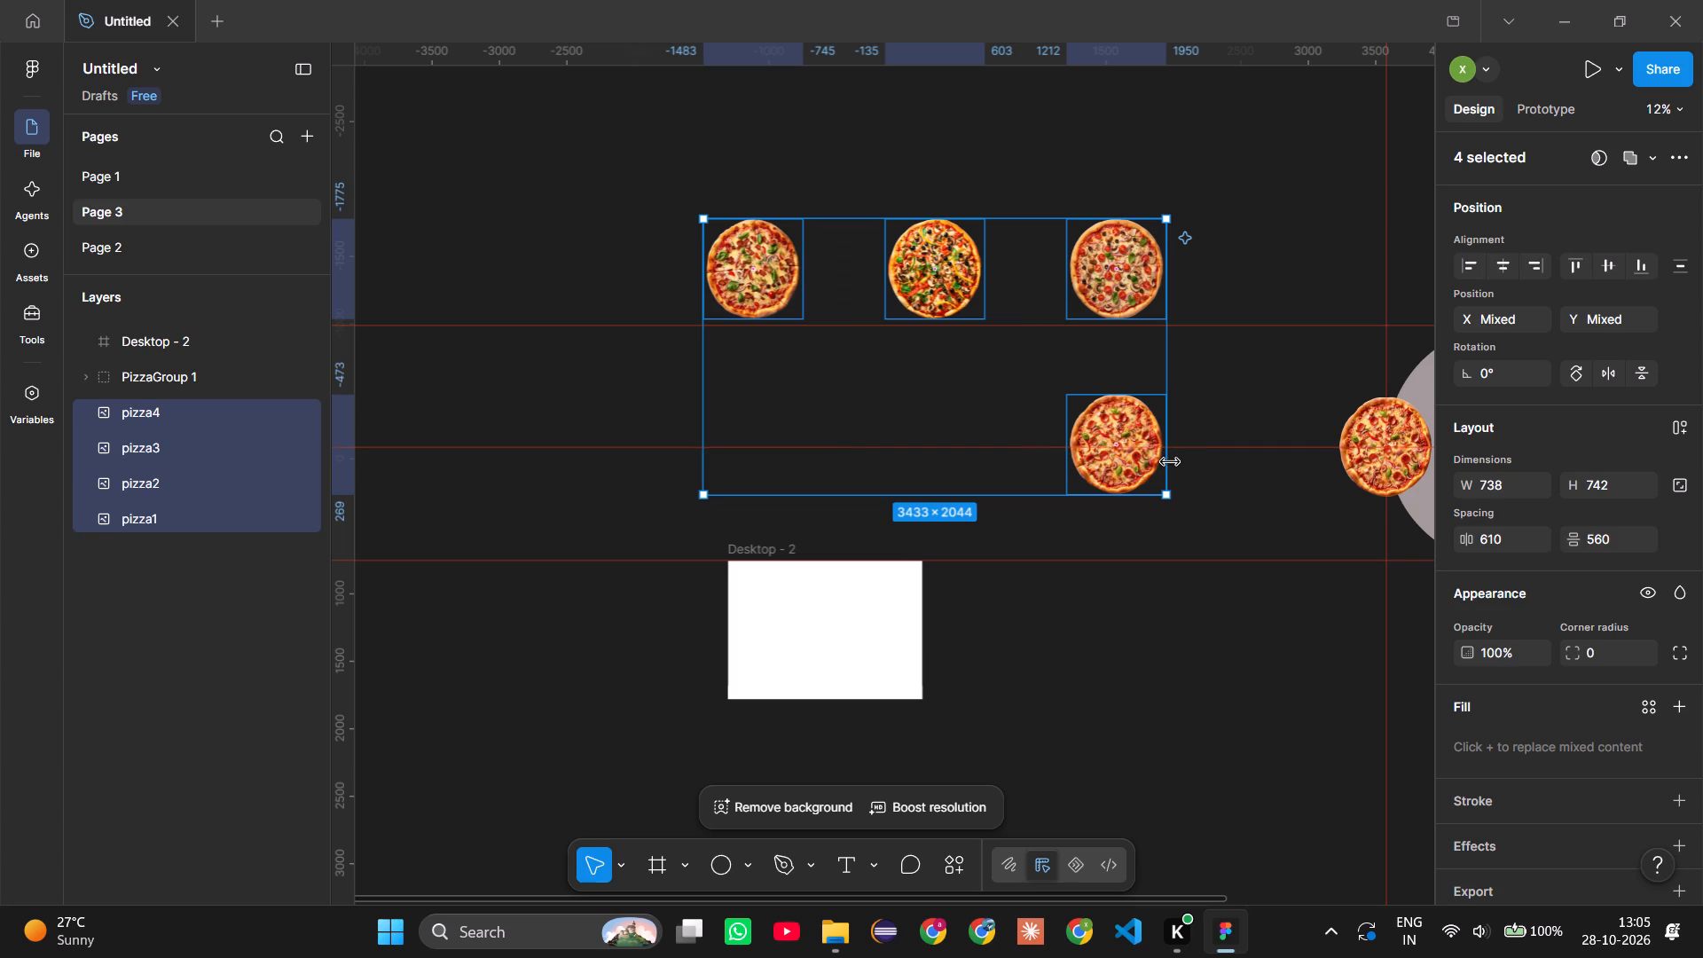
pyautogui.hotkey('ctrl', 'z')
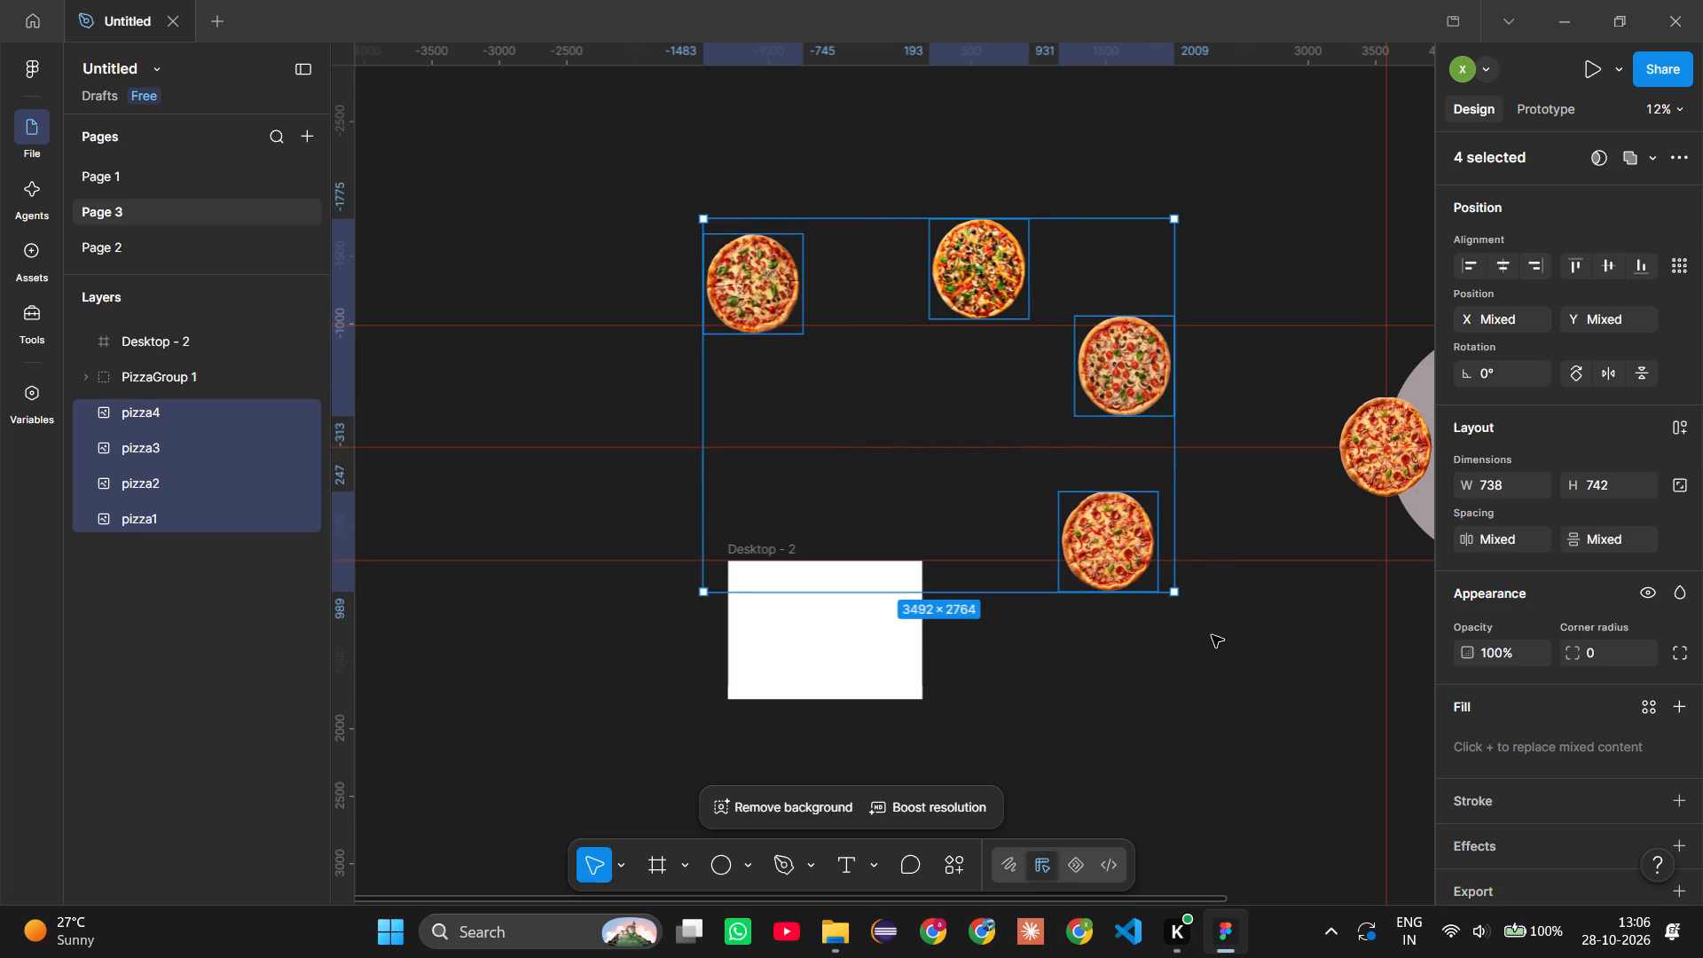
# Arrange the loose pizzas in a row ordered pizza1, pizza3, pizza2, pizza4, the first three at Y -1732 and pizza4 at about Y -1664.
pyautogui.click(1212, 634)
pyautogui.moveTo(987, 300); pyautogui.dragTo(905, 309)
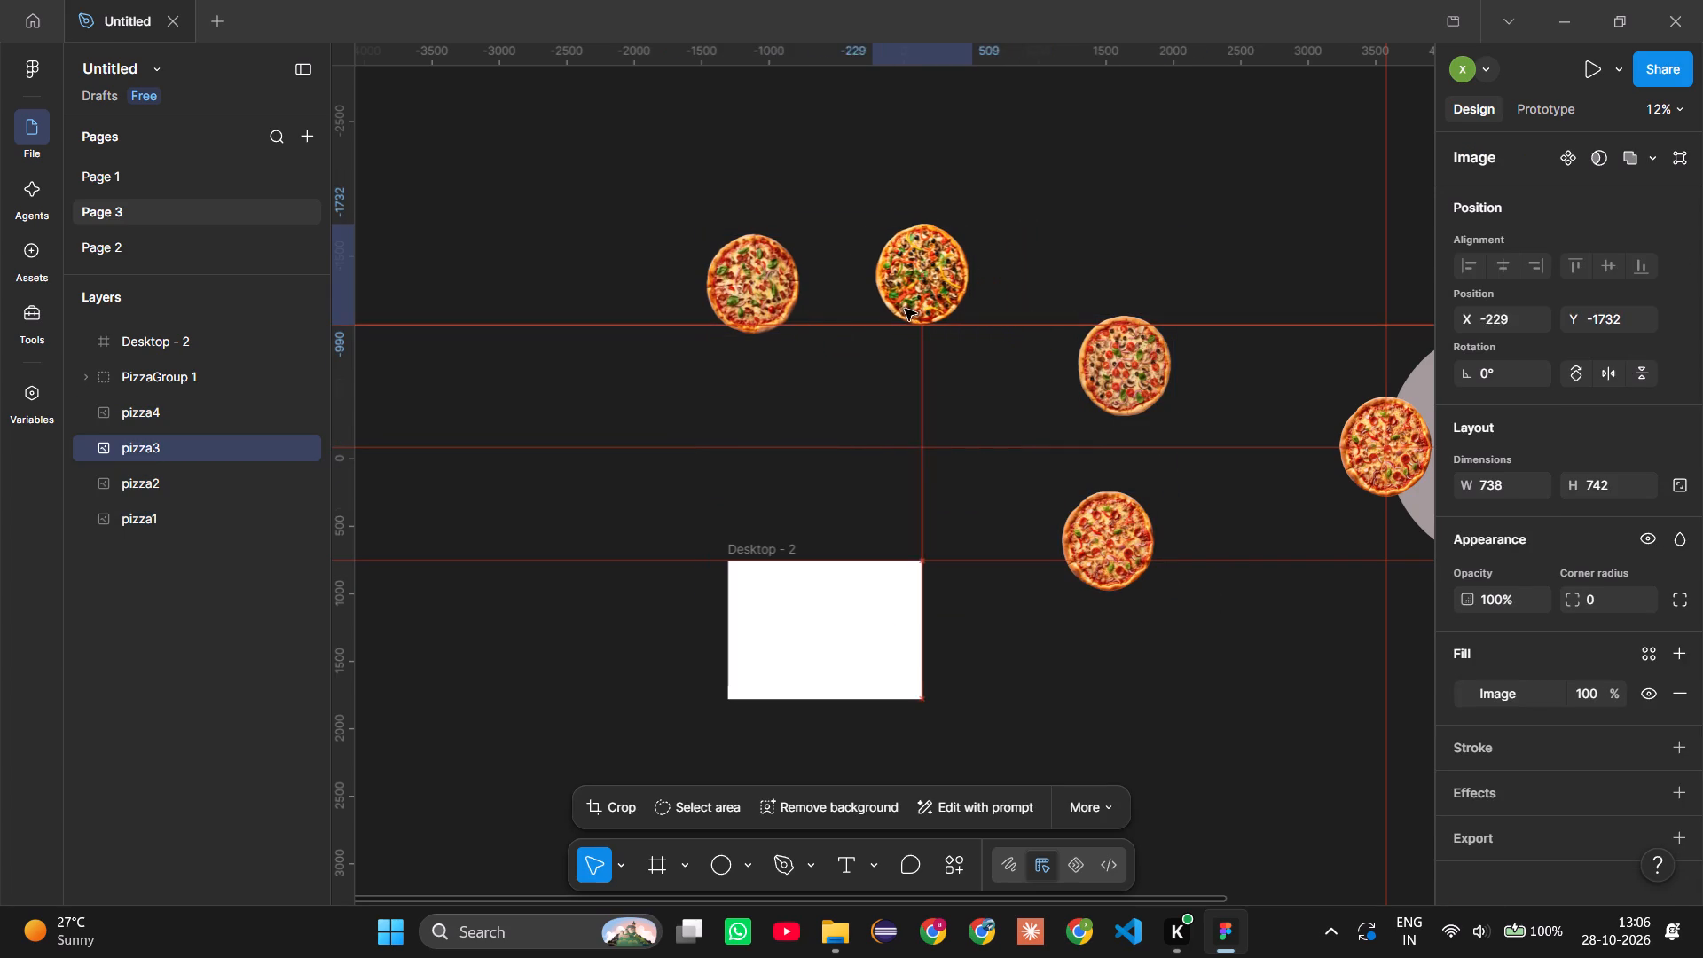
pyautogui.moveTo(905, 309); pyautogui.dragTo(883, 306)
pyautogui.moveTo(1103, 366); pyautogui.dragTo(1019, 309)
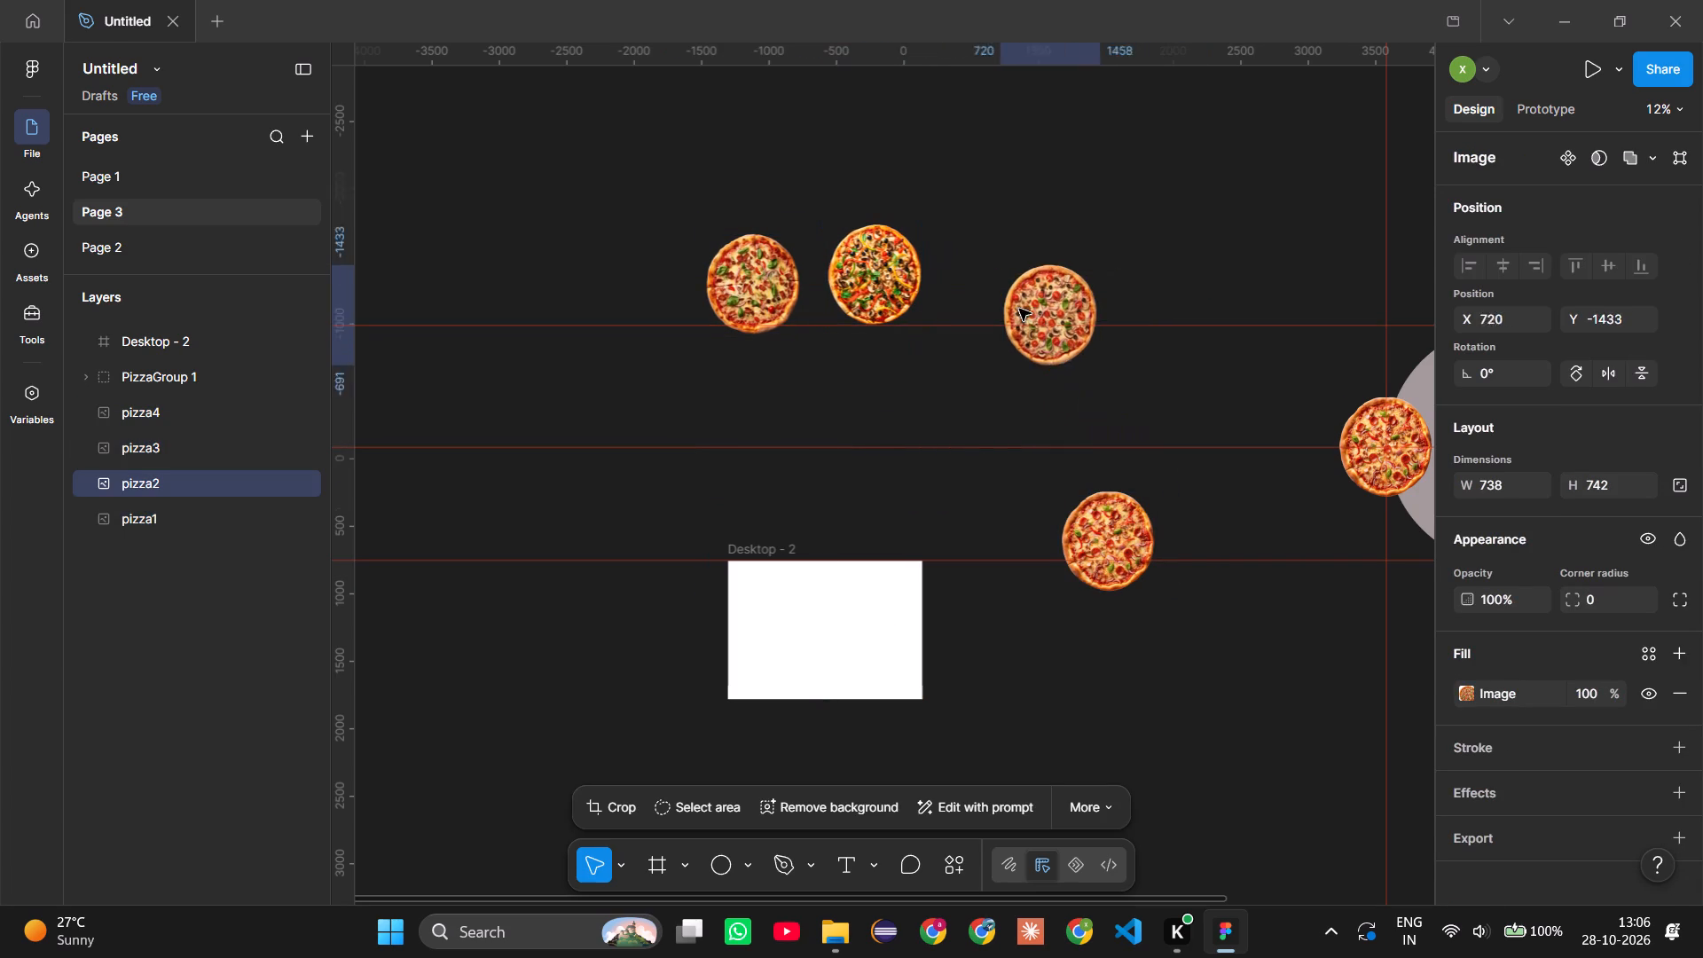
pyautogui.moveTo(1019, 309); pyautogui.dragTo(979, 279)
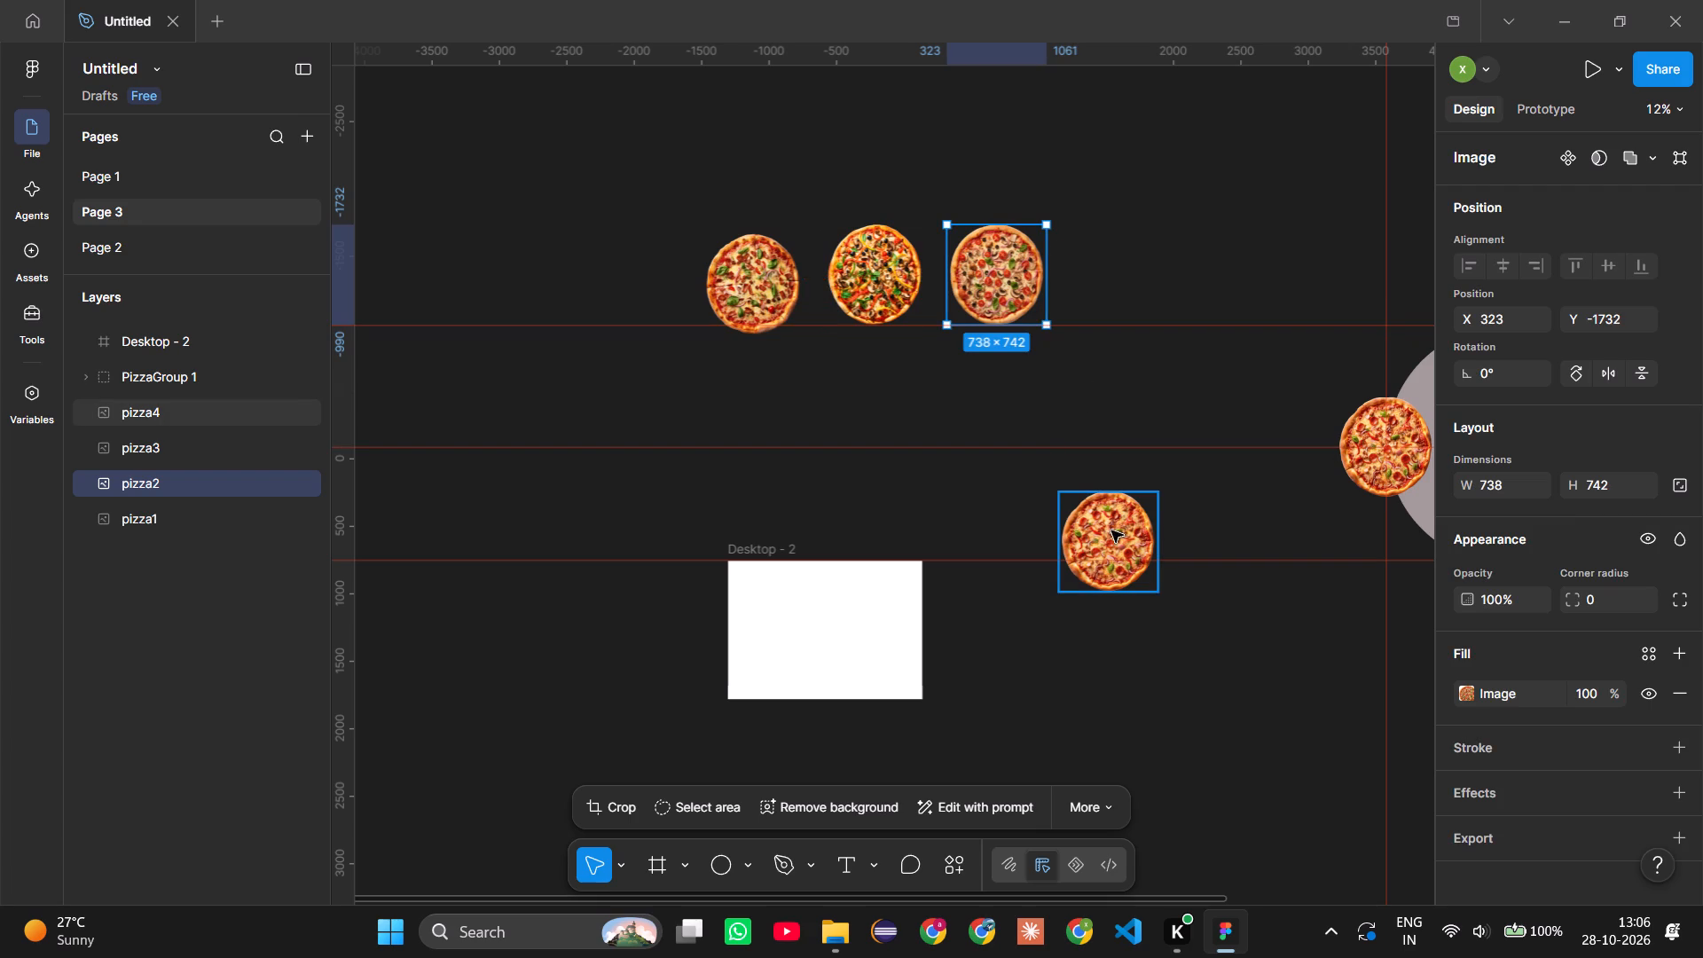
pyautogui.moveTo(1111, 530); pyautogui.dragTo(1114, 271)
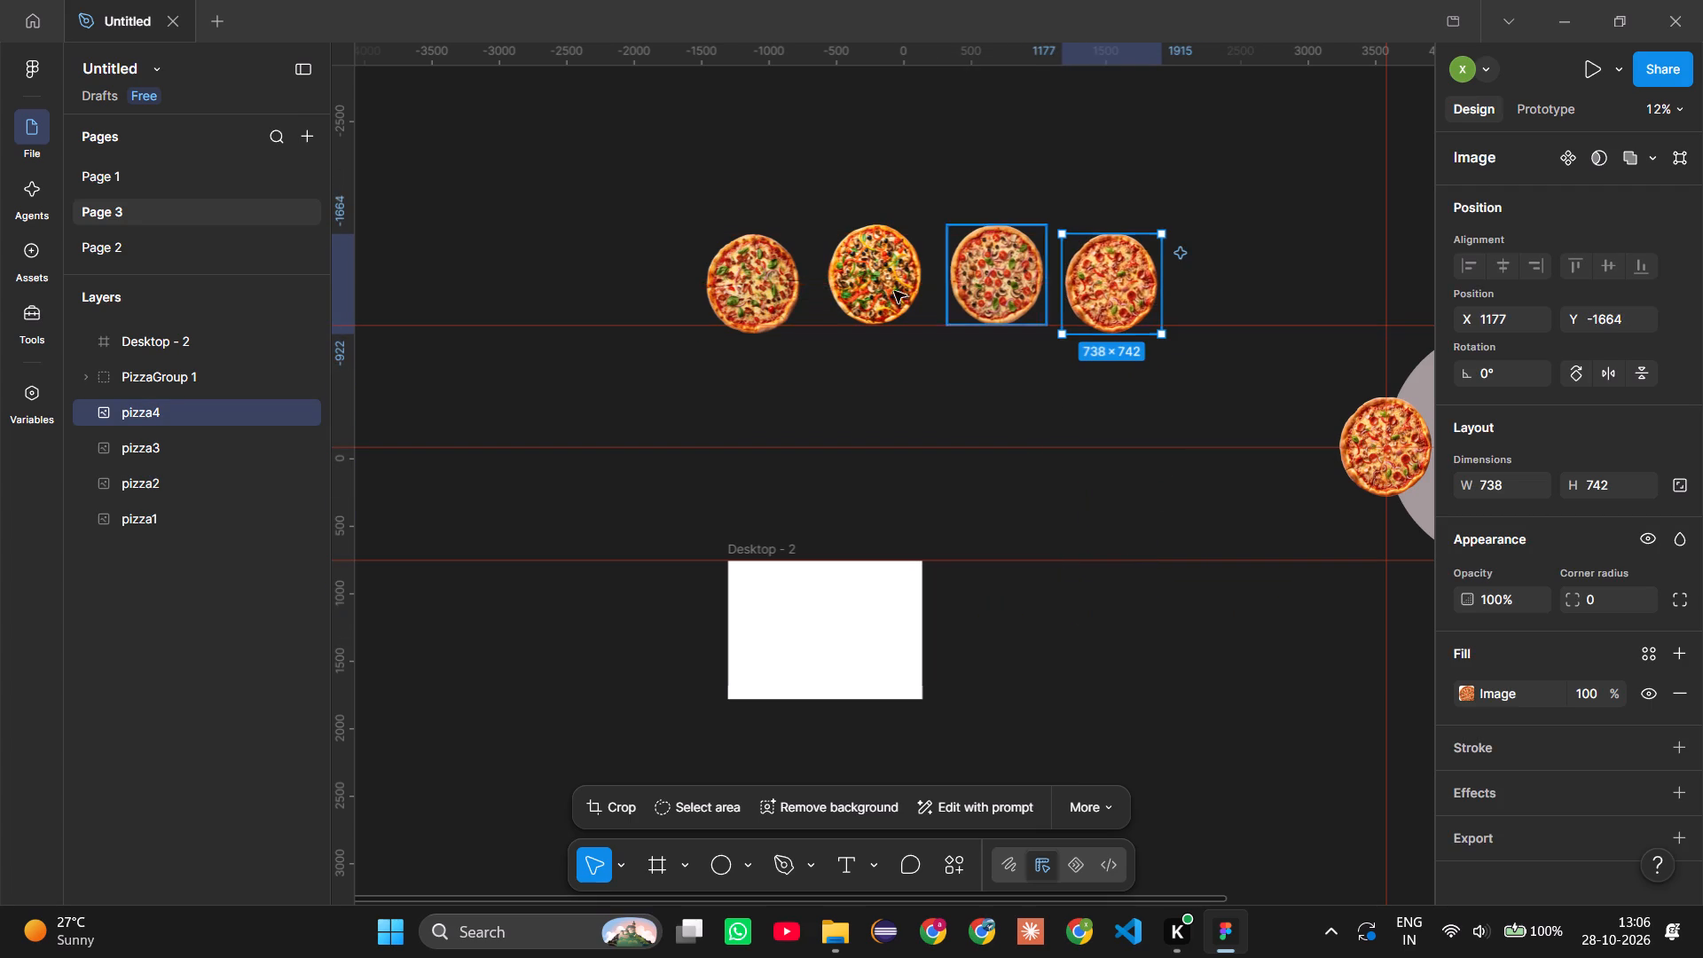
pyautogui.moveTo(760, 288); pyautogui.dragTo(760, 279)
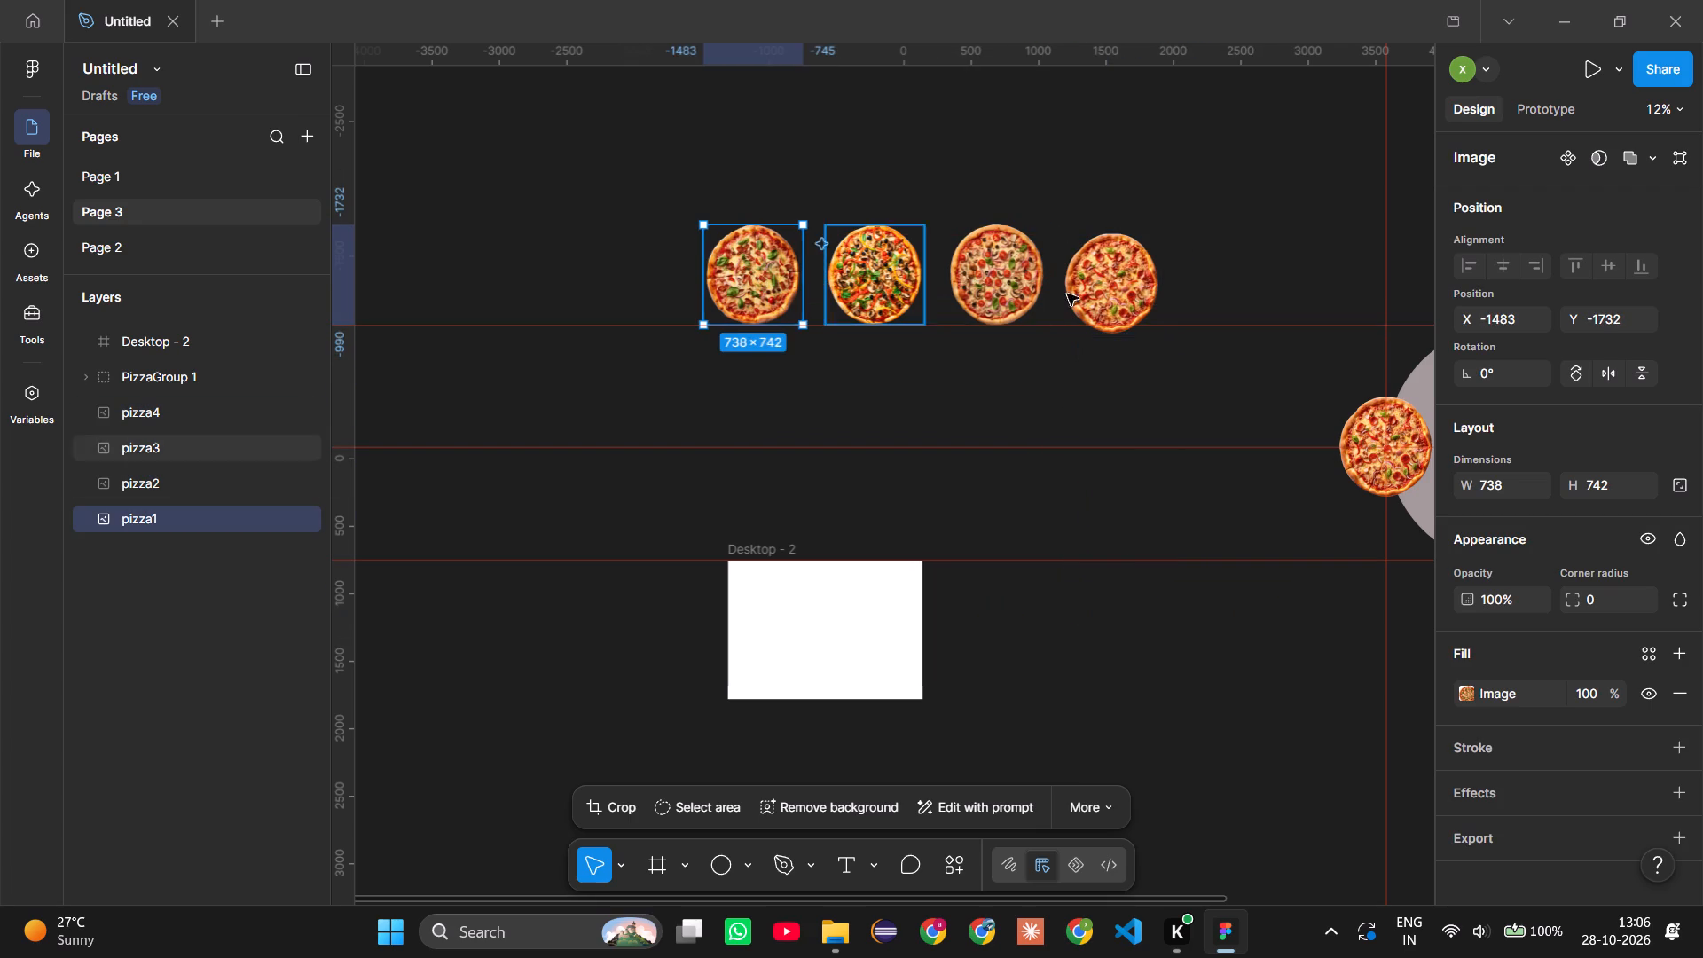
# Tidy up the row of four loose pizzas to an even 165 horizontal spacing and shift it to about X -1516, Y -1800.
pyautogui.moveTo(1254, 286); pyautogui.dragTo(725, 282)
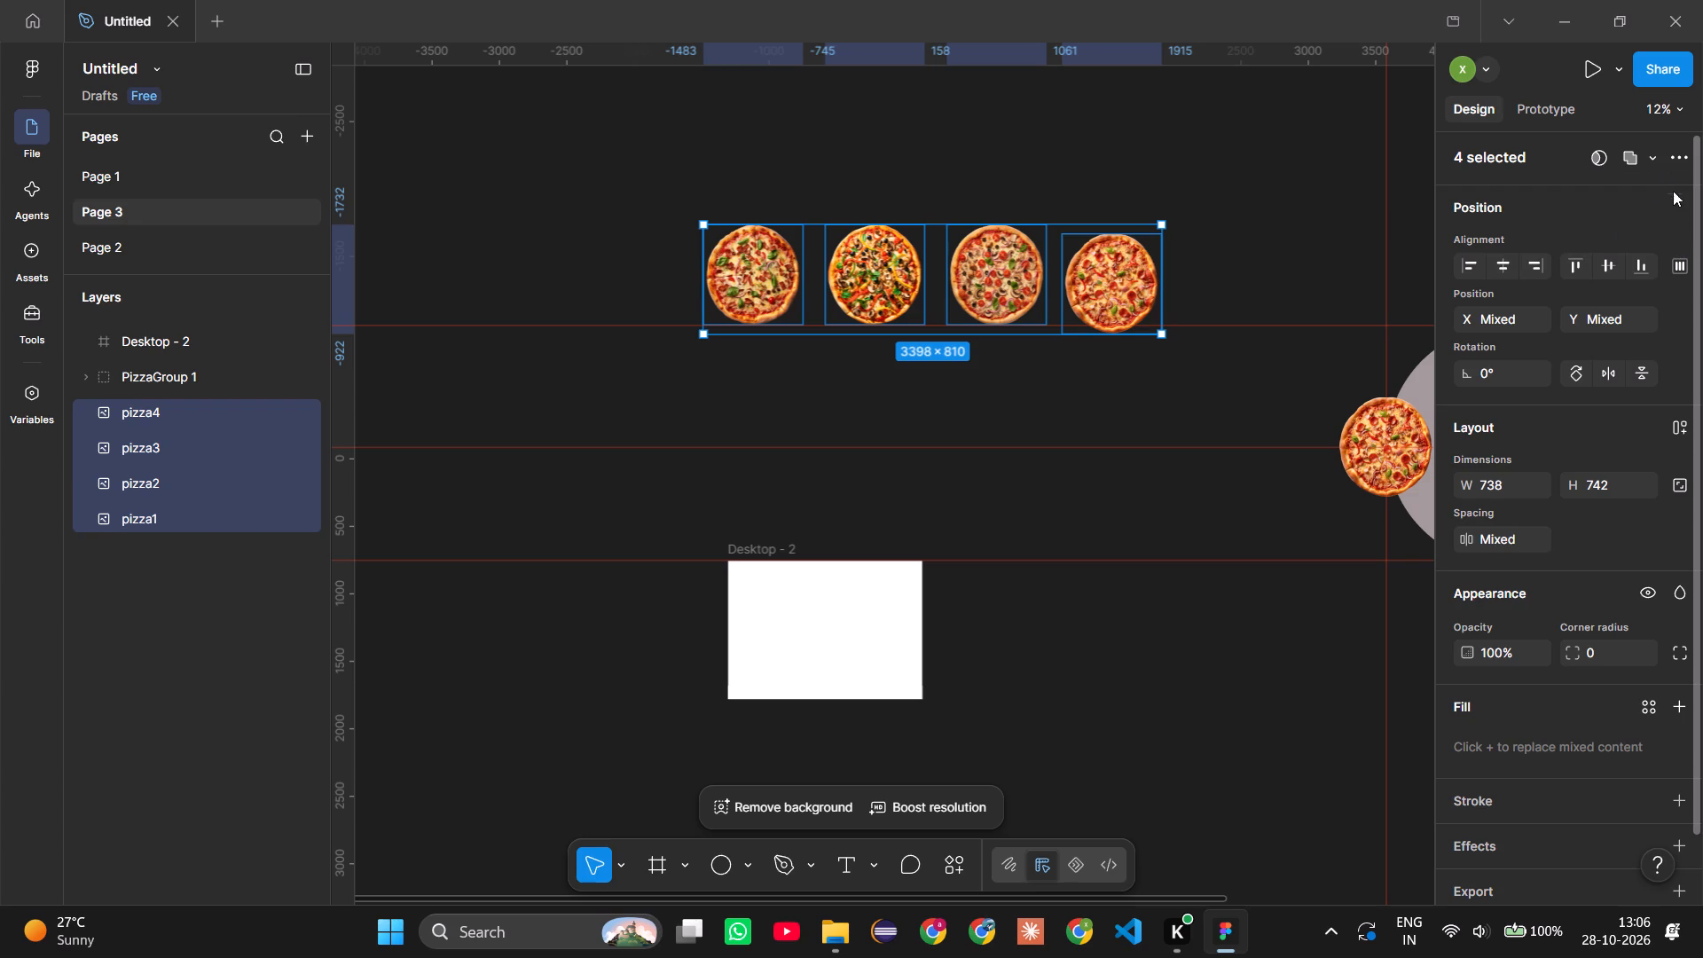
pyautogui.click(1674, 269)
pyautogui.click(1519, 309)
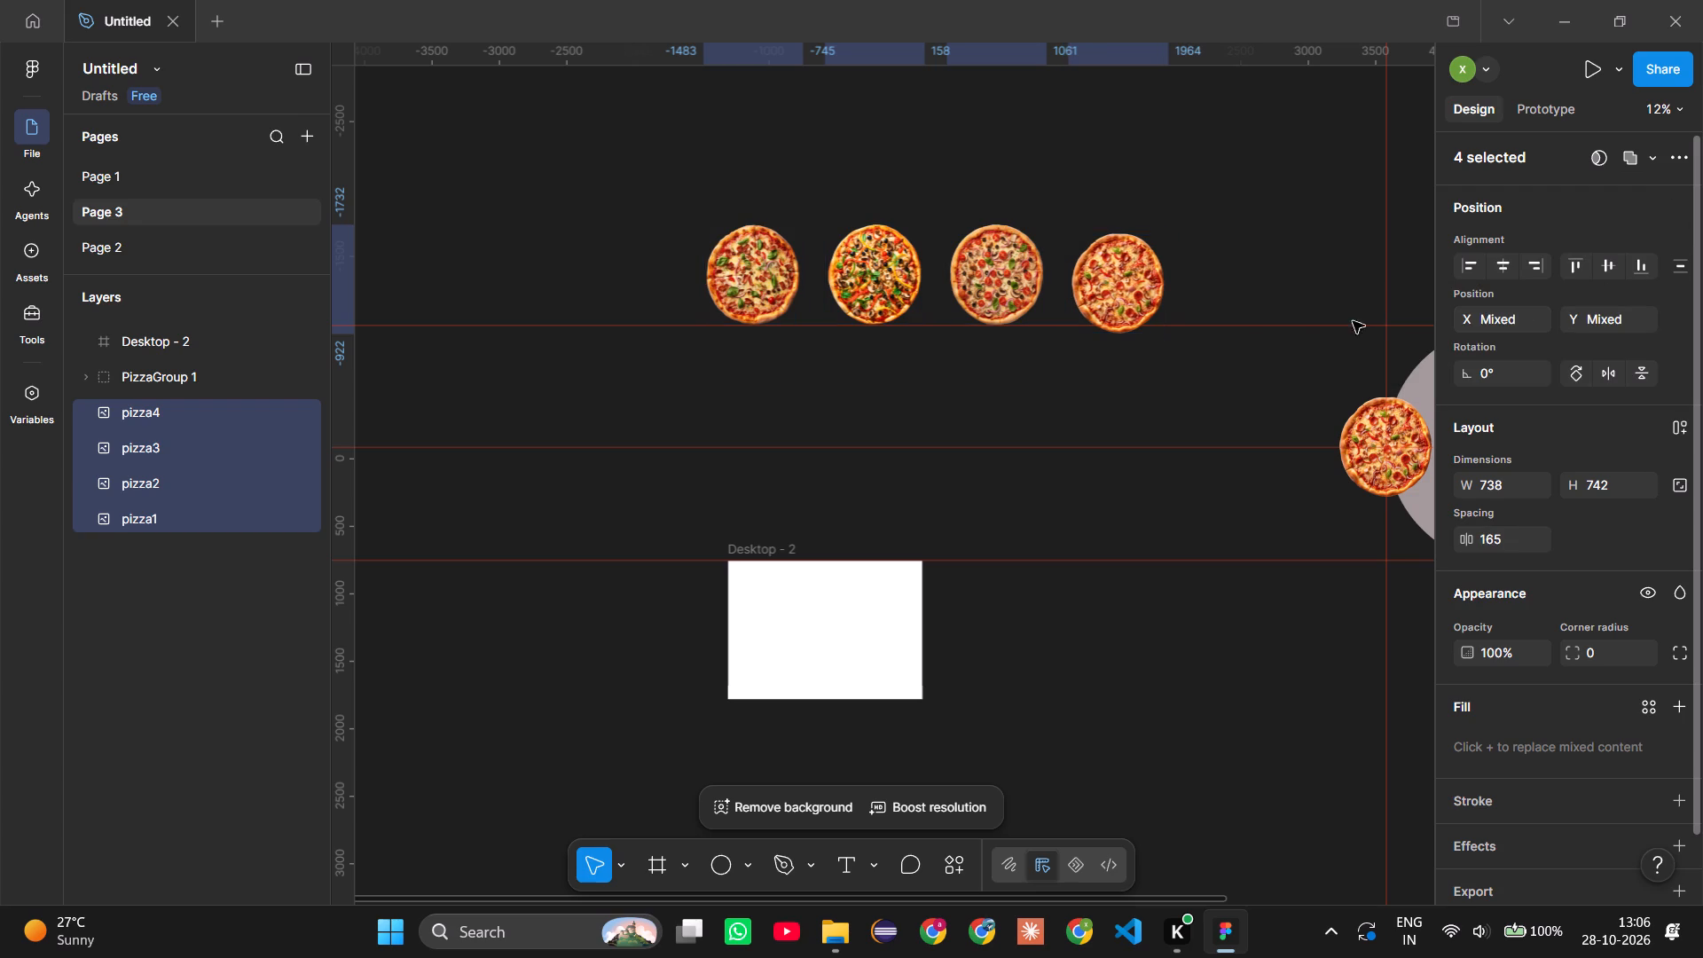
pyautogui.click(1130, 290)
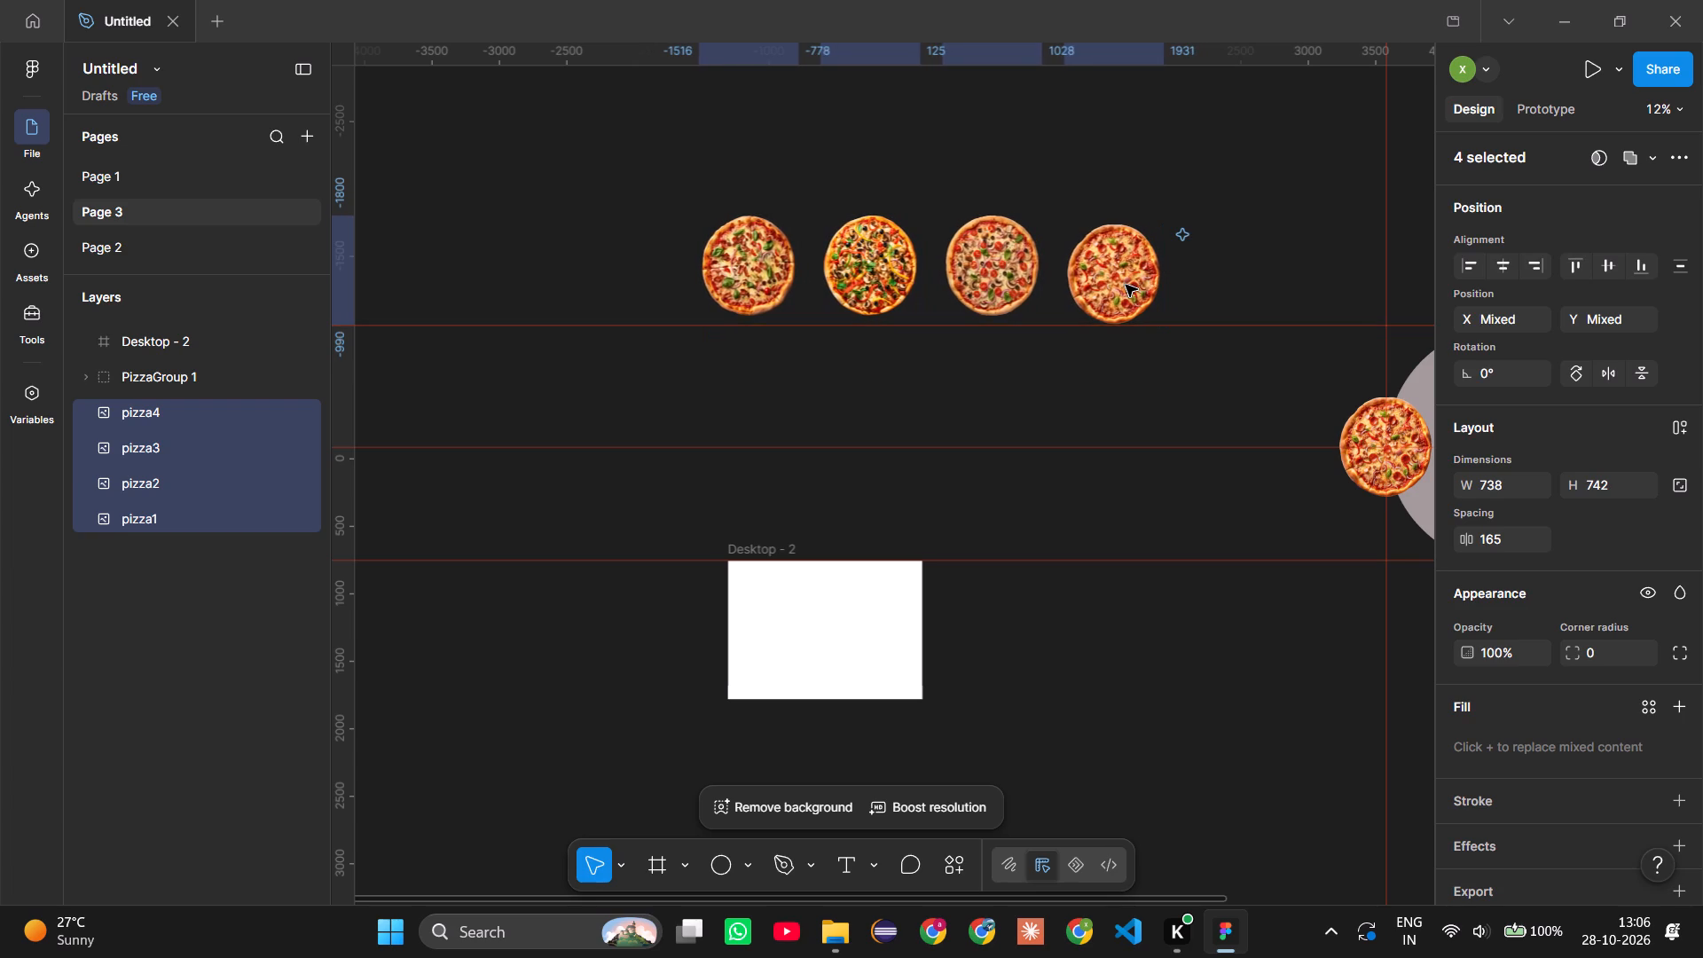
# Undo the pizza row's shift, its tidy-up and the last move of pizza4.
pyautogui.hotkey('ctrl', 'z')
pyautogui.hotkey('ctrl', 'z')
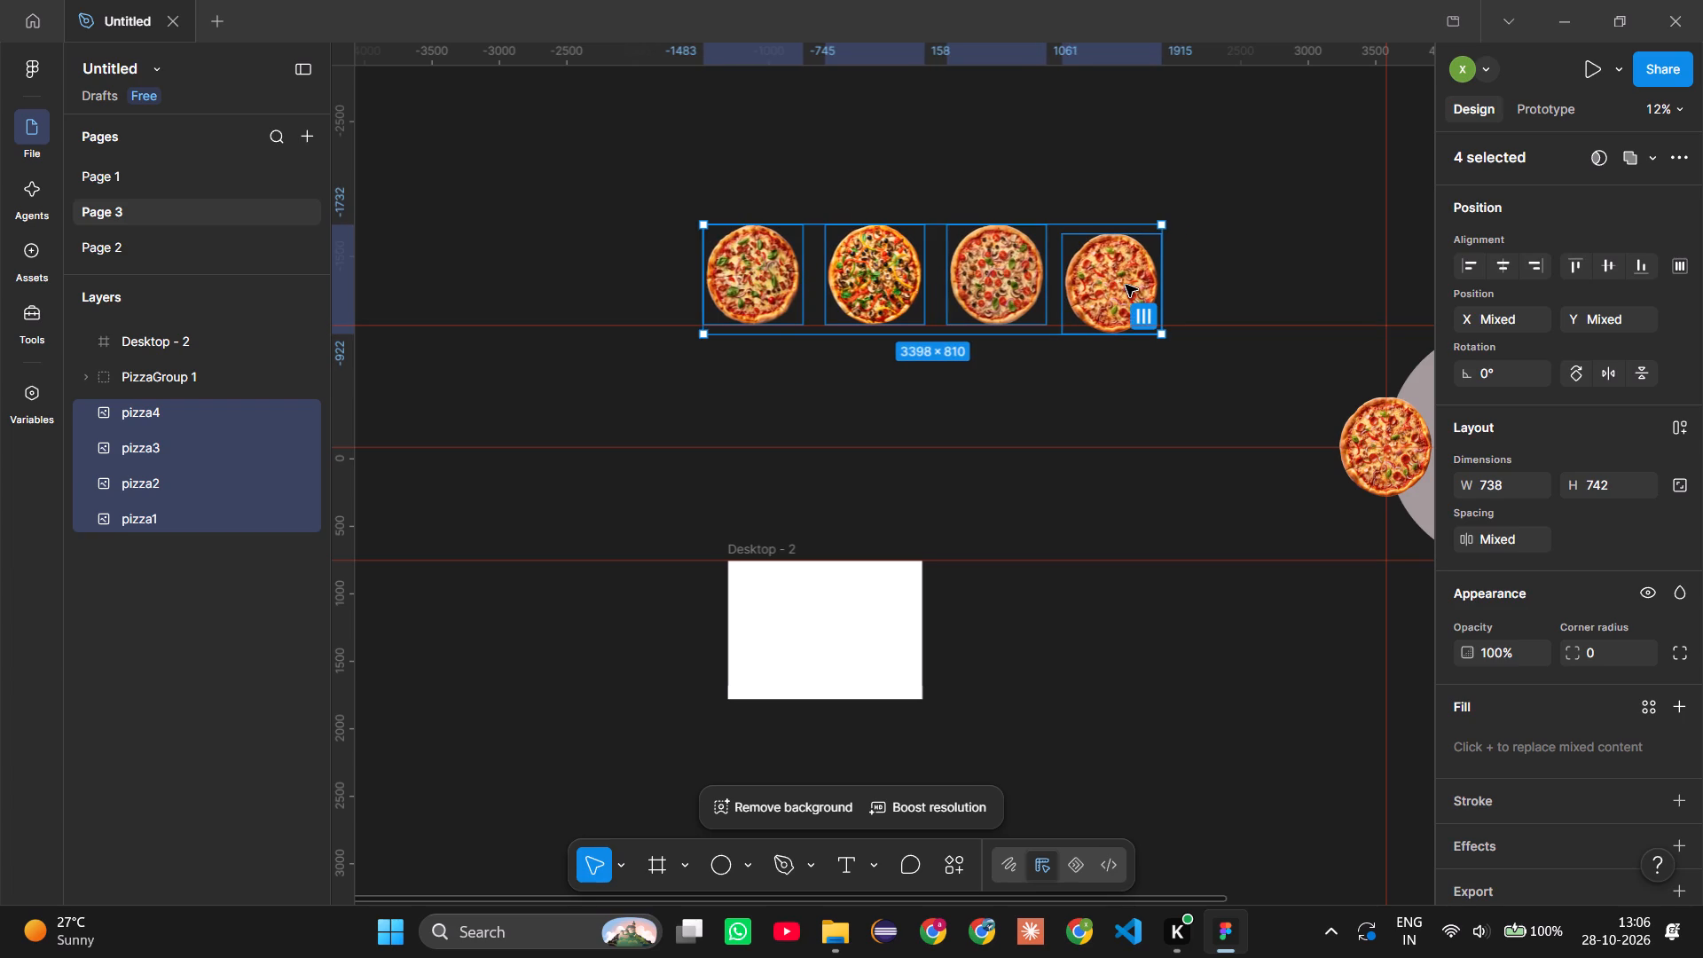
pyautogui.hotkey('ctrl', 'z')
pyautogui.click(1126, 291)
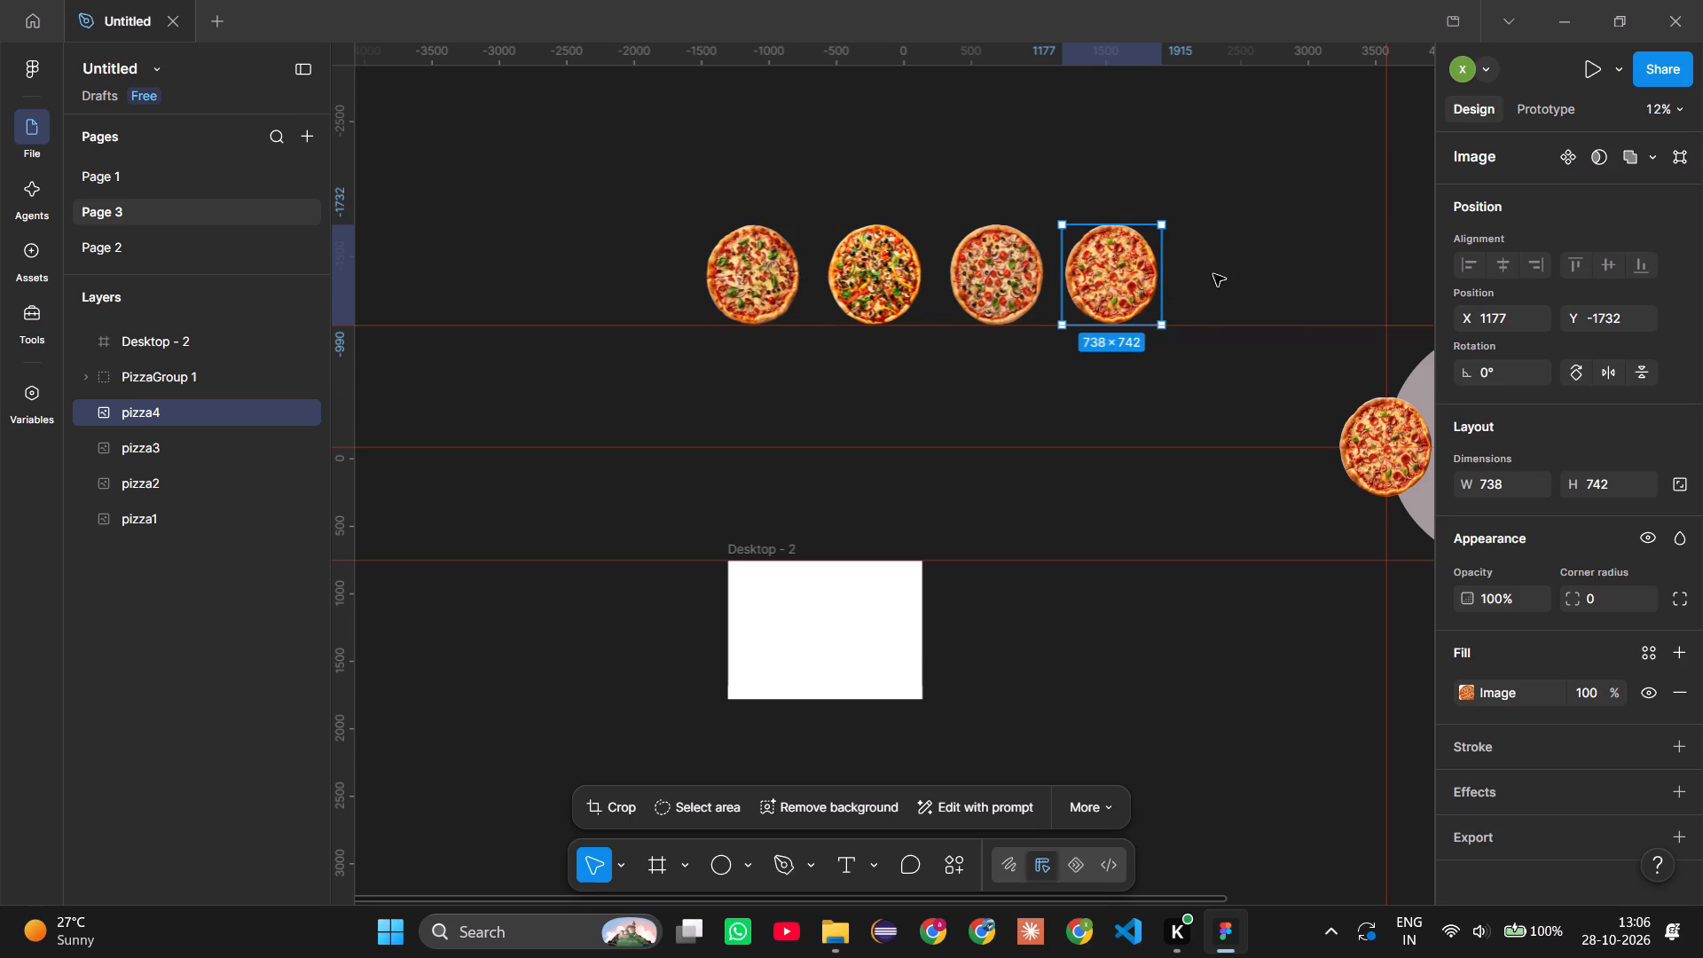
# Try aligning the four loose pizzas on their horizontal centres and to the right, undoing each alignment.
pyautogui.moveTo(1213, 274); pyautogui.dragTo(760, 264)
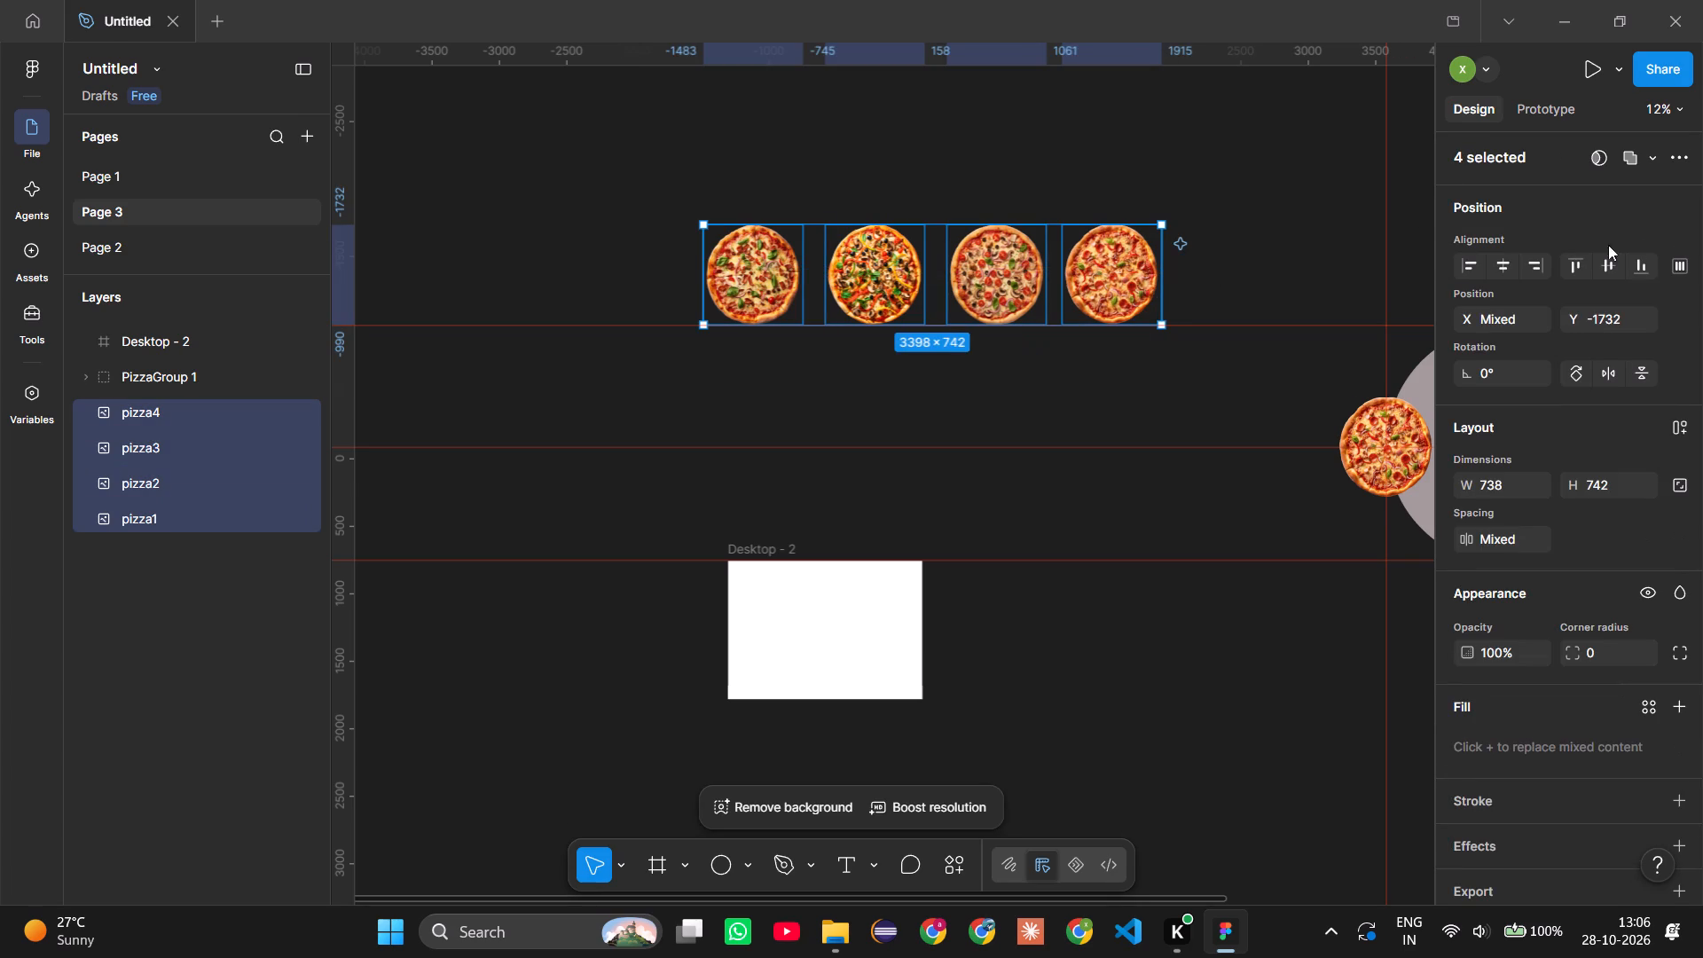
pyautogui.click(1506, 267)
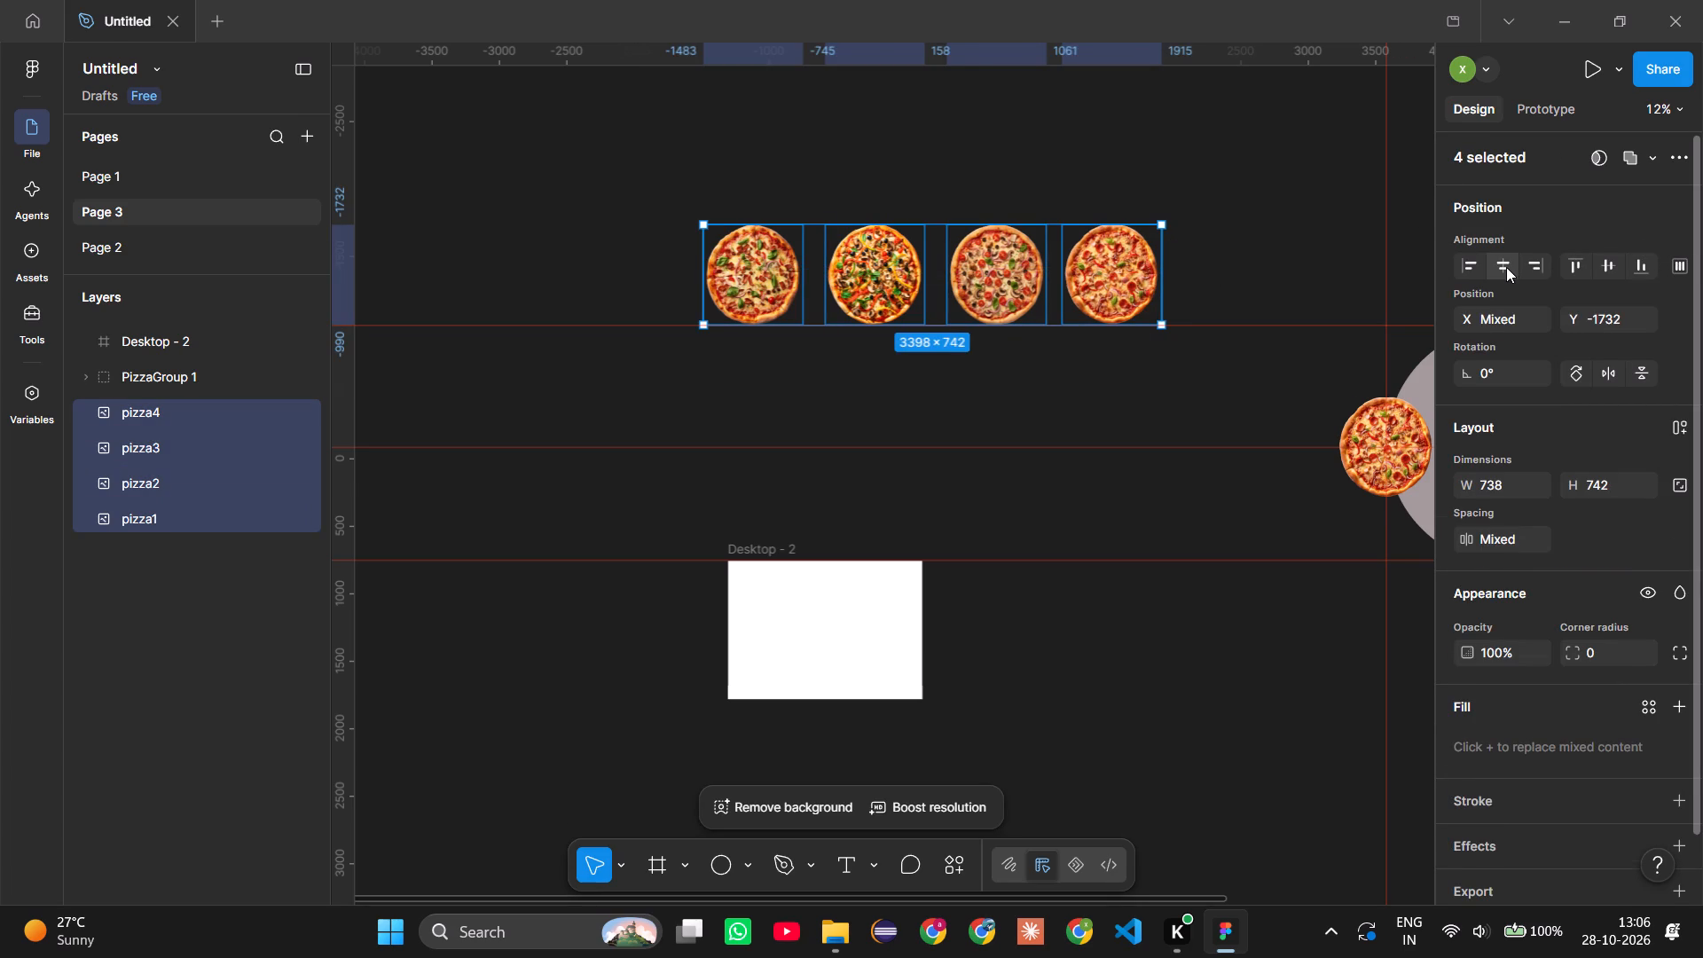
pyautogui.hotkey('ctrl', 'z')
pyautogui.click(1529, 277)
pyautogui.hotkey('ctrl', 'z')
# Tidy up the row of four loose pizzas to an even horizontal spacing of 165.
pyautogui.click(1682, 262)
pyautogui.click(1484, 310)
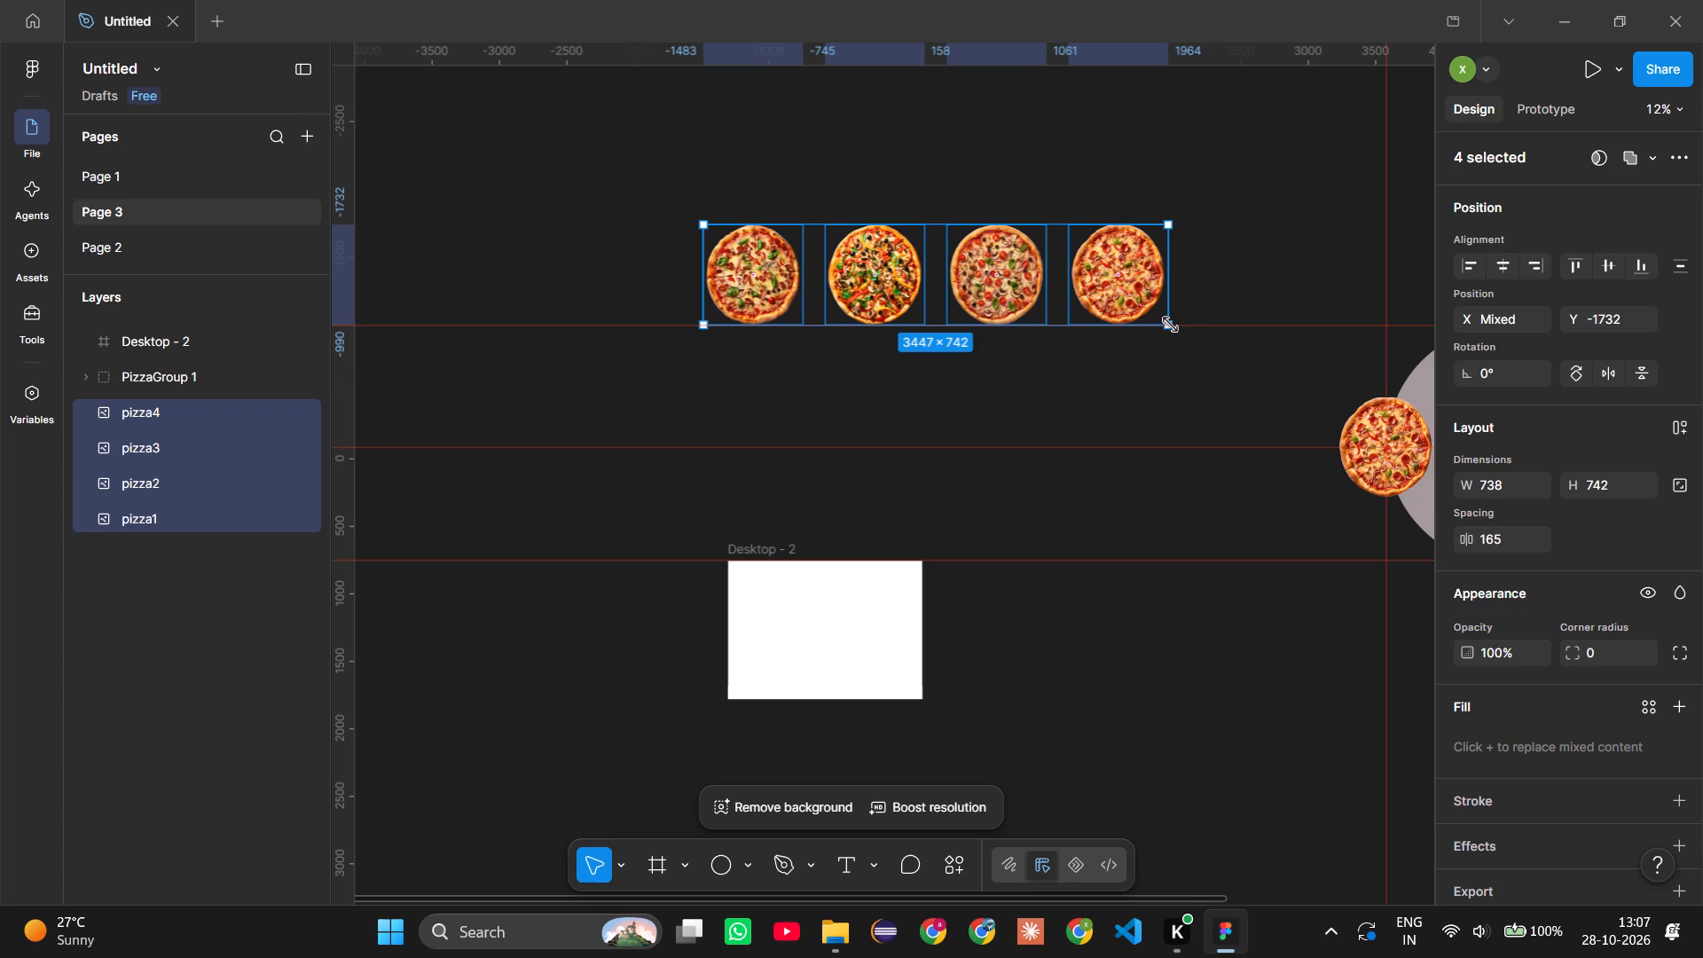
# Scale the row of four loose pizzas down together to about 436 × 438 each, with the row at about Y -1580.
pyautogui.keyDown('alt'); pyautogui.keyDown('shift'); pyautogui.moveTo(1170, 325); pyautogui.dragTo(1092, 296); pyautogui.keyUp('shift'); pyautogui.keyUp('alt')
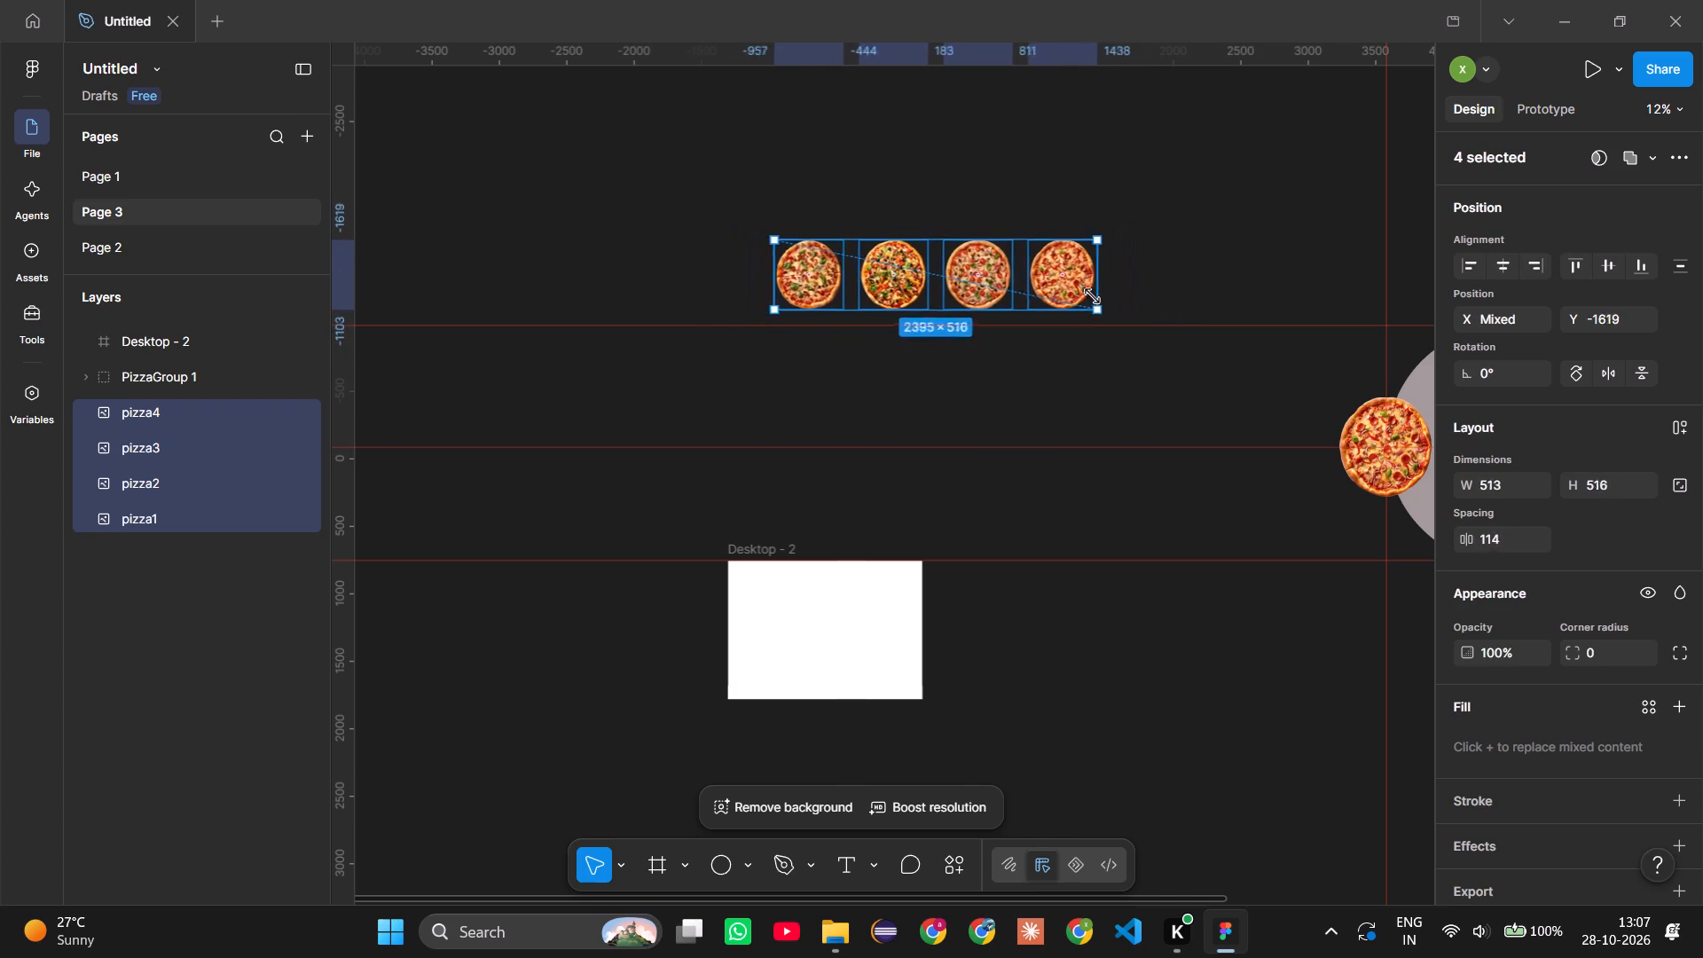
pyautogui.keyDown('alt'); pyautogui.keyDown('shift'); pyautogui.moveTo(1092, 296); pyautogui.dragTo(980, 287); pyautogui.keyUp('shift'); pyautogui.keyUp('alt')
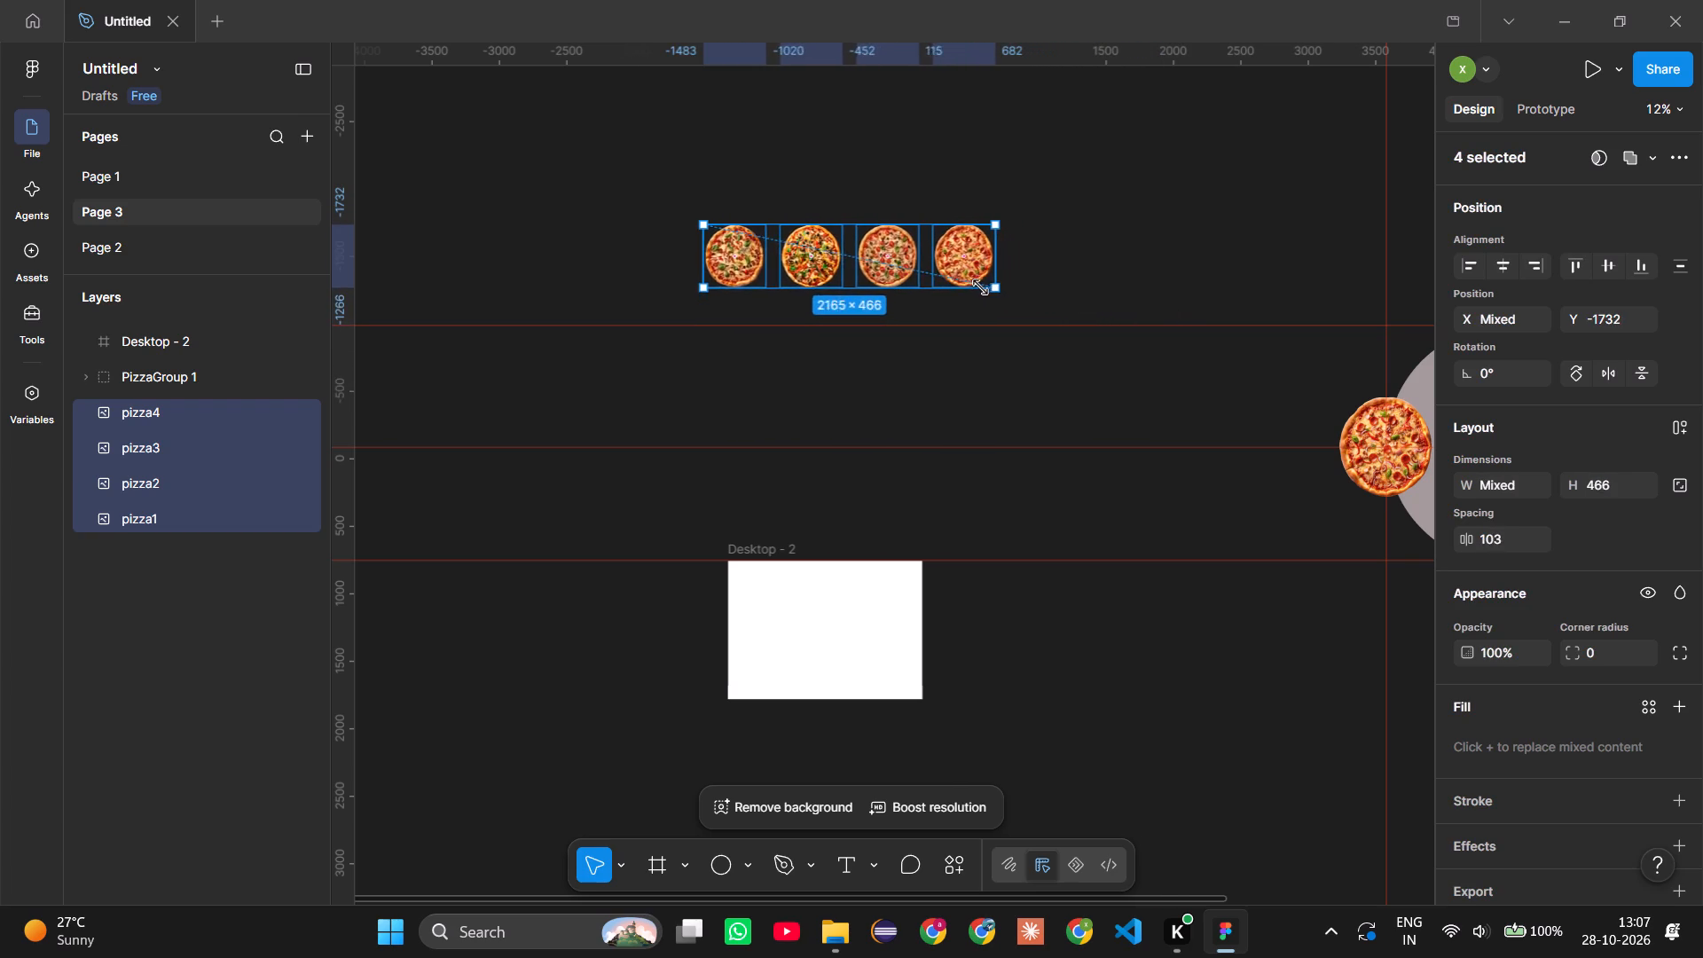
pyautogui.keyDown('alt'); pyautogui.keyDown('shift'); pyautogui.moveTo(980, 287); pyautogui.dragTo(1028, 304); pyautogui.keyUp('shift'); pyautogui.keyUp('alt')
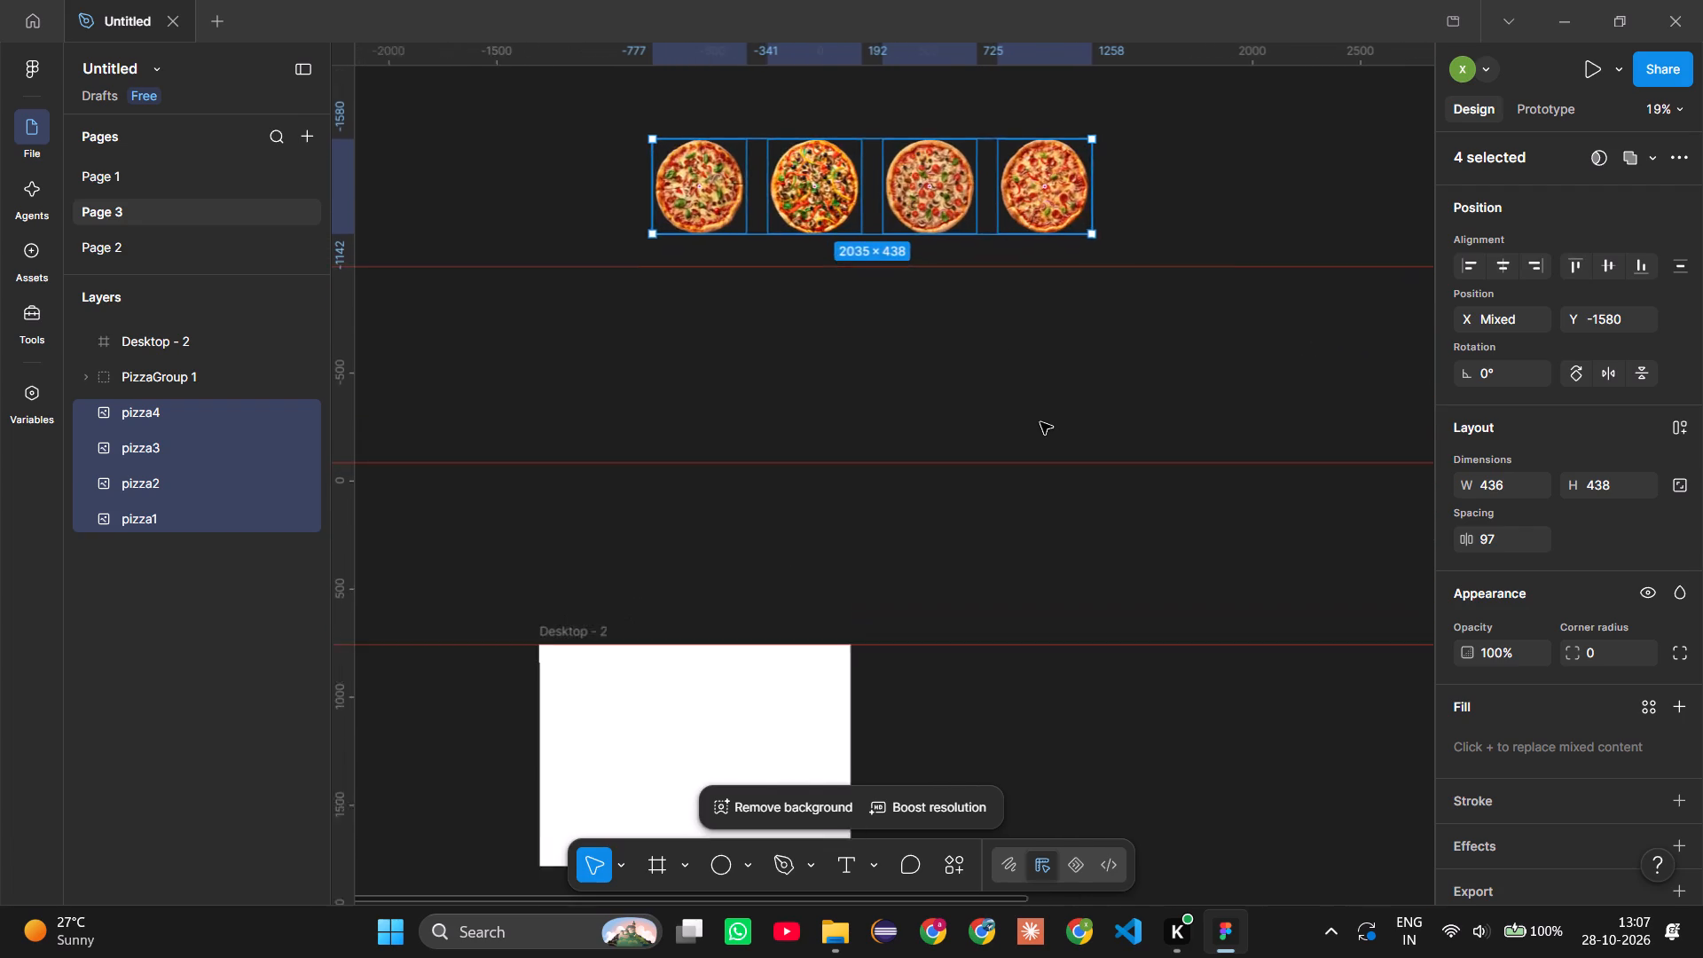
# Draw a rectangle of about 222 × 176 near the upper-left corner of the Desktop - 2 frame, at about X 49, Y 43.
pyautogui.scroll(-3, 1040, 422)
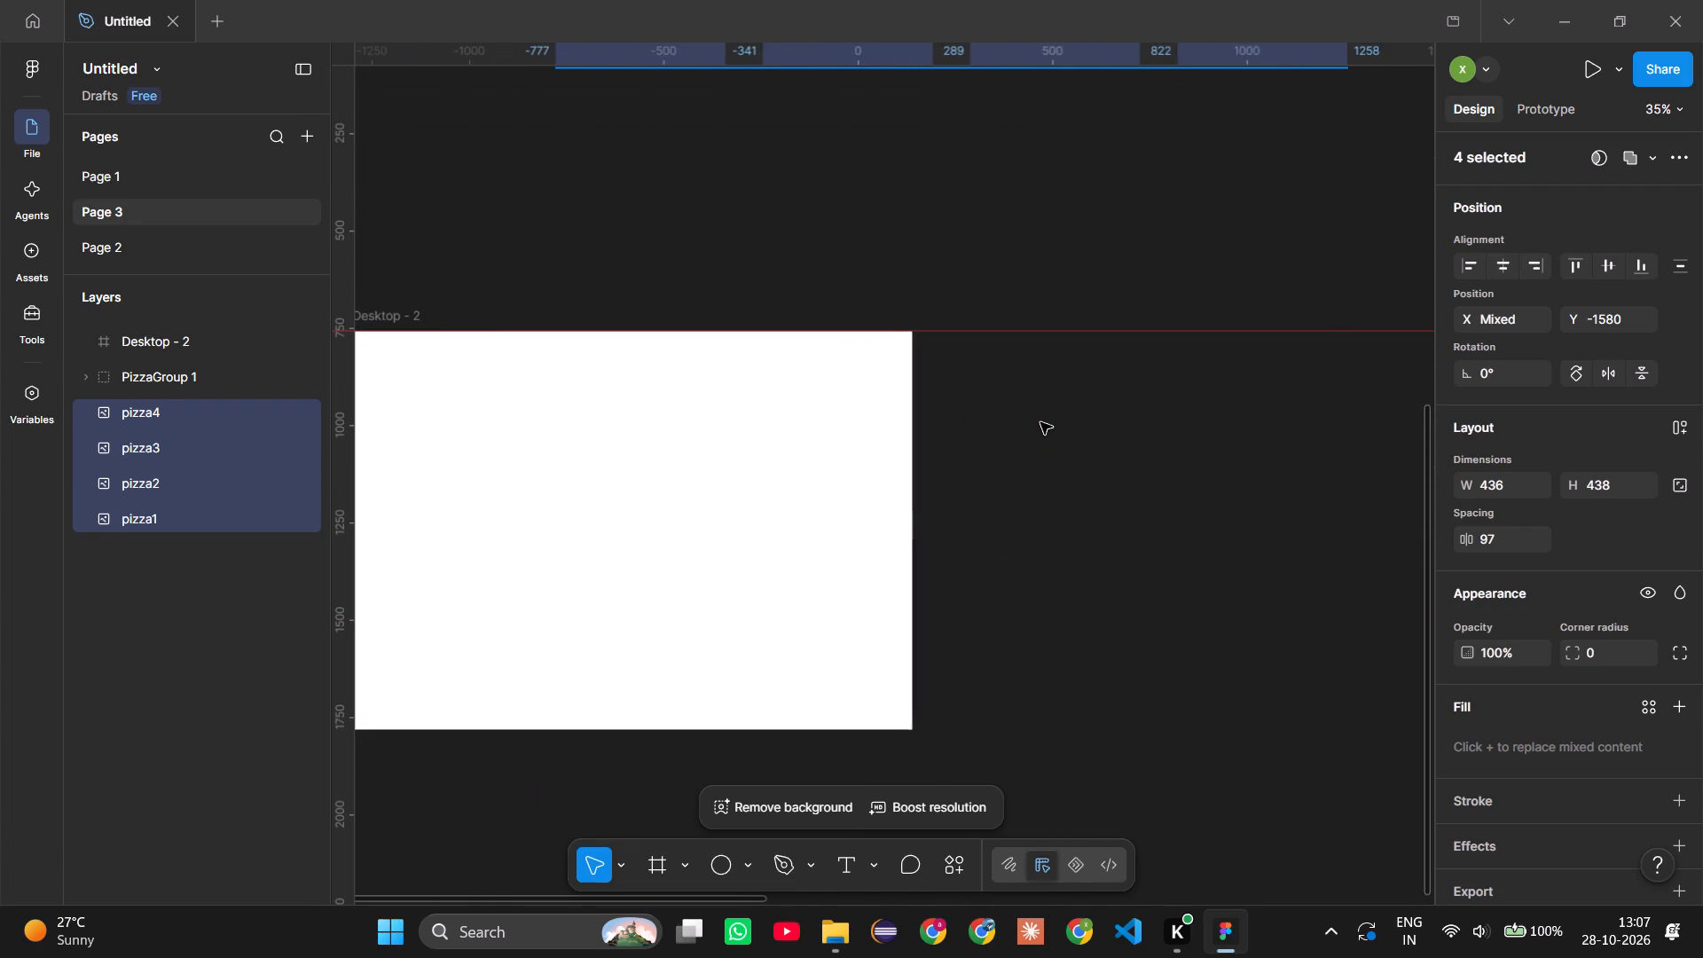
pyautogui.hscroll(1, 1040, 422)
pyautogui.scroll(-1, 1040, 422)
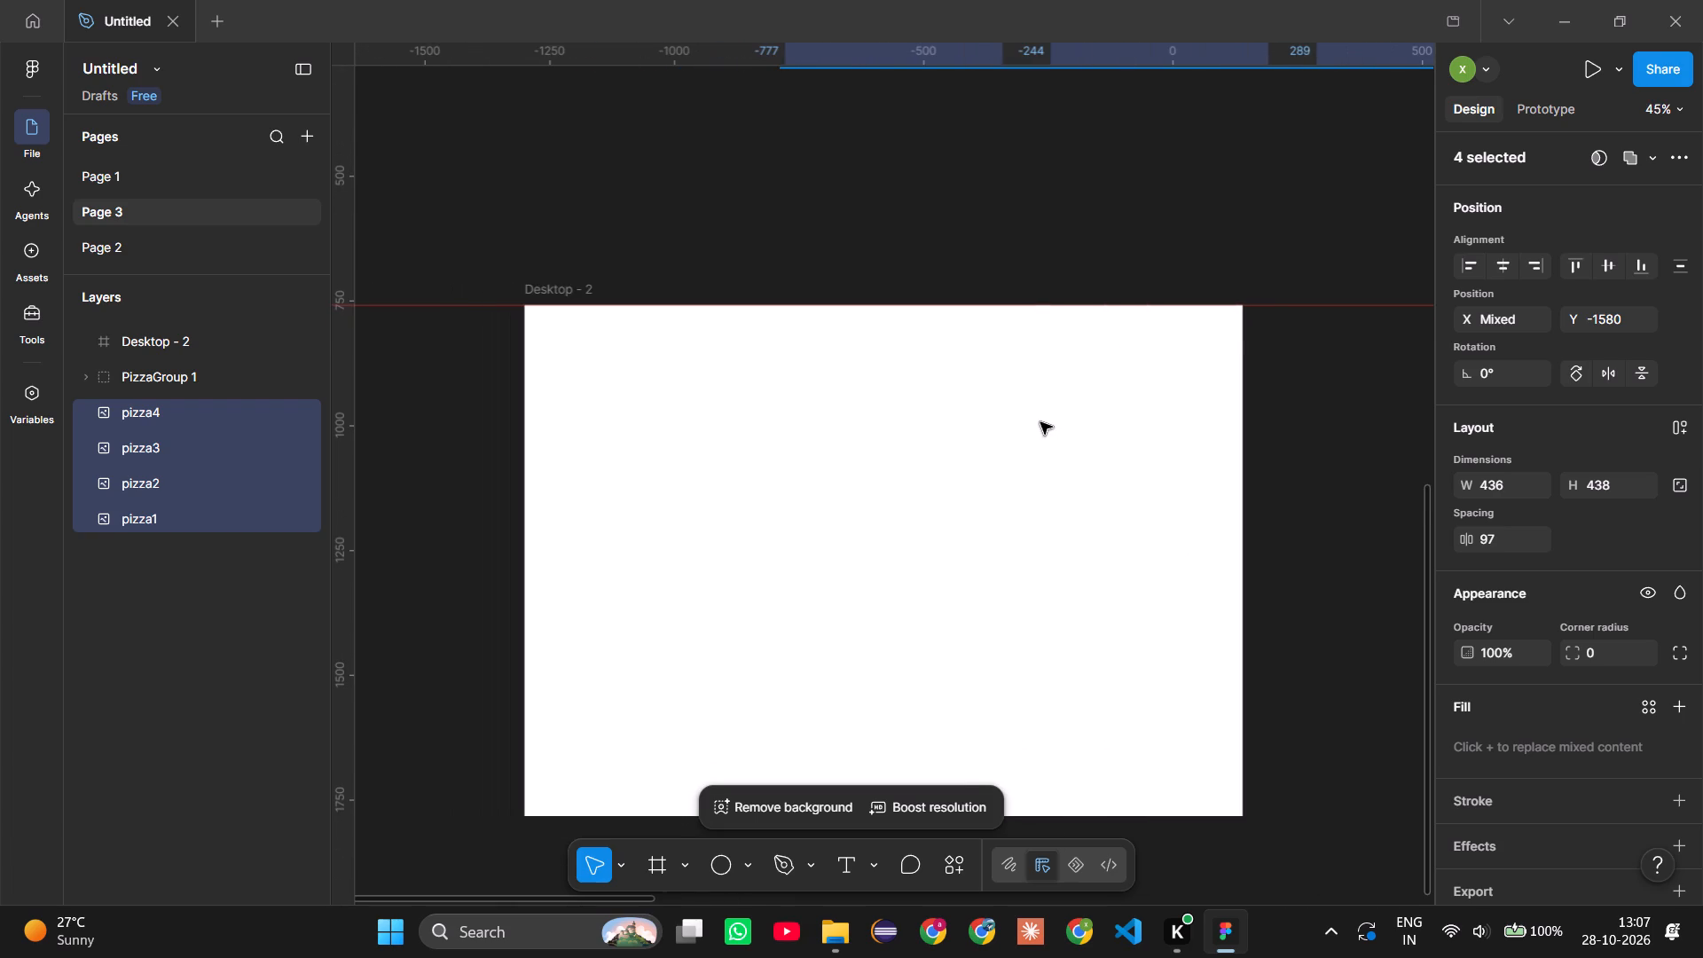
pyautogui.scroll(-1, 1040, 422)
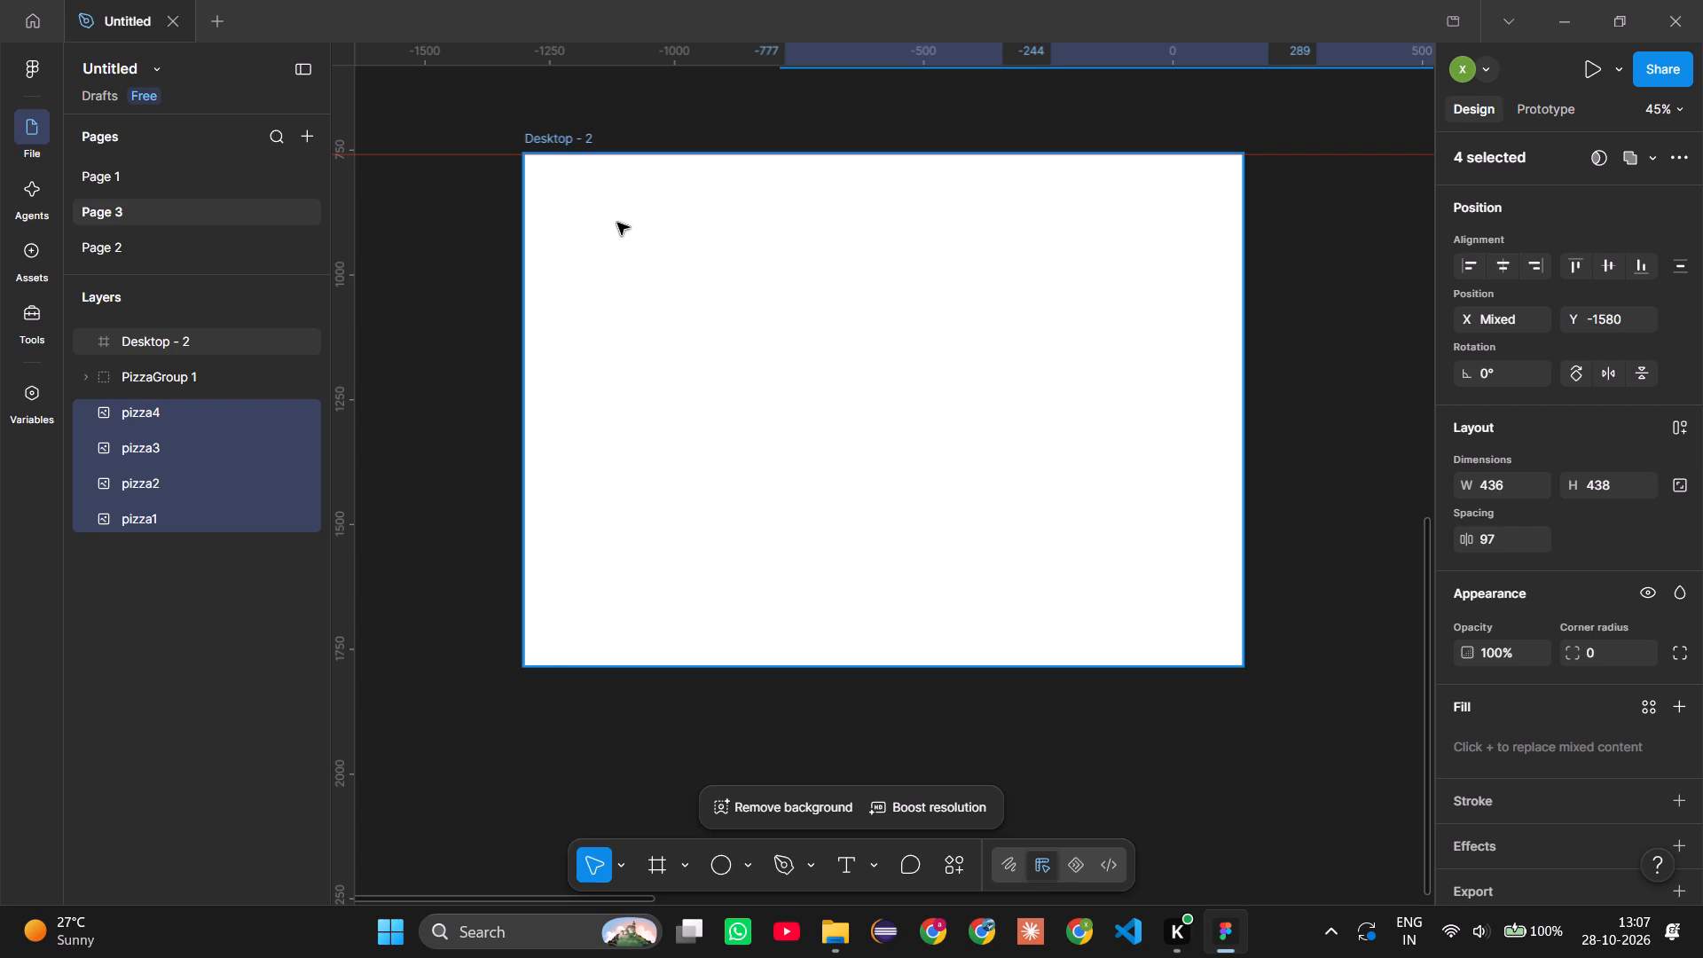
pyautogui.press('r')
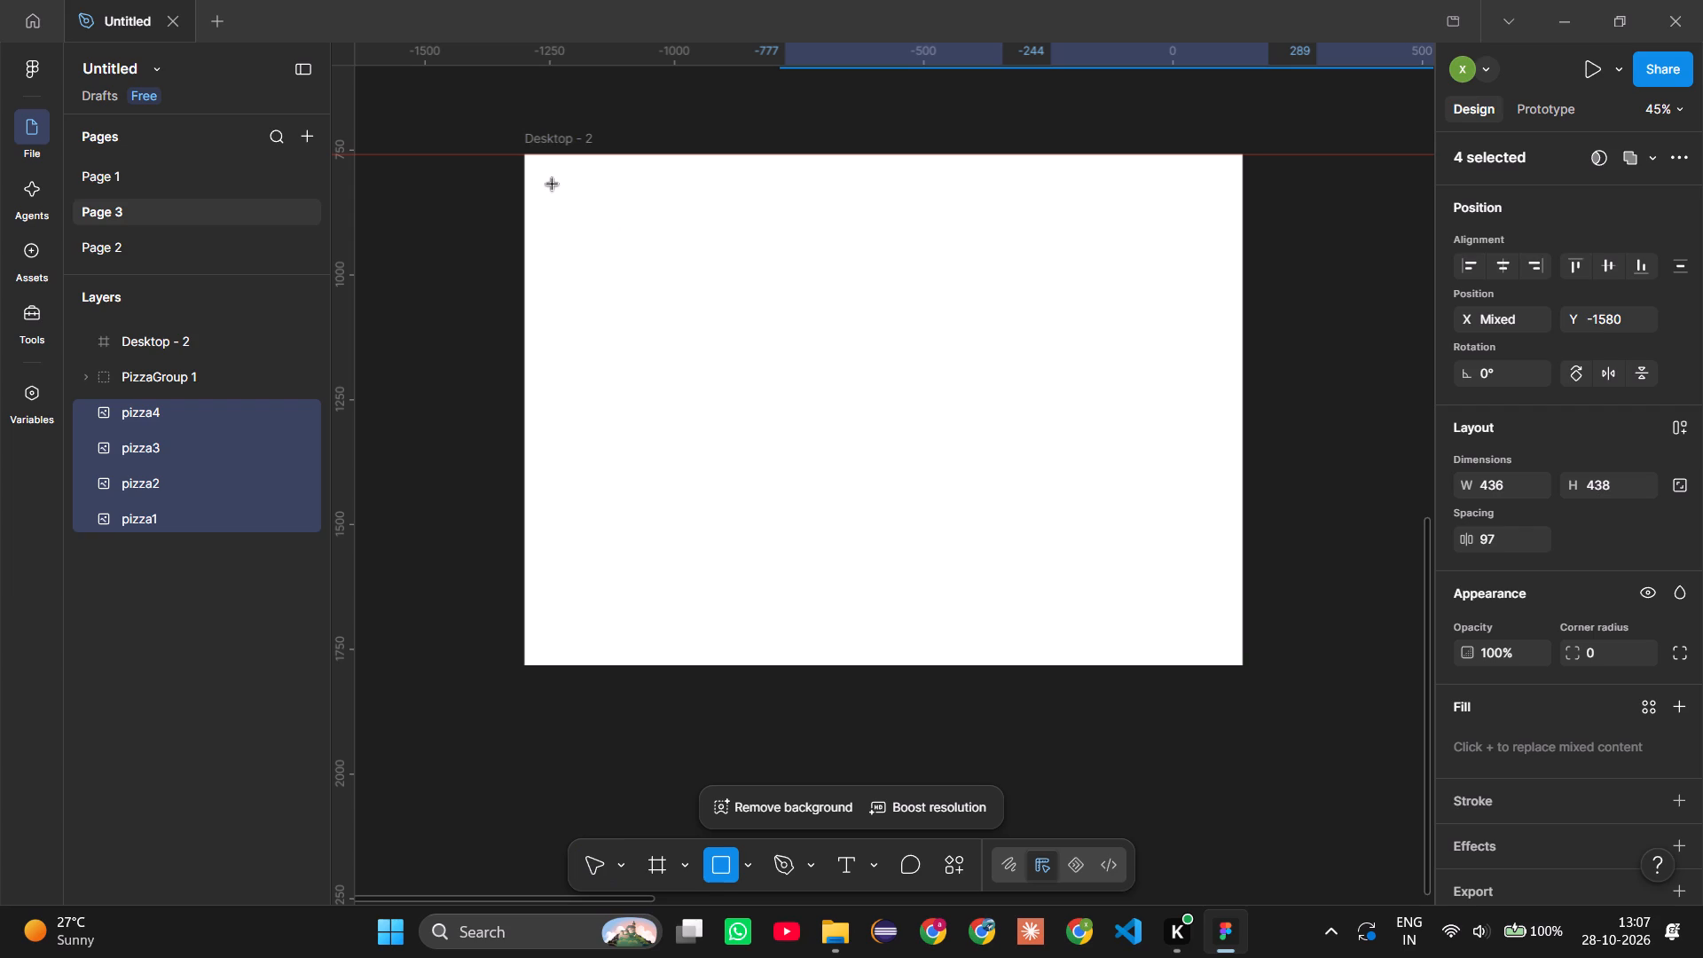
pyautogui.moveTo(549, 175); pyautogui.dragTo(605, 217)
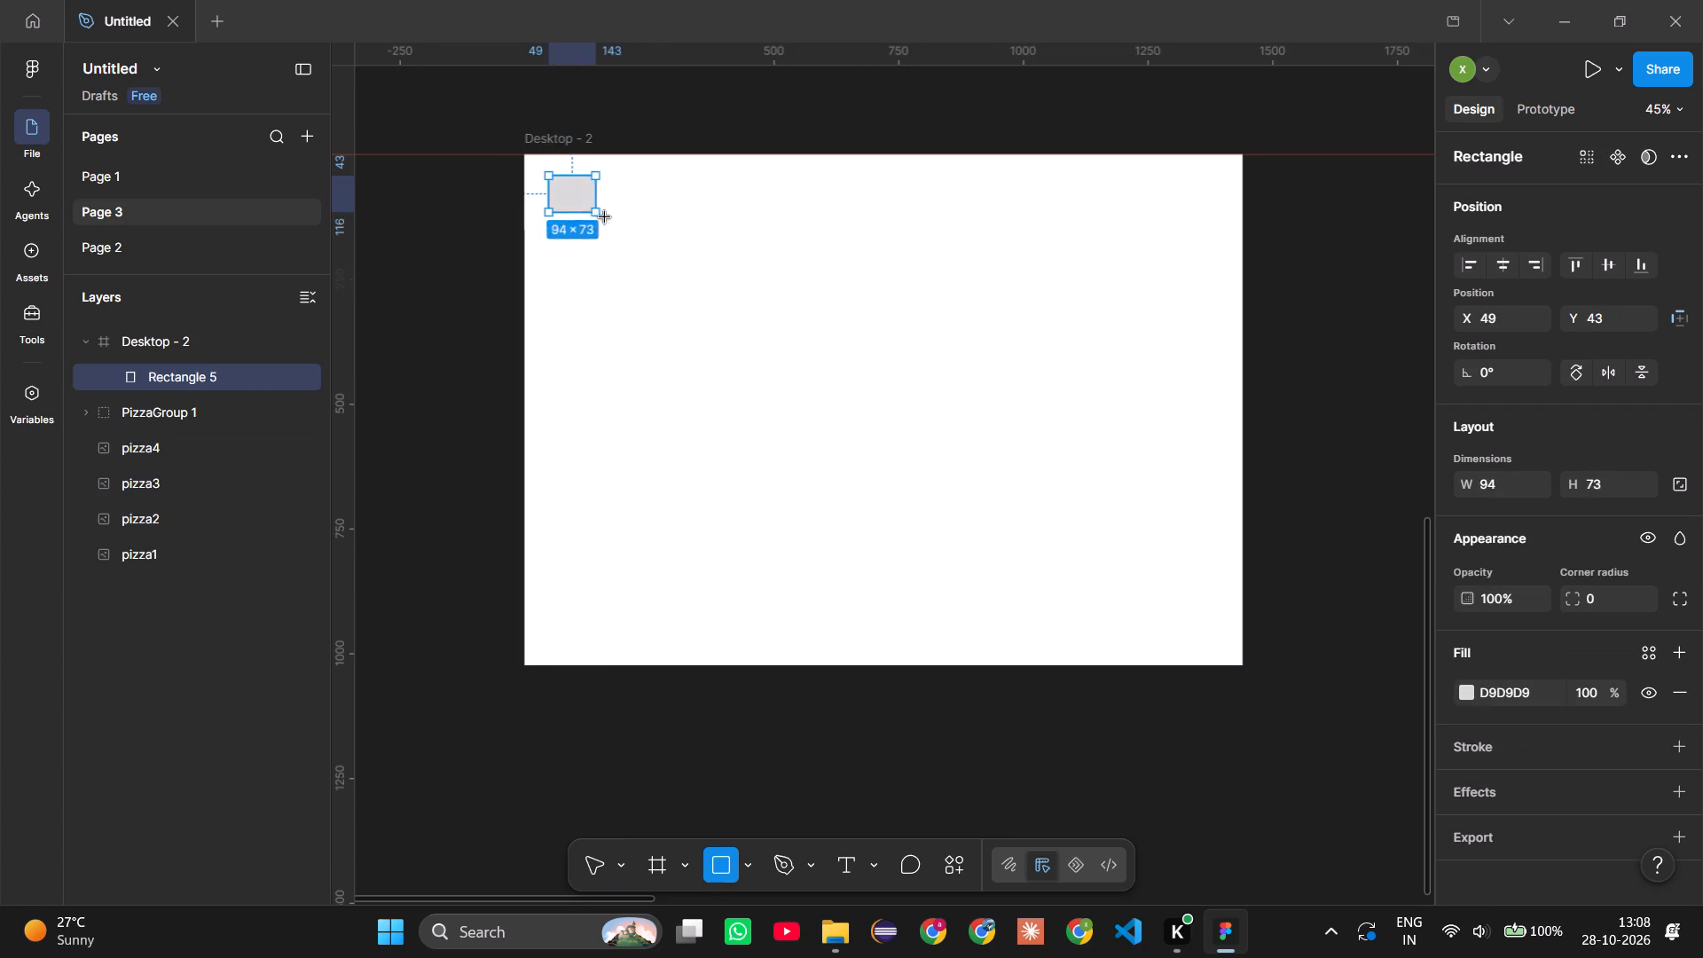
pyautogui.moveTo(605, 217); pyautogui.dragTo(660, 263)
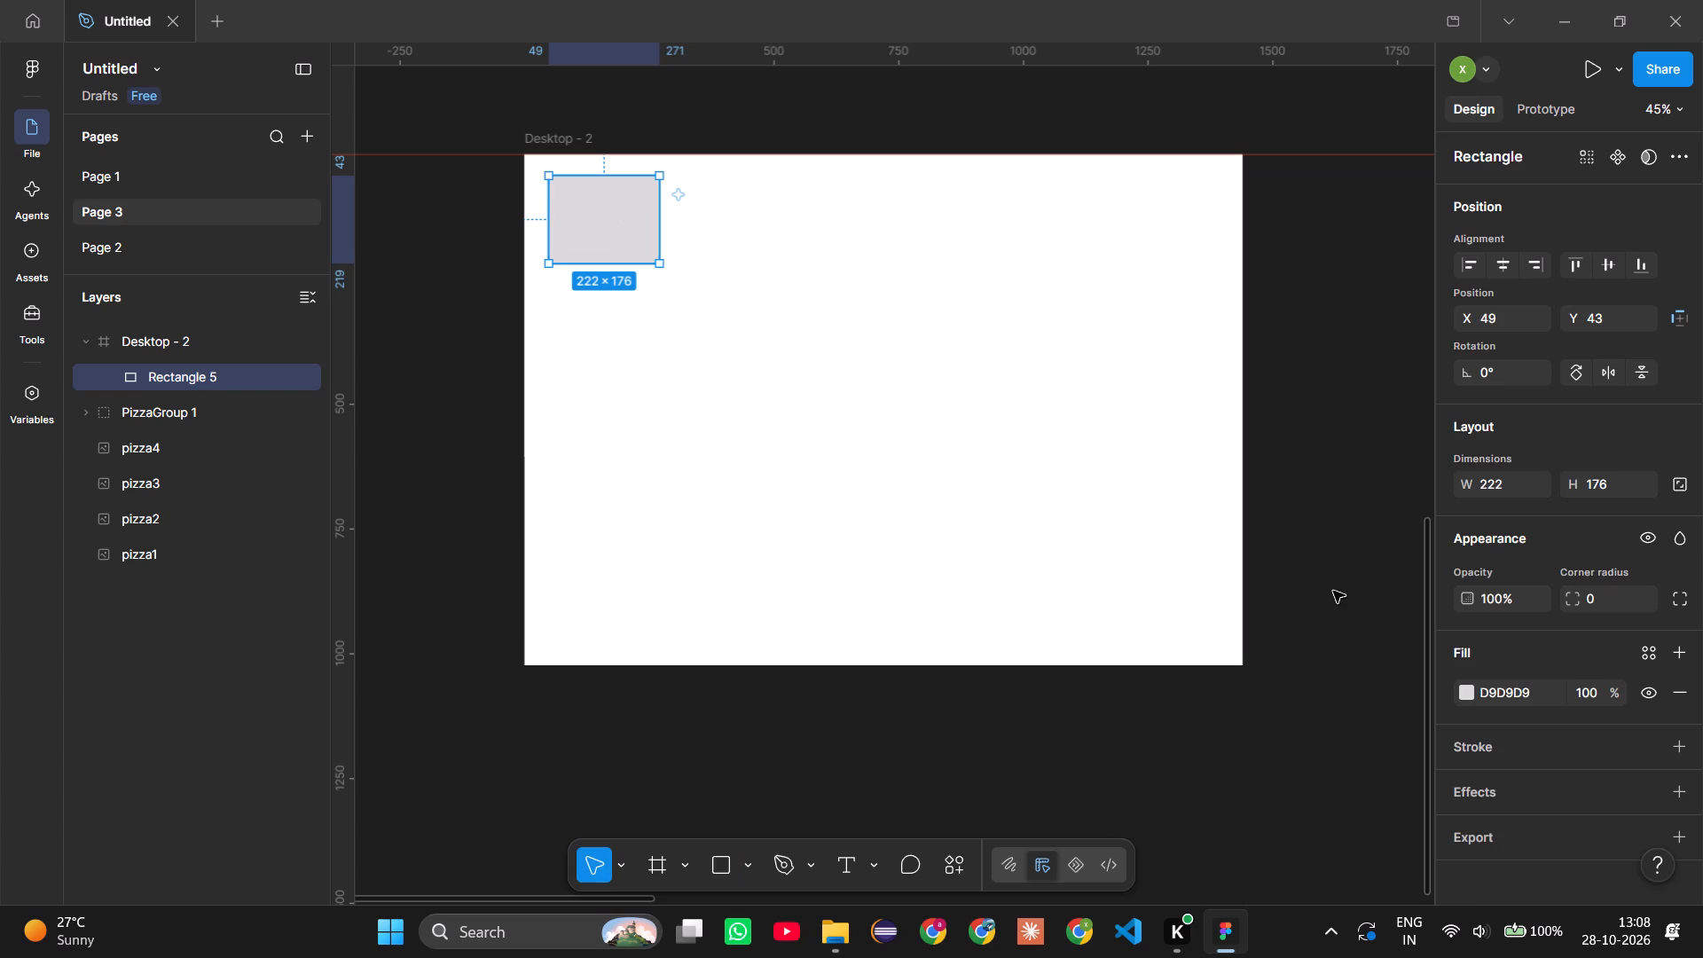
# Fill the rectangle with the Pizza_Hut_logo image from the assets folder and set the image scaling to Fit.
pyautogui.click(1470, 687)
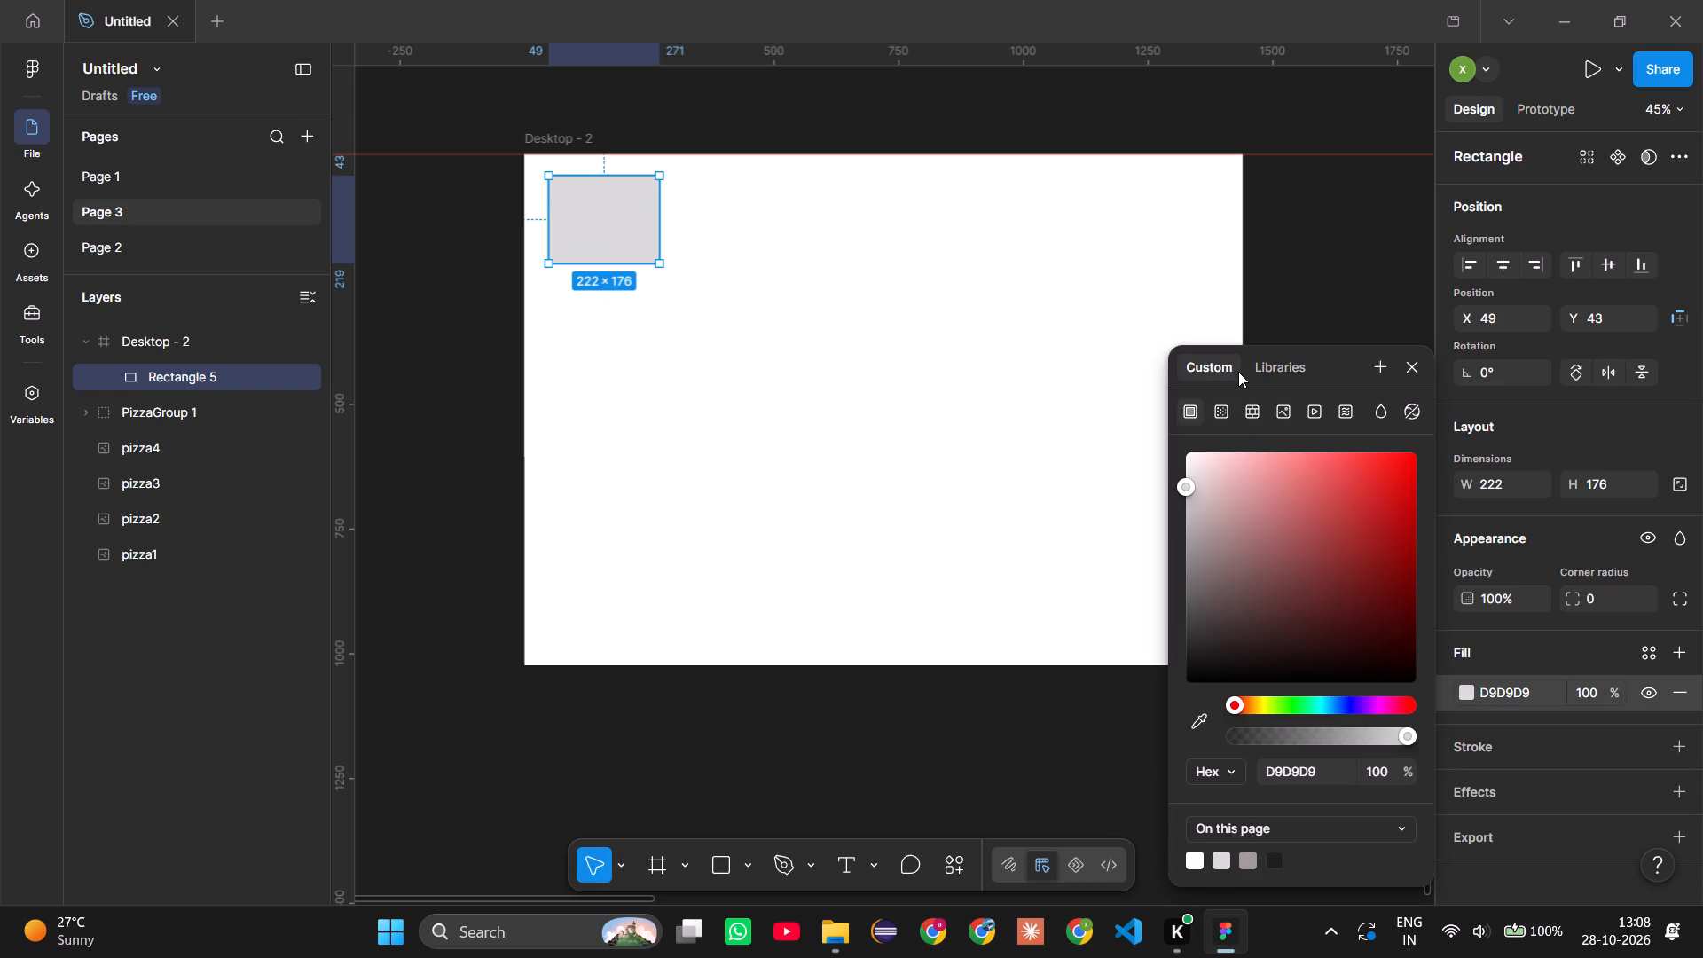
pyautogui.click(1291, 411)
pyautogui.click(1270, 484)
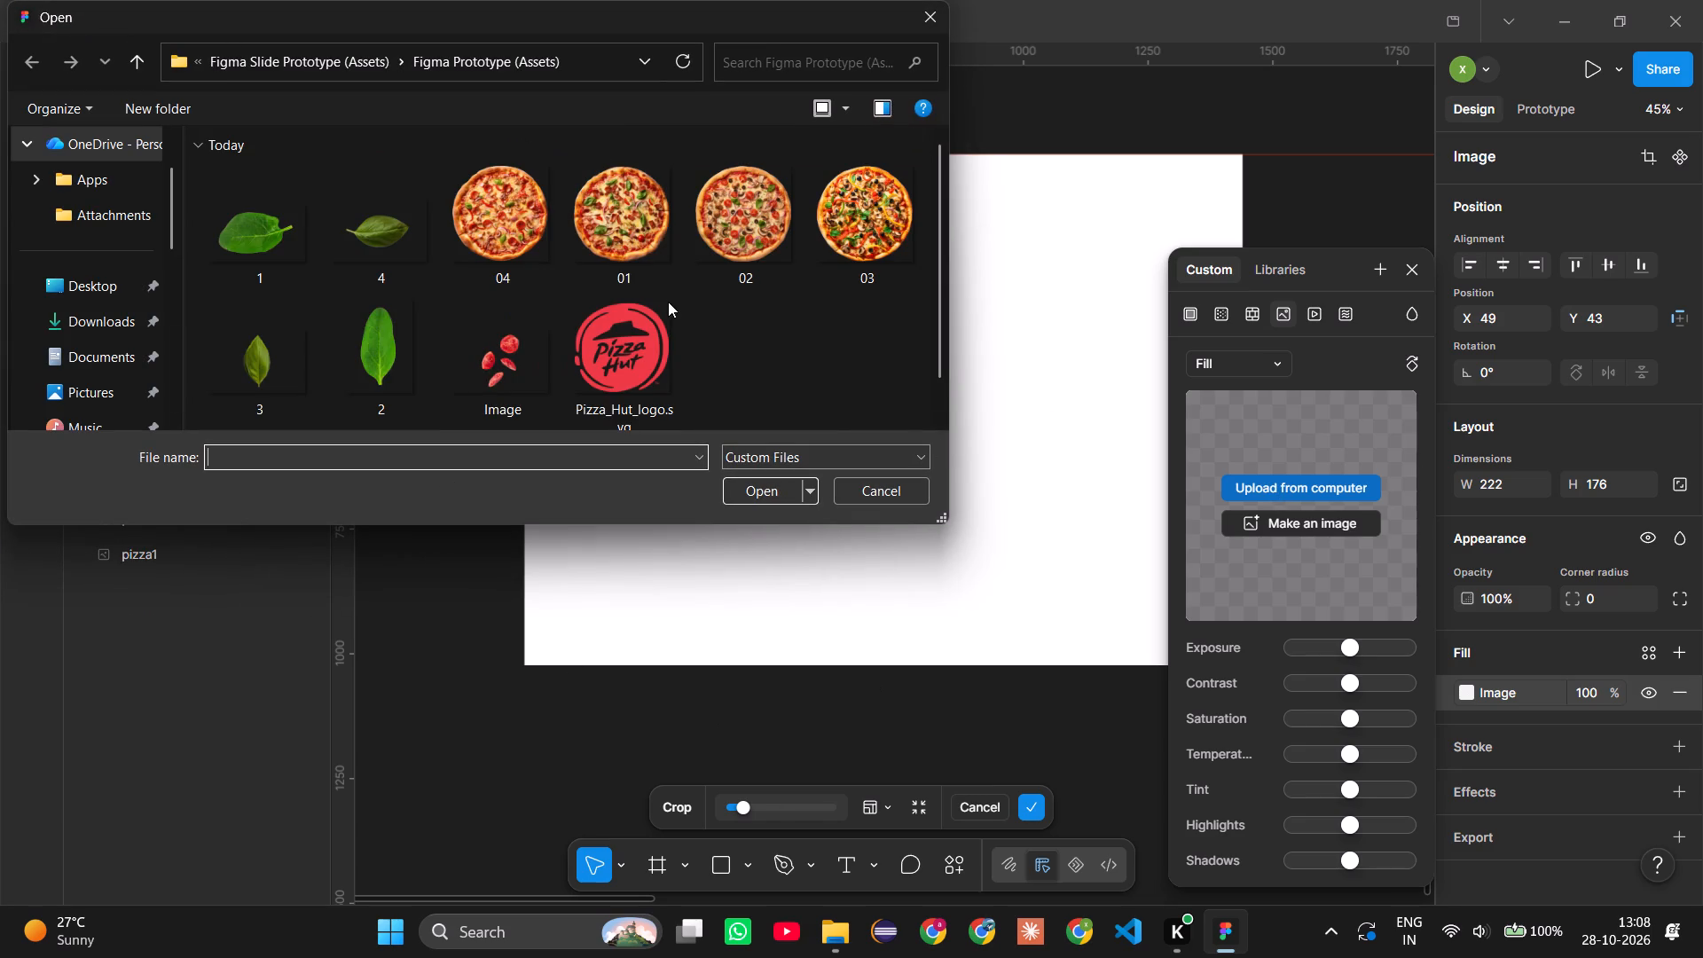
pyautogui.doubleClick(627, 364)
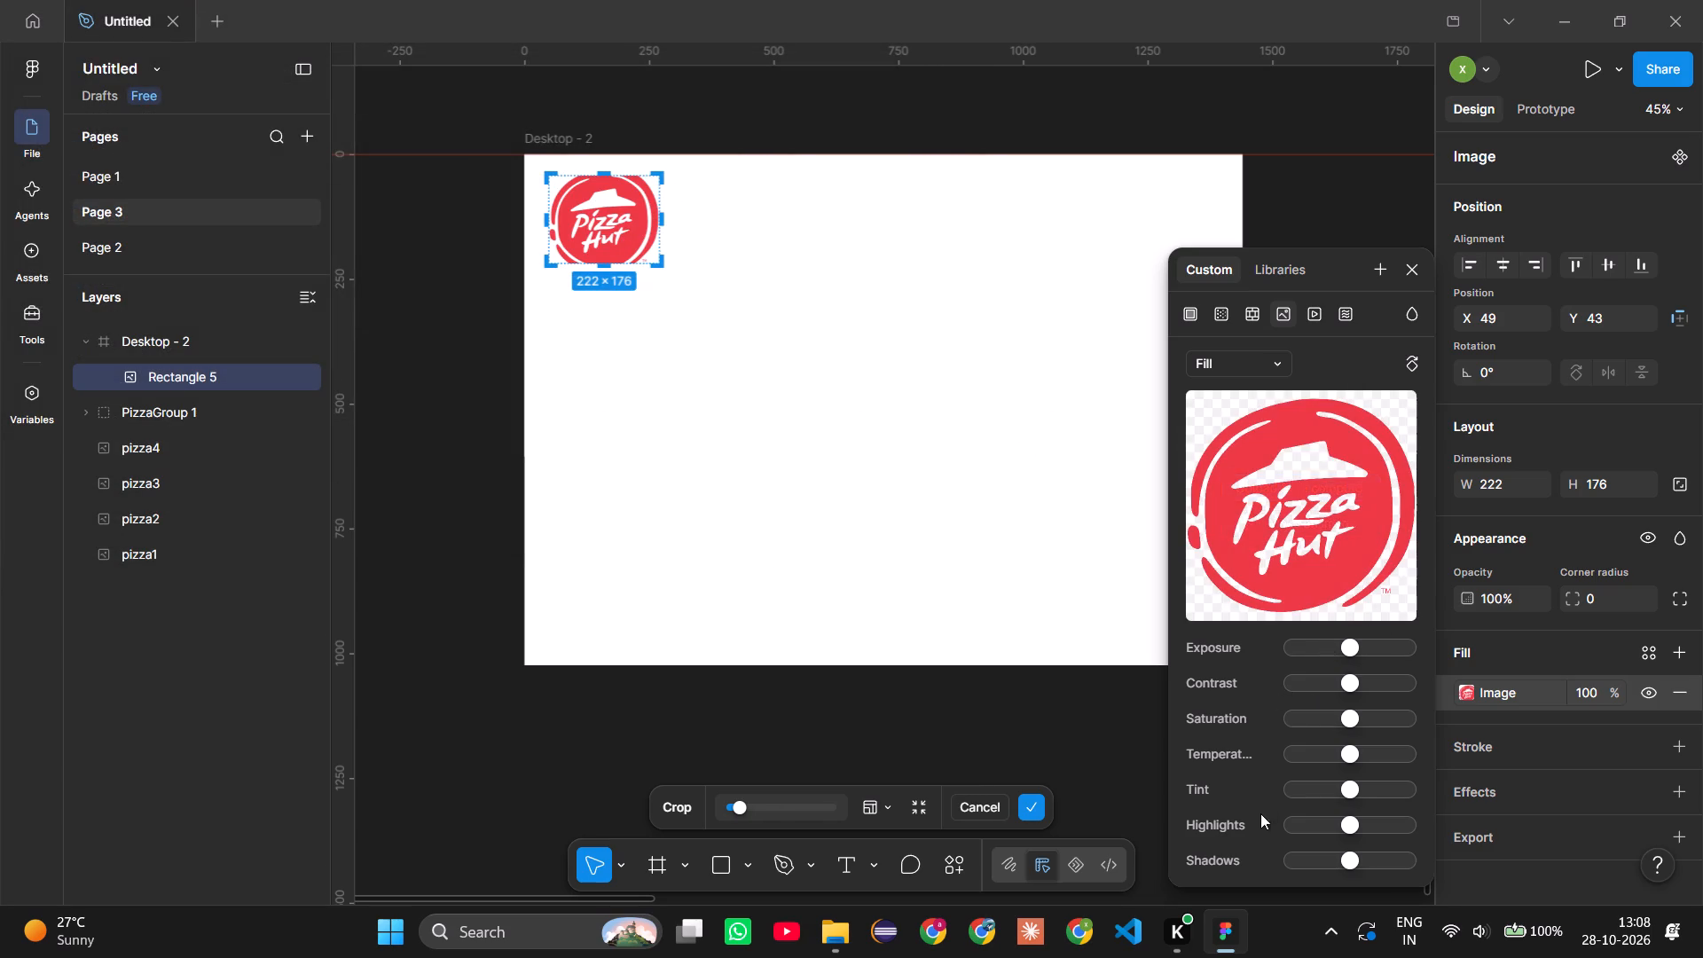
pyautogui.click(1271, 362)
pyautogui.click(1269, 389)
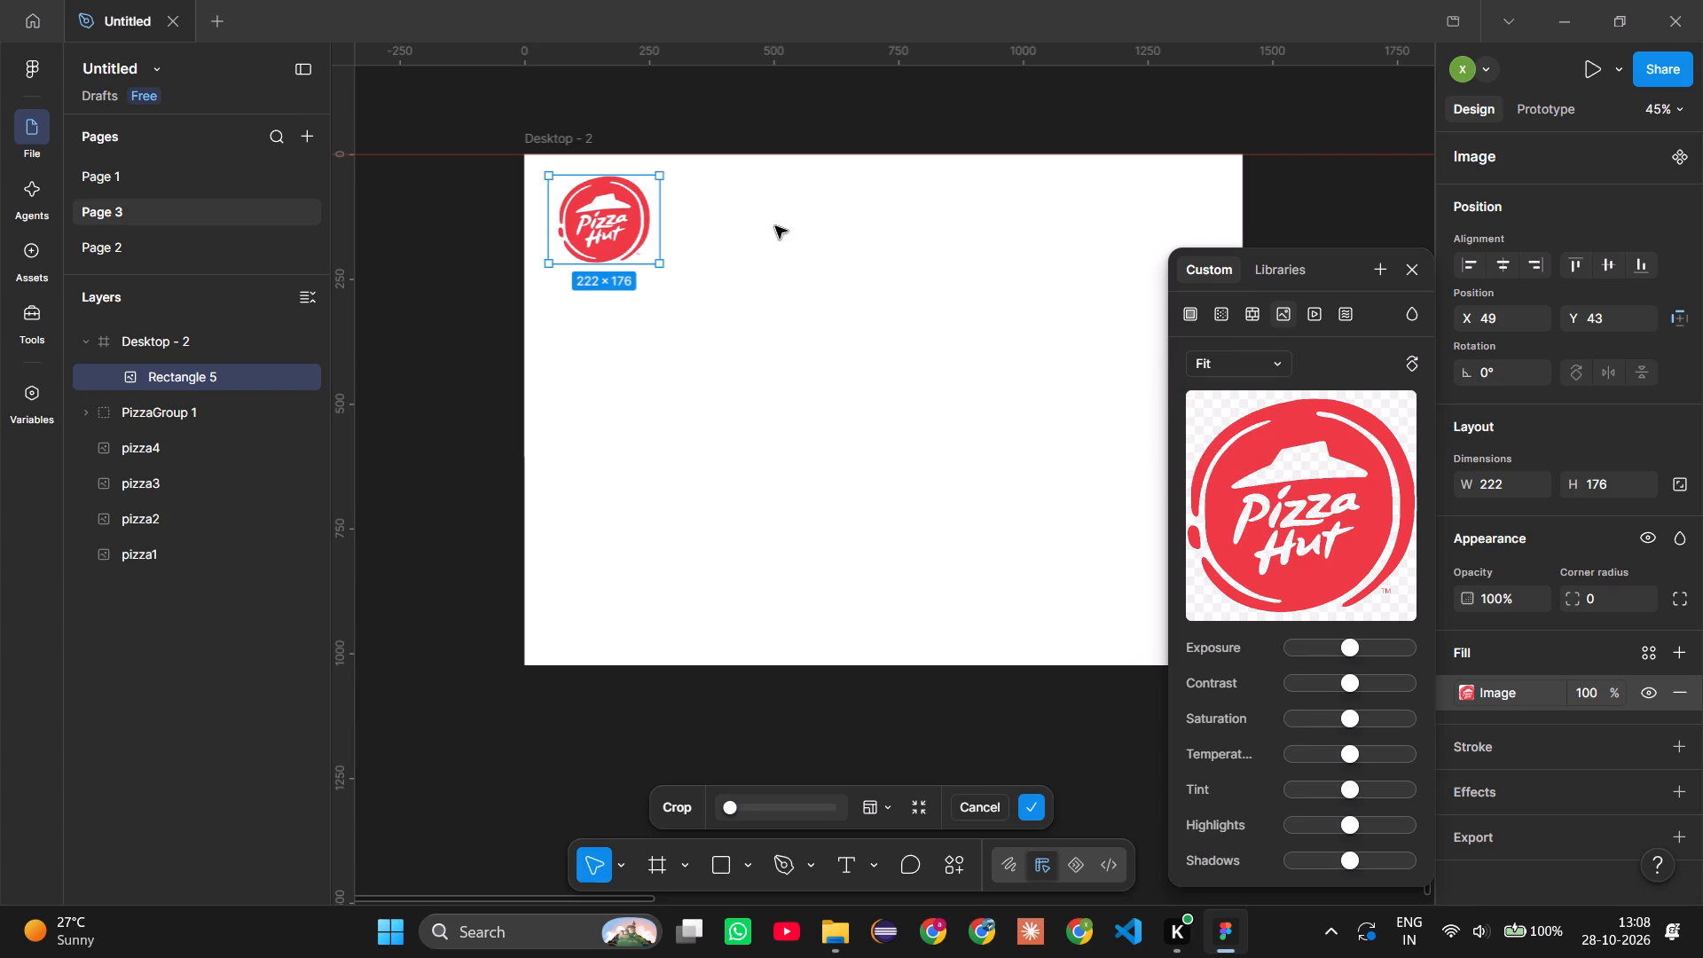
pyautogui.click(608, 225)
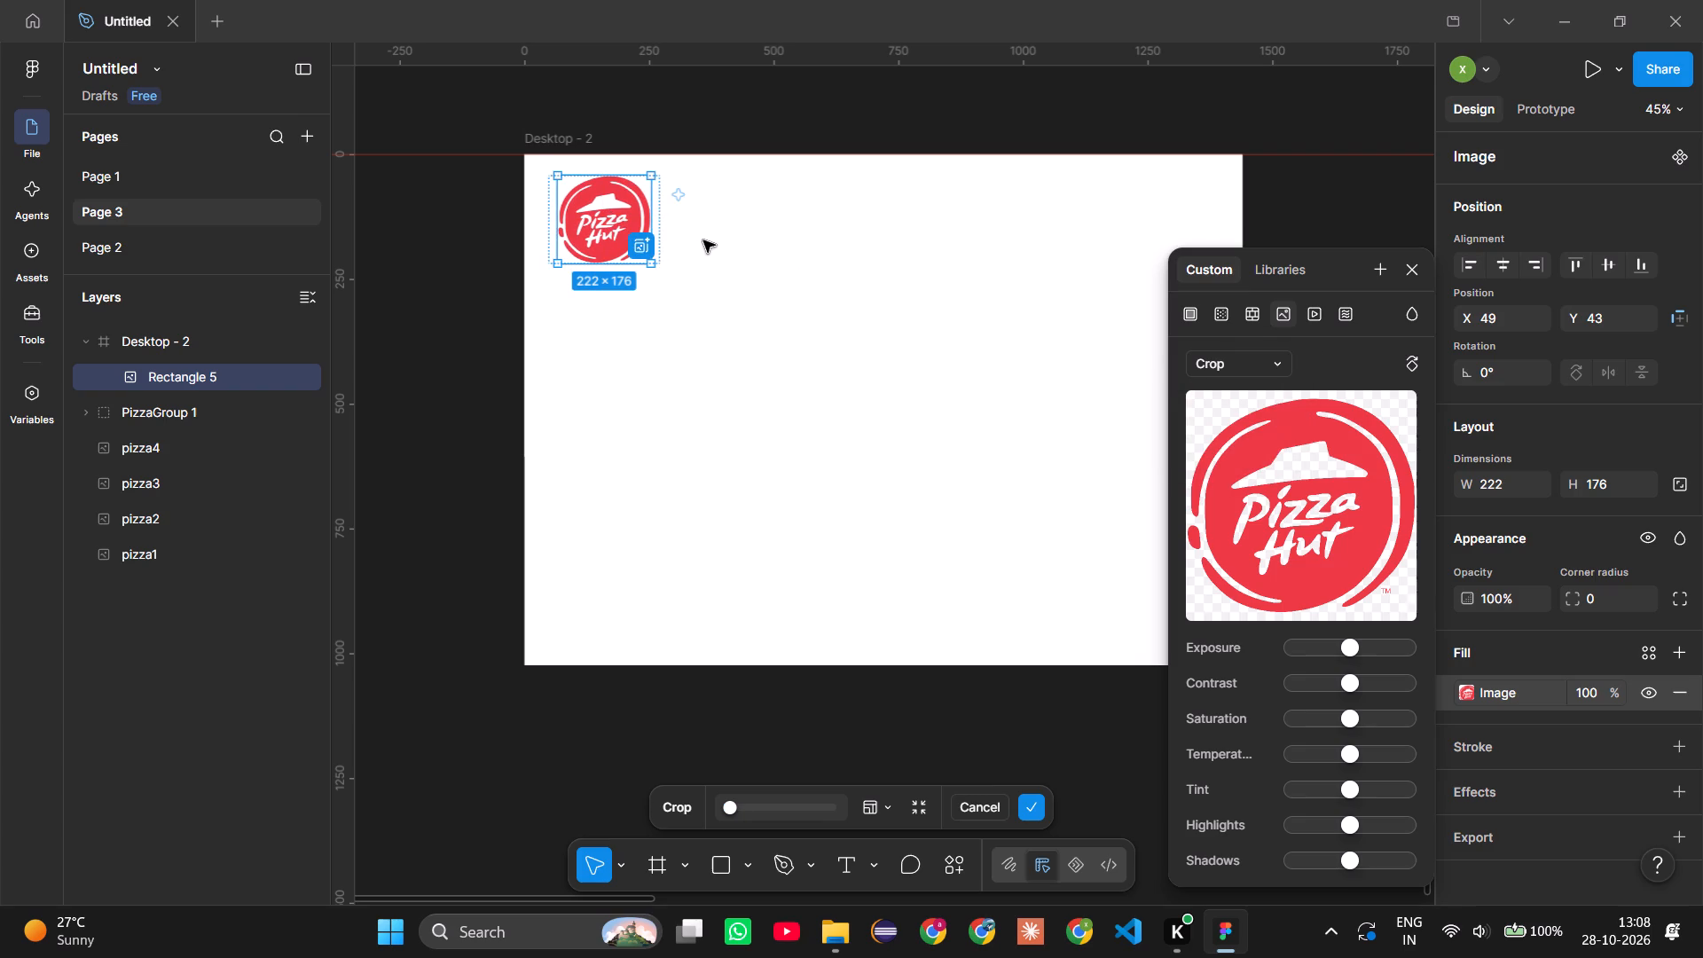
pyautogui.hotkey('ctrl', 'z')
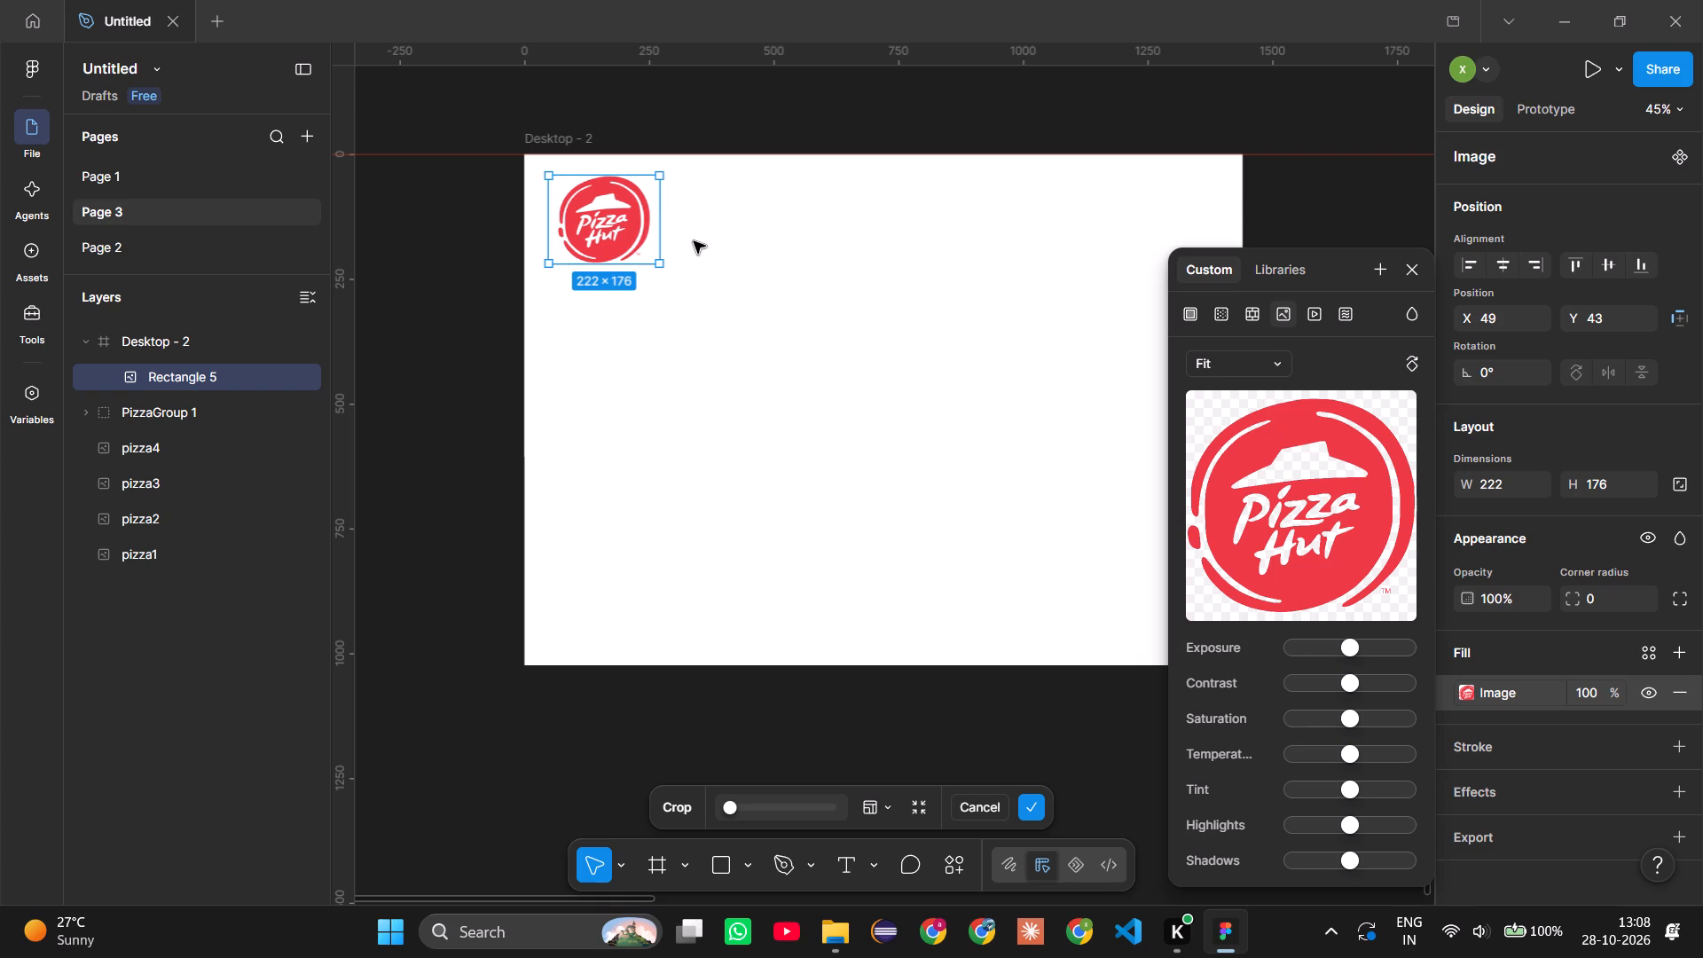
pyautogui.click(1409, 265)
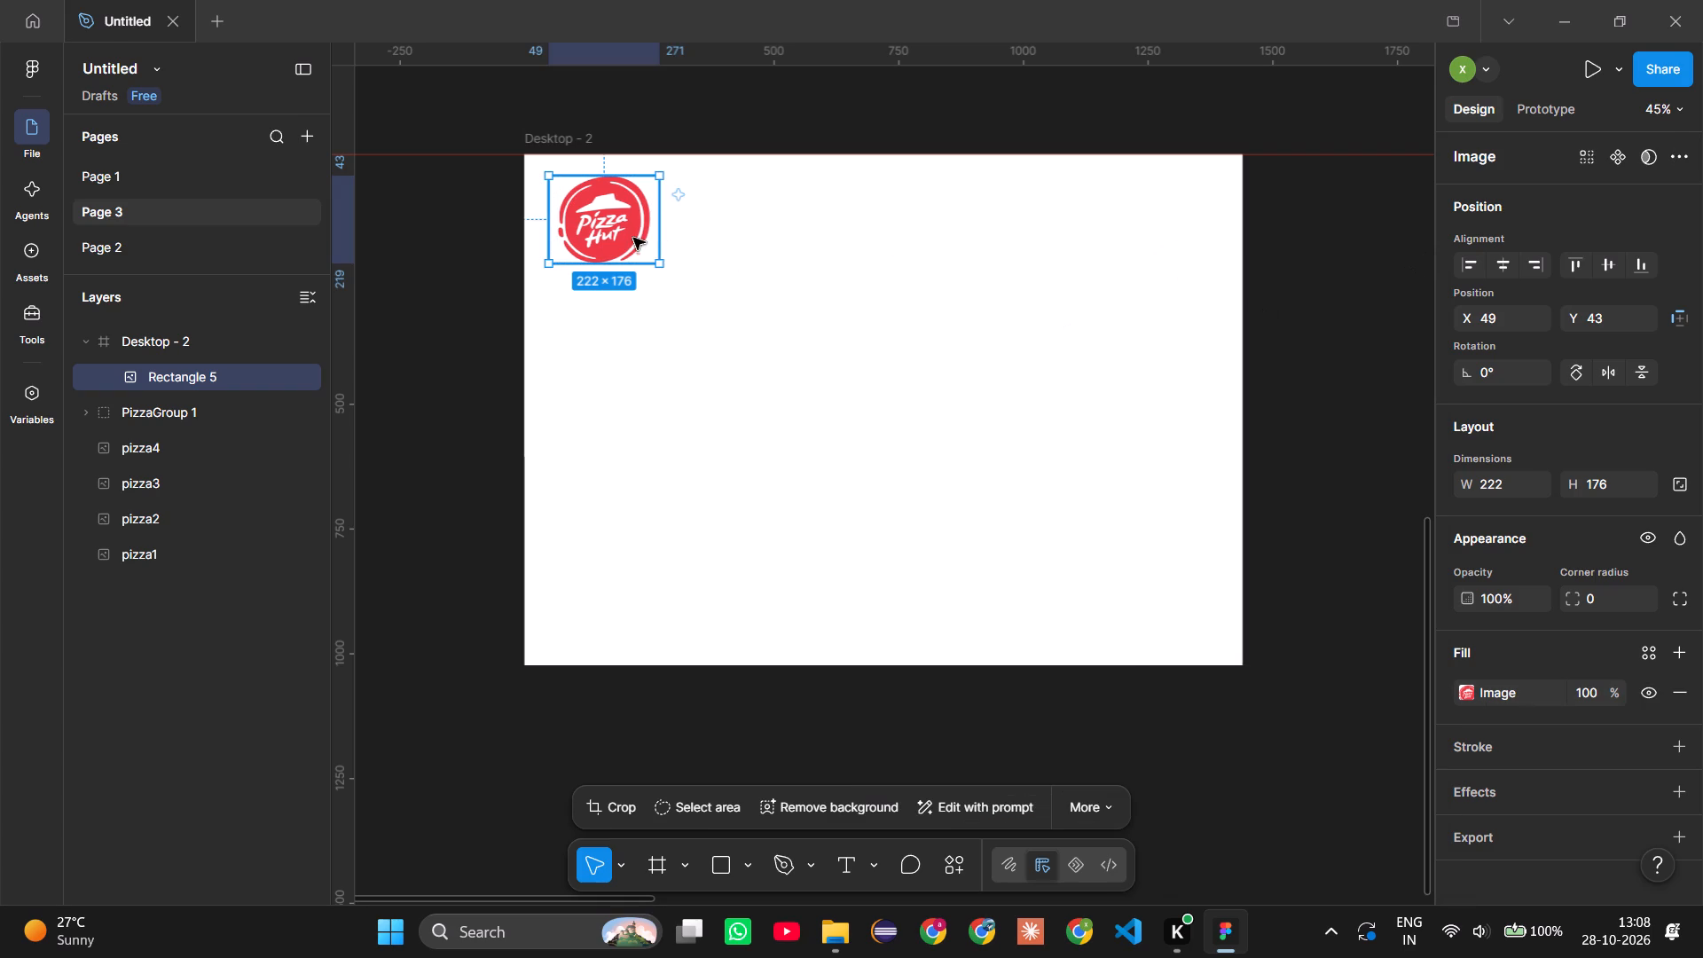
# Move the Pizza Hut logo up slightly to Y 36 and deselect it.
pyautogui.click(632, 238)
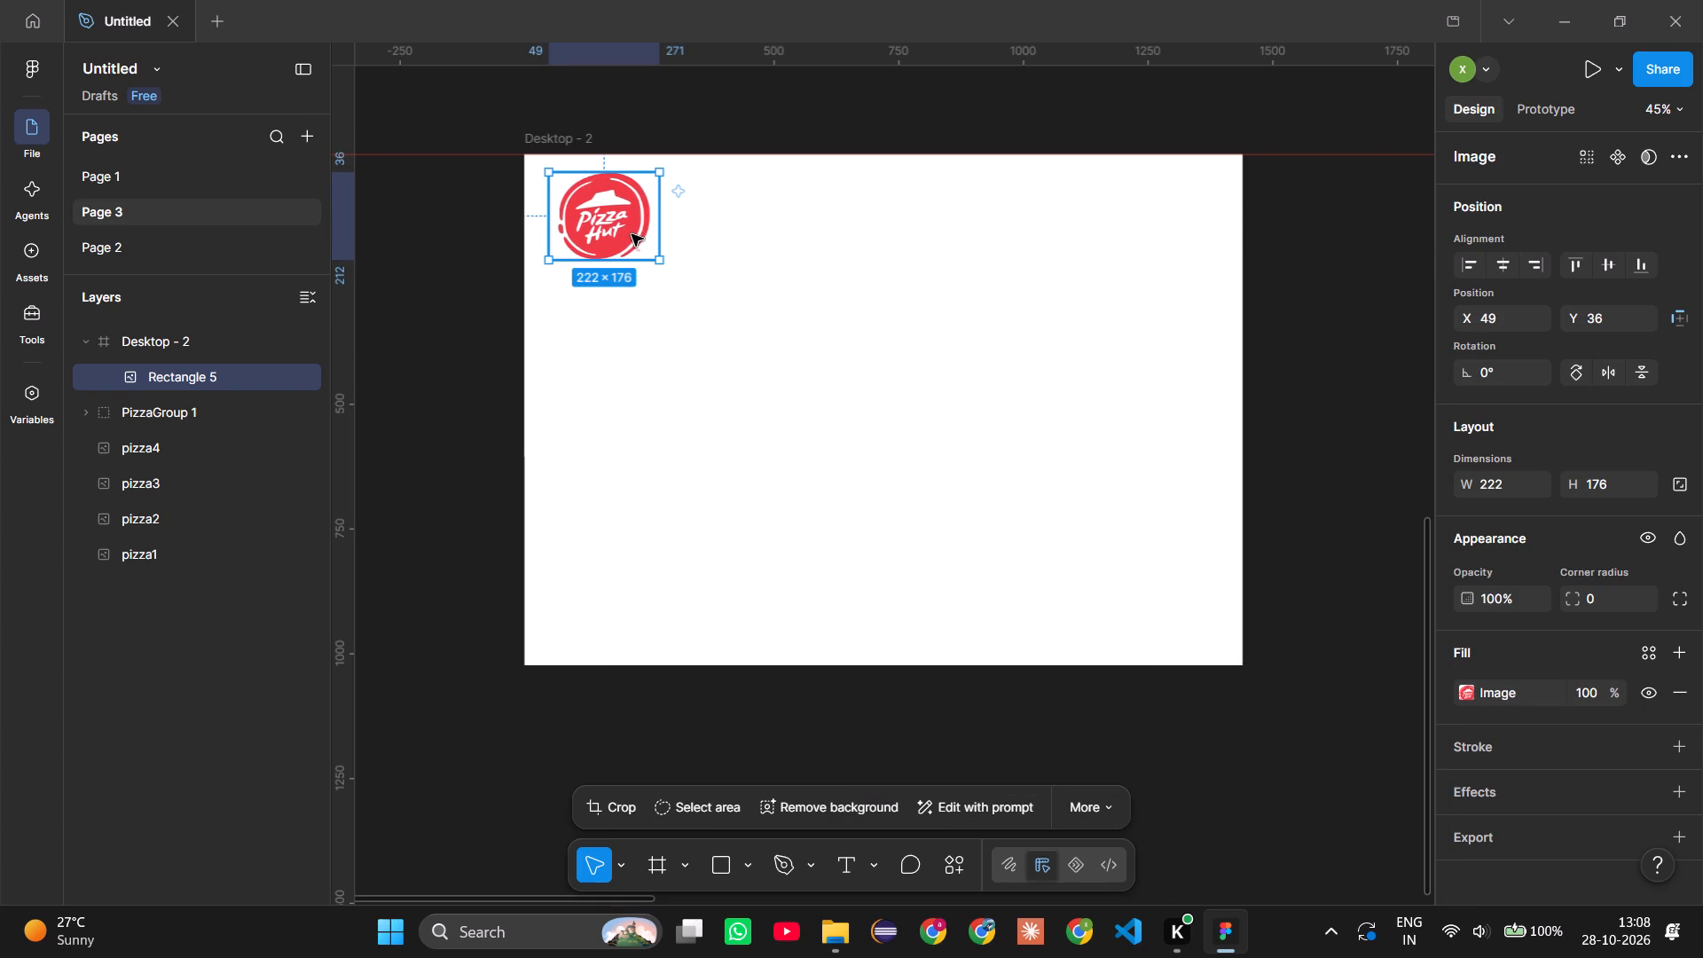
pyautogui.click(758, 243)
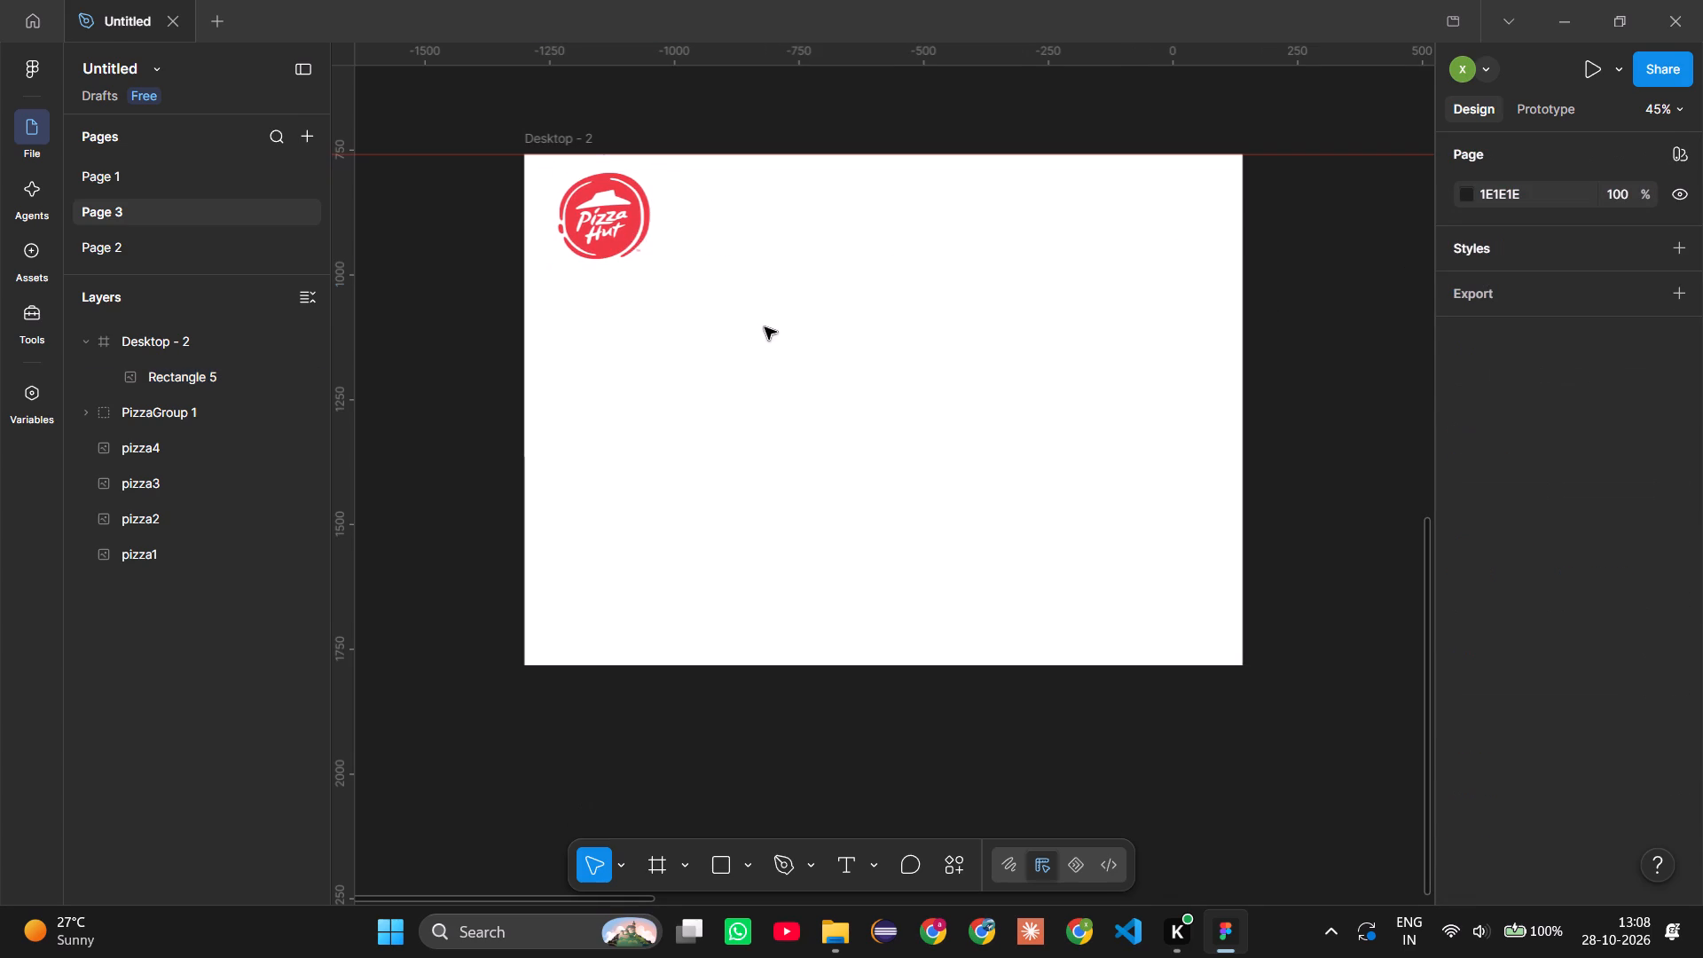
# Add the text "Home" beside the logo in Desktop - 2 at about X 494, Y 96, with font size 24.
pyautogui.press('t')
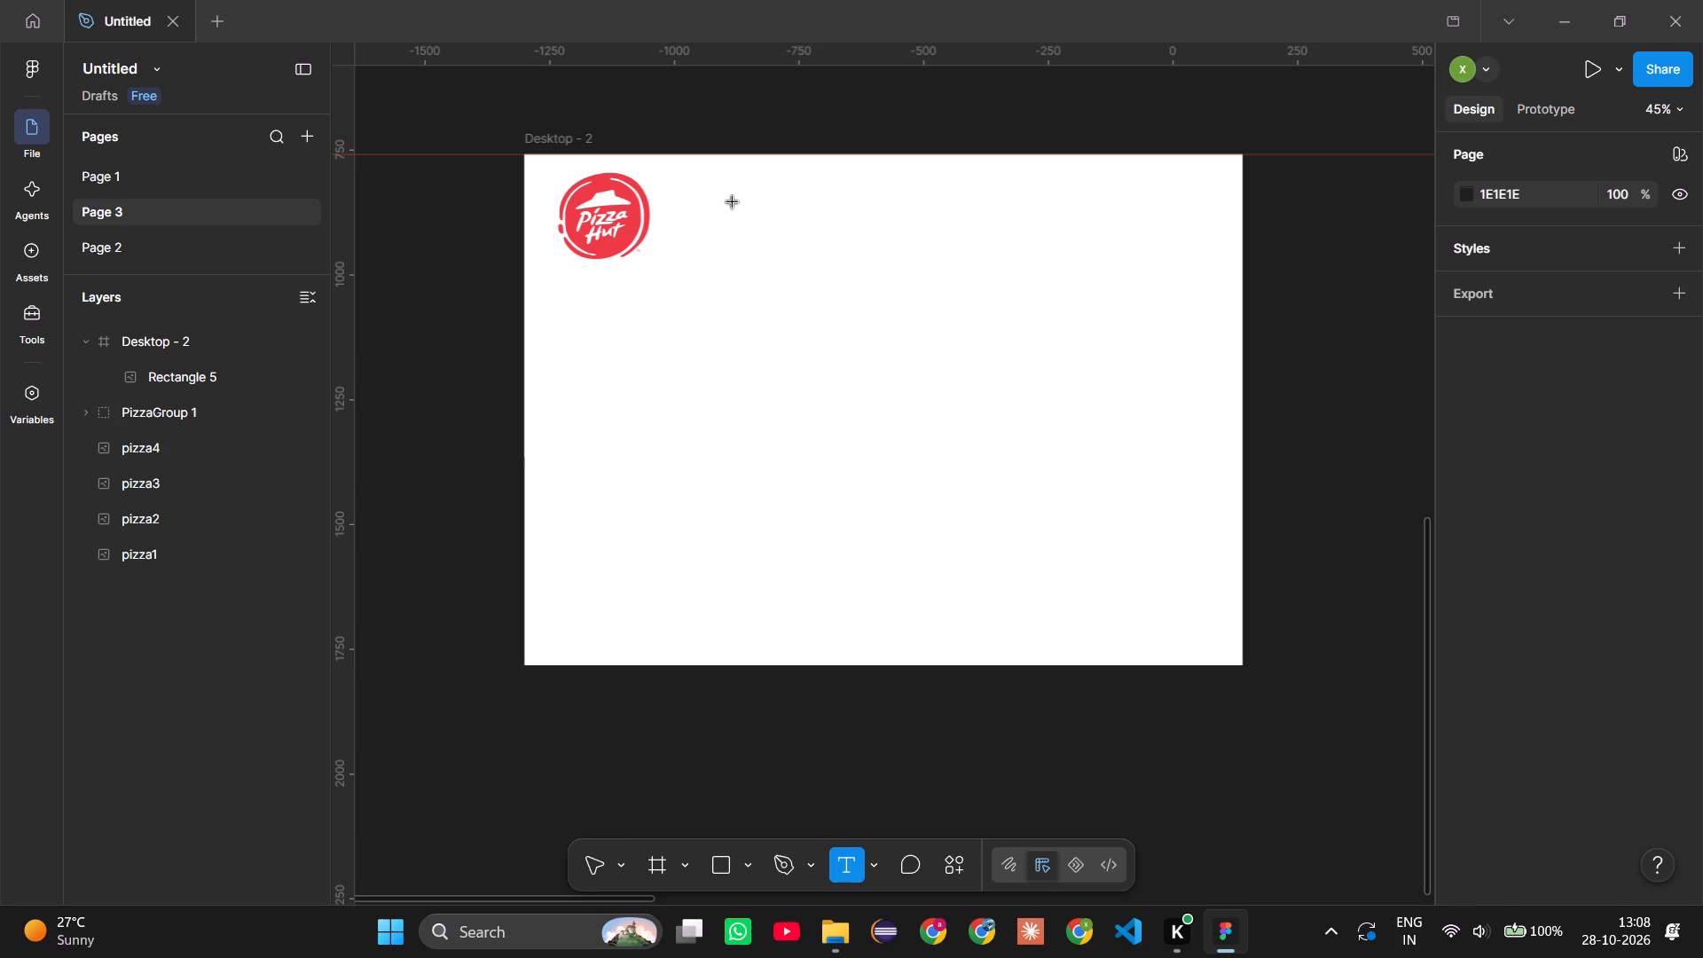
pyautogui.click(771, 202)
pyautogui.write('Home')
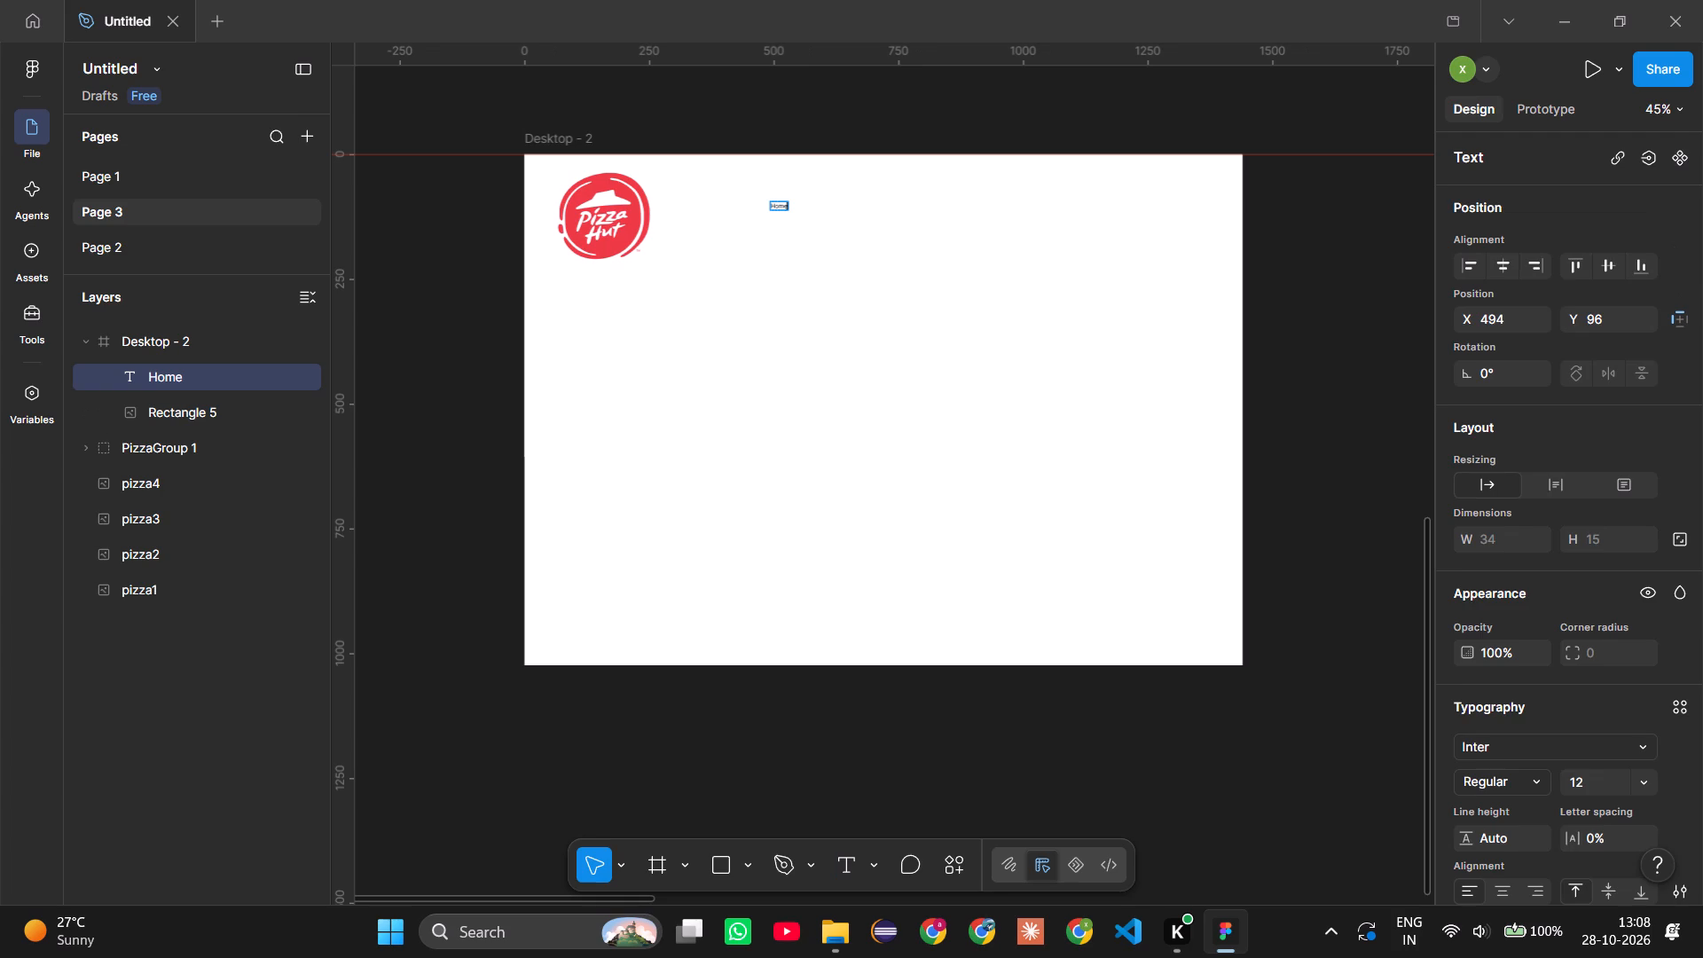
pyautogui.hotkey('ctrl', 'a')
pyautogui.click(1640, 786)
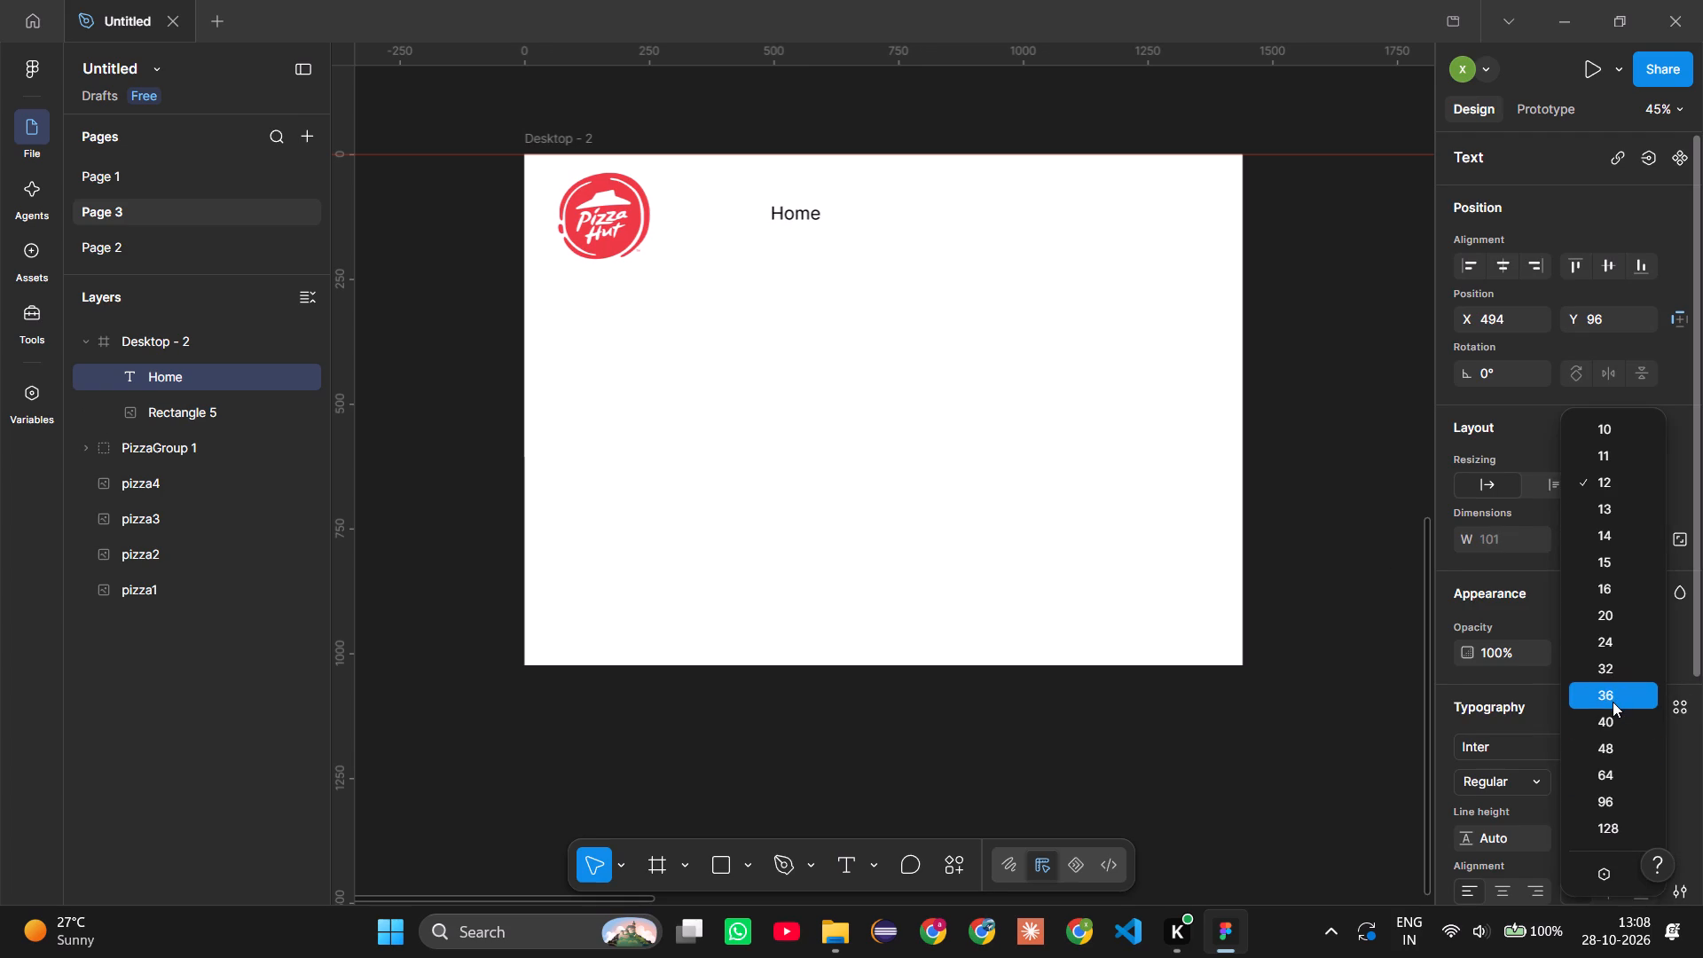
pyautogui.click(1604, 640)
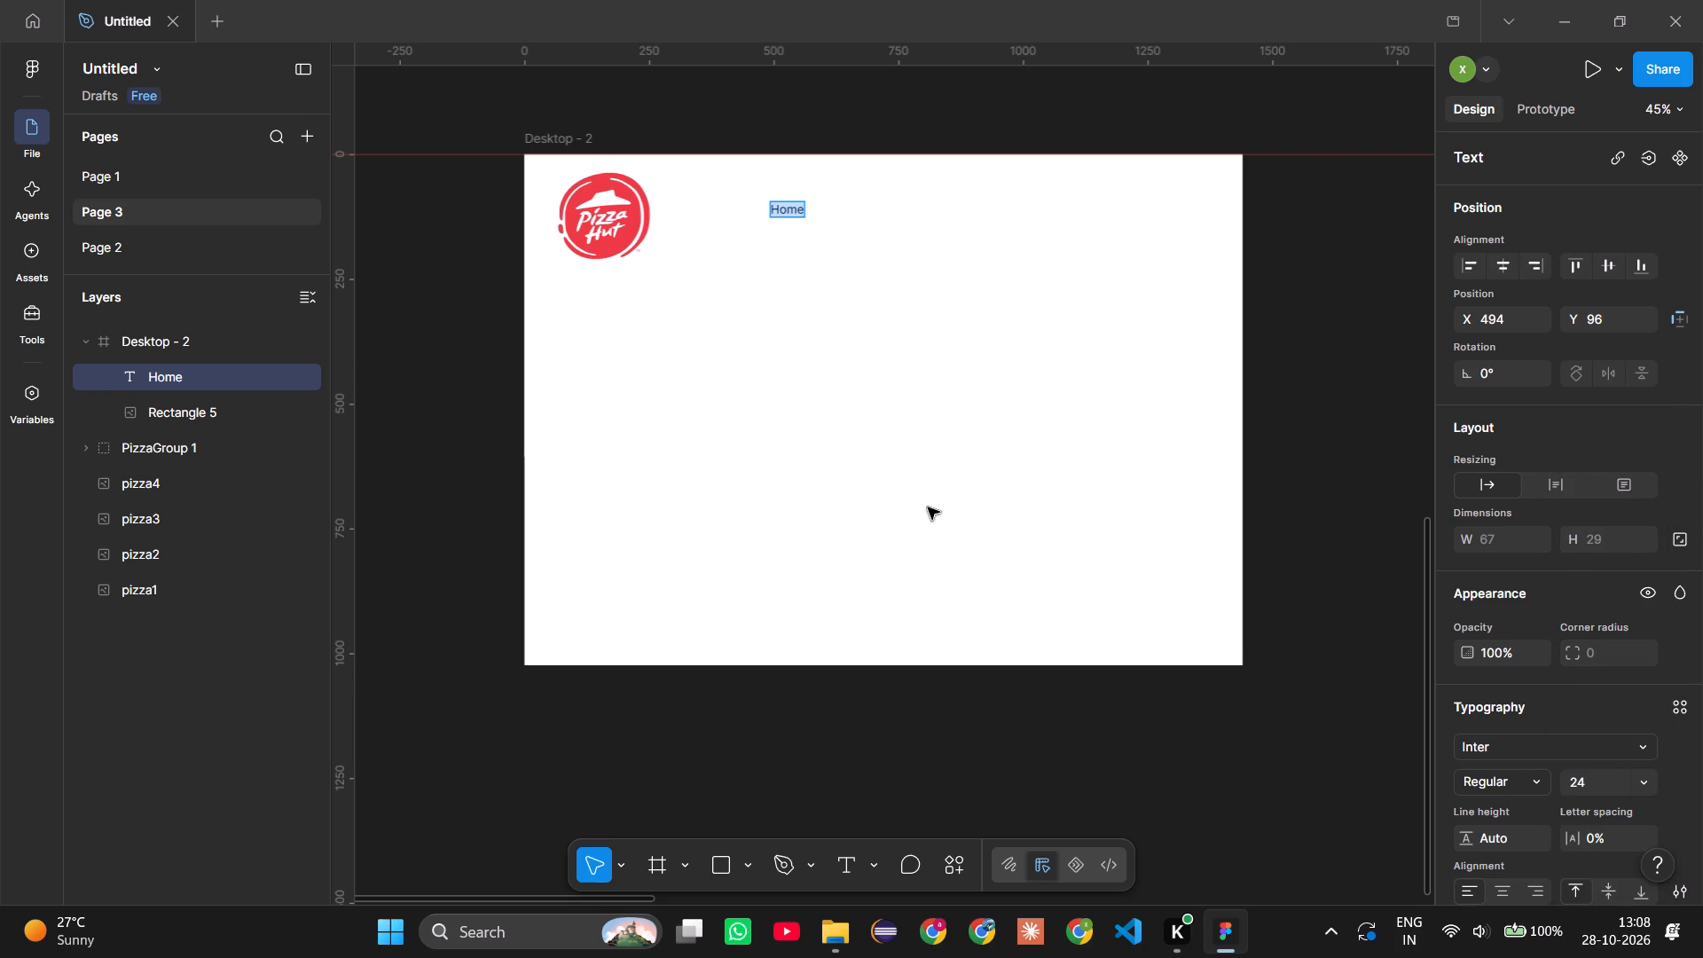
pyautogui.press('t')
pyautogui.hotkey('ctrl', 'z')
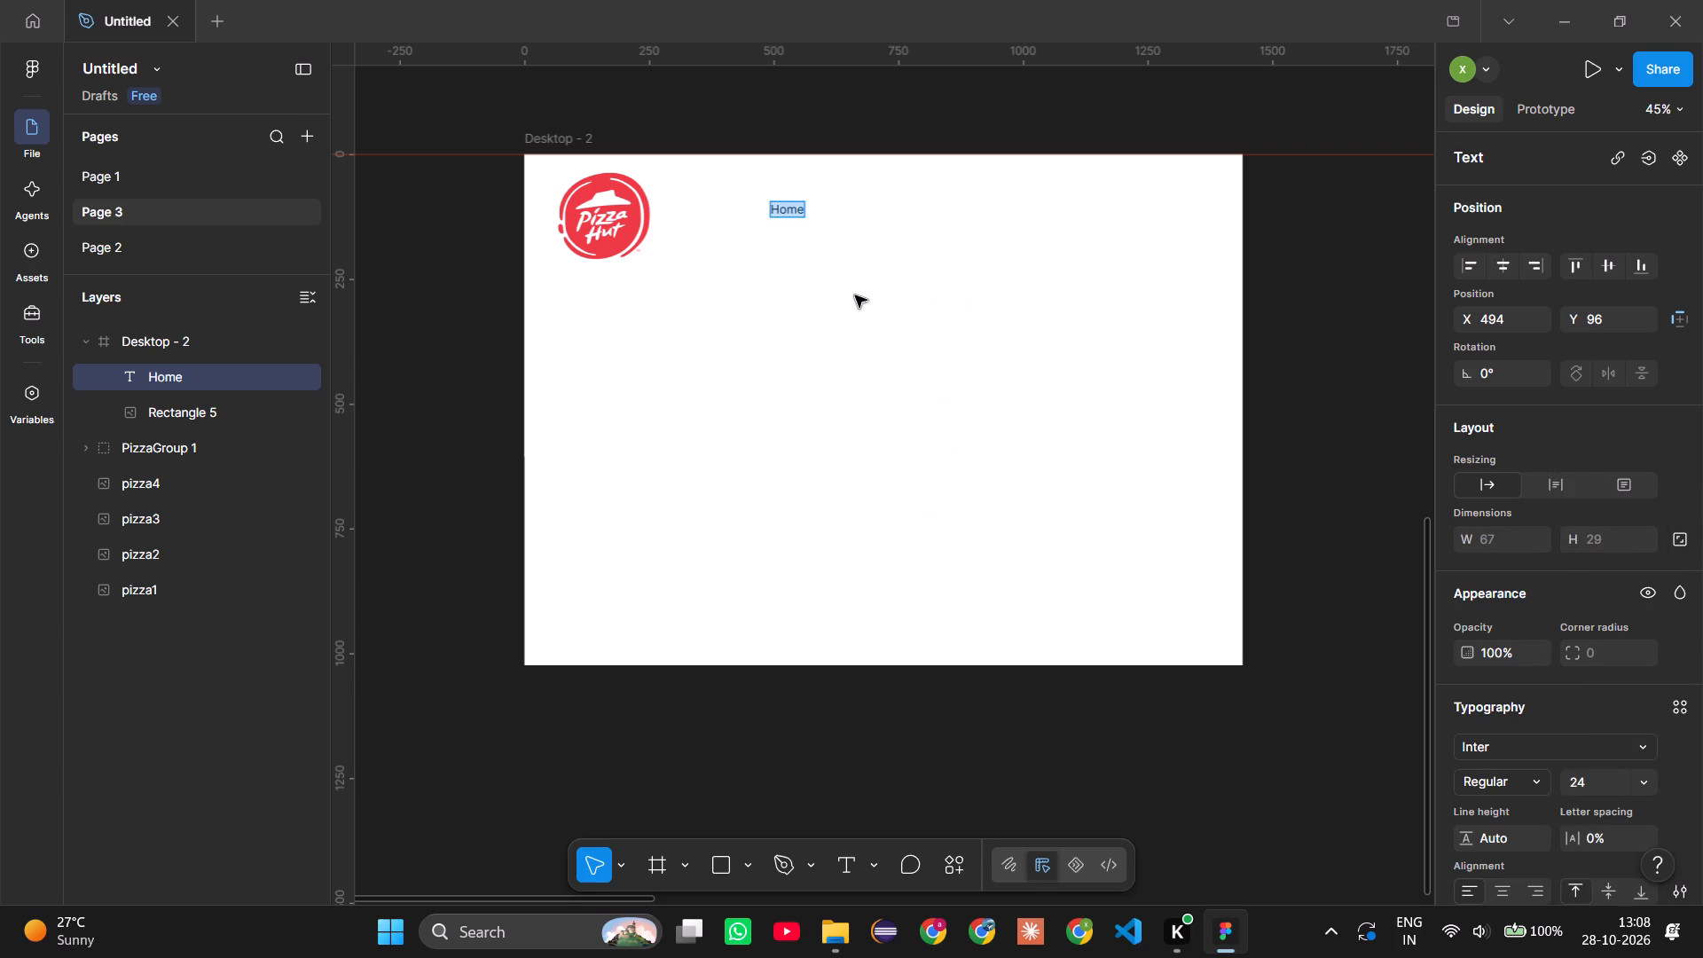
# Duplicate the "Home" label three times along the navigation row, at about X 653, X 855 and X 1057.
pyautogui.click(855, 295)
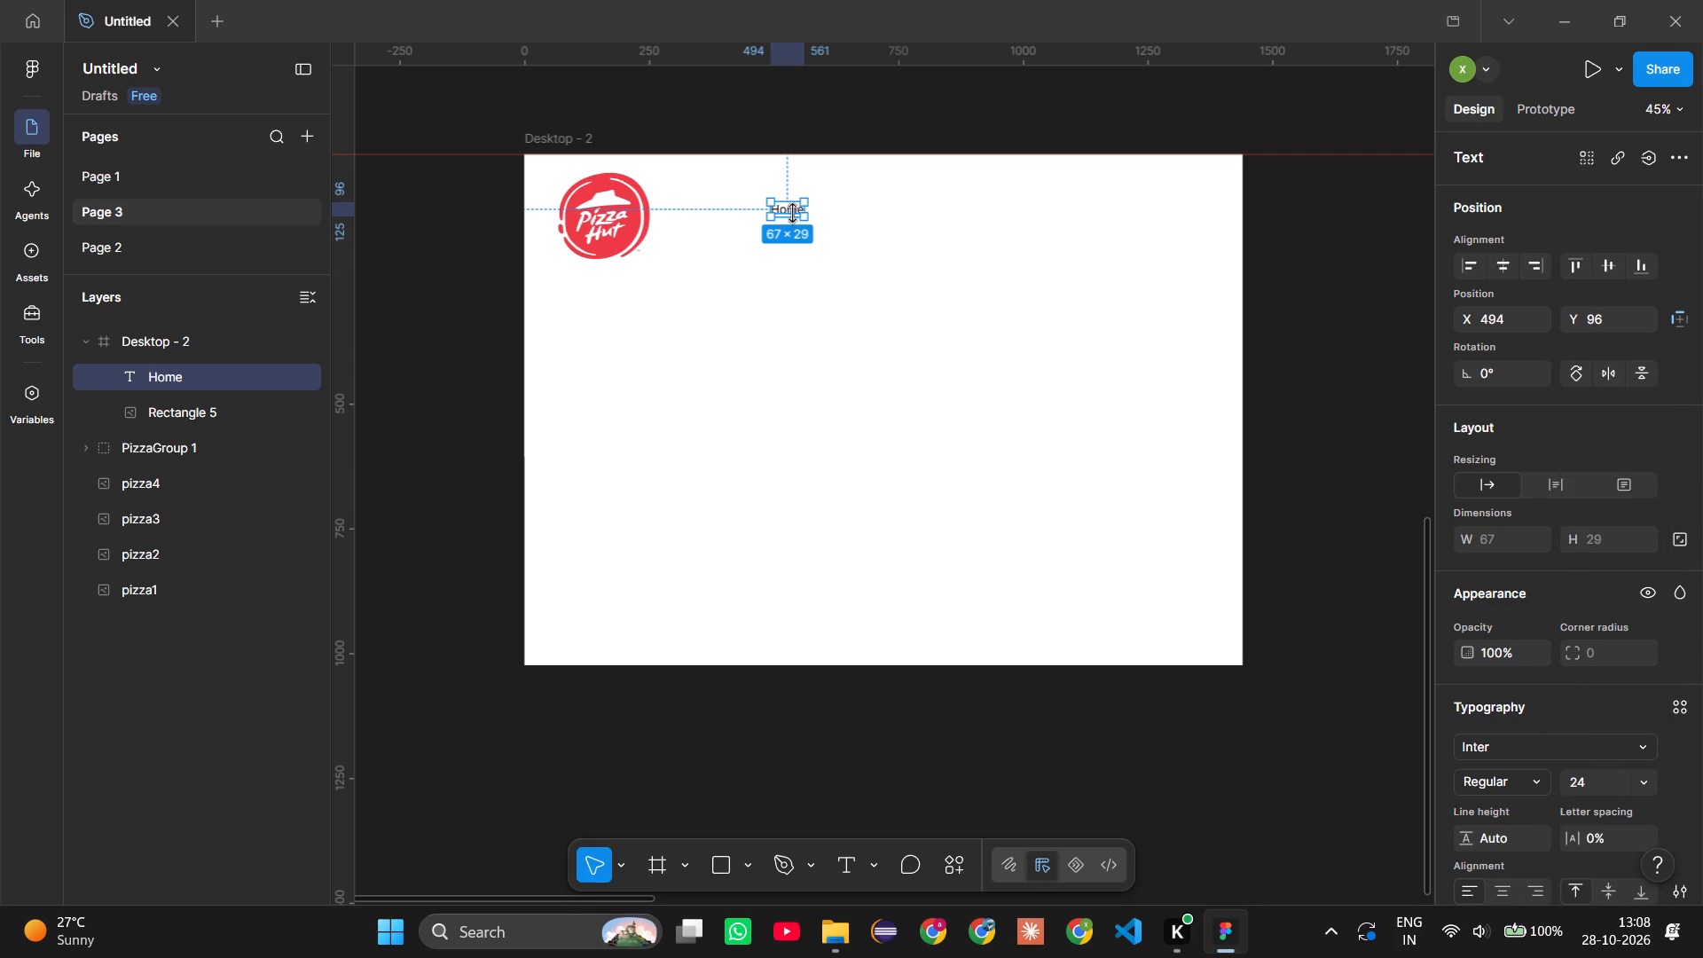
pyautogui.keyDown('alt'); pyautogui.moveTo(789, 209); pyautogui.dragTo(866, 211); pyautogui.keyUp('alt')
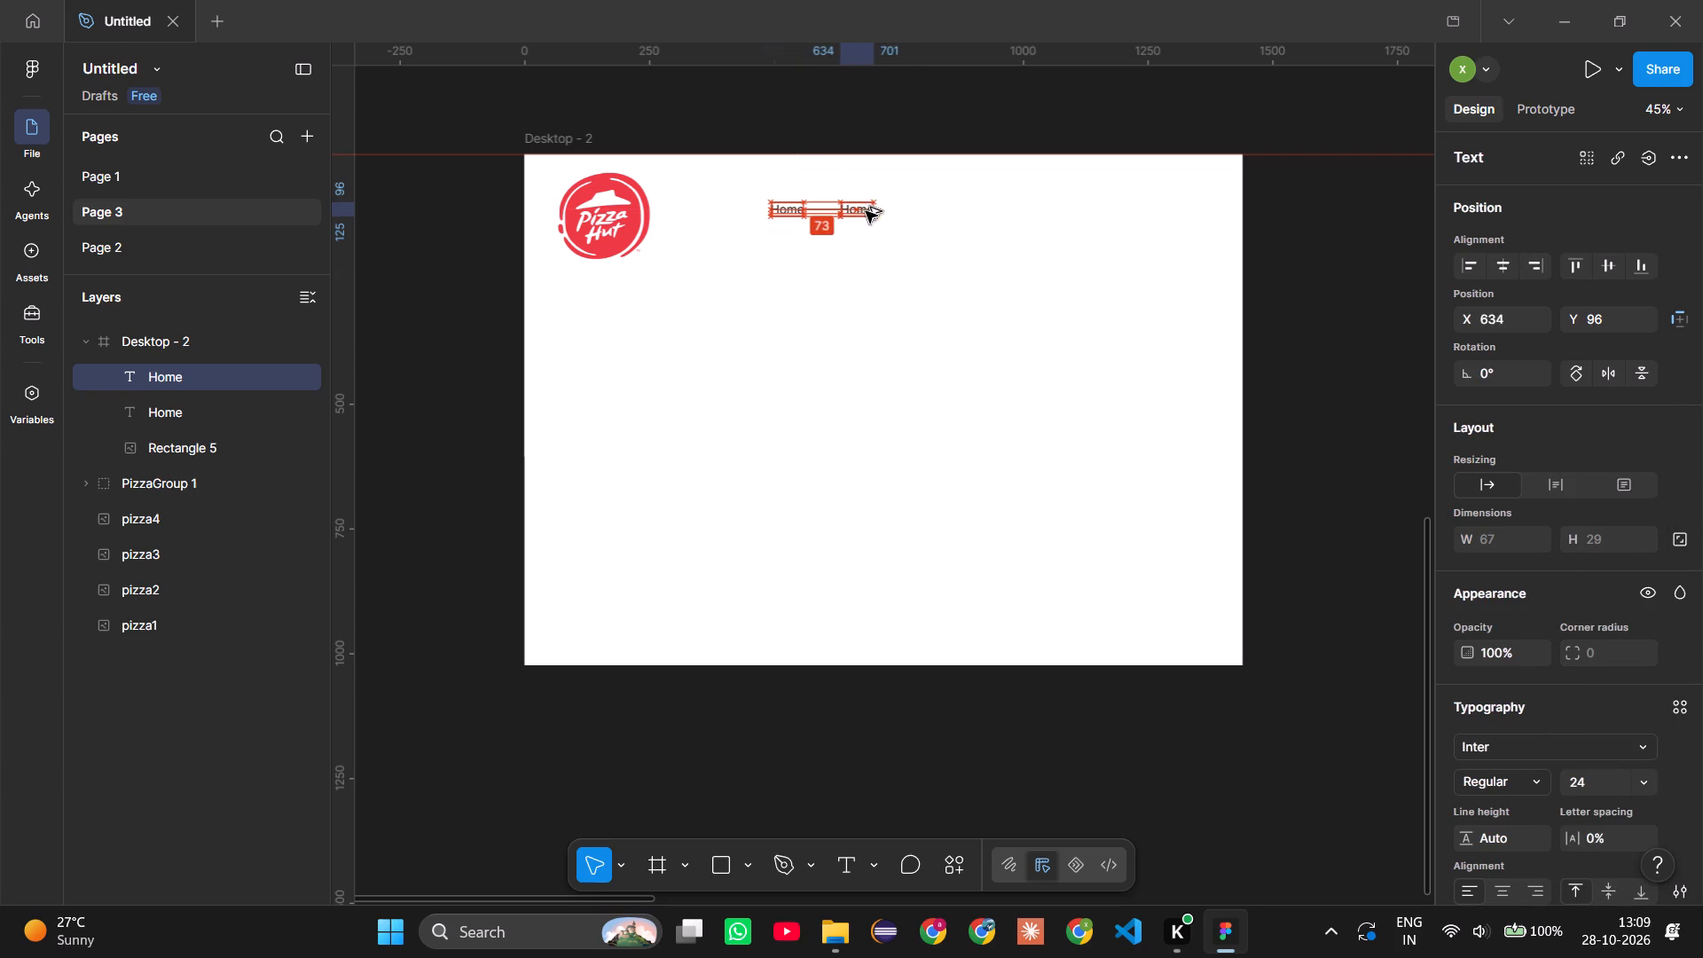
pyautogui.keyDown('alt'); pyautogui.moveTo(866, 211); pyautogui.dragTo(868, 211); pyautogui.keyUp('alt')
pyautogui.keyDown('alt'); pyautogui.moveTo(868, 211); pyautogui.dragTo(951, 211); pyautogui.keyUp('alt')
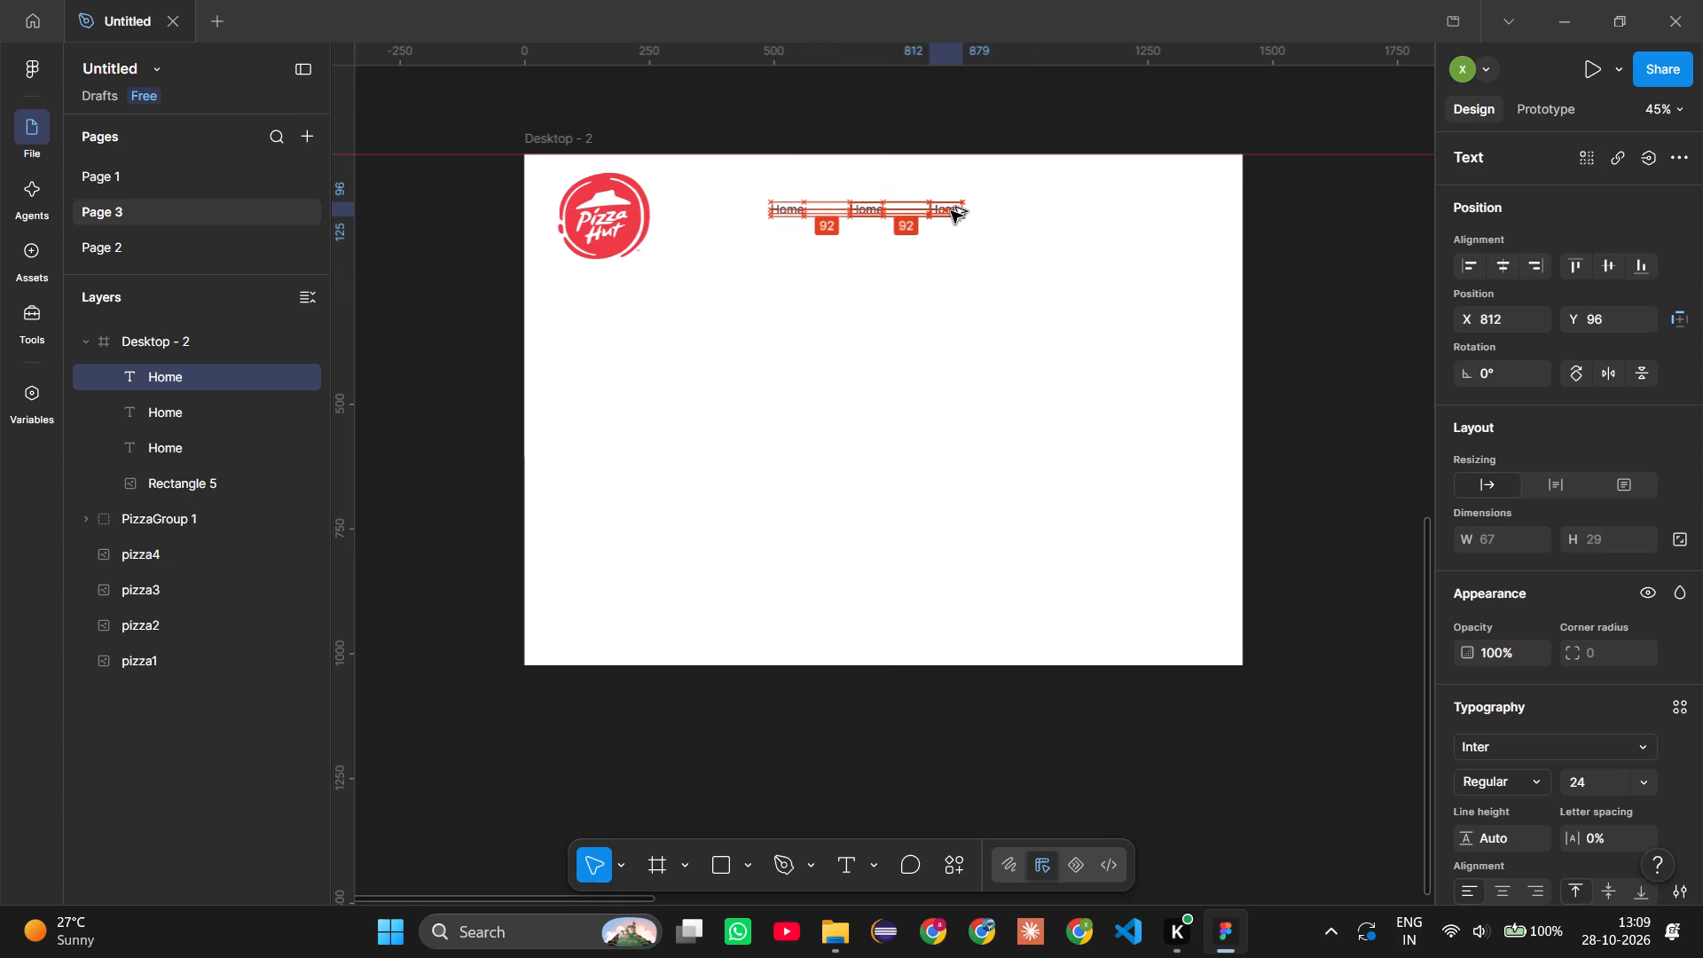
pyautogui.keyDown('alt'); pyautogui.moveTo(951, 211); pyautogui.dragTo(969, 210); pyautogui.keyUp('alt')
pyautogui.keyDown('alt'); pyautogui.moveTo(969, 210); pyautogui.dragTo(1063, 215); pyautogui.keyUp('alt')
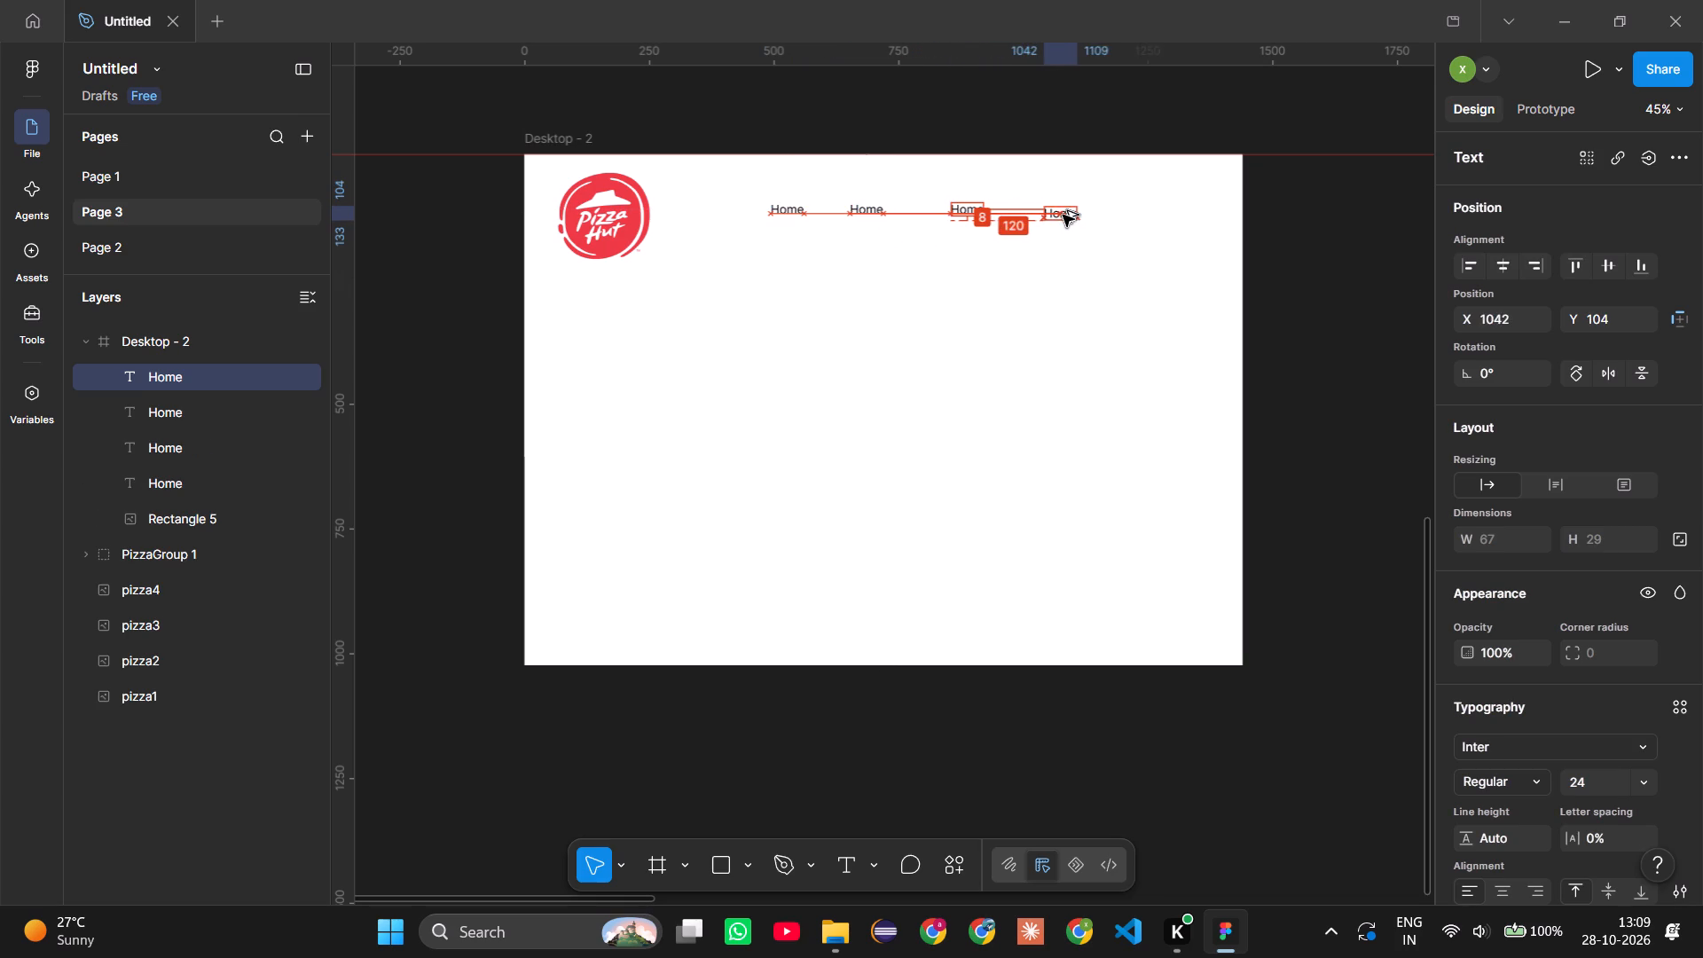
pyautogui.keyDown('alt'); pyautogui.moveTo(1063, 215); pyautogui.dragTo(1076, 213); pyautogui.keyUp('alt')
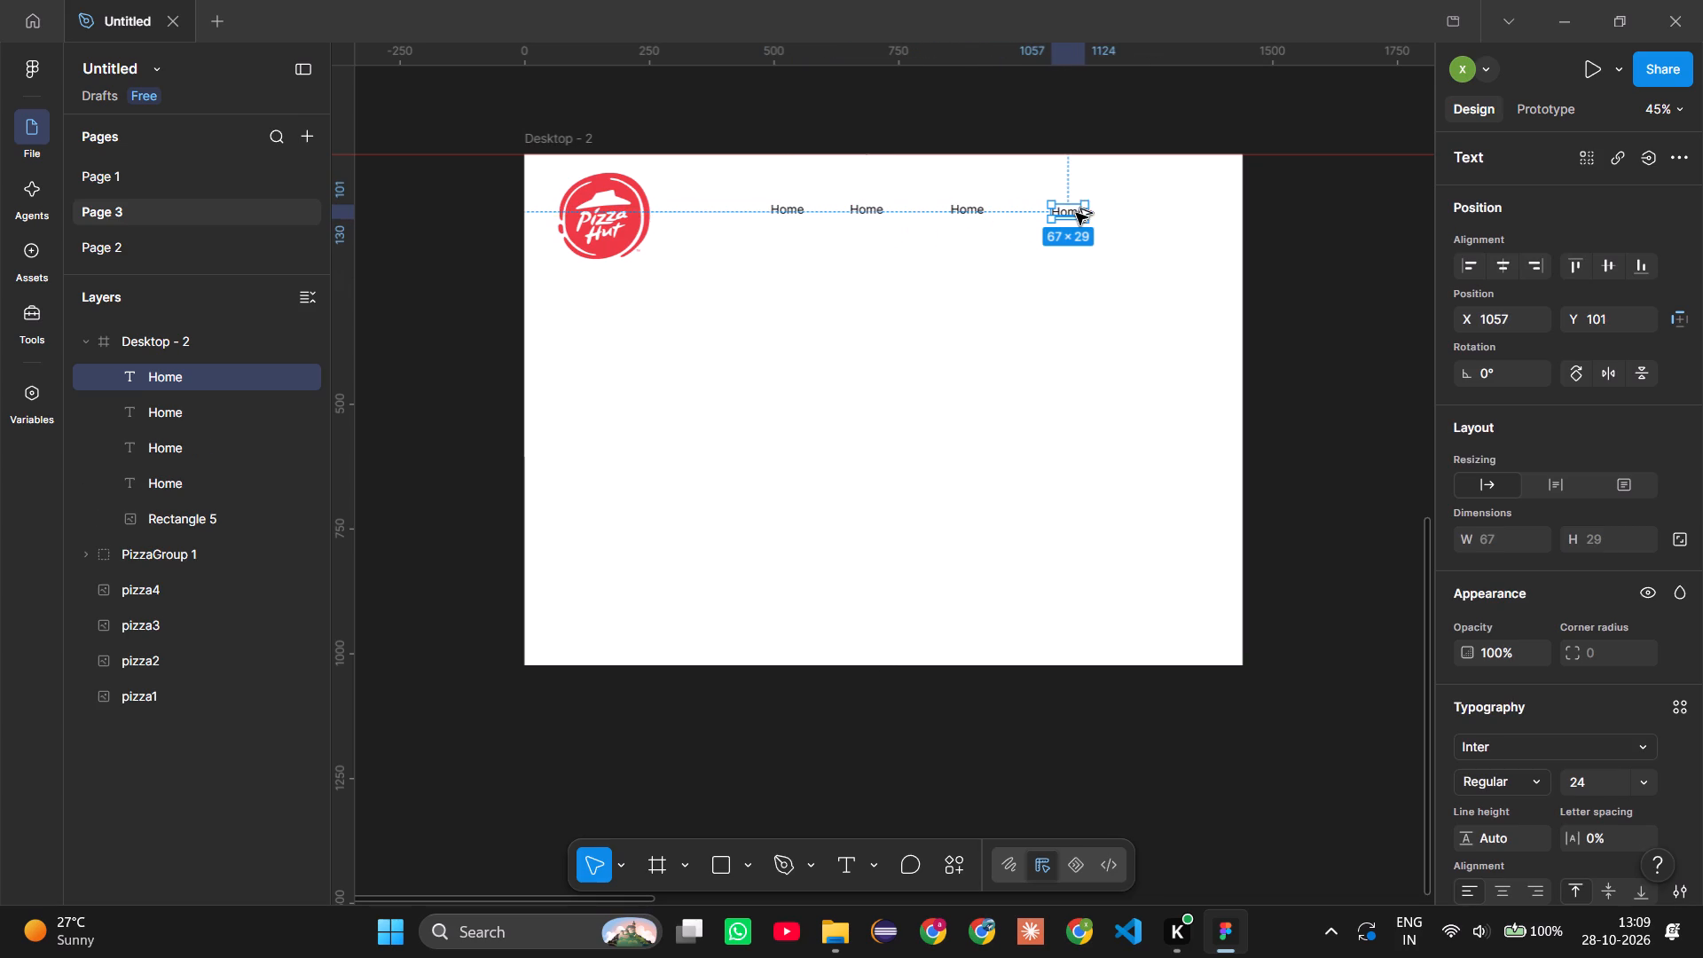
# Change the three copied labels to "Specification", "About us" and "Contact" in order, and deselect them.
pyautogui.doubleClick(867, 212)
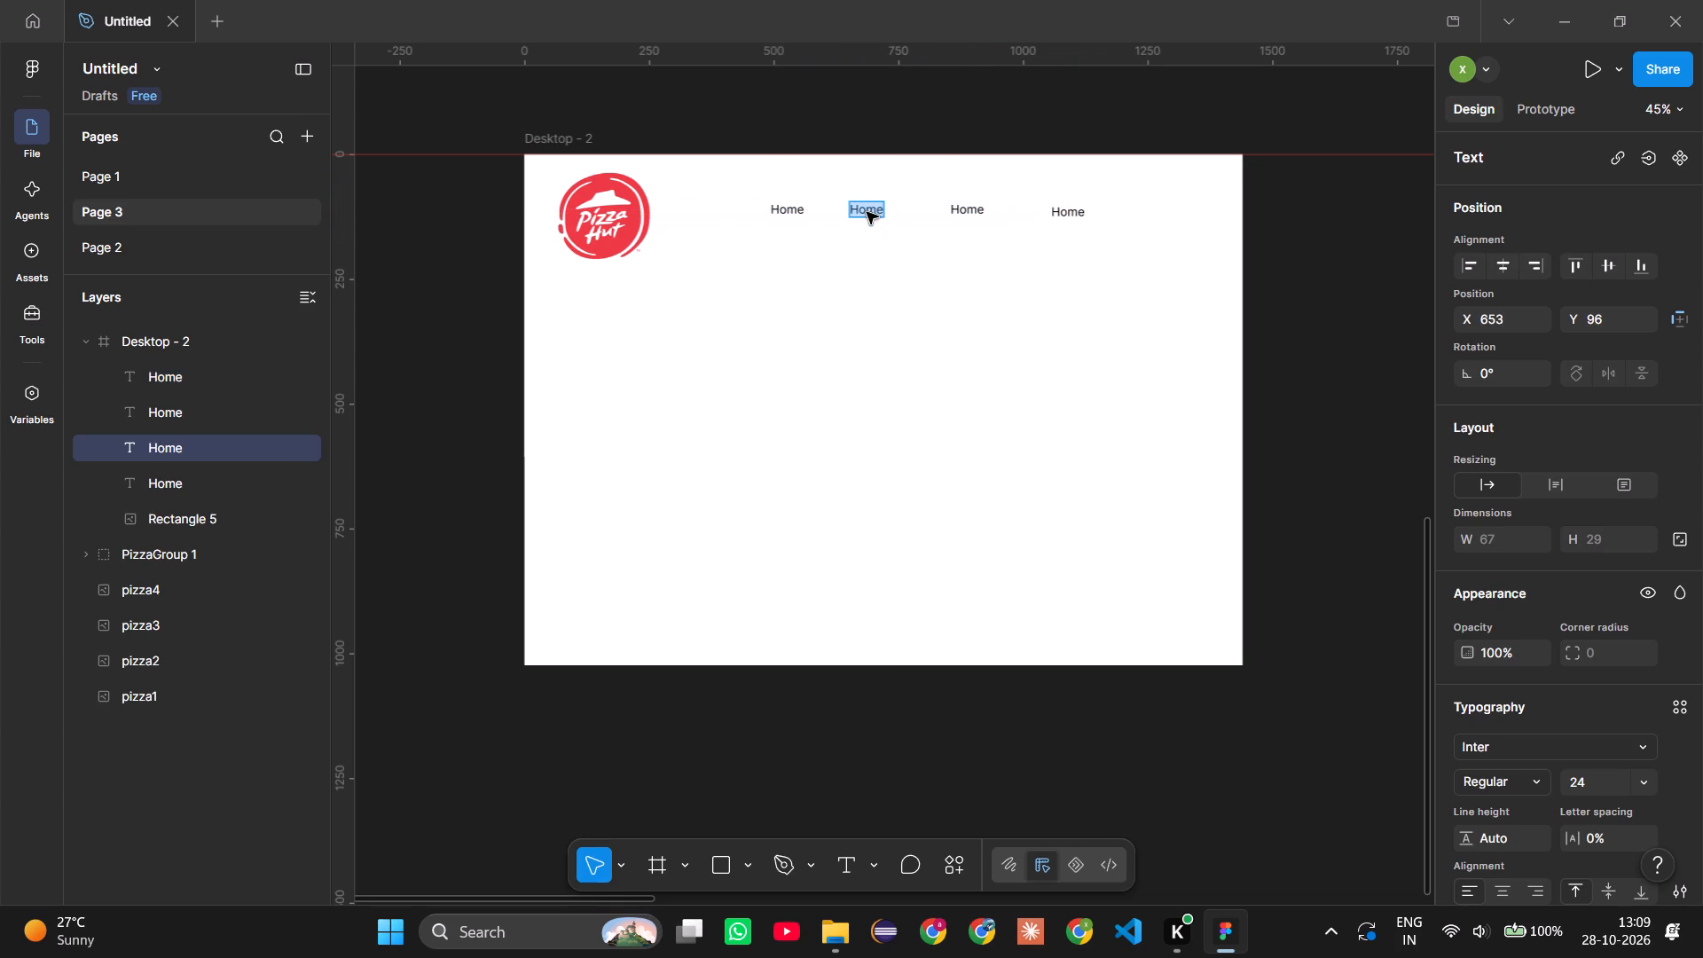
pyautogui.write('Specification')
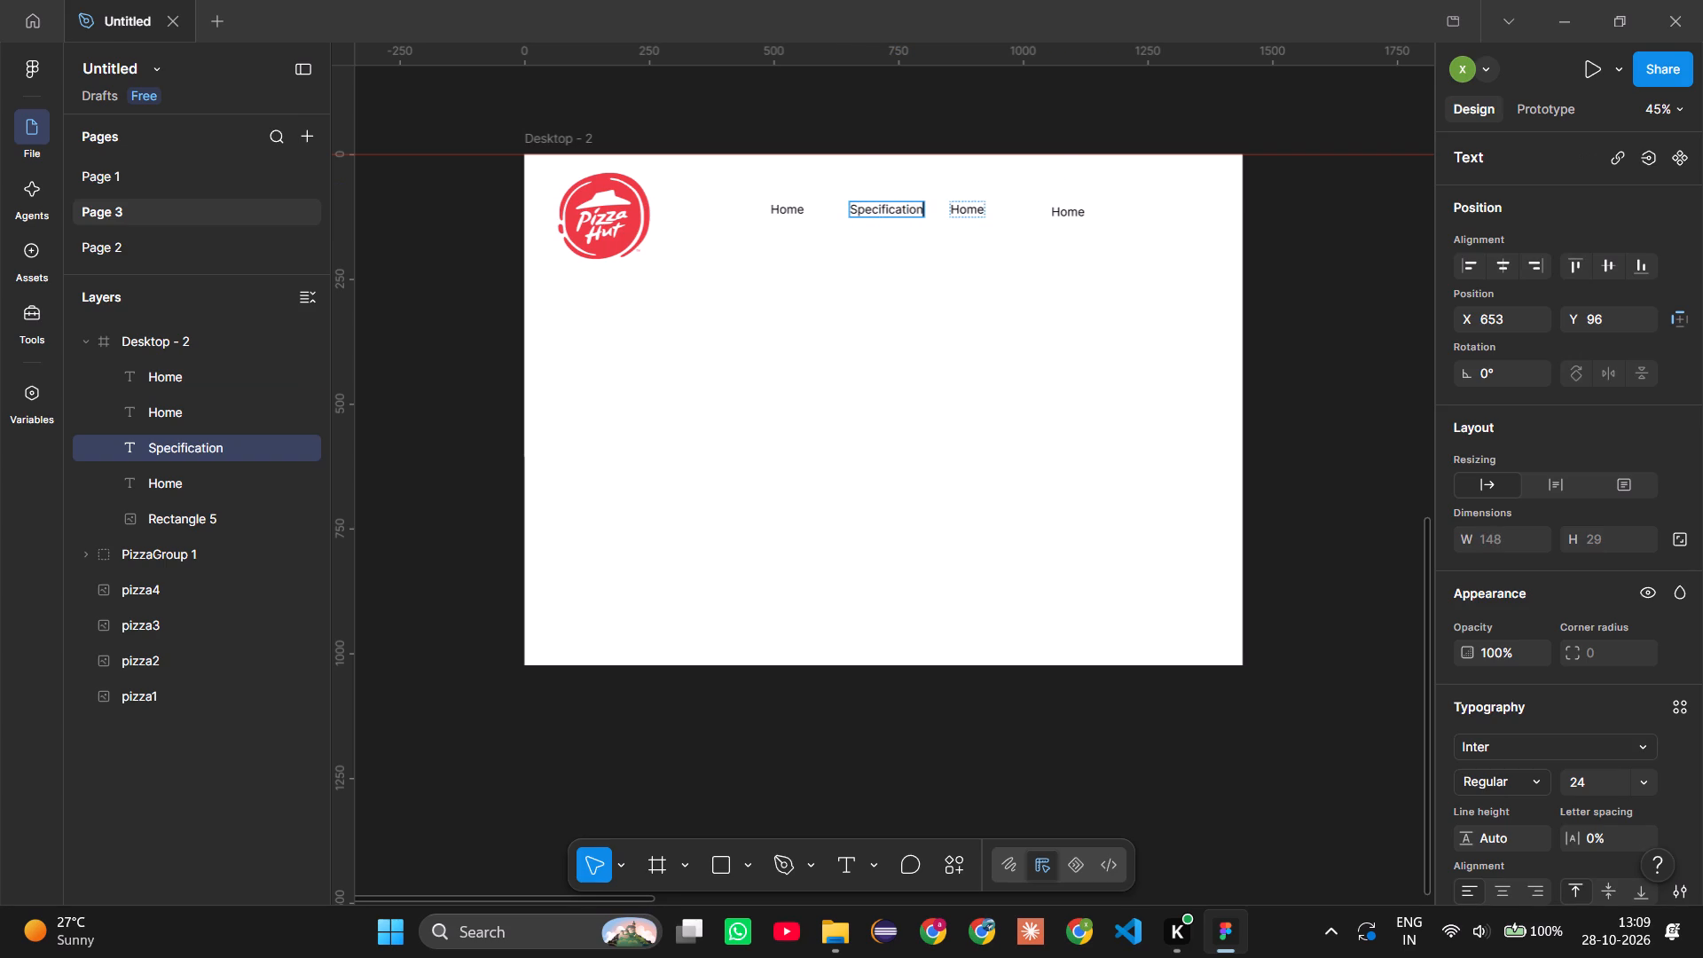
pyautogui.doubleClick(967, 208)
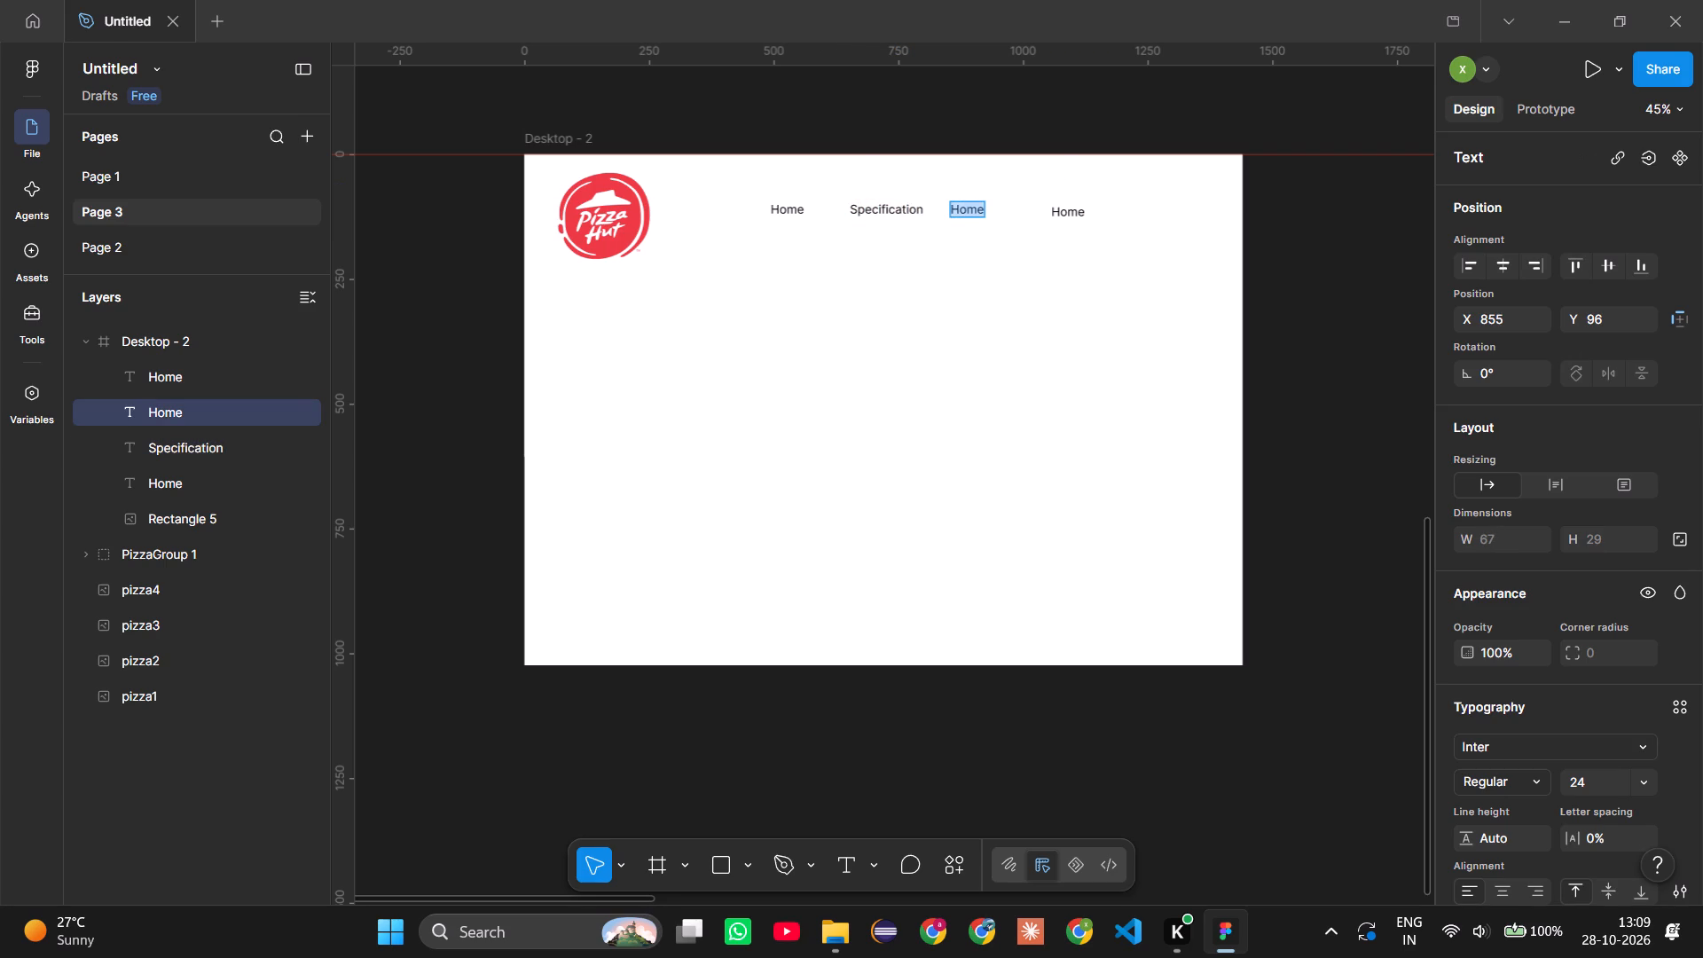
pyautogui.write('Abou')
pyautogui.write('t us')
pyautogui.doubleClick(1063, 210)
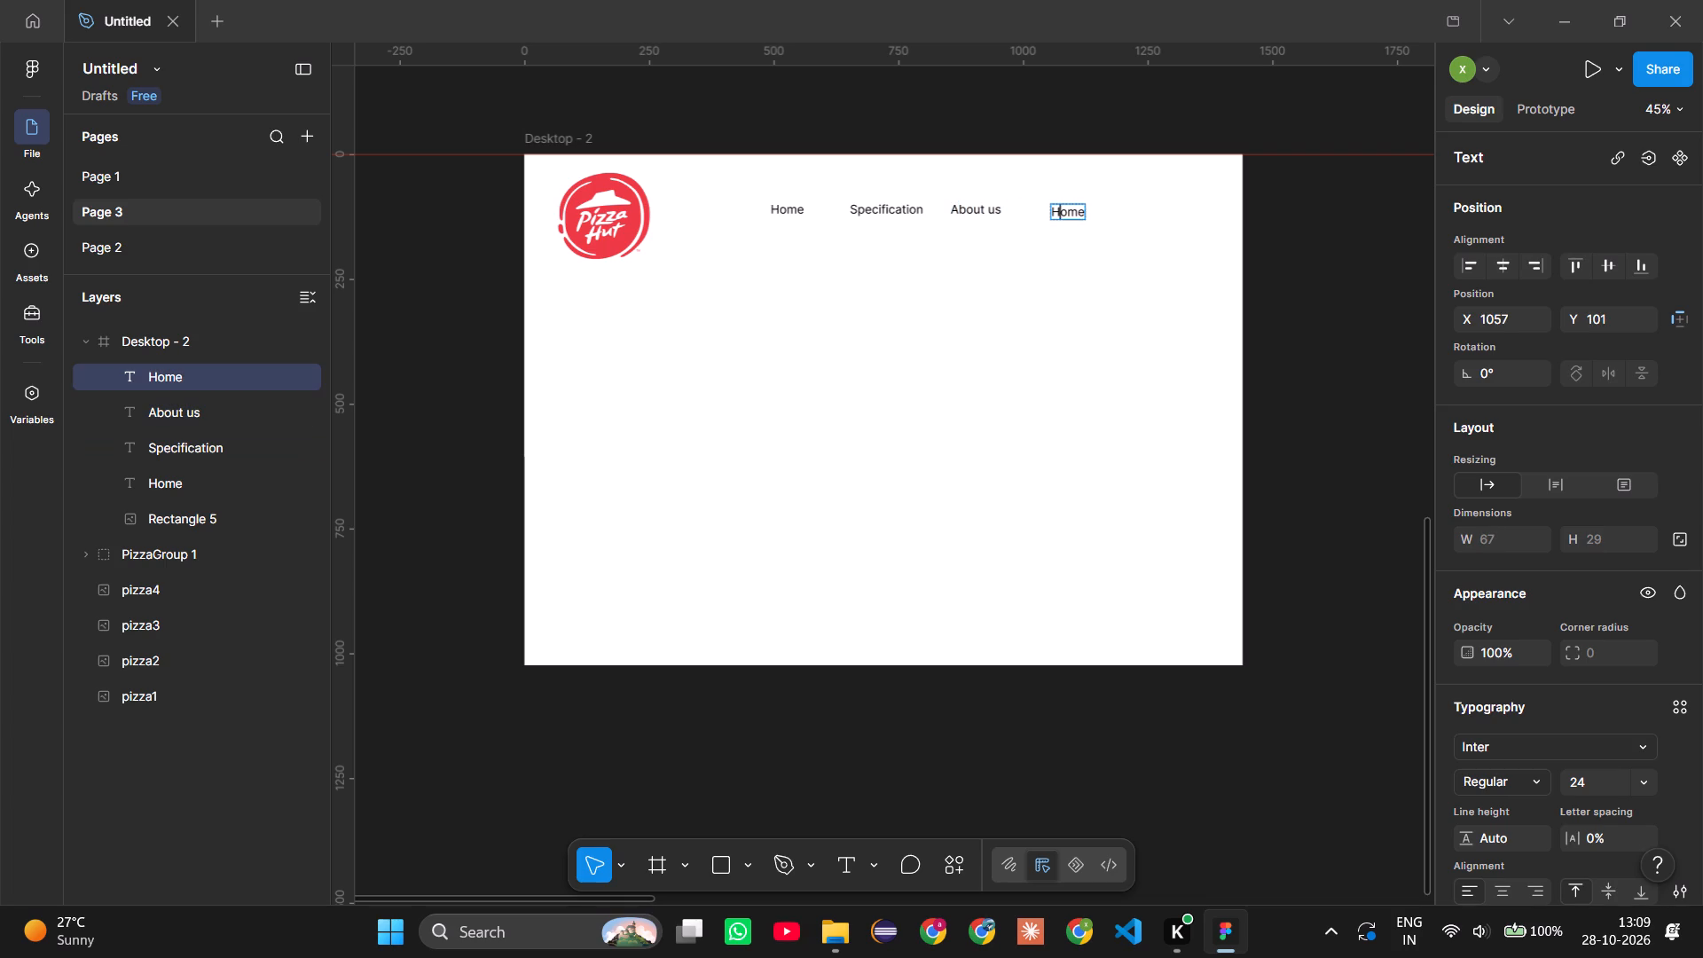
pyautogui.write('Contact')
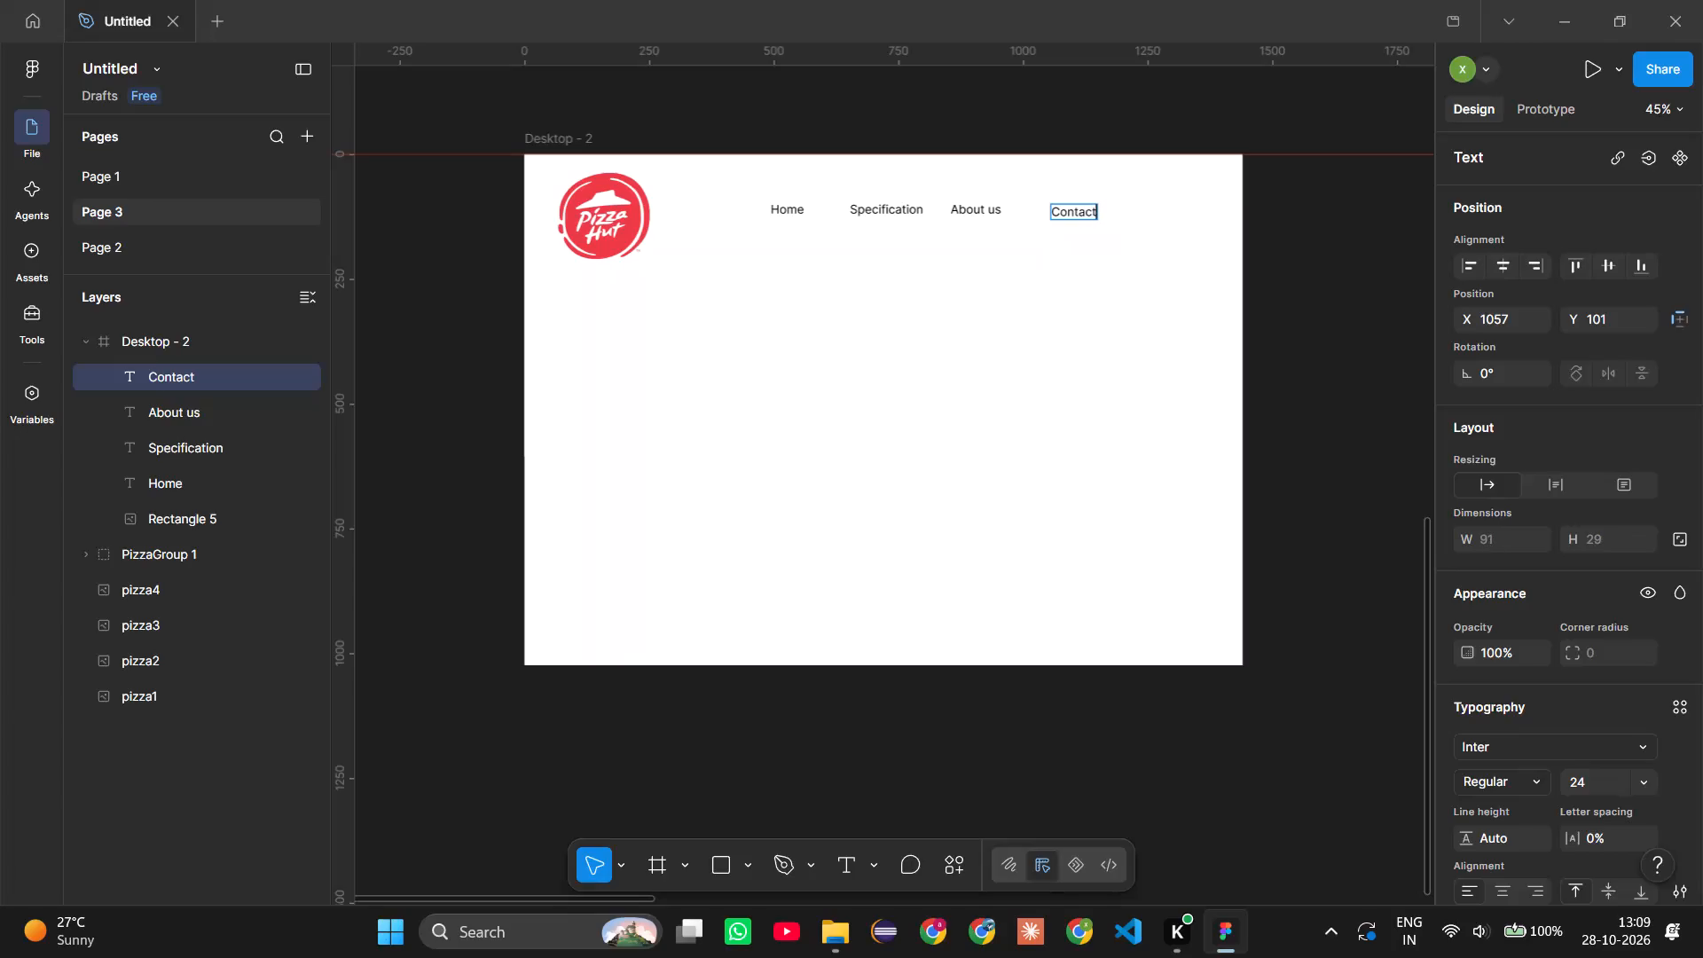
pyautogui.click(1166, 241)
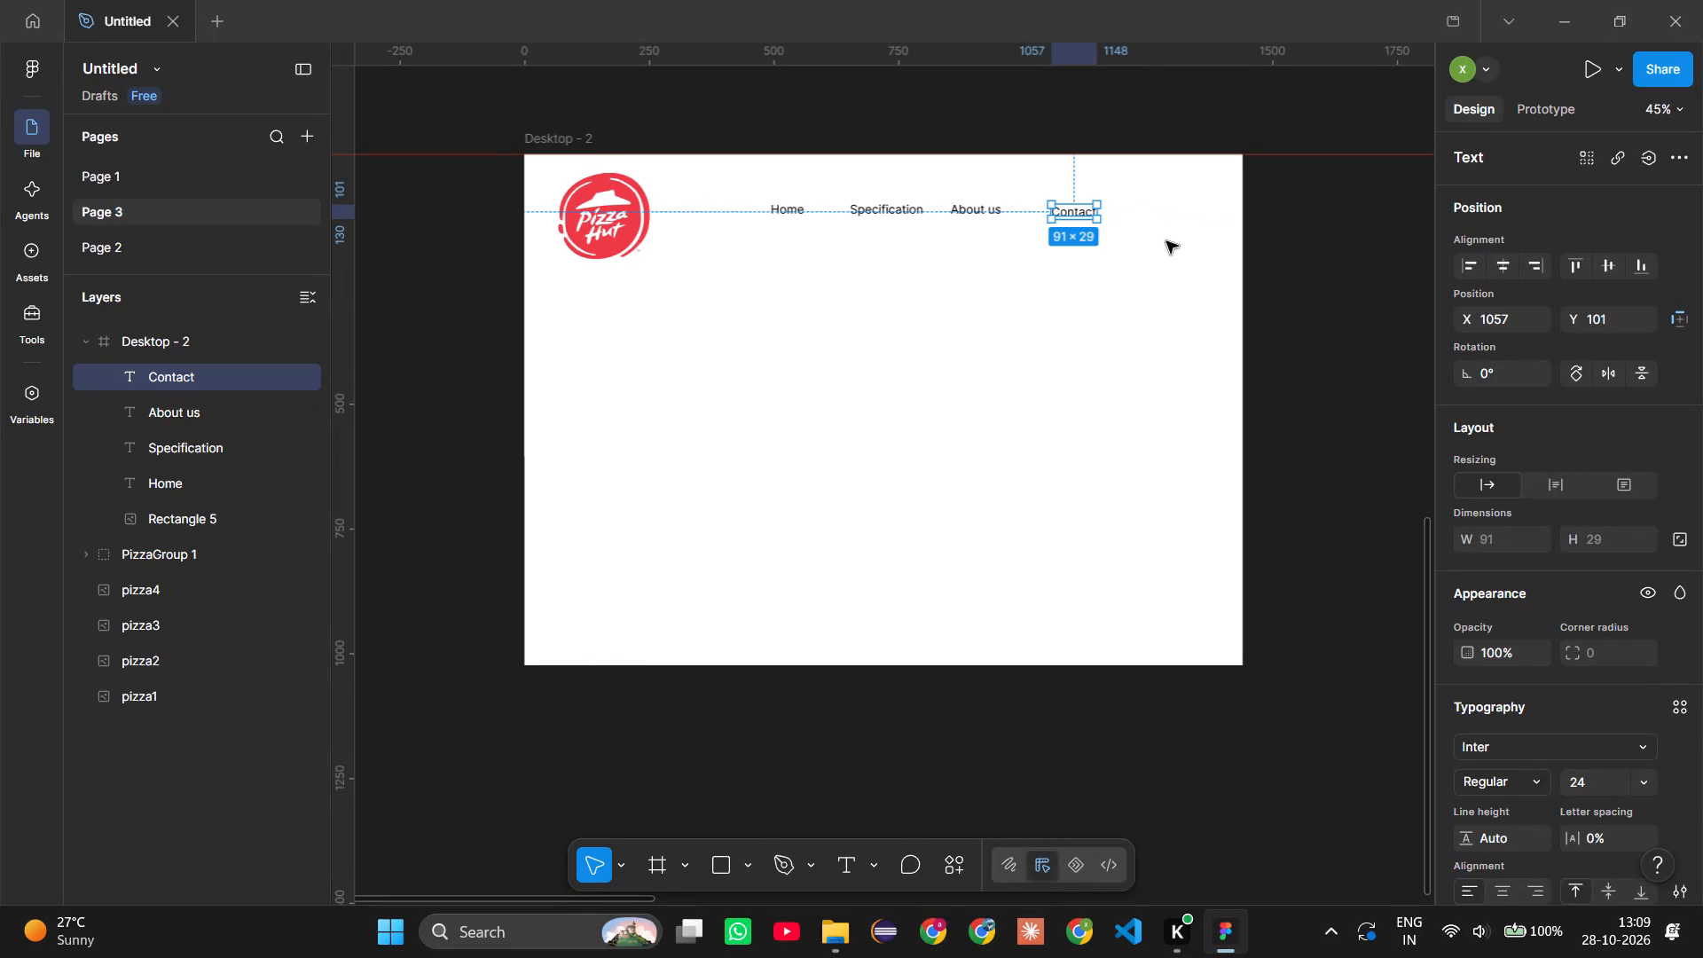
pyautogui.click(972, 319)
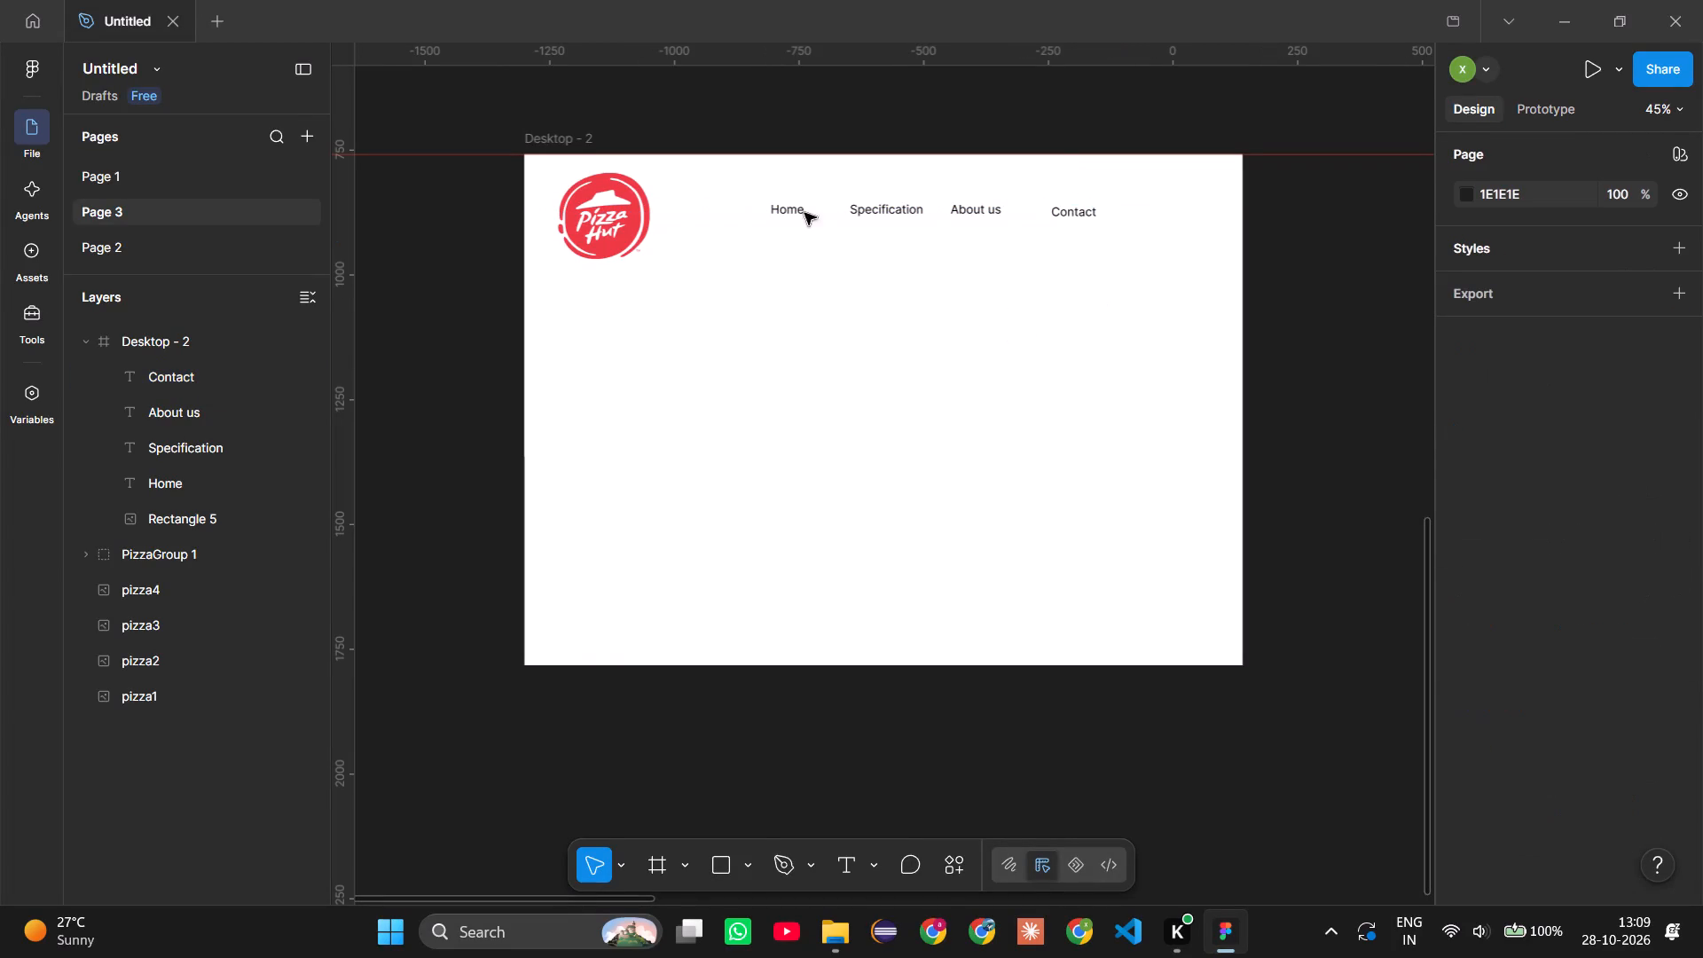
# Tidy up the four navigation labels and stretch their row to about 755 × 28.
pyautogui.moveTo(755, 206); pyautogui.dragTo(1058, 210)
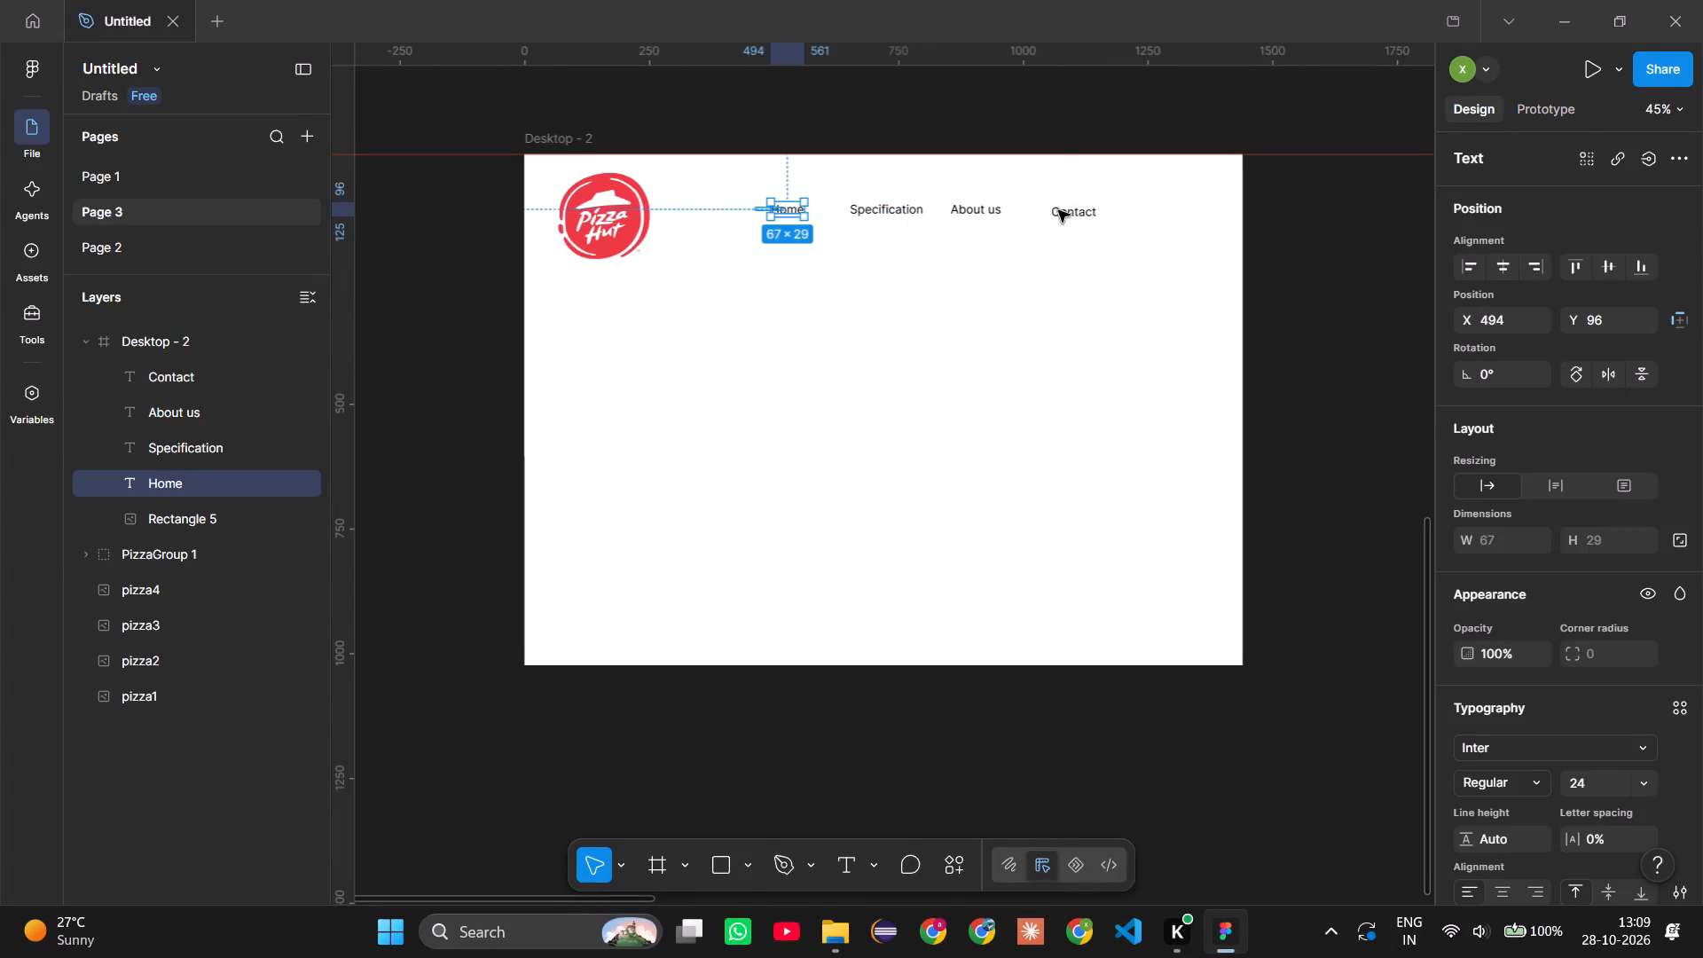
pyautogui.moveTo(1058, 210); pyautogui.dragTo(1114, 207)
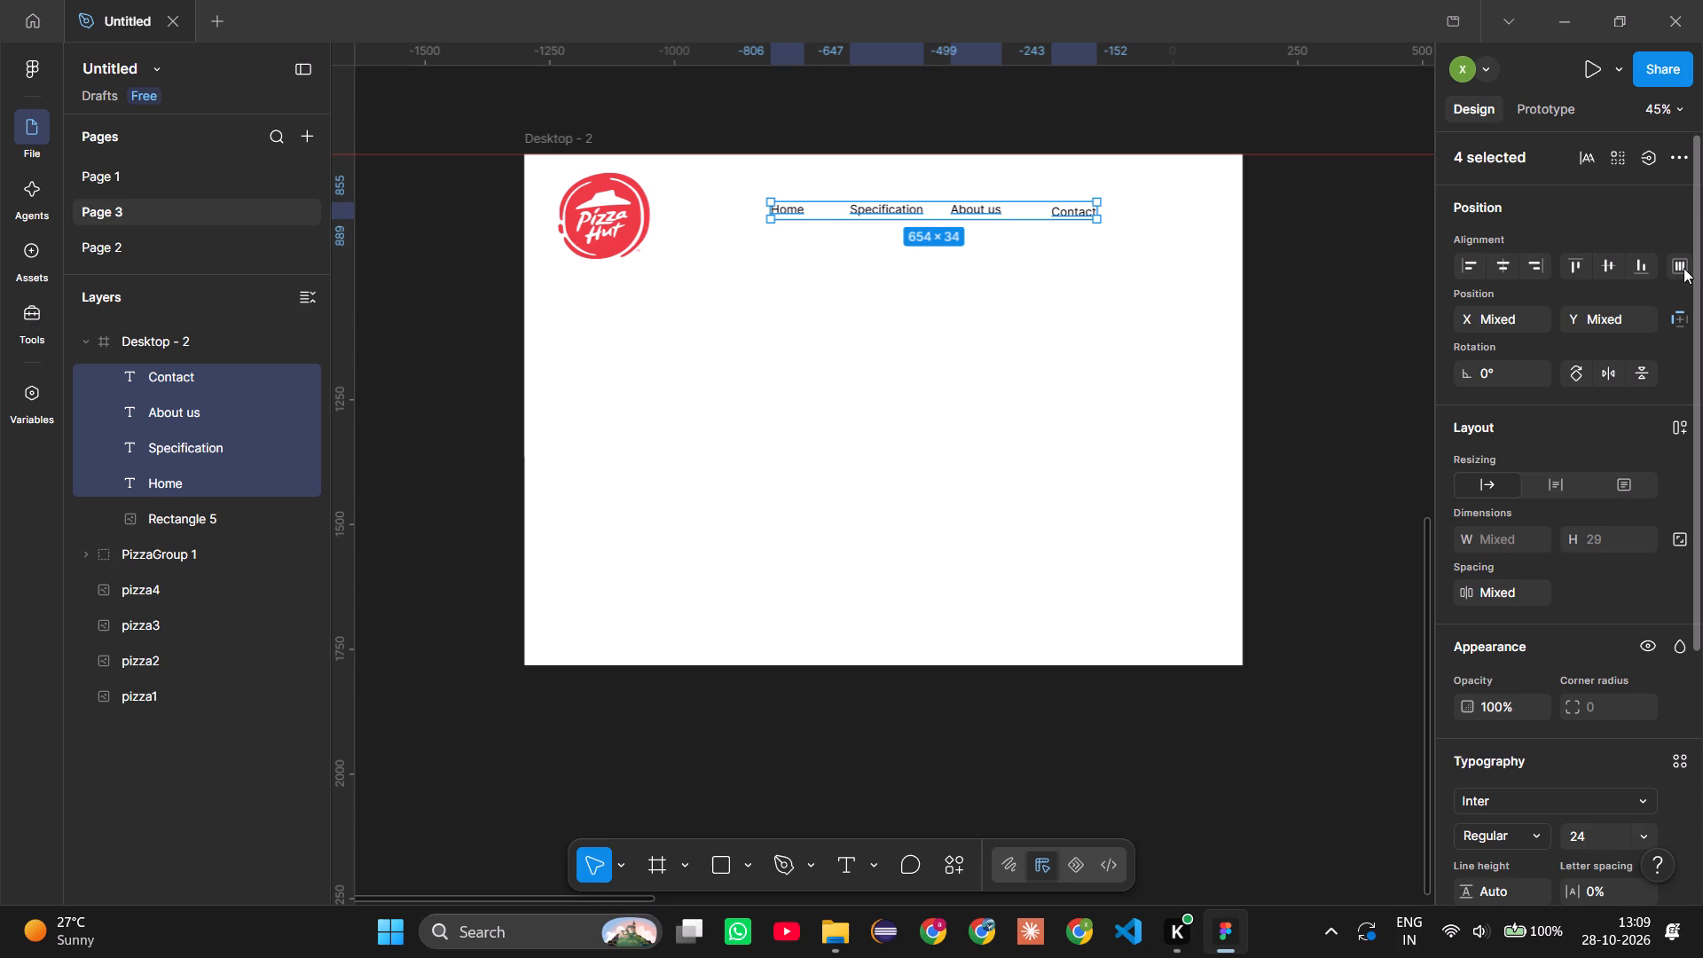
pyautogui.click(1683, 268)
pyautogui.click(1543, 302)
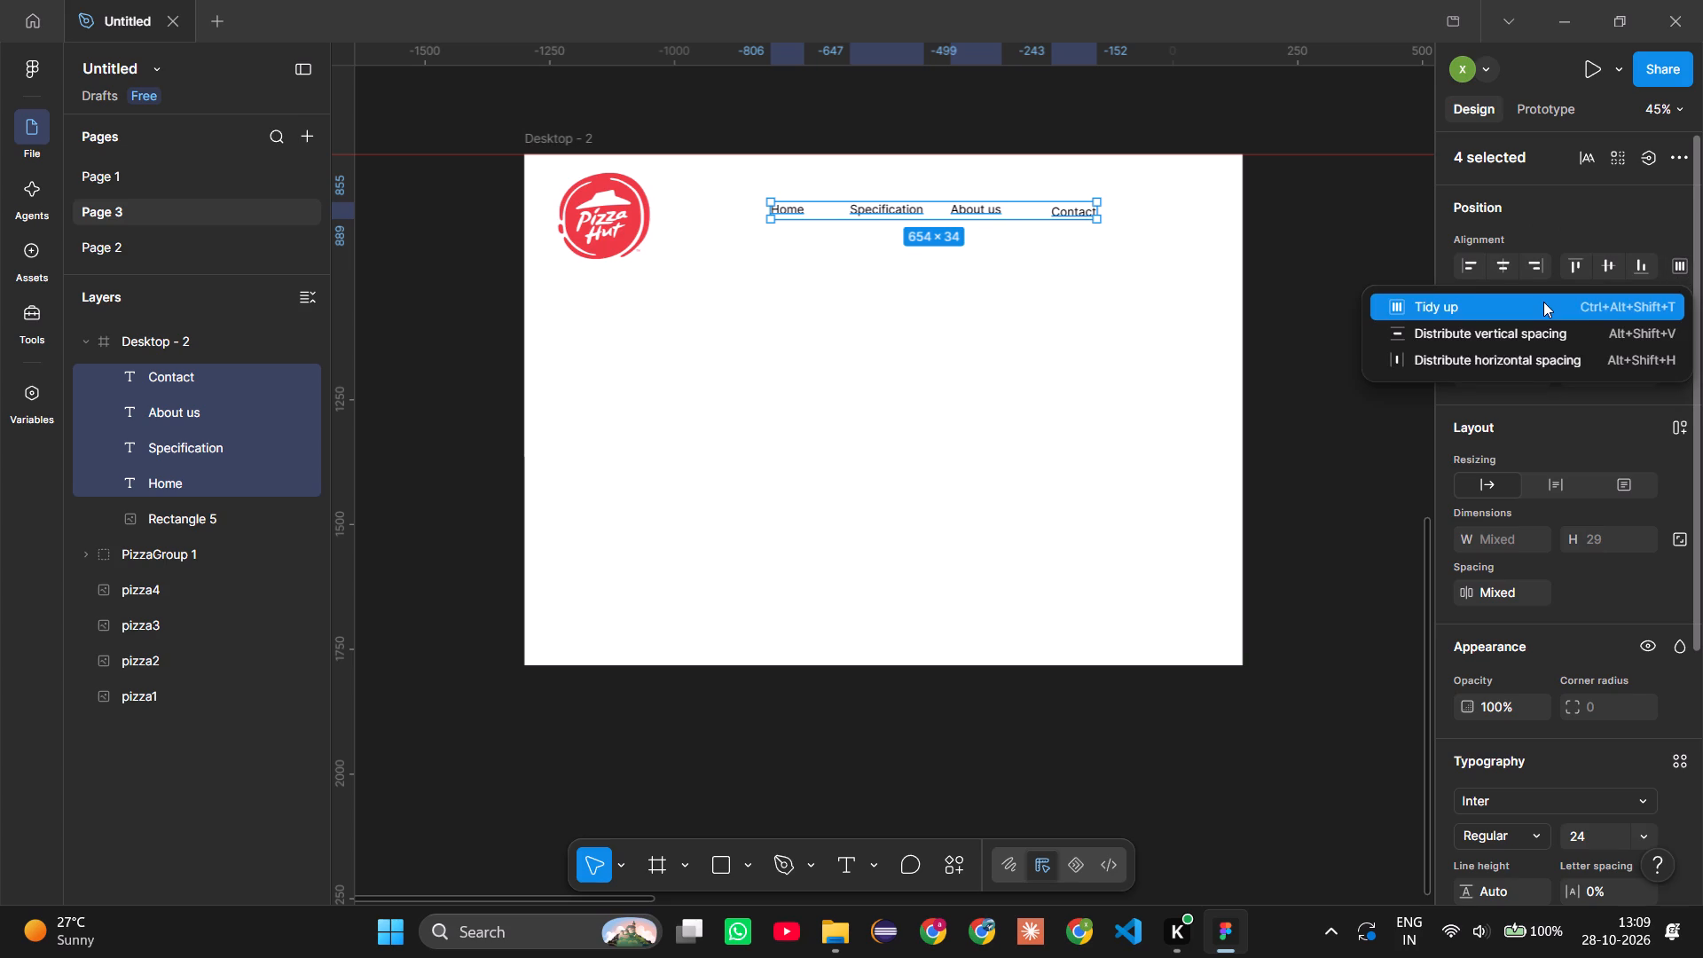
pyautogui.moveTo(1102, 222); pyautogui.dragTo(1121, 220)
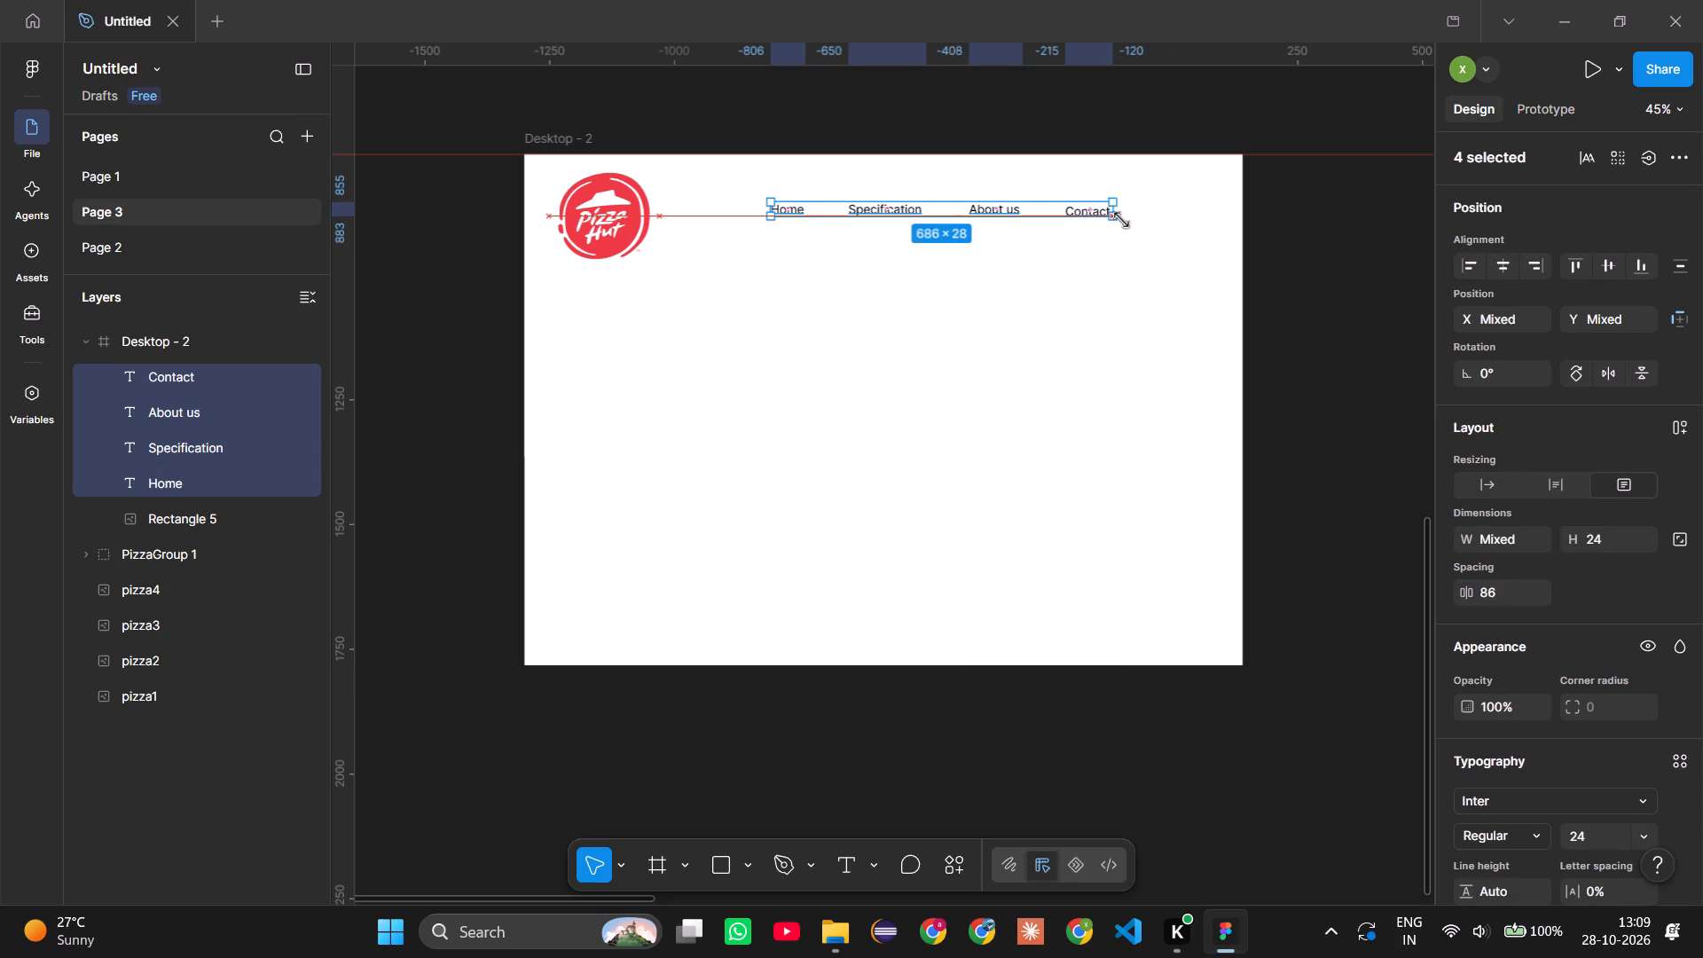
pyautogui.moveTo(1121, 220); pyautogui.dragTo(1148, 220)
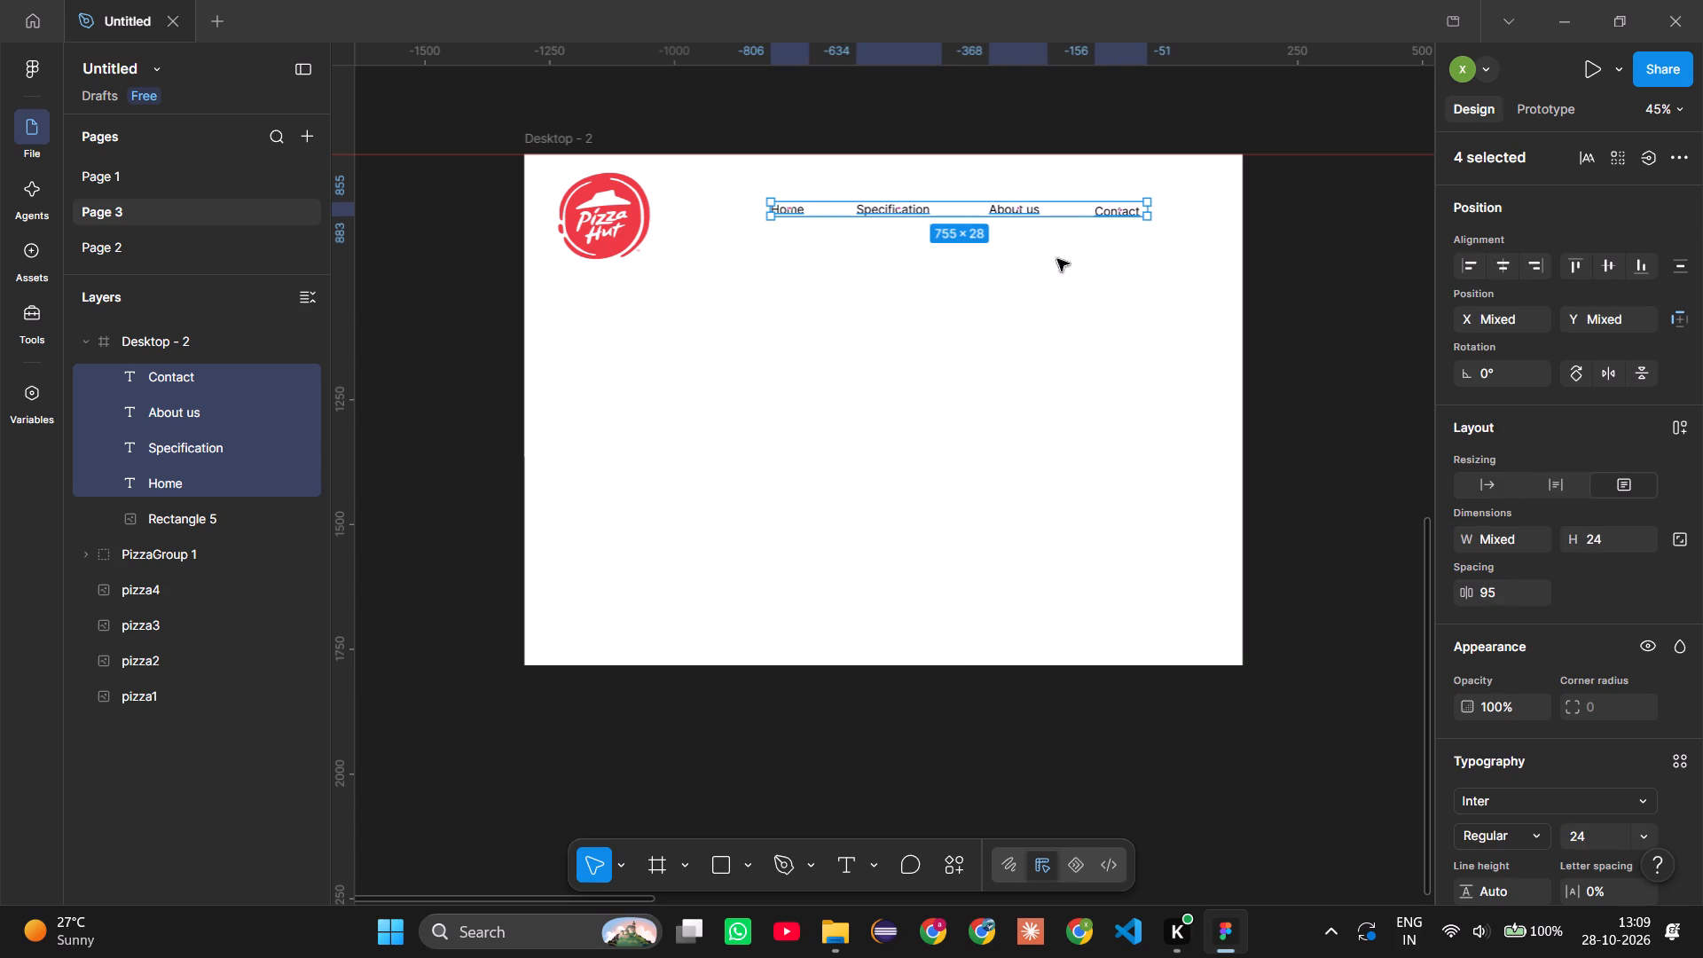
pyautogui.click(1023, 262)
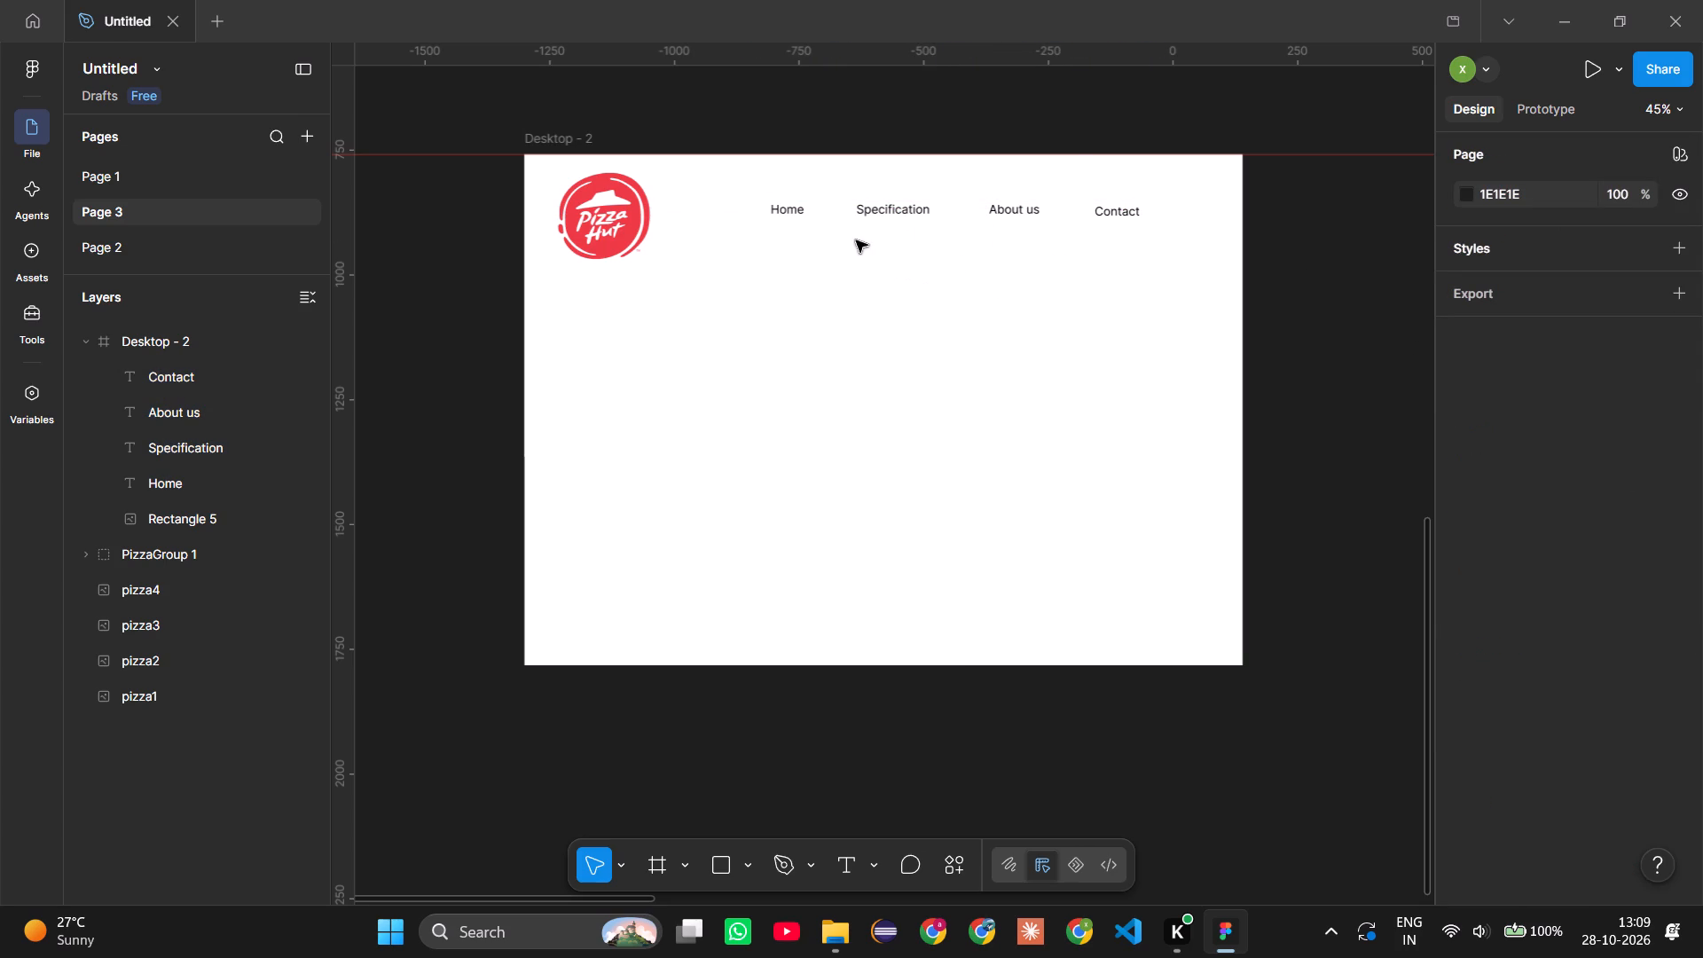
# Move all four navigation labels together about 51 units left, towards the logo, and deselect them.
pyautogui.click(837, 208)
pyautogui.moveTo(765, 206); pyautogui.dragTo(1125, 211)
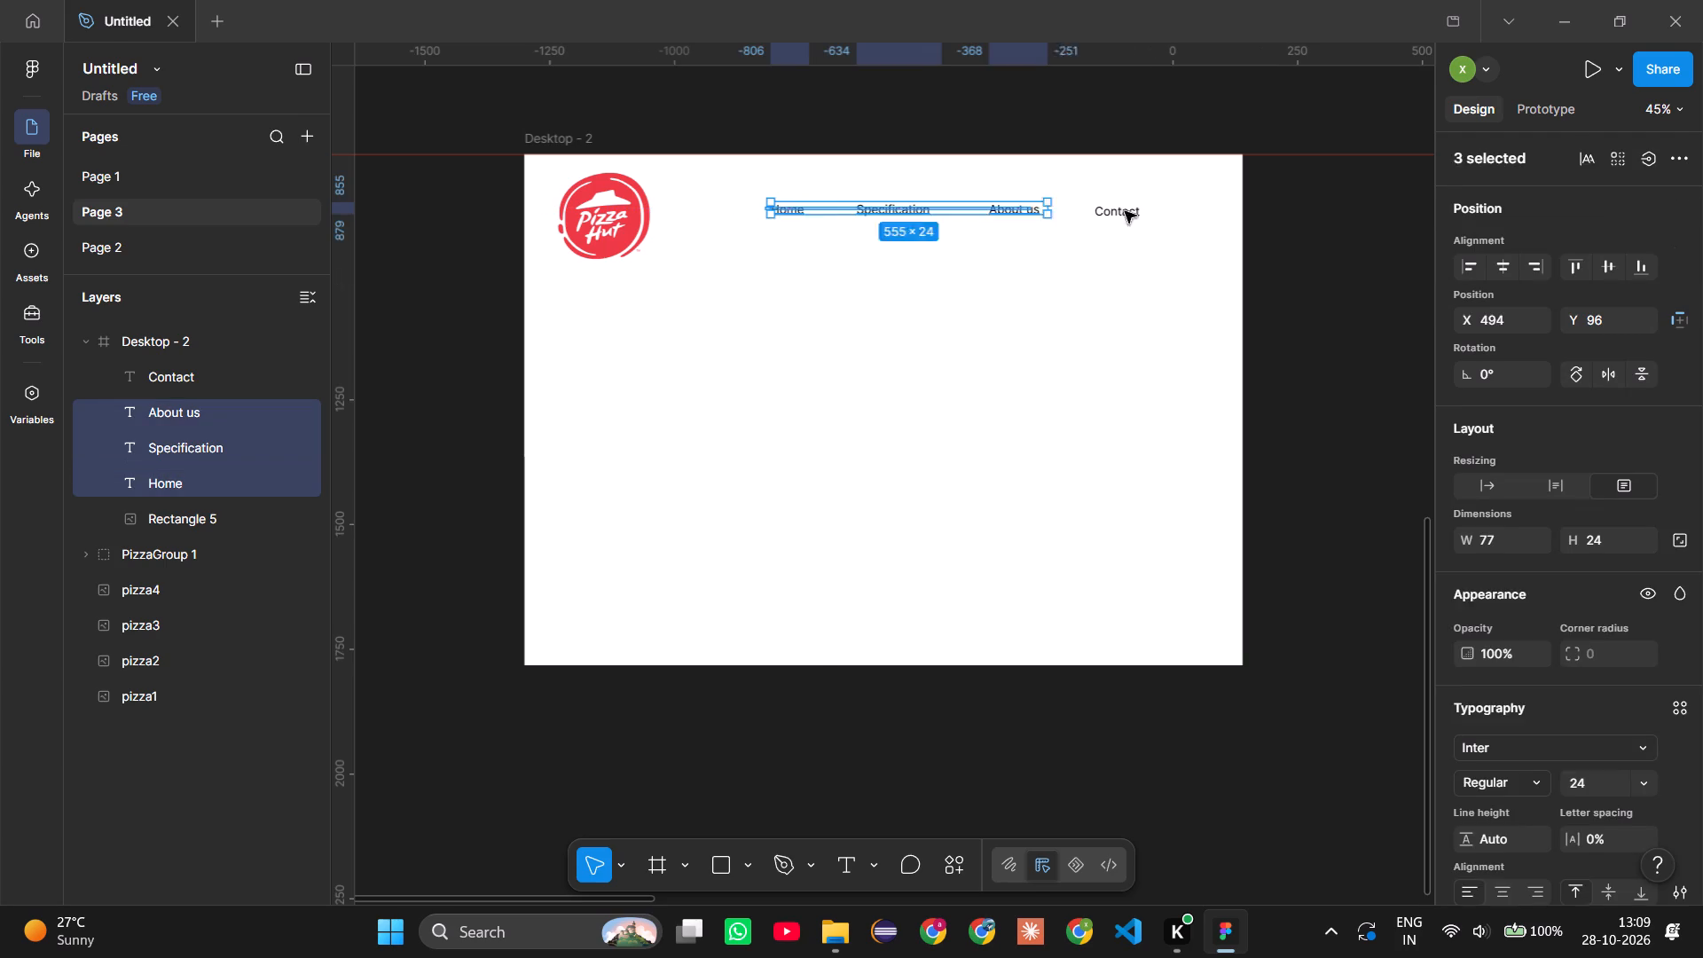
pyautogui.moveTo(1125, 211); pyautogui.dragTo(1148, 210)
pyautogui.moveTo(944, 205); pyautogui.dragTo(918, 207)
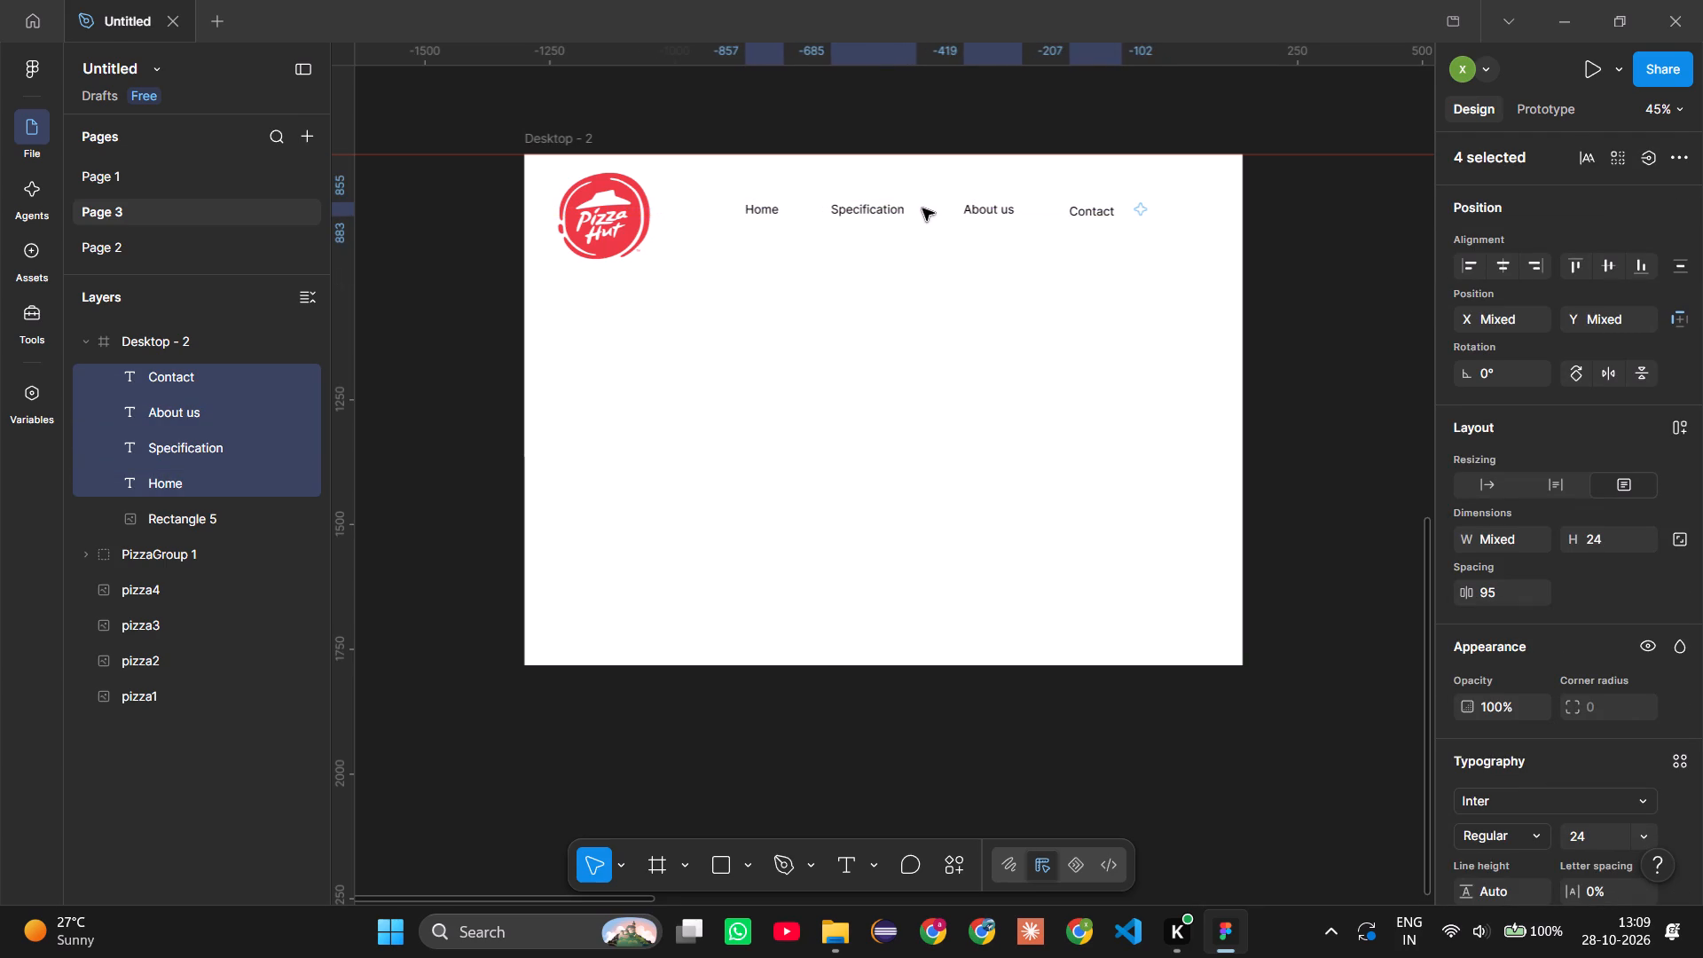
pyautogui.click(1034, 326)
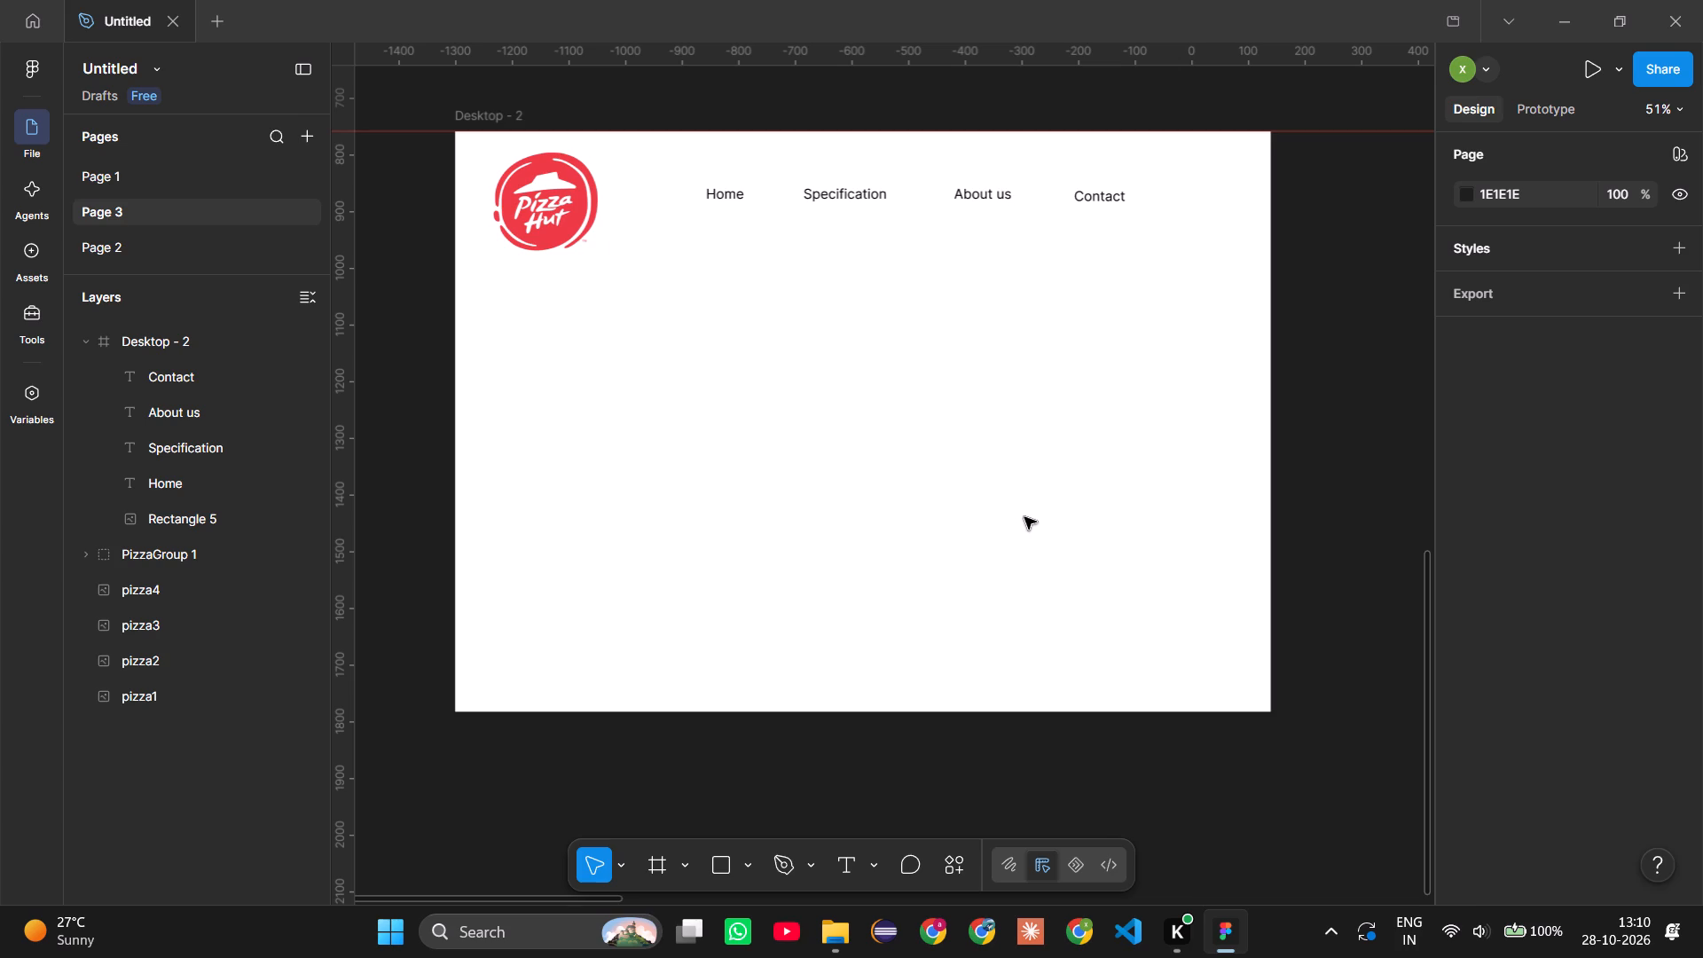
# Add the text "Today's Special" below the logo in Desktop - 2 at about X 154, Y 366.
pyautogui.press('t')
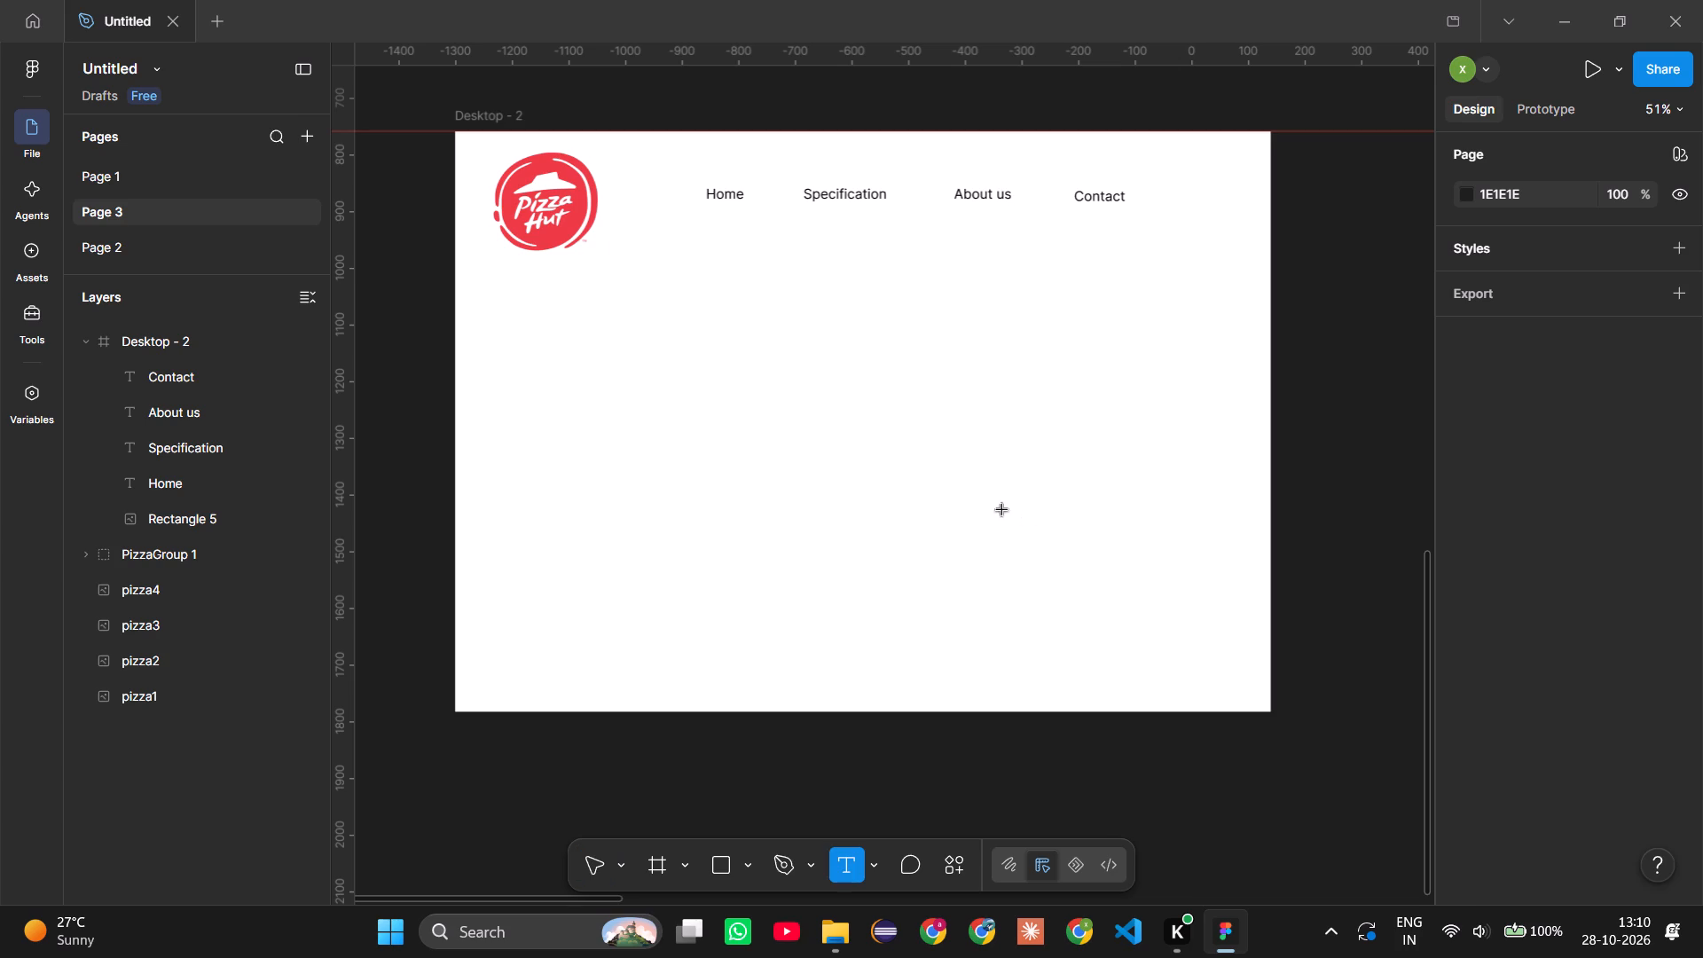
pyautogui.click(542, 338)
pyautogui.hotkey('shift', 't')
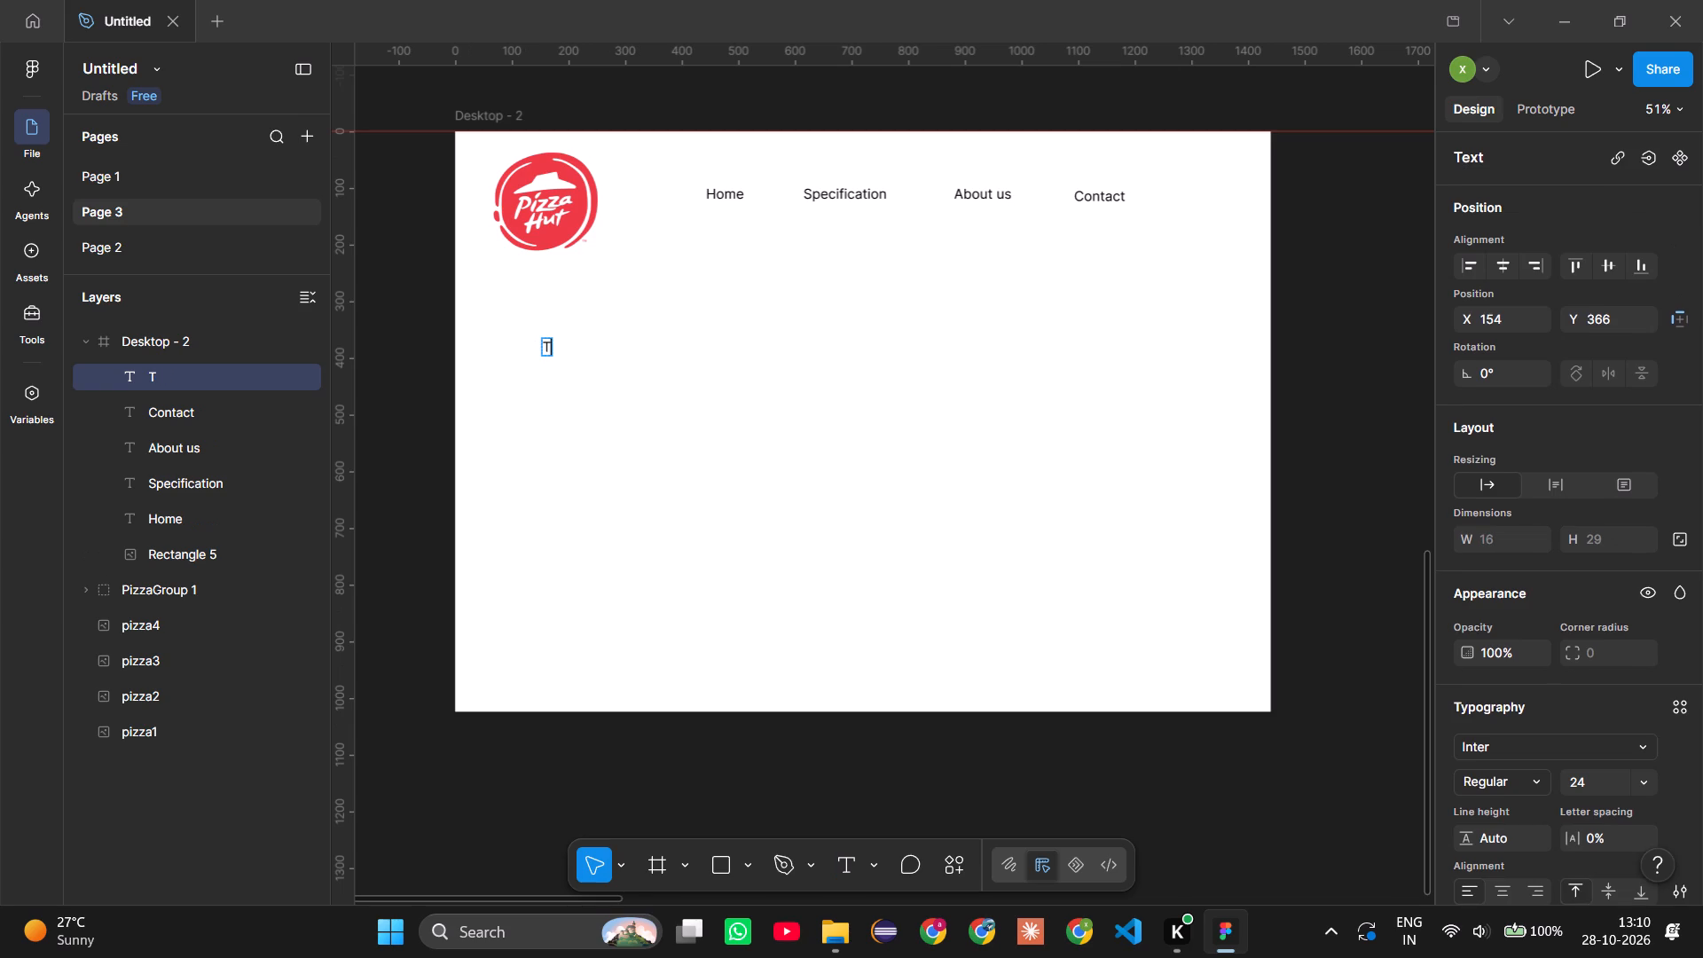
pyautogui.write('odays')
pyautogui.press('BackSpace')
pyautogui.write("'s")
pyautogui.press('space')
pyautogui.write('Specia;')
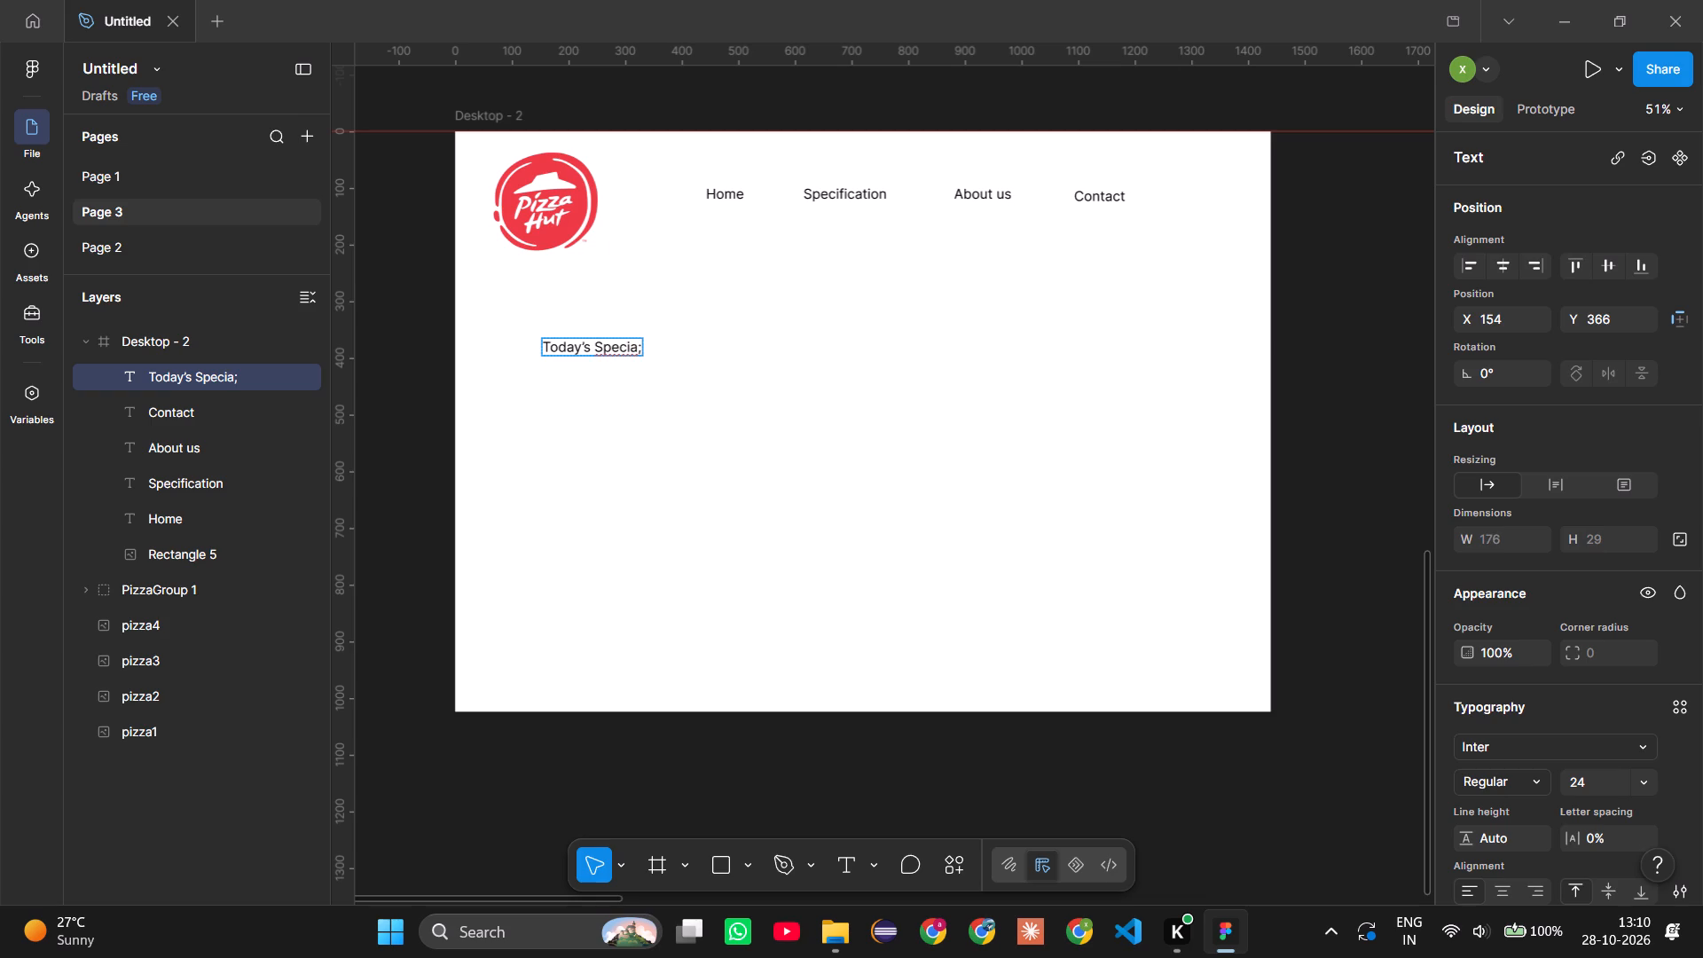
pyautogui.press('BackSpace')
pyautogui.press('l')
# Set the font weight of the whole "Today's Special" text to Bold.
pyautogui.hotkey('ctrl', 'a')
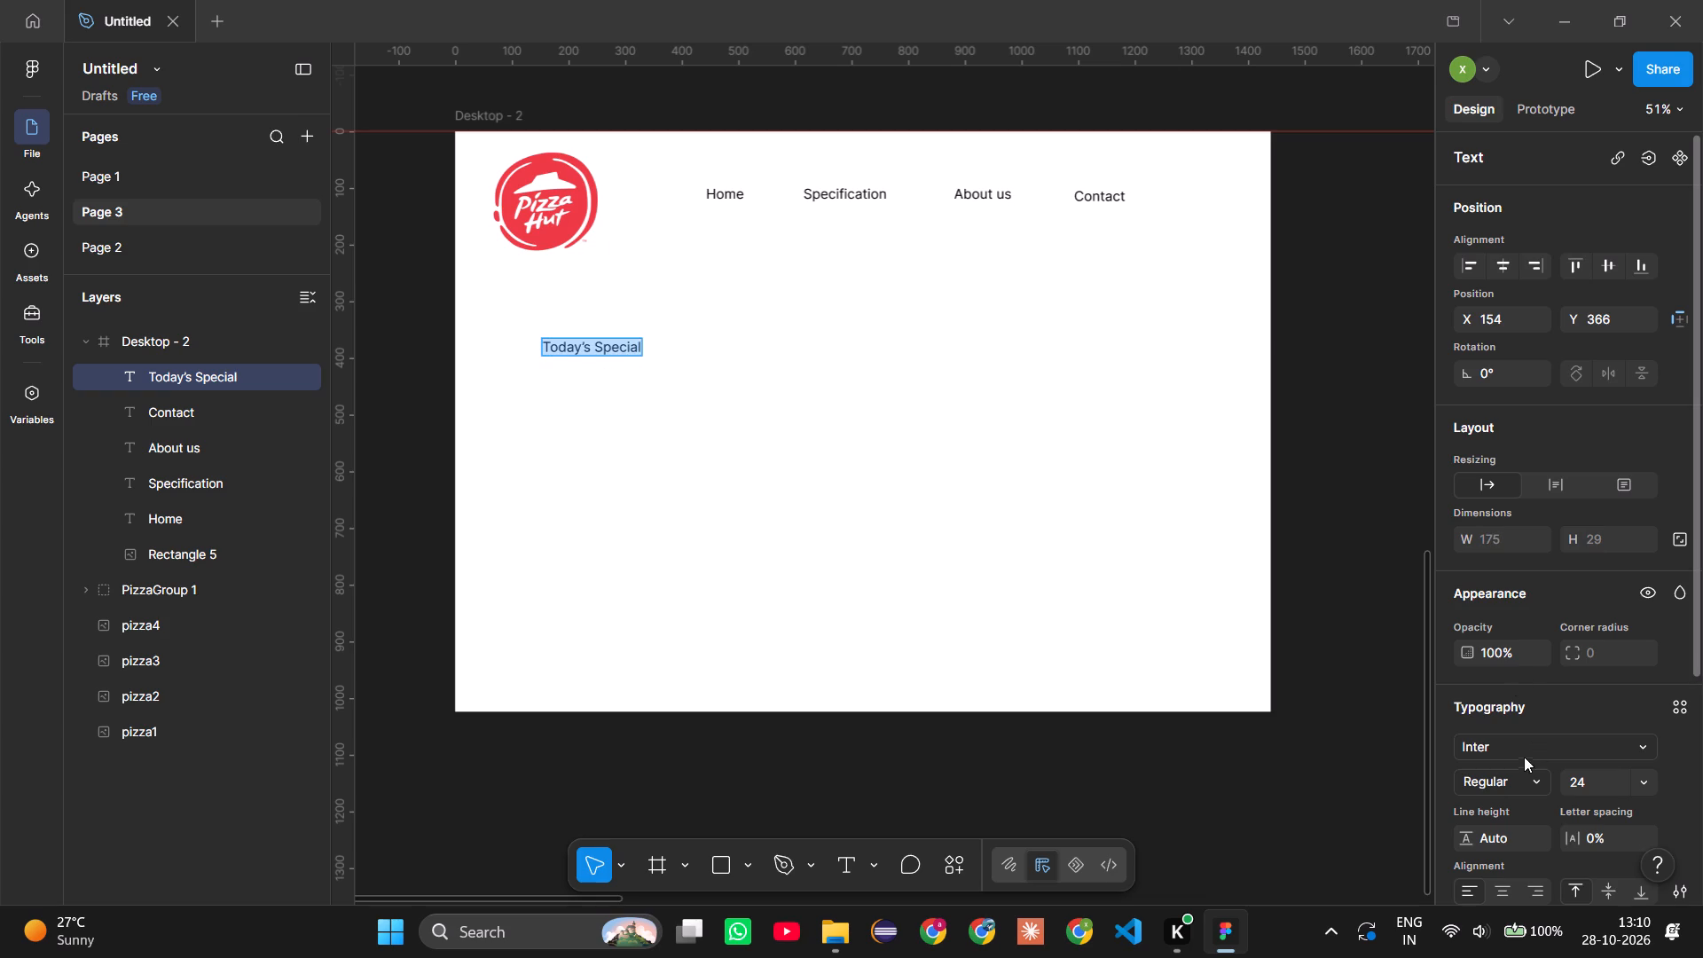
pyautogui.click(1511, 780)
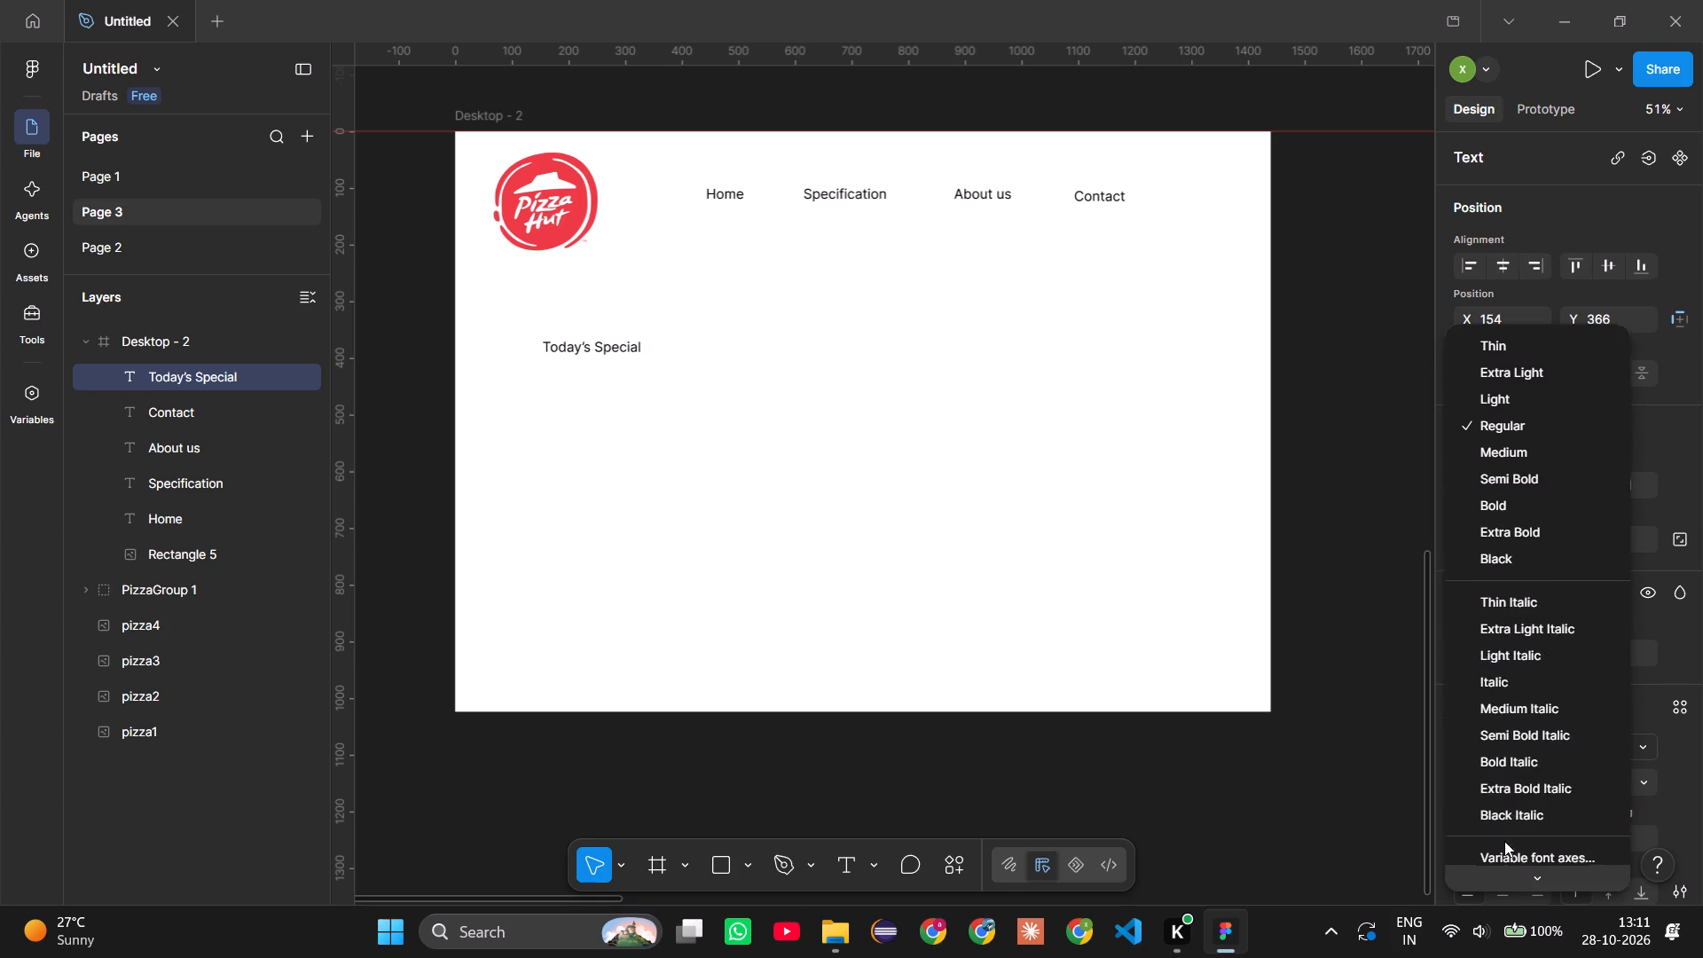
pyautogui.click(1505, 494)
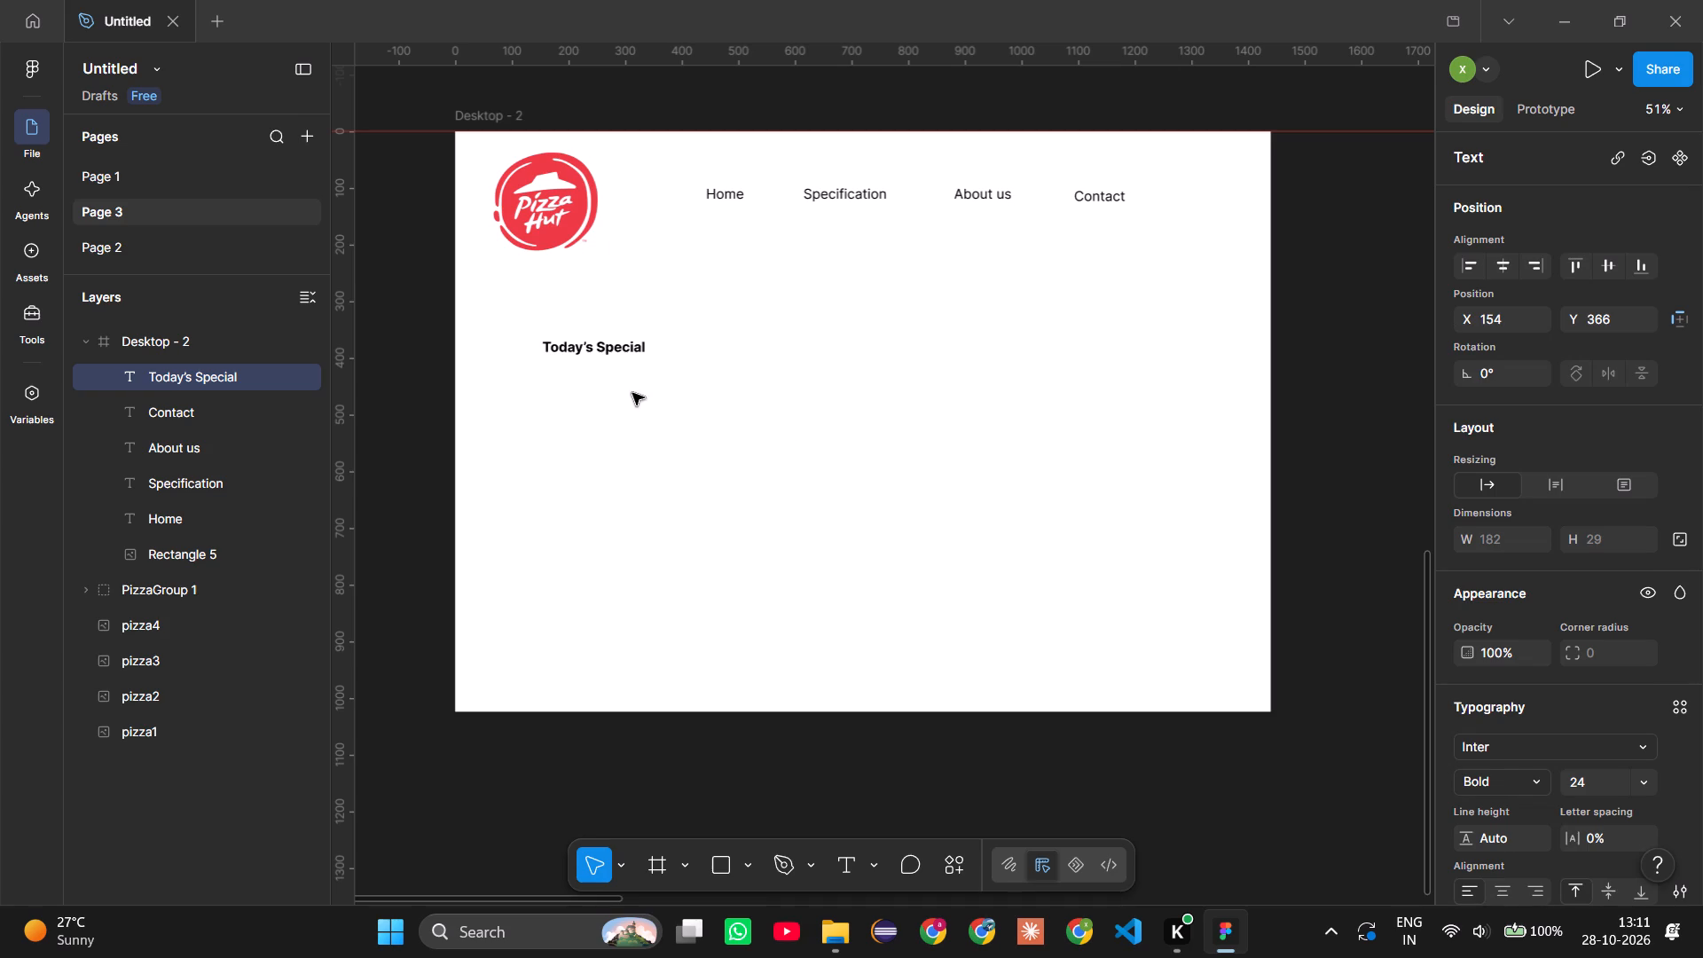
pyautogui.click(1645, 780)
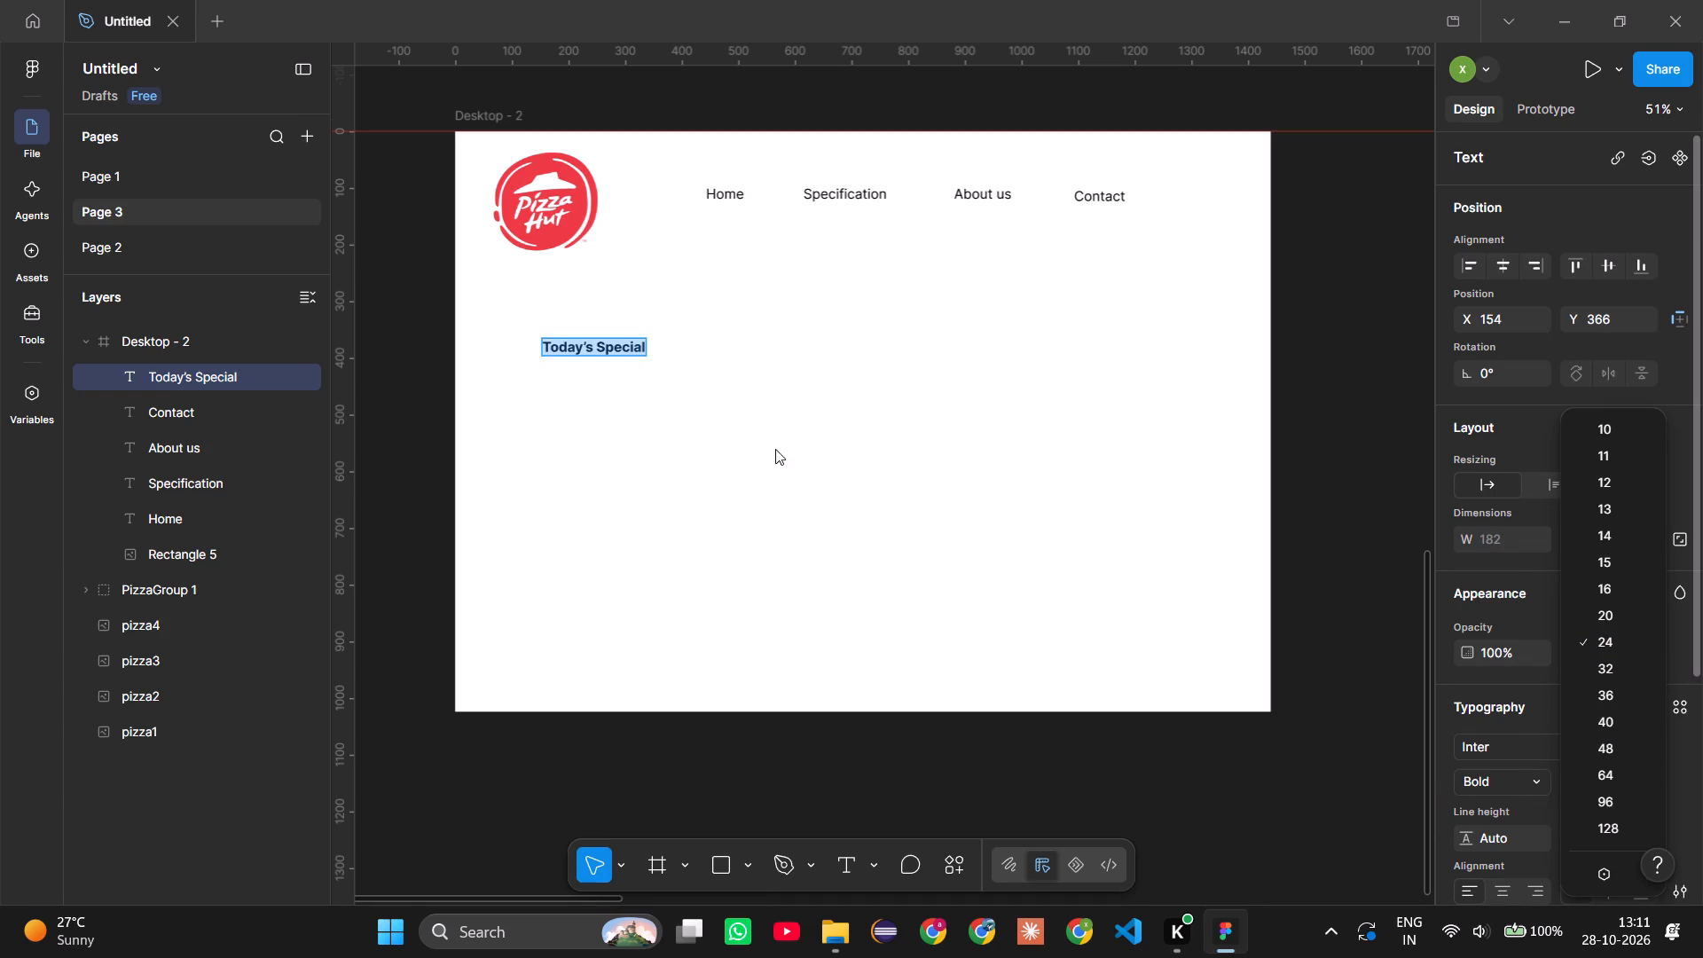
pyautogui.click(1493, 691)
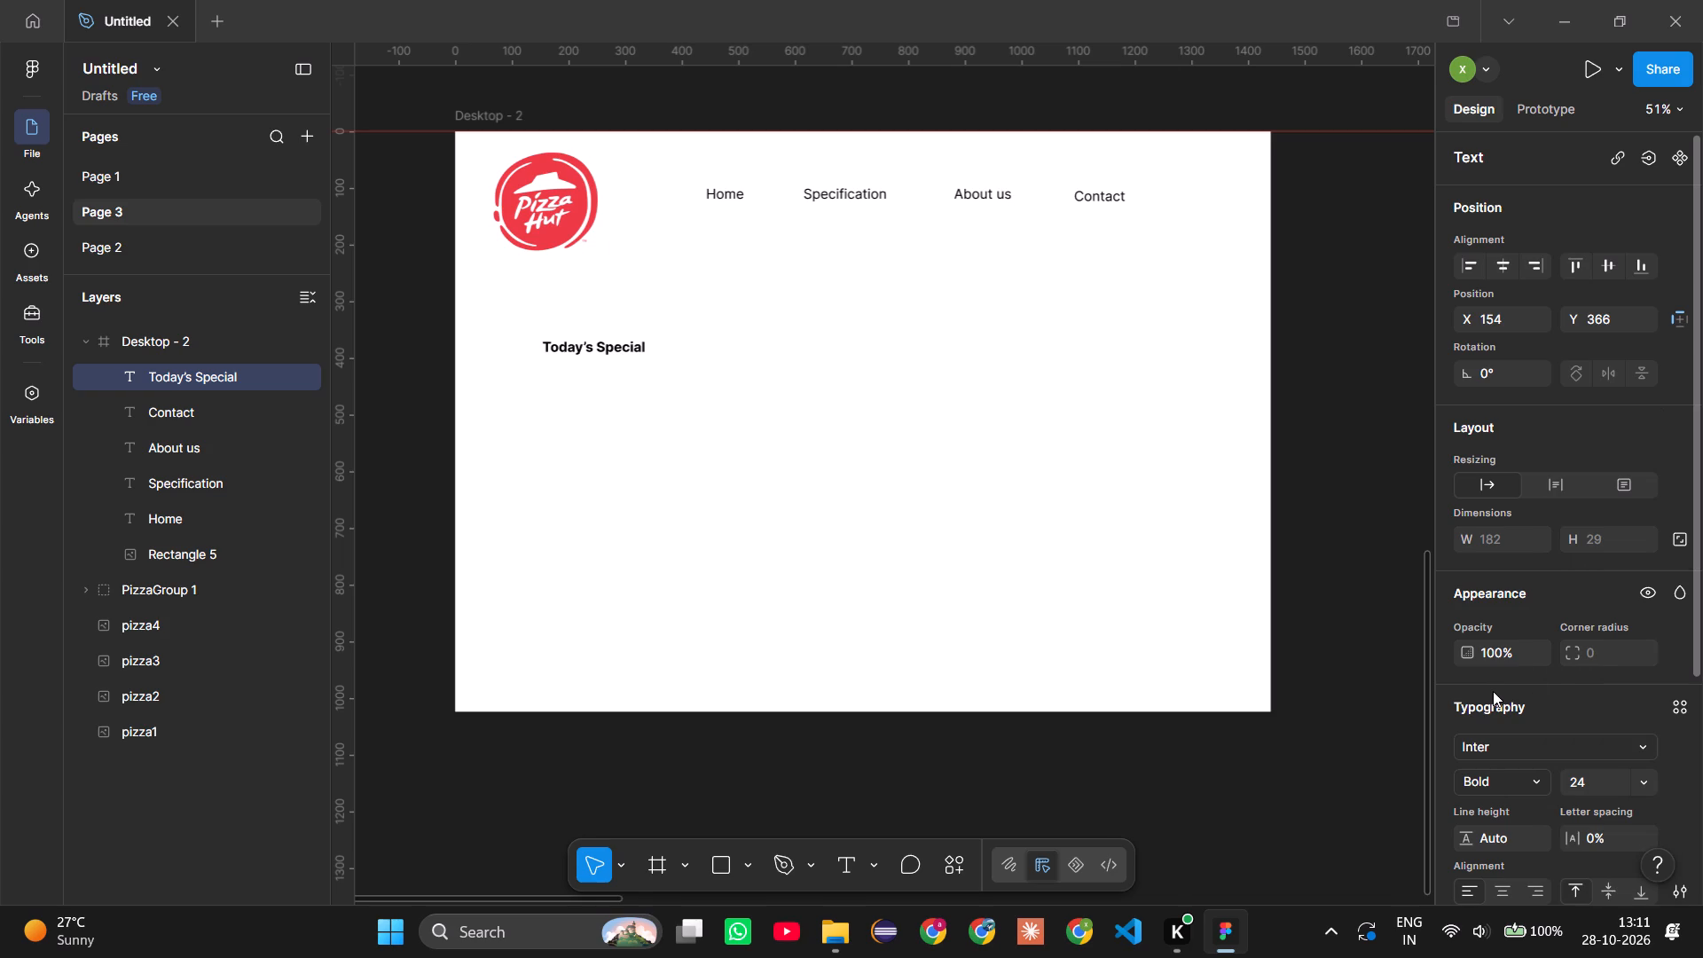
# Set the font size of the "Today's Special" heading to 28.
pyautogui.doubleClick(1581, 776)
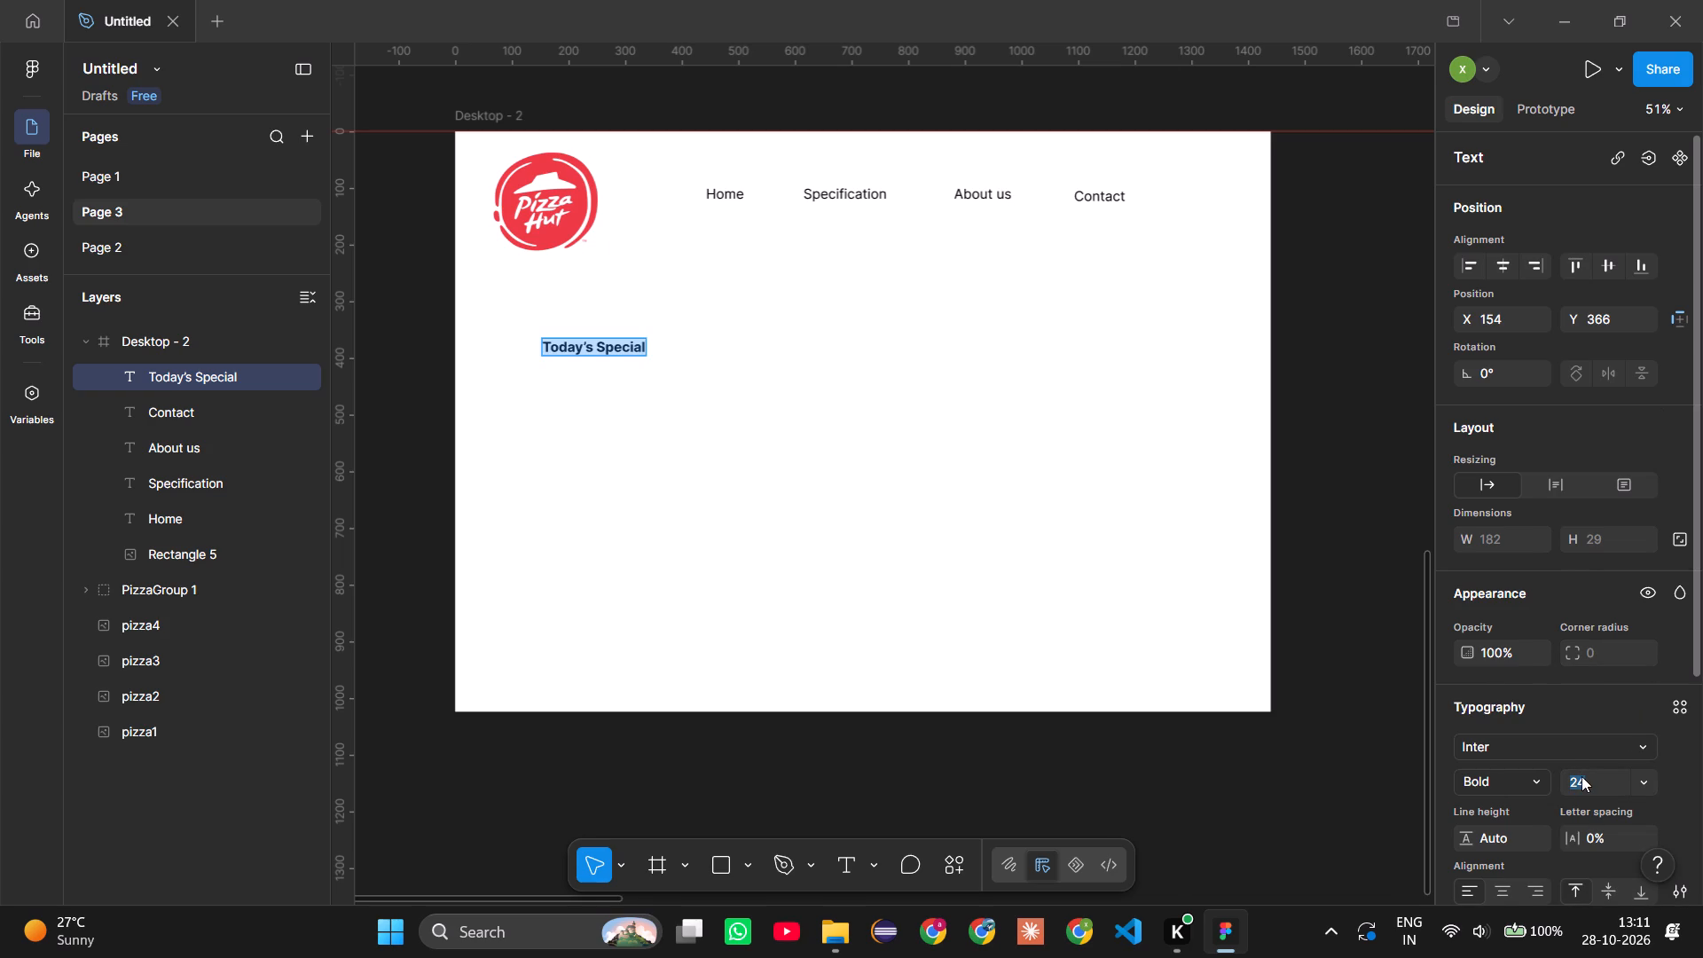
pyautogui.write('28')
pyautogui.press('Return')
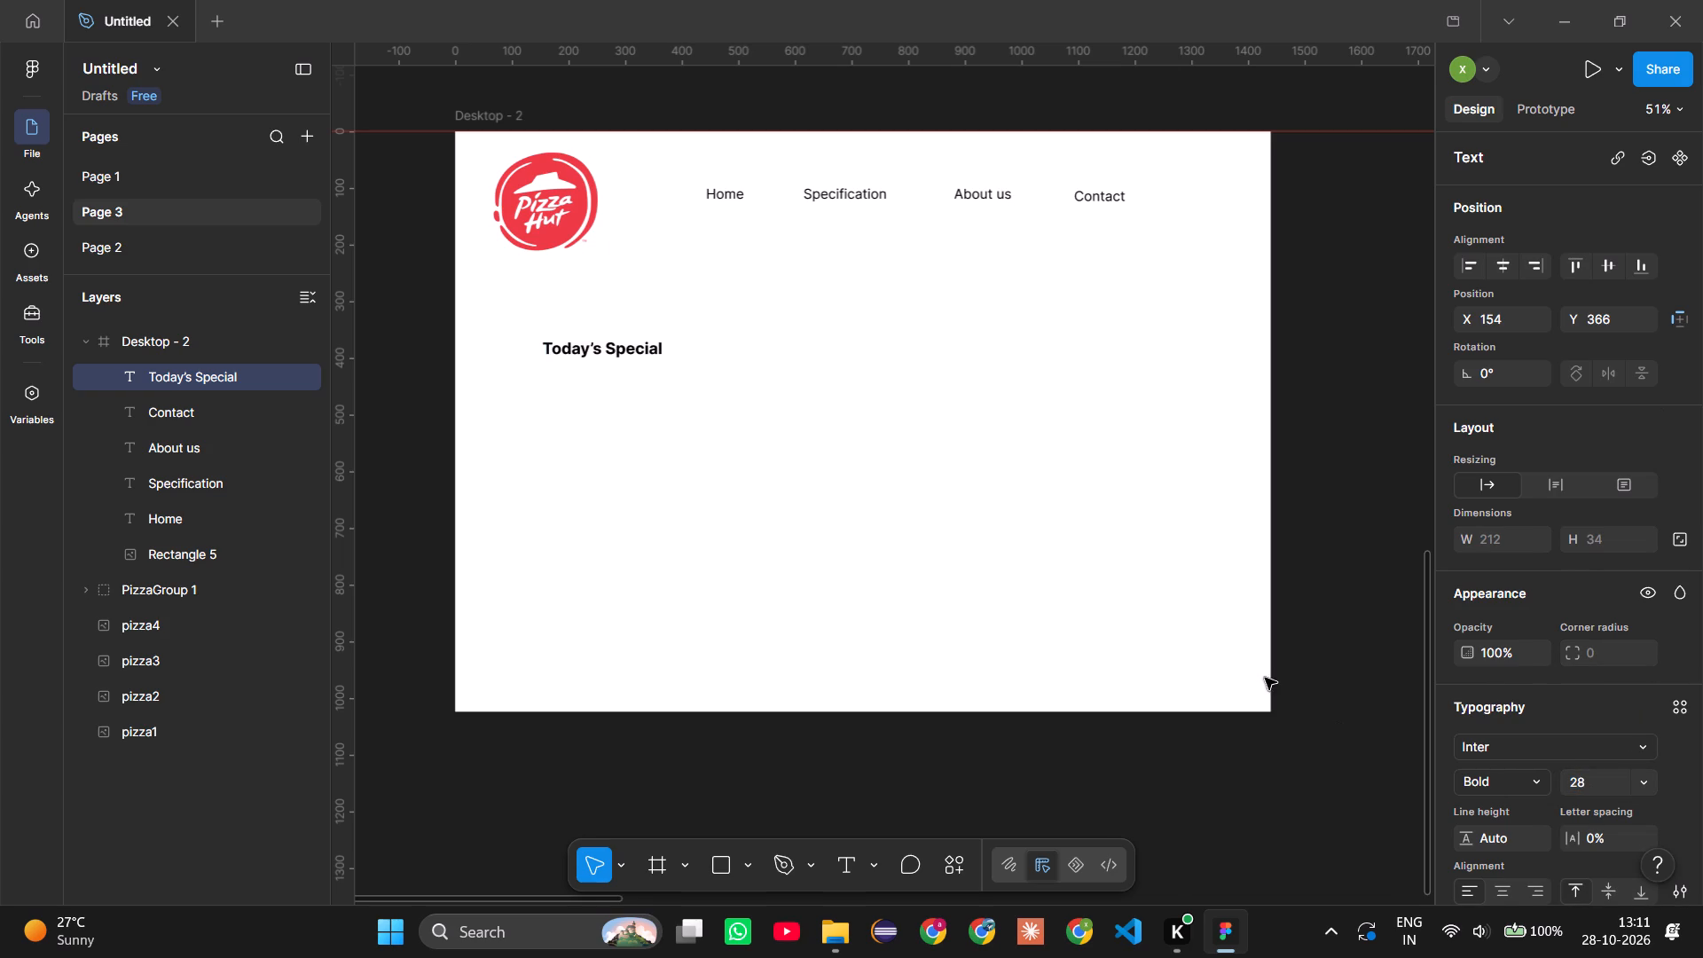
pyautogui.click(708, 362)
# Move the "Today's Special" heading to about X 107, Y 388 below the logo and deselect it.
pyautogui.moveTo(632, 349); pyautogui.dragTo(624, 349)
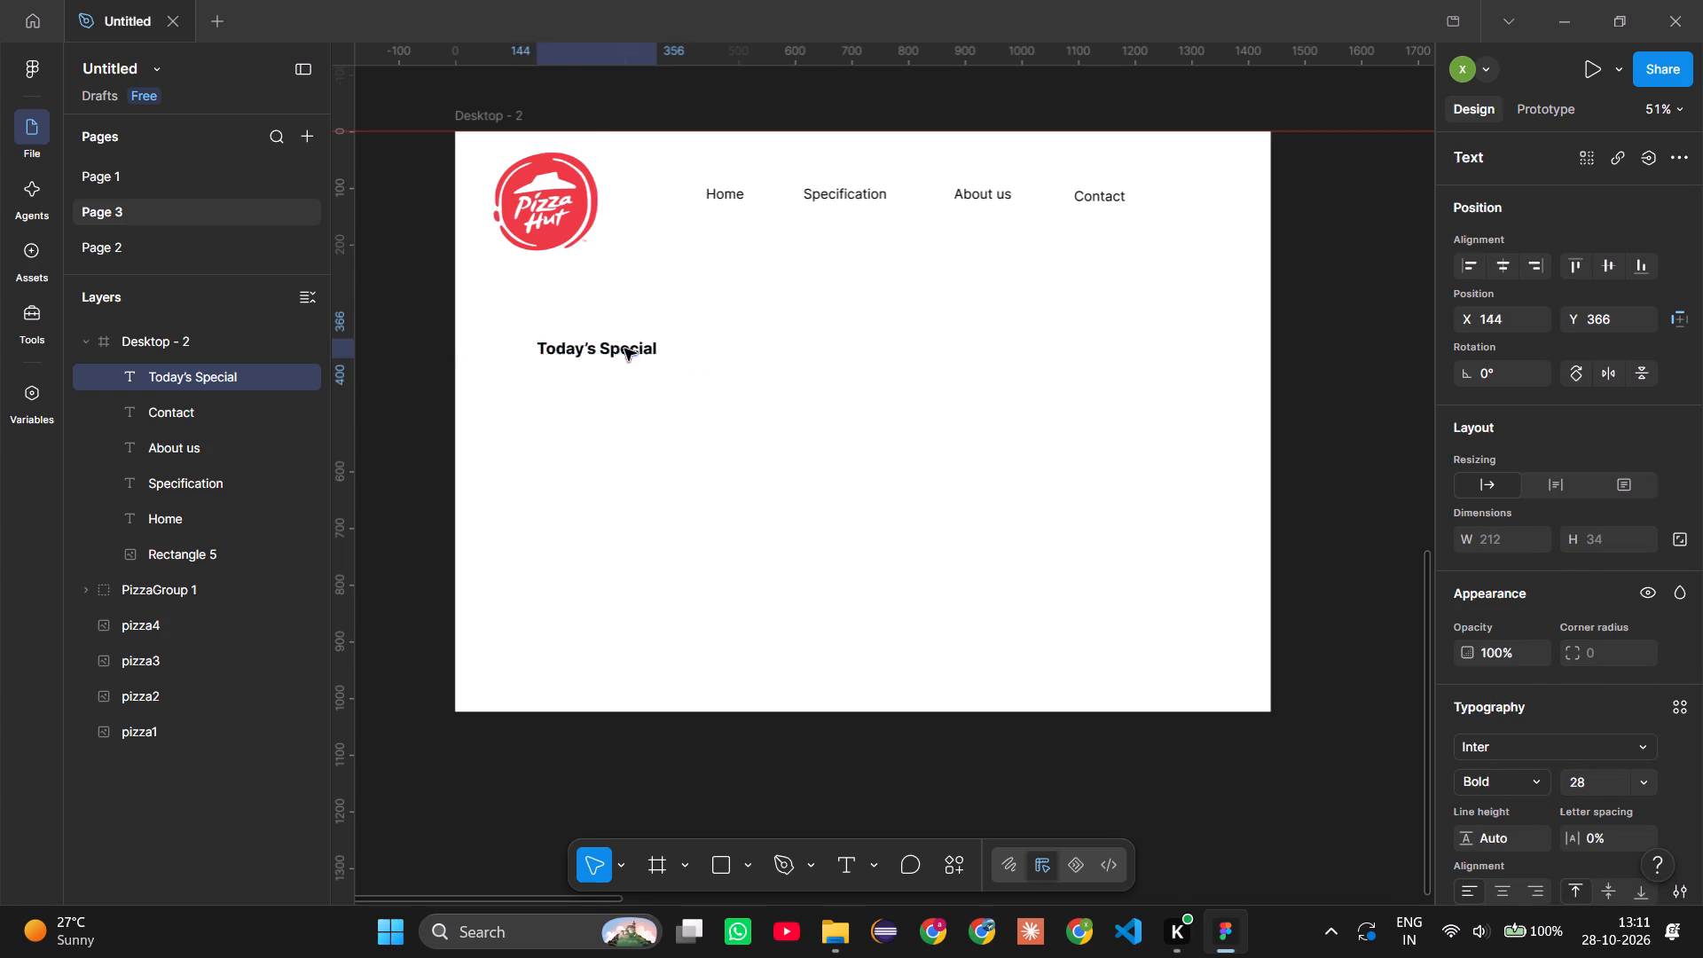
pyautogui.moveTo(624, 349); pyautogui.dragTo(624, 357)
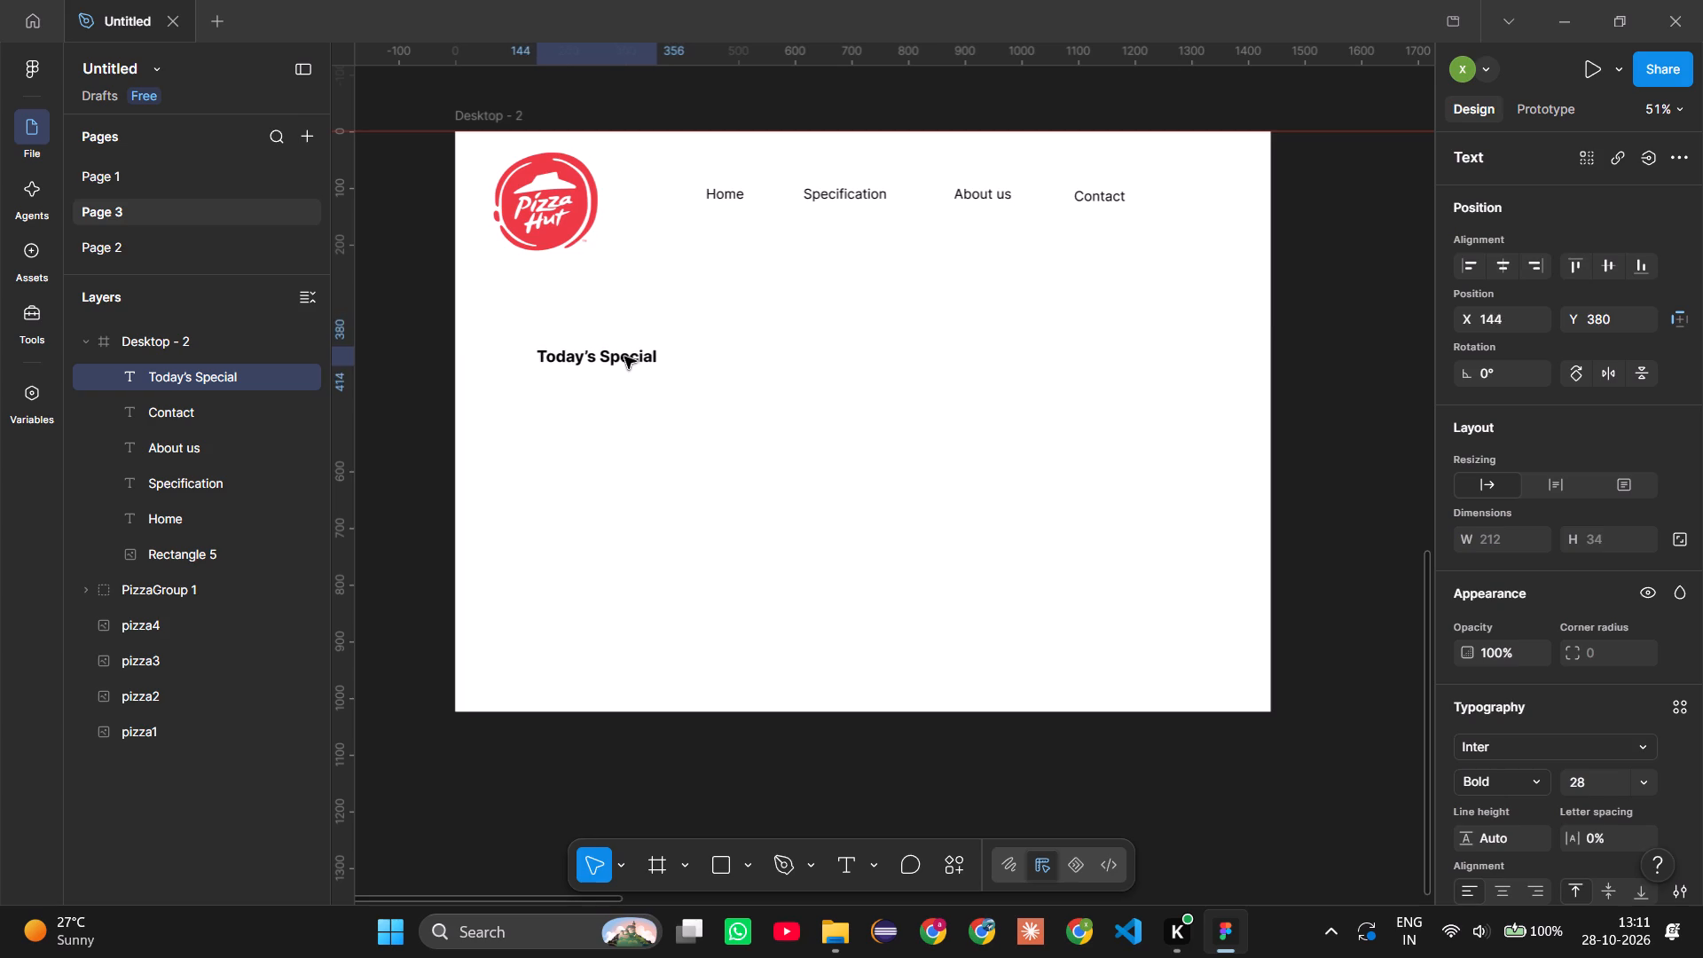
pyautogui.moveTo(624, 357); pyautogui.dragTo(605, 360)
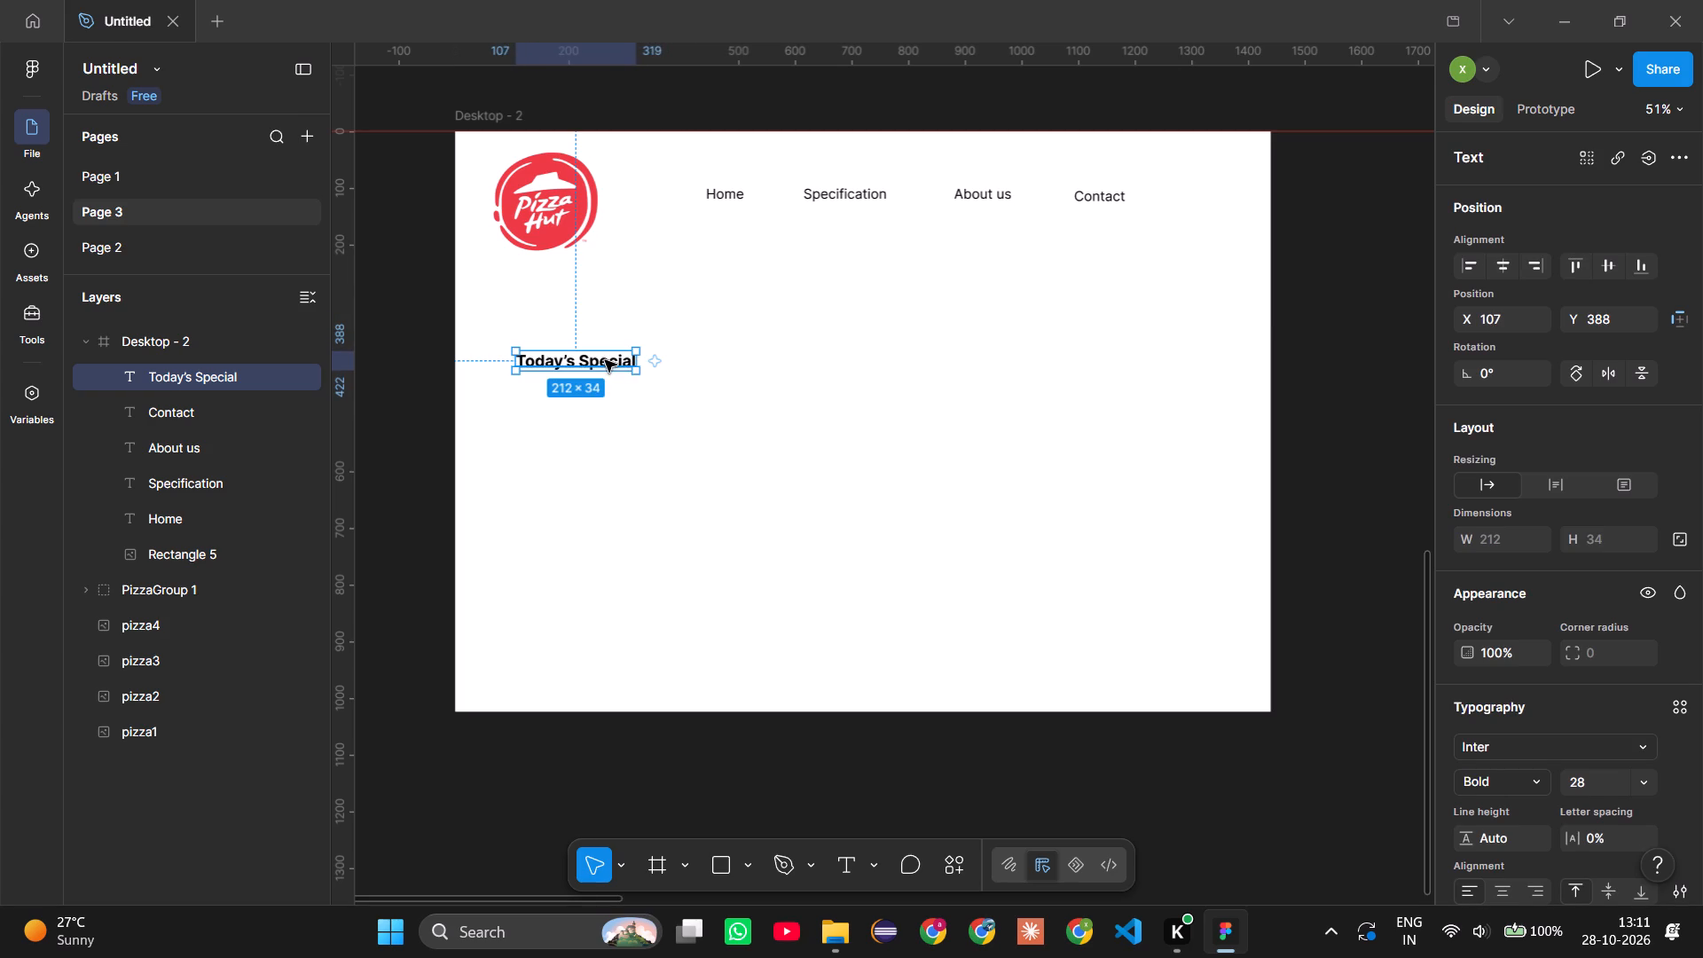
pyautogui.click(596, 432)
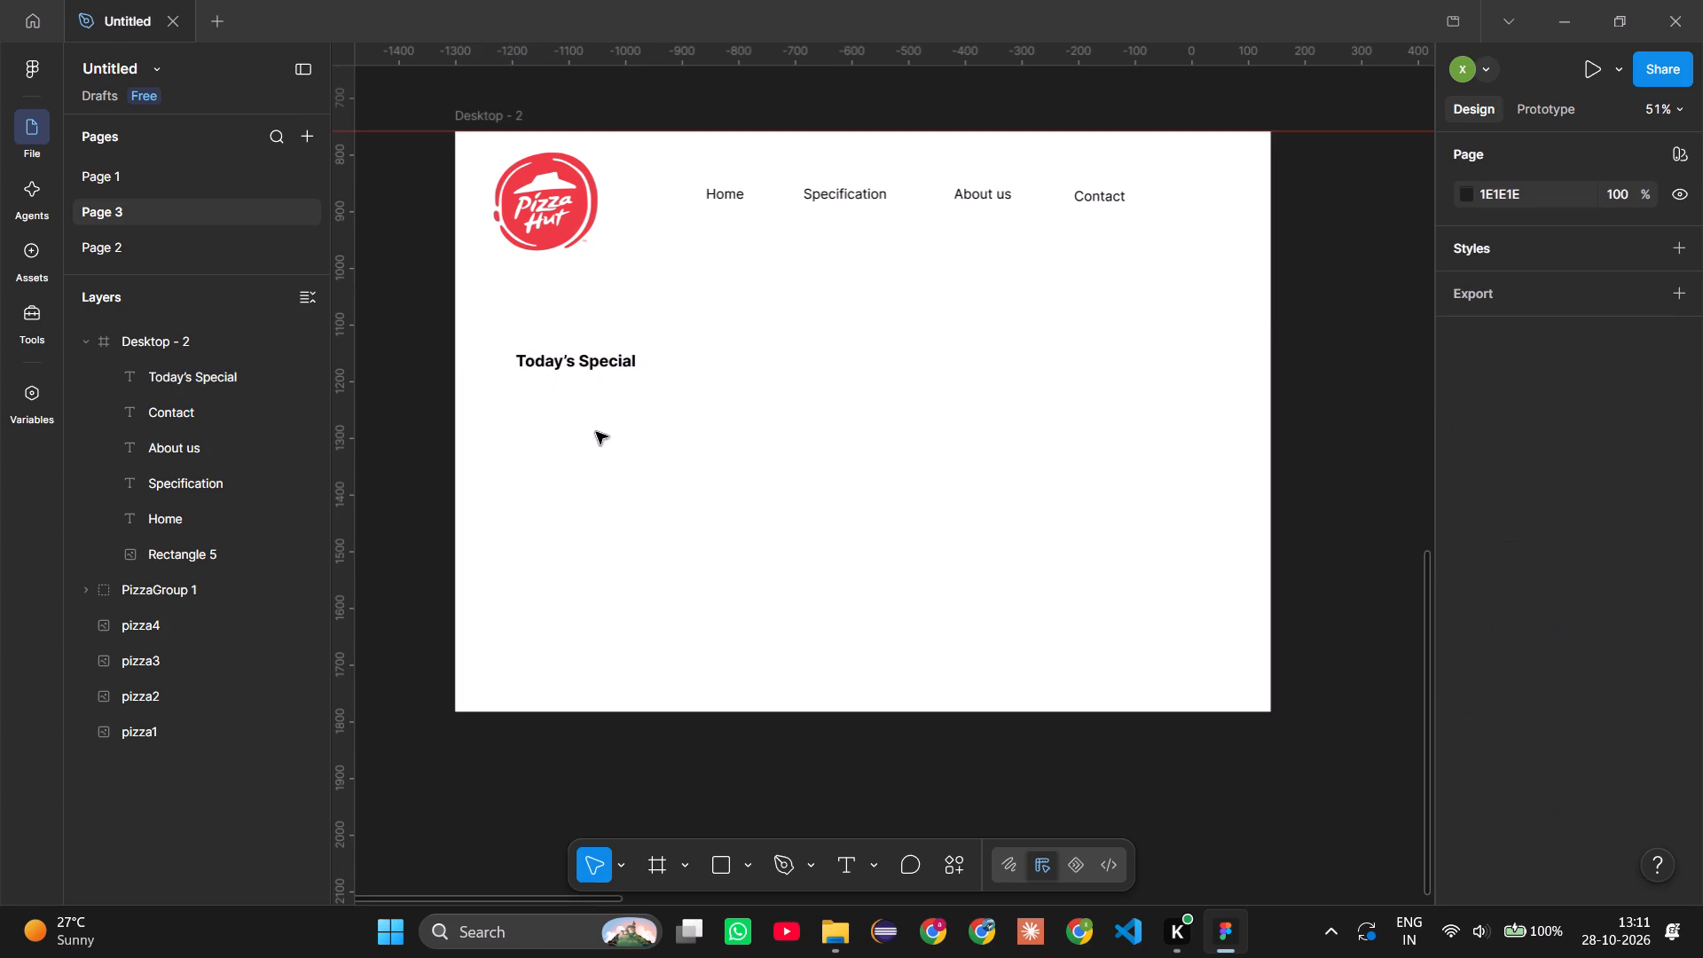
# Add a Regular-weight text below the heading at about X 120, Y 638 reading "Pizza is an Italian food that was created in Italy".
pyautogui.press('t')
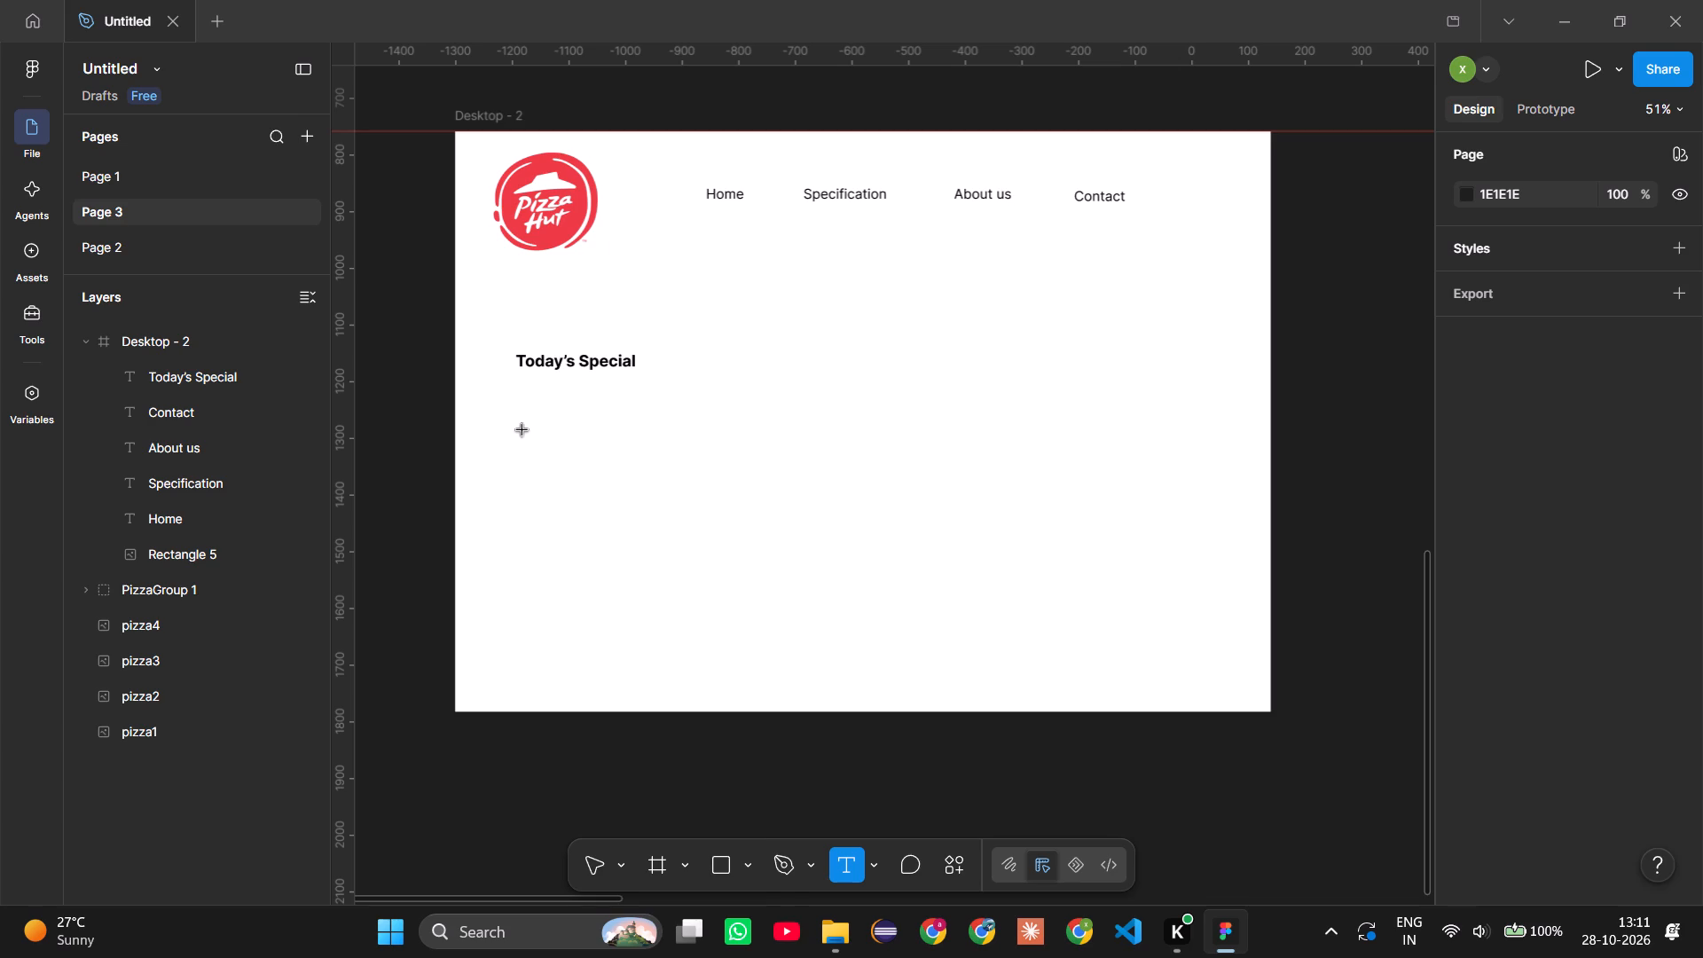
pyautogui.click(523, 492)
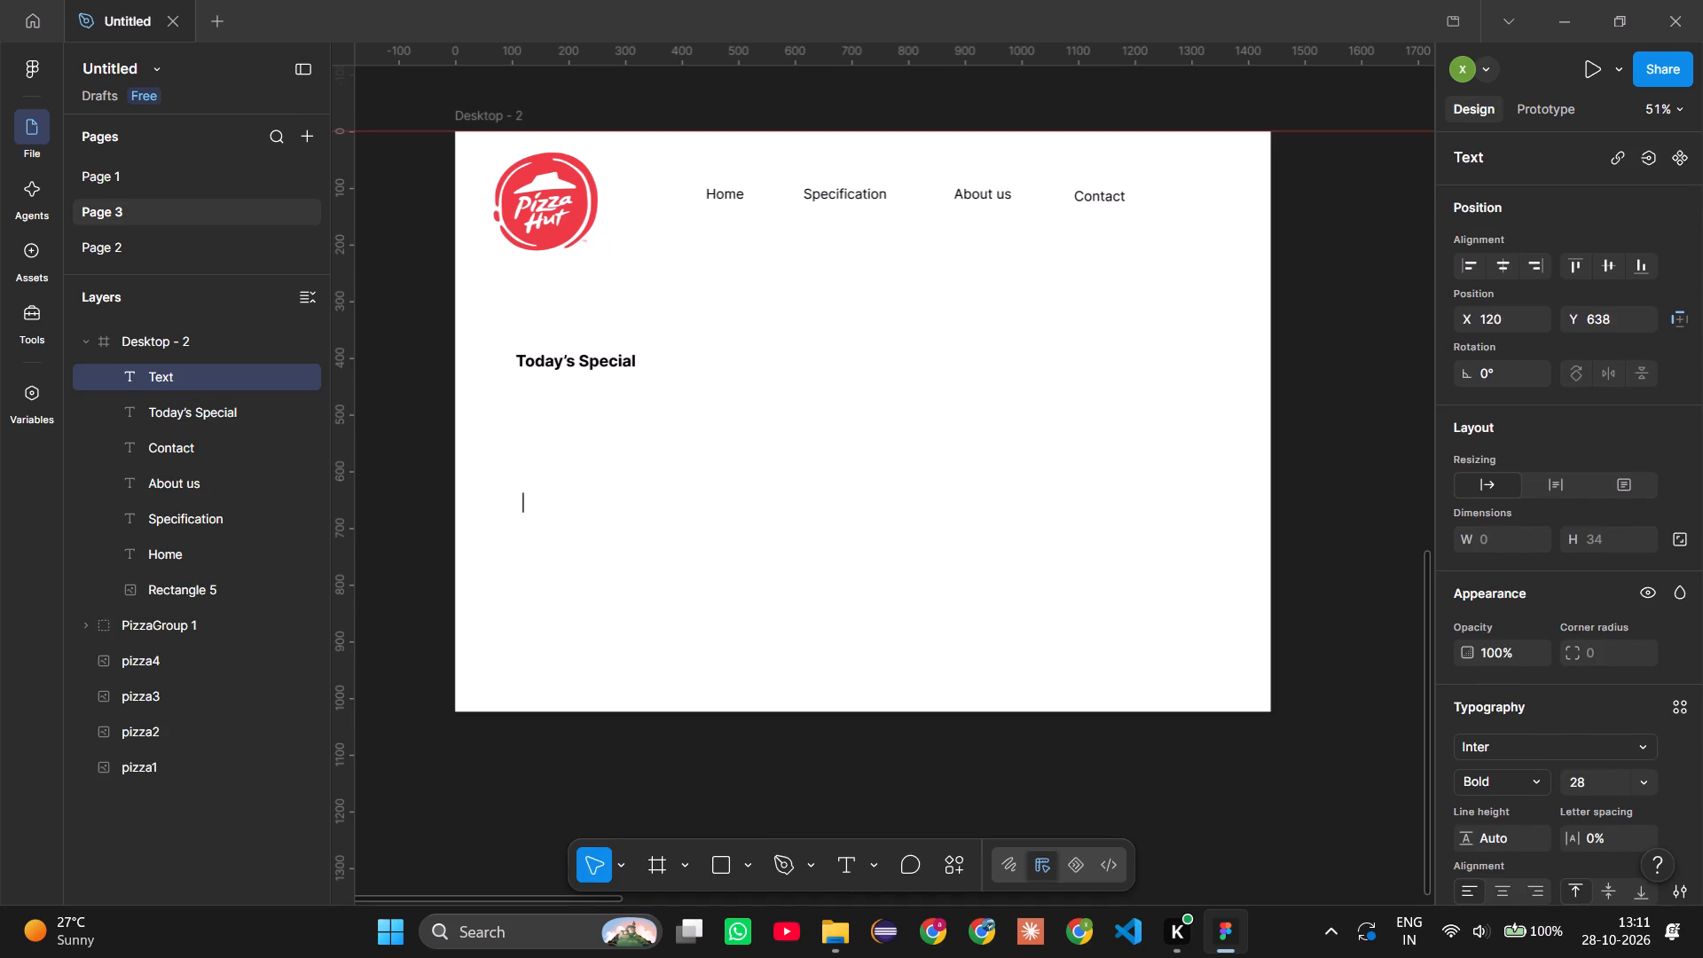
pyautogui.click(1522, 784)
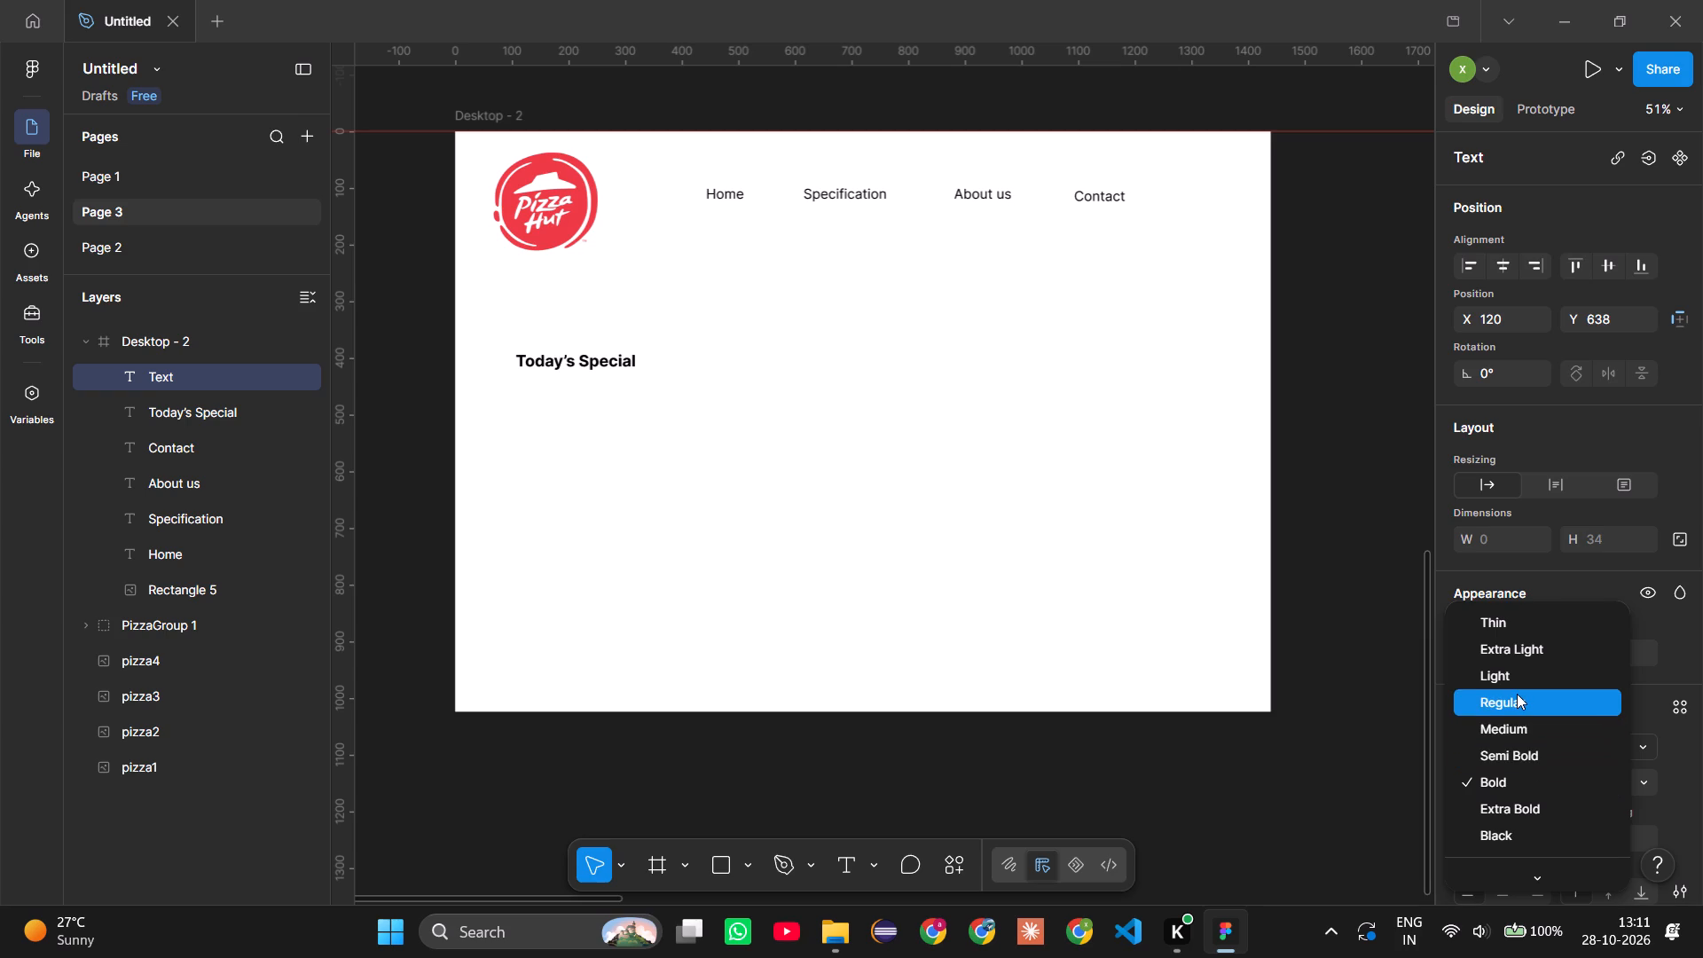
pyautogui.click(1517, 694)
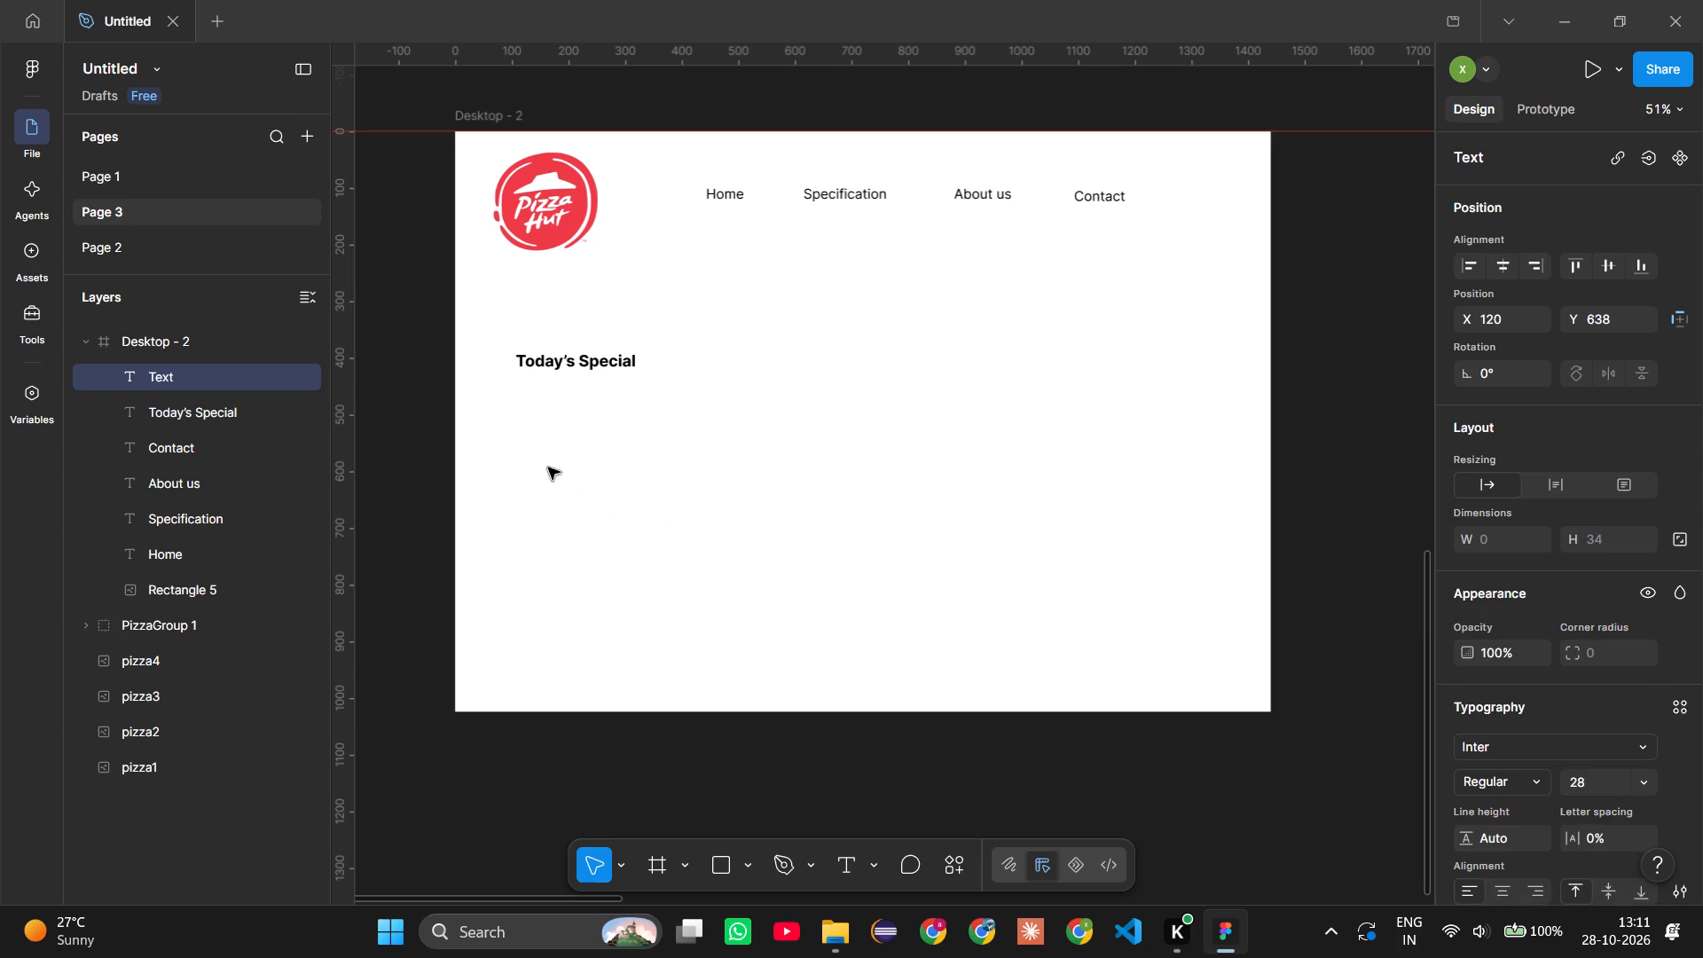
pyautogui.hotkey('shift', 'p')
pyautogui.press('i')
pyautogui.write('zza is an I')
pyautogui.write('ta')
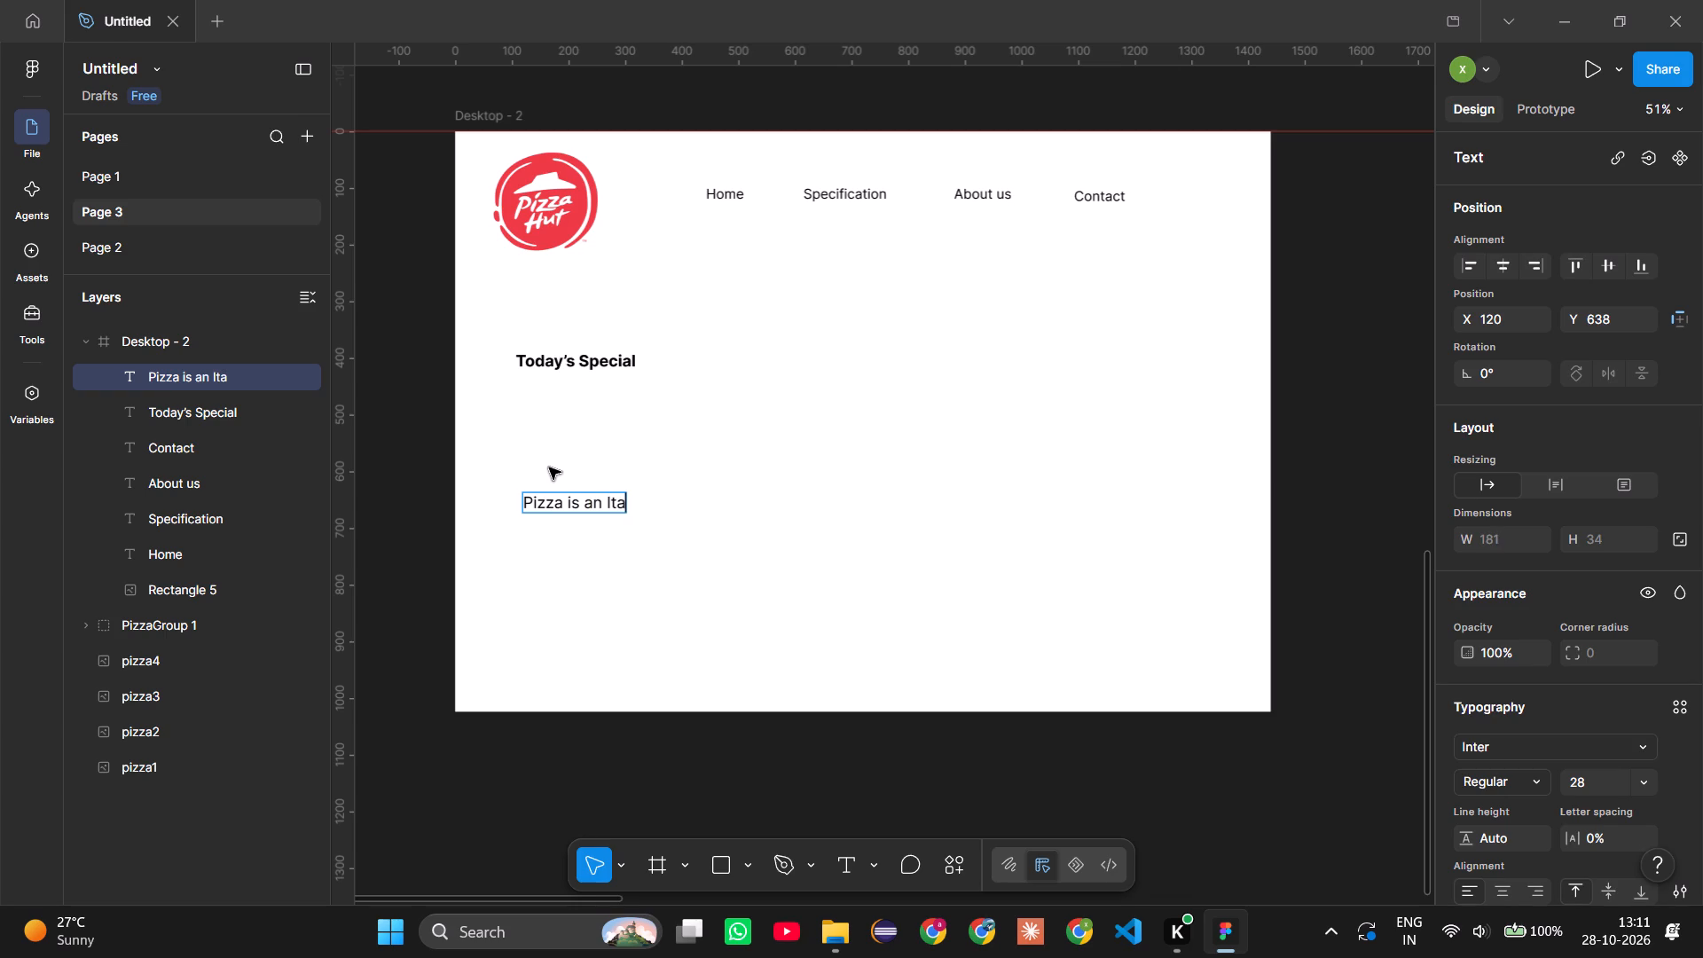
pyautogui.write('lo')
pyautogui.press('BackSpace')
pyautogui.write('ian')
pyautogui.press('space')
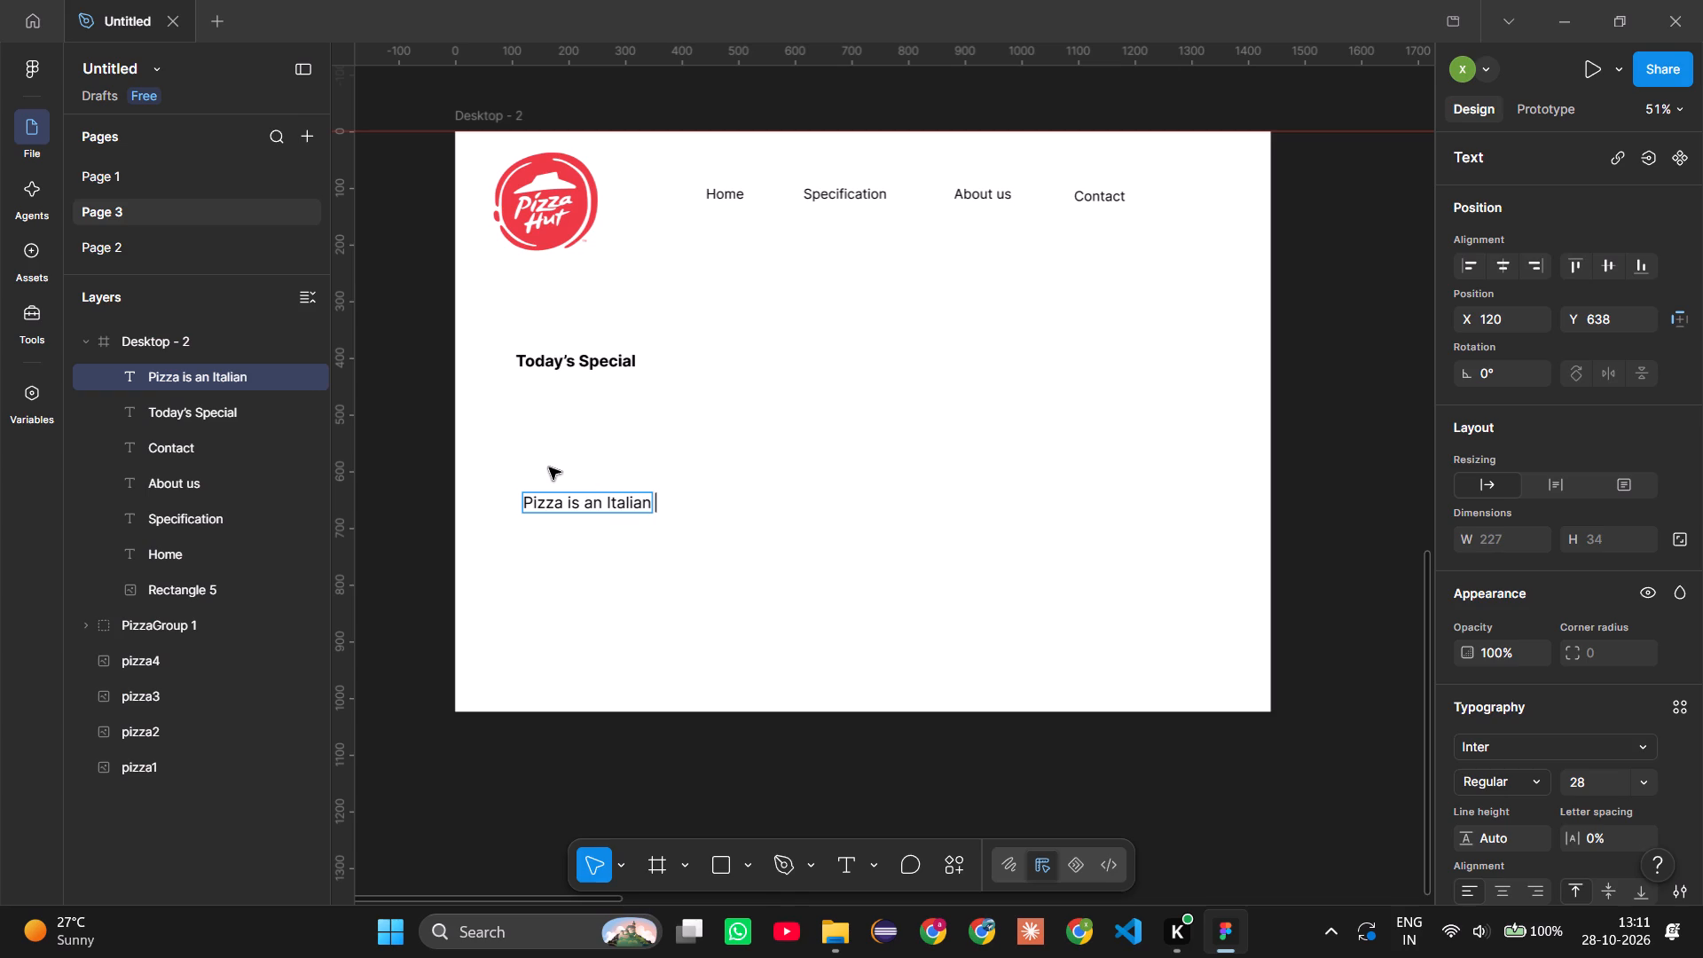
pyautogui.write('food that was created')
pyautogui.press('space')
pyautogui.write('in Ita')
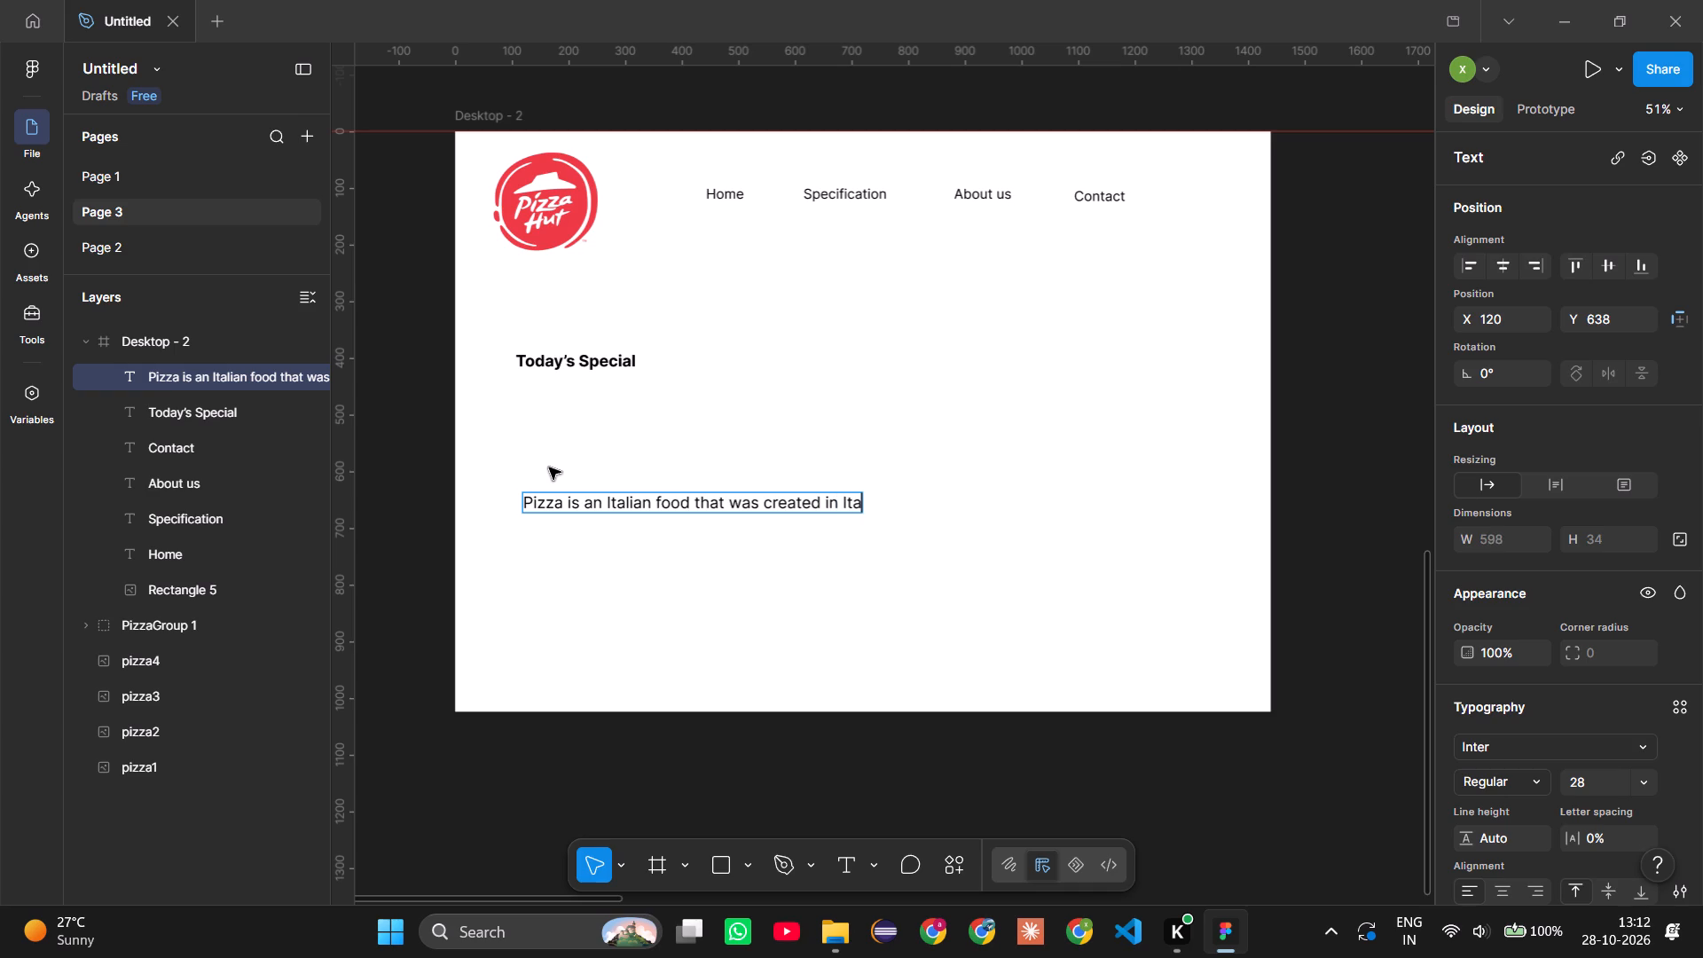
pyautogui.write('ly')
# Continue the description text with ". The Naples area.".
pyautogui.write('. The')
pyautogui.press('space')
pyautogui.write('Naples ares')
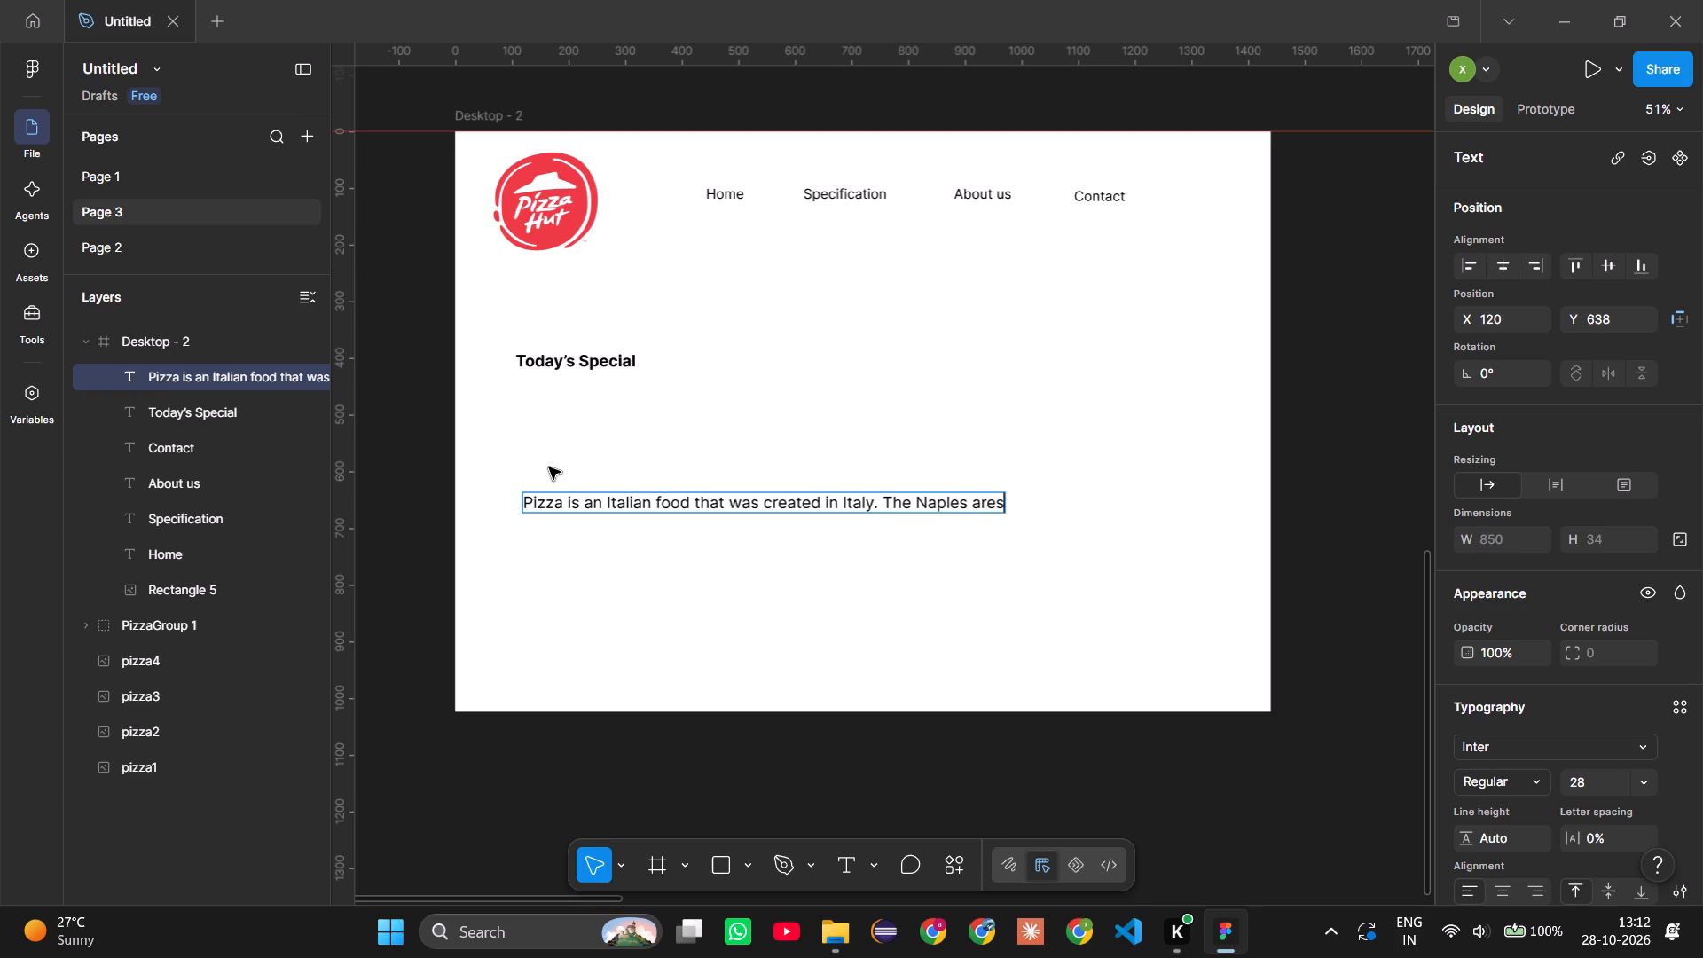
pyautogui.write('.')
pyautogui.press('space')
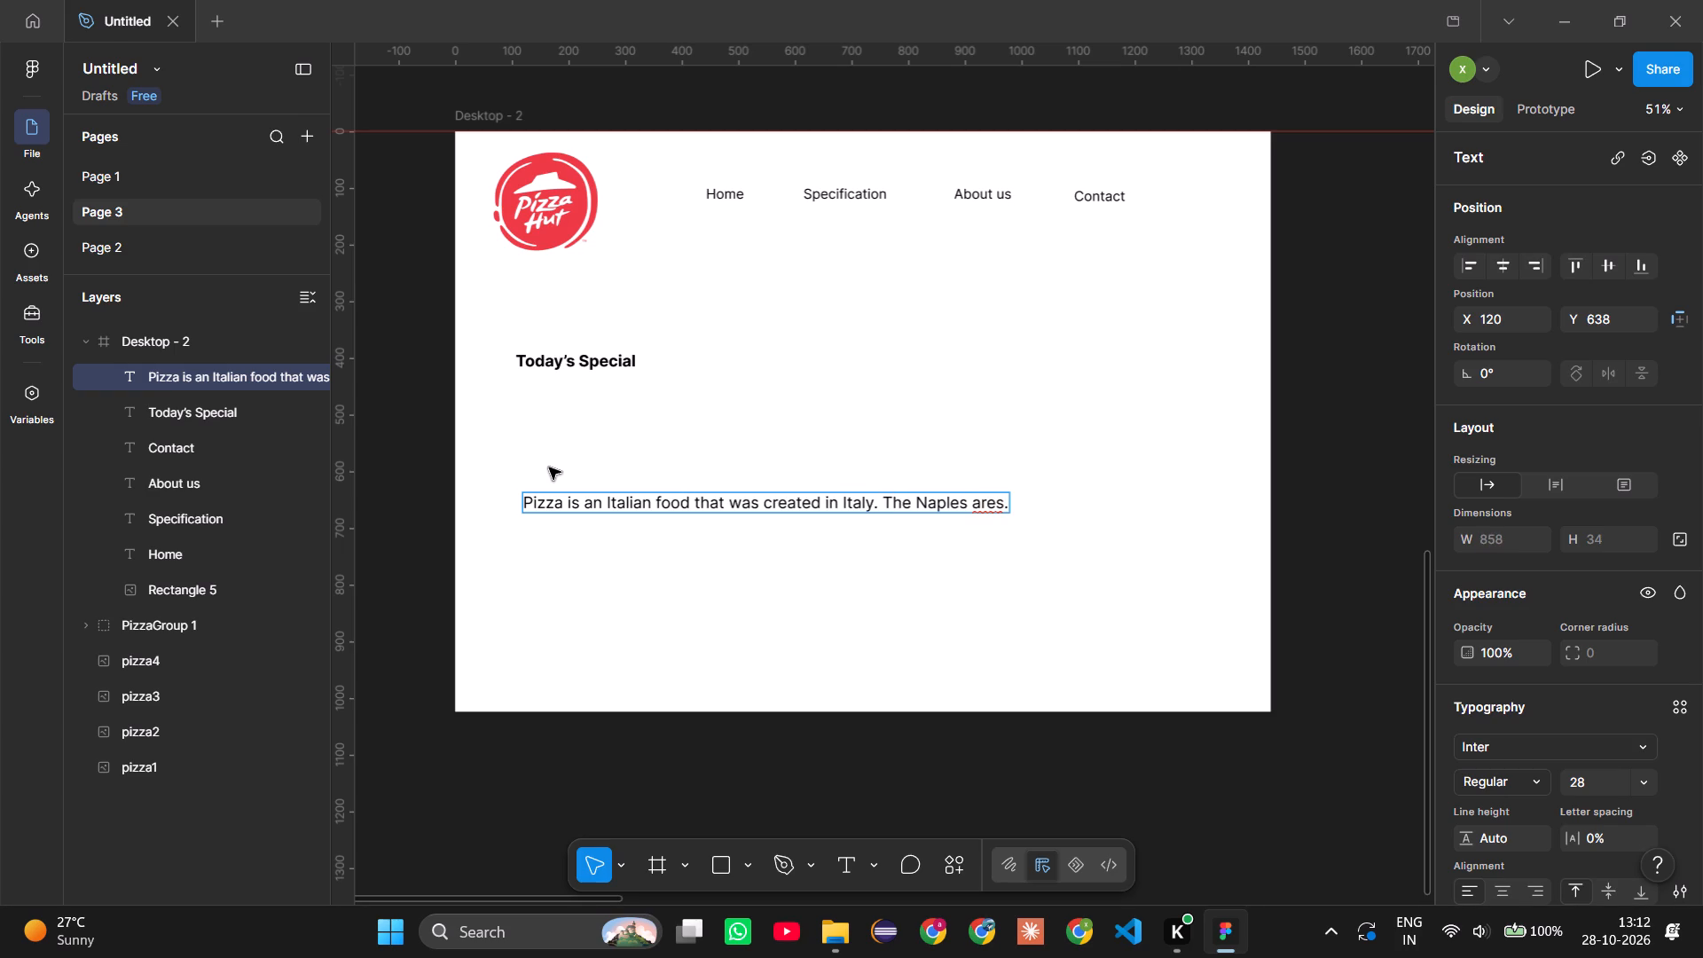
pyautogui.press('BackSpace')
pyautogui.press('BackSpace')
pyautogui.press('BackSpace')
pyautogui.press('a')
pyautogui.press('.')
# Add "It is" to the description and break the line after "Naples" so the second line reads "area. It is".
pyautogui.press('Return')
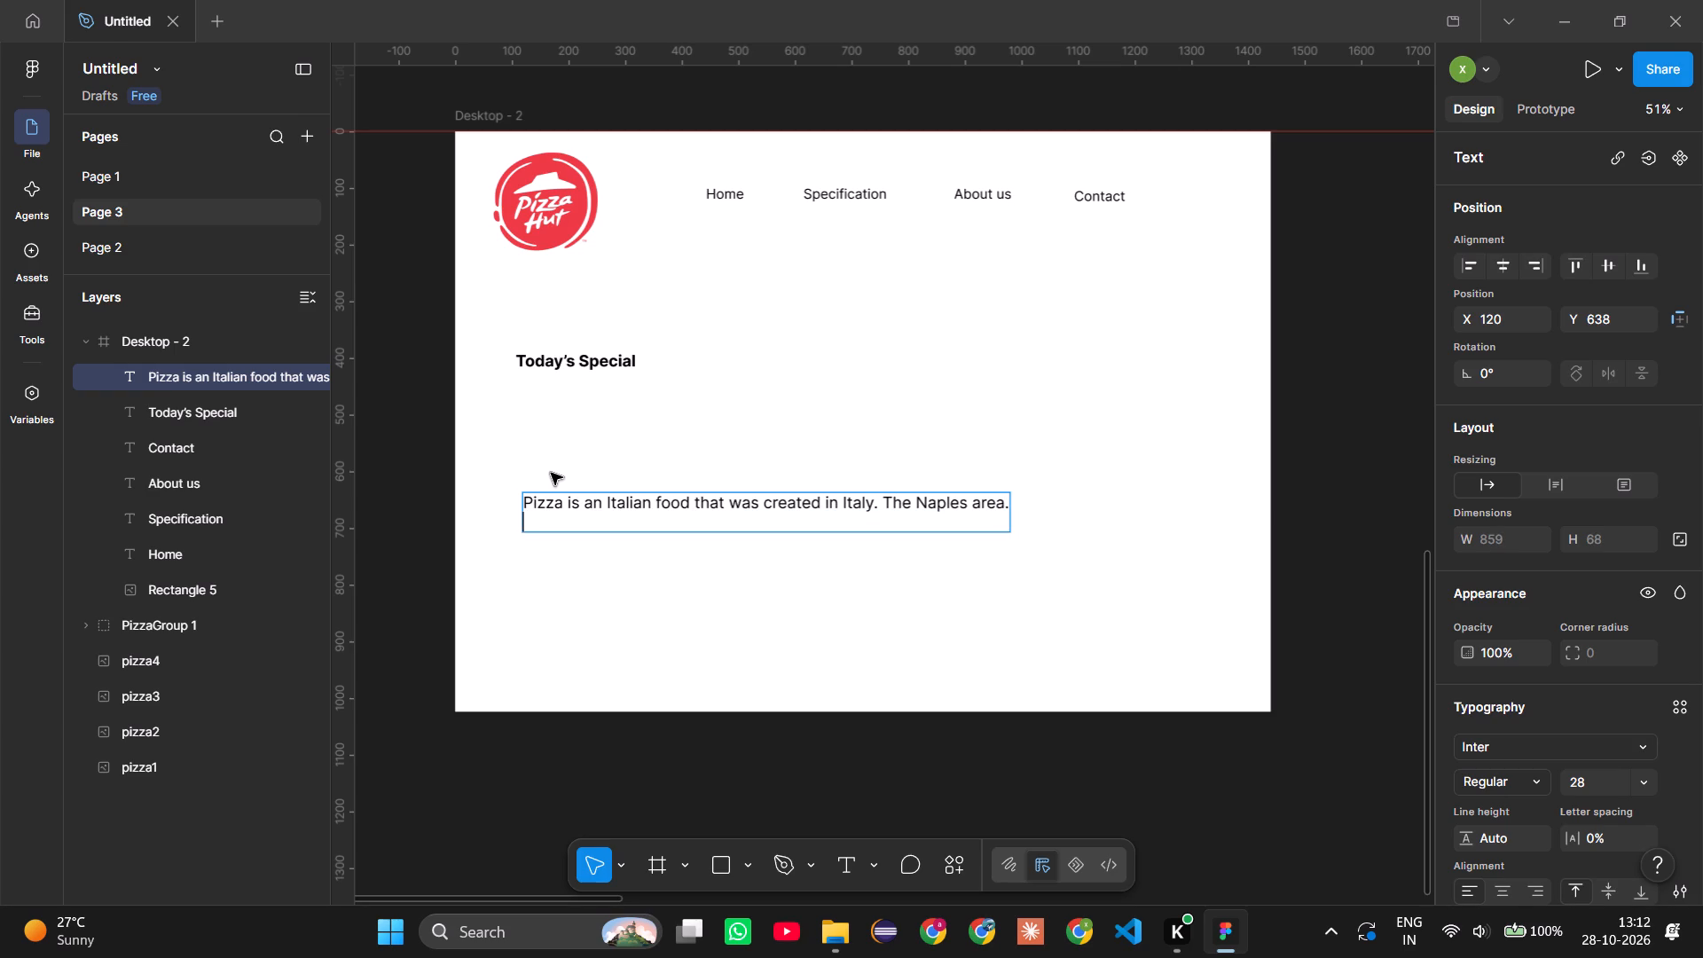
pyautogui.write('It is')
pyautogui.press('space')
pyautogui.click(973, 505)
pyautogui.press('Return')
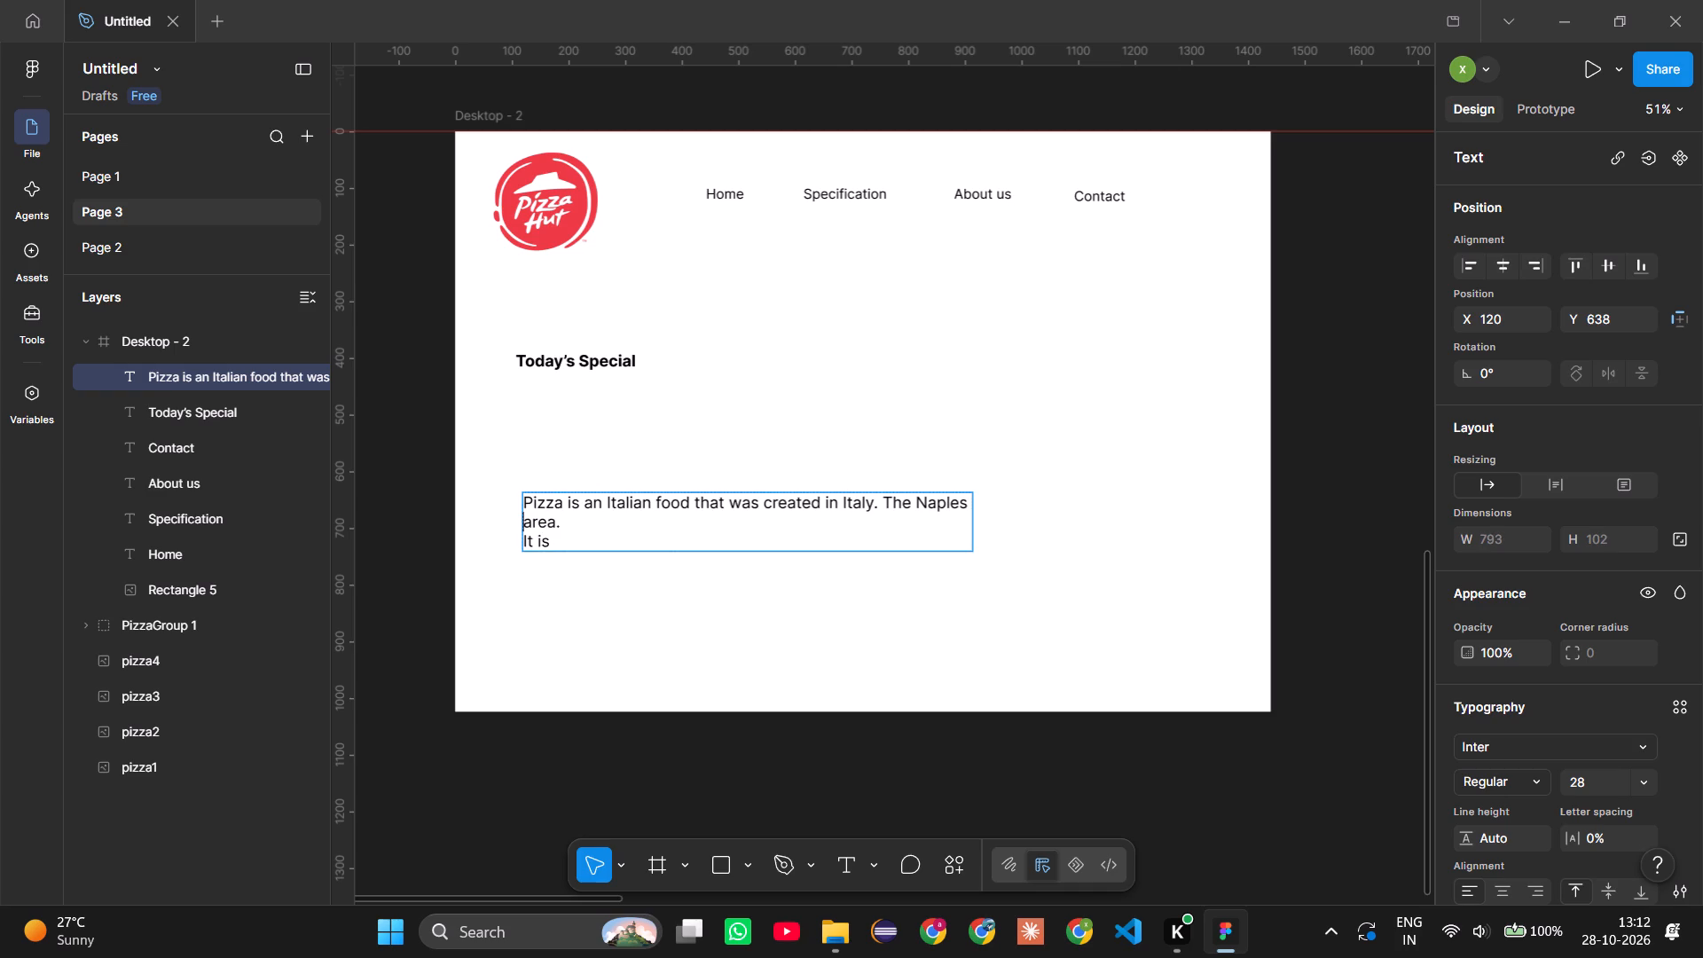
pyautogui.press('Down')
pyautogui.press('BackSpace')
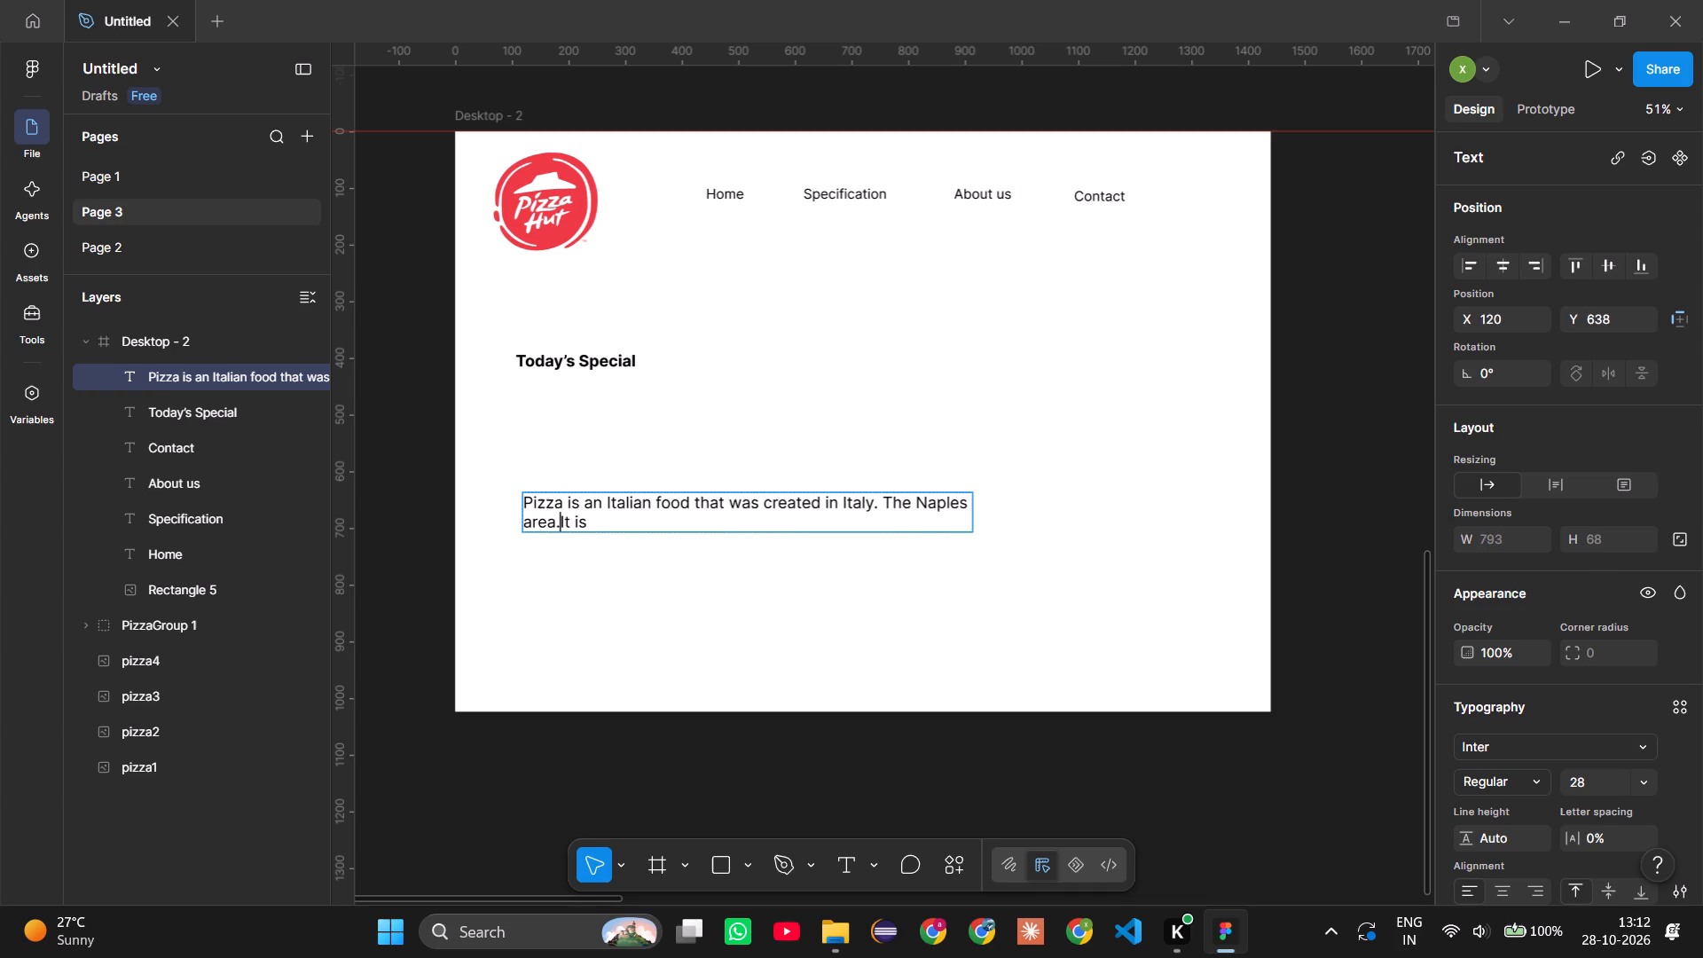
pyautogui.press('space')
pyautogui.press('Right')
pyautogui.press('Right')
pyautogui.press('Right')
pyautogui.press('Right')
pyautogui.press('Right')
pyautogui.press('Right')
# Complete the description's second line with "made with different toppings.".
pyautogui.write('ma')
pyautogui.write('de')
pyautogui.press('space')
pyautogui.write('with')
pyautogui.press('space')
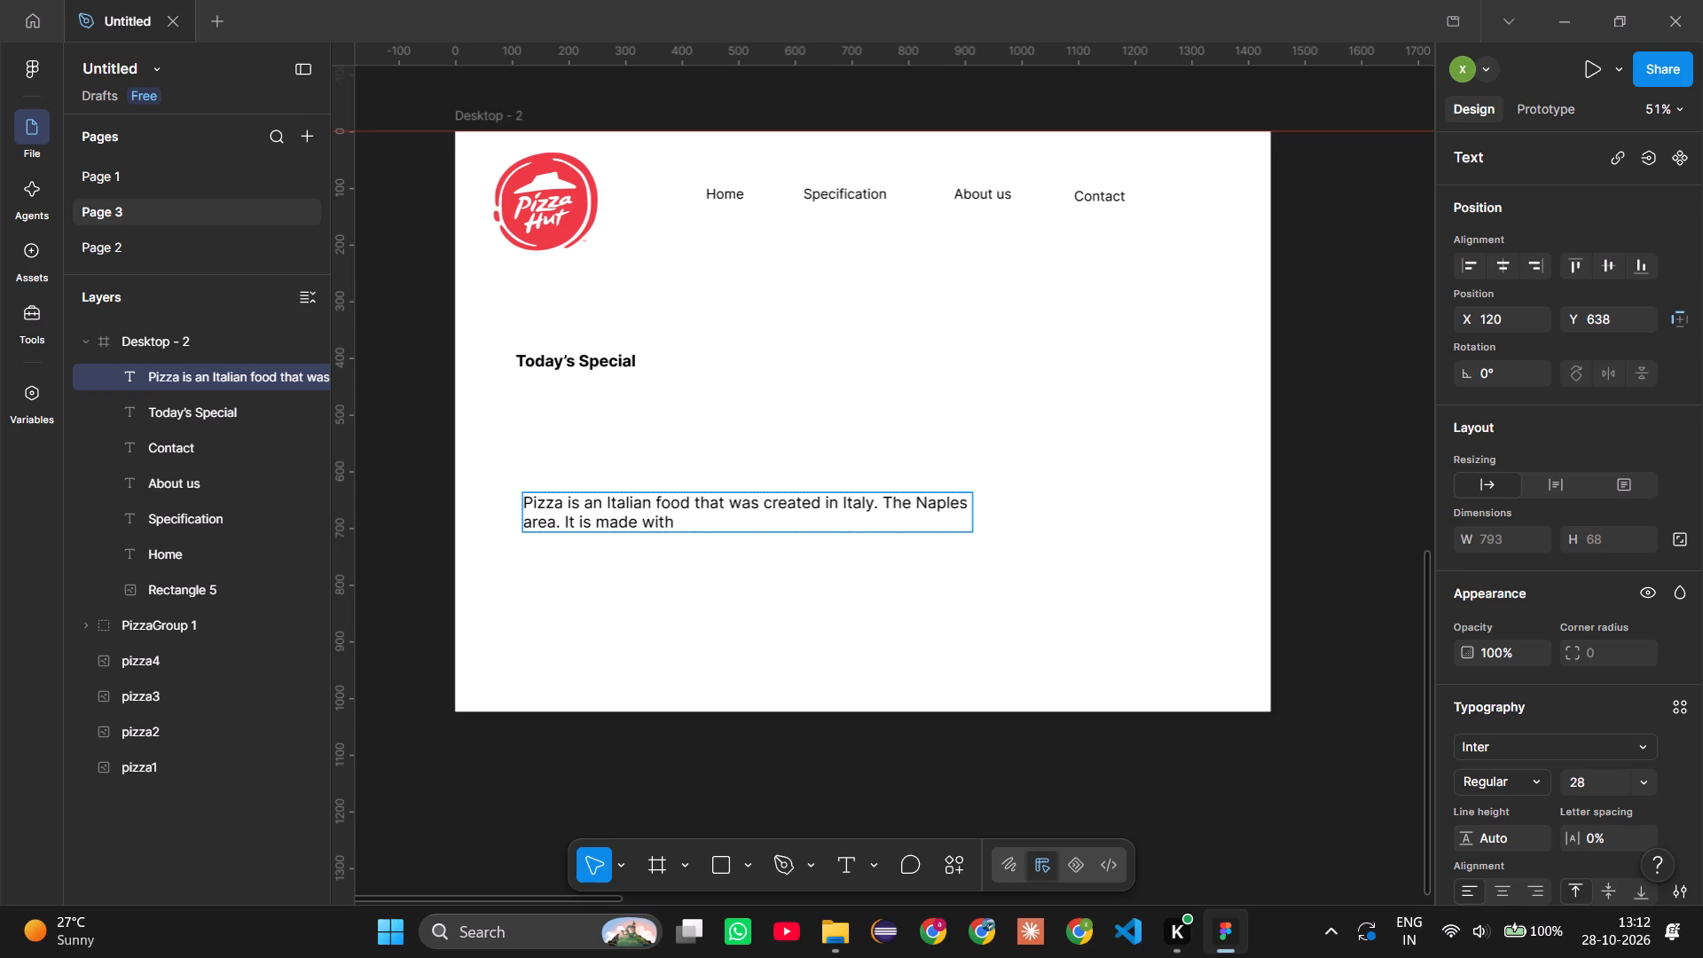
pyautogui.write('different toppings')
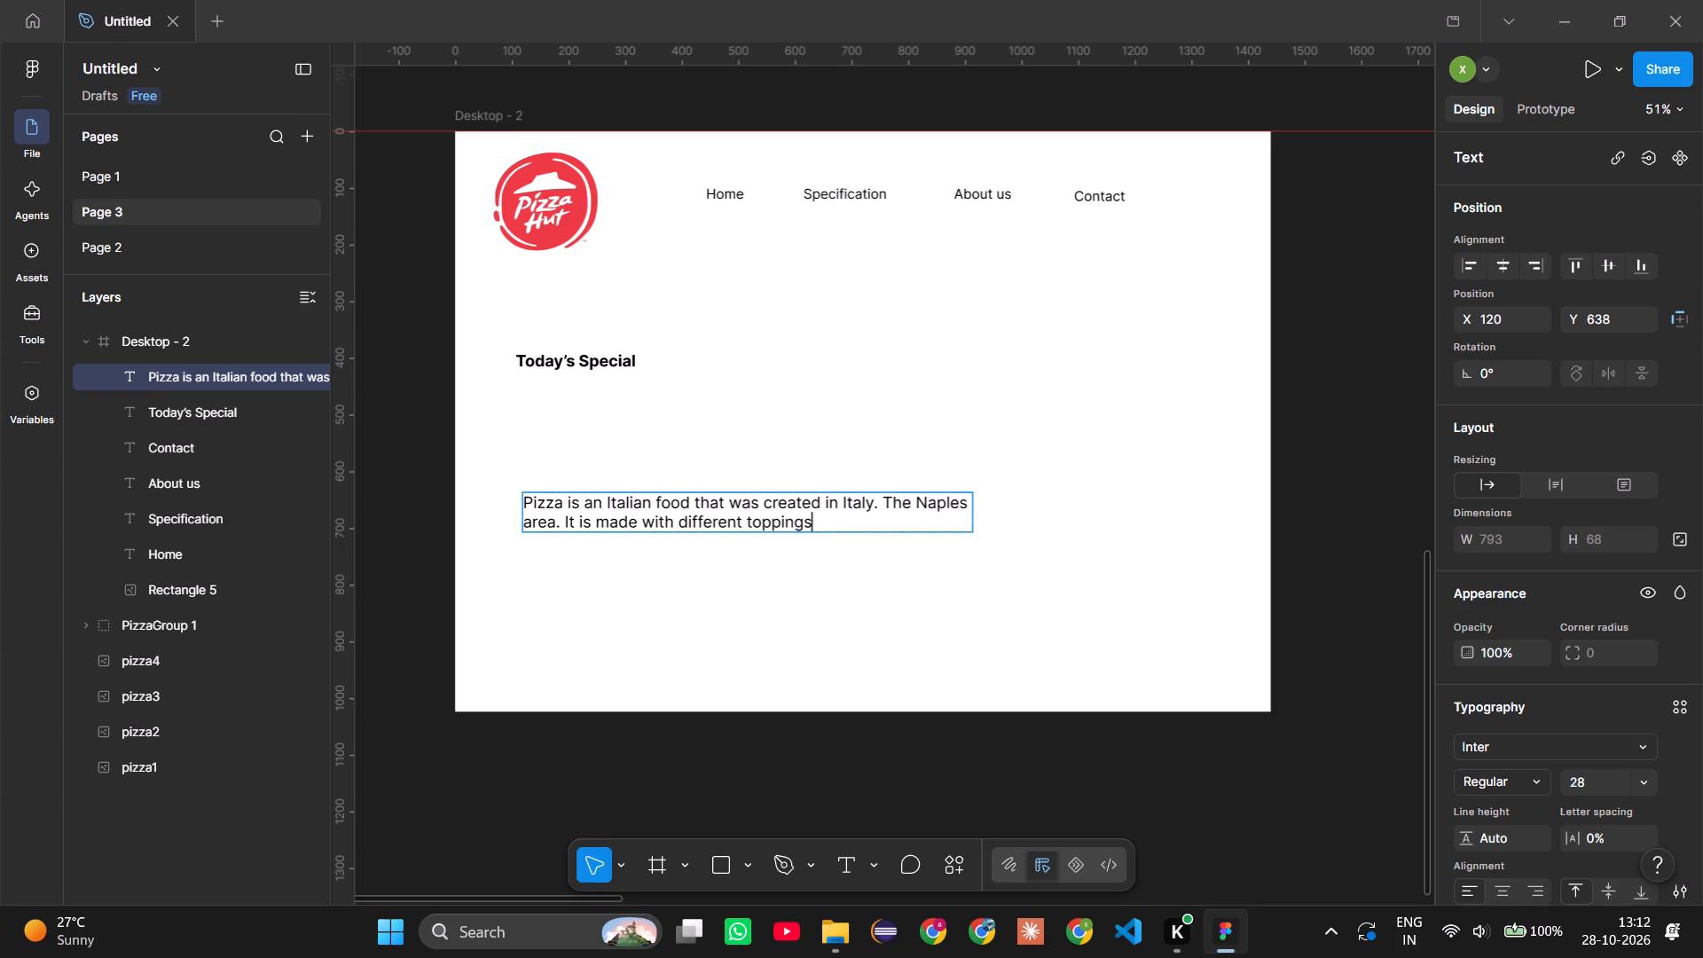
pyautogui.press('.')
# Set the font size of the whole pizza description text to 22.
pyautogui.hotkey('ctrl', 'a')
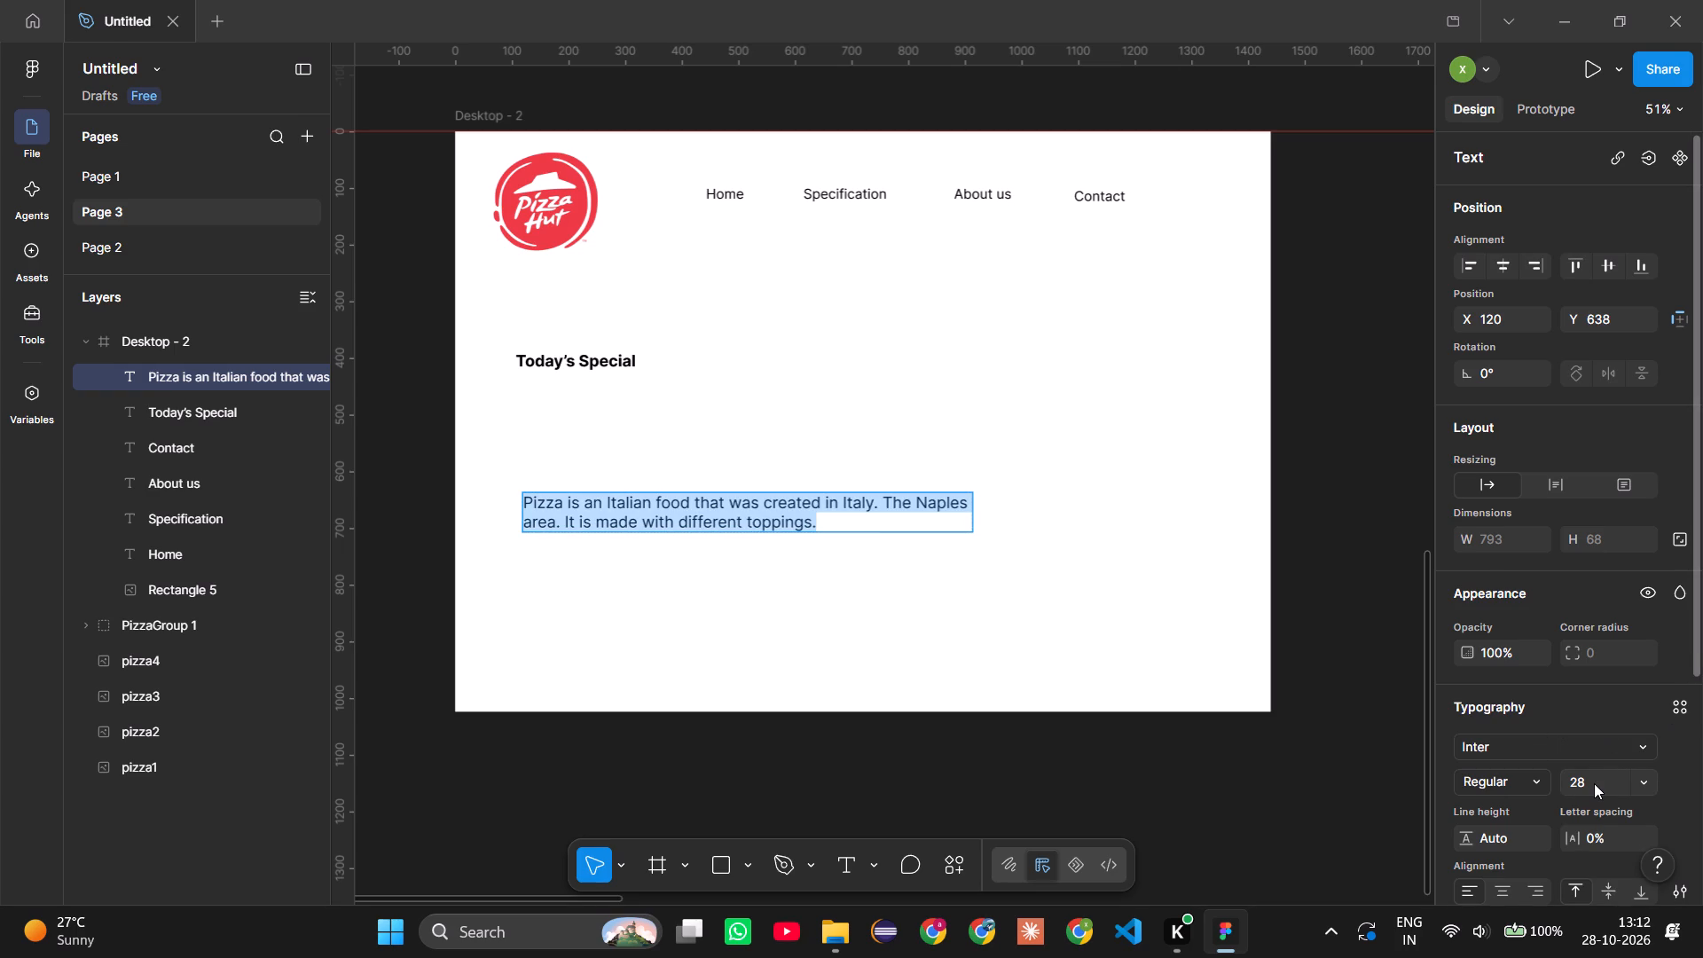
pyautogui.click(1594, 783)
pyautogui.write('22')
pyautogui.press('Return')
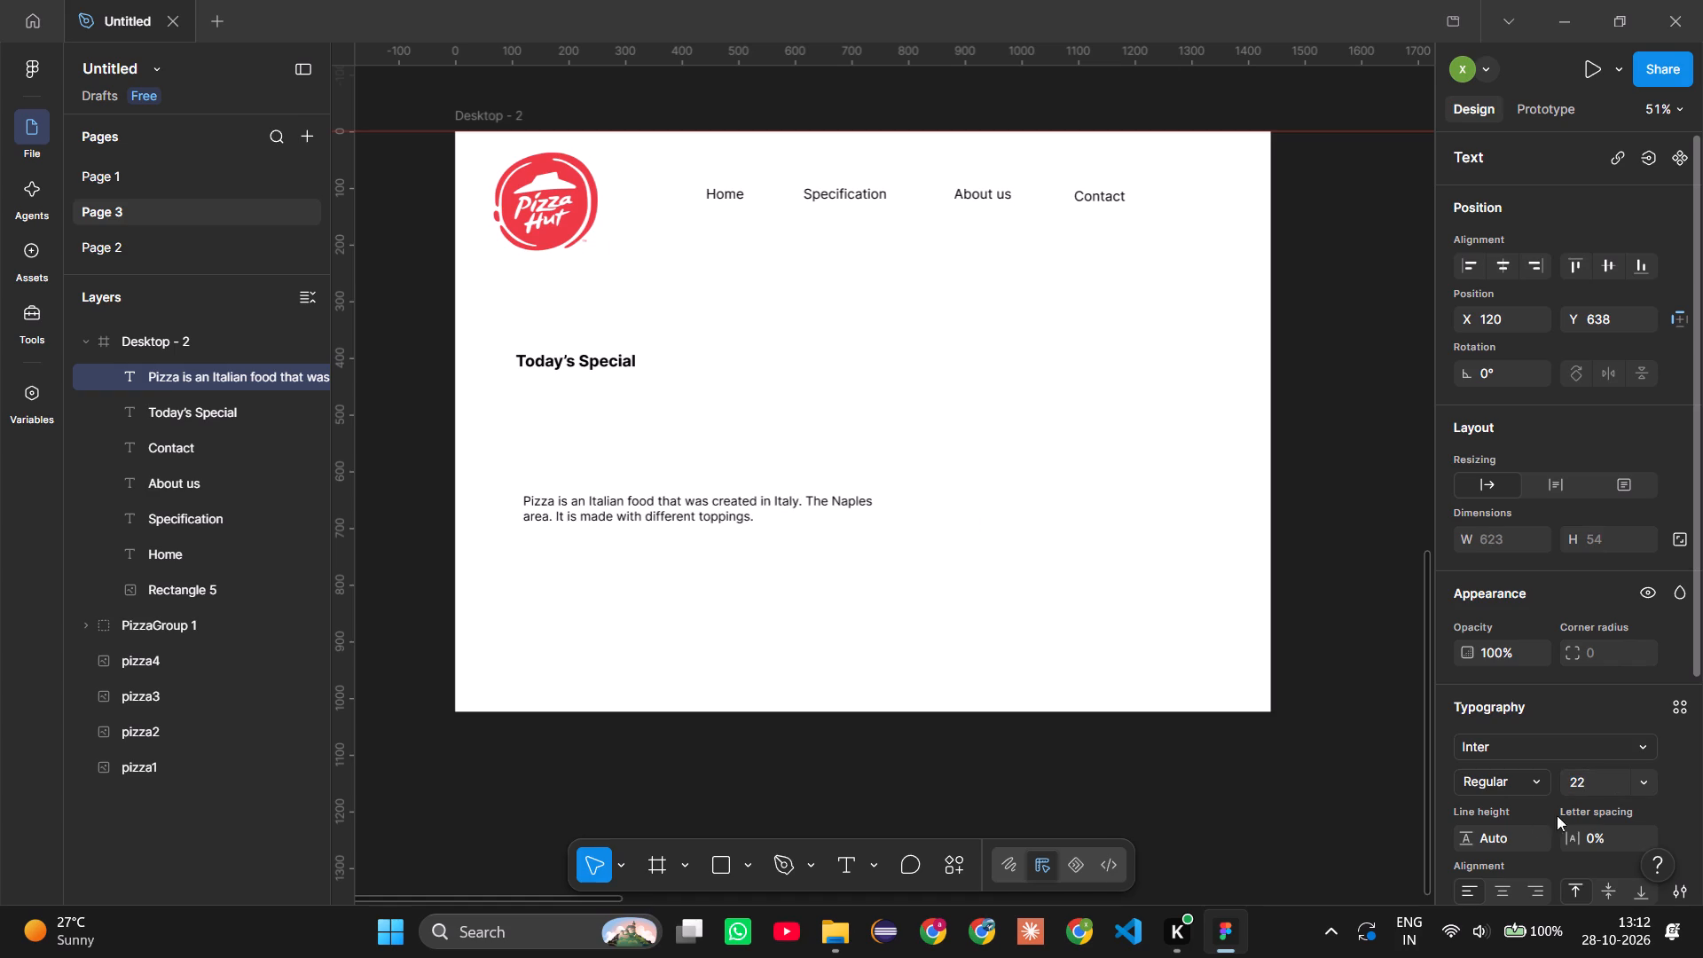
# Change the pizza description's font to Iosevka Charon and deselect the text.
pyautogui.click(1501, 741)
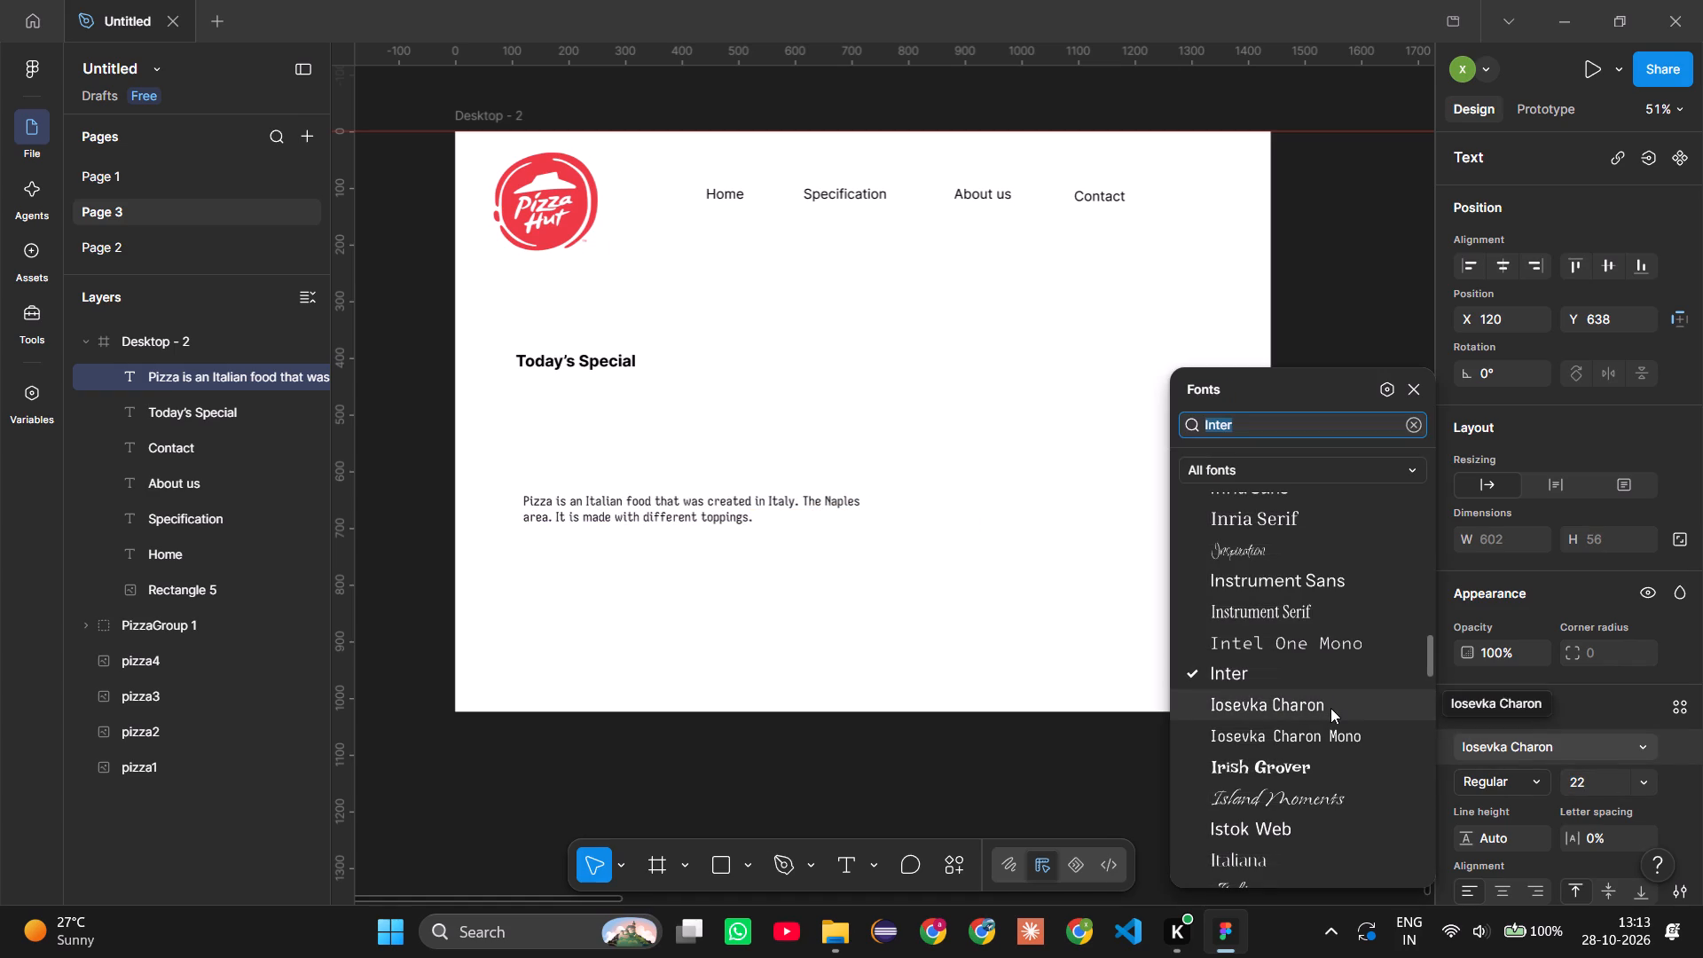
pyautogui.click(1330, 708)
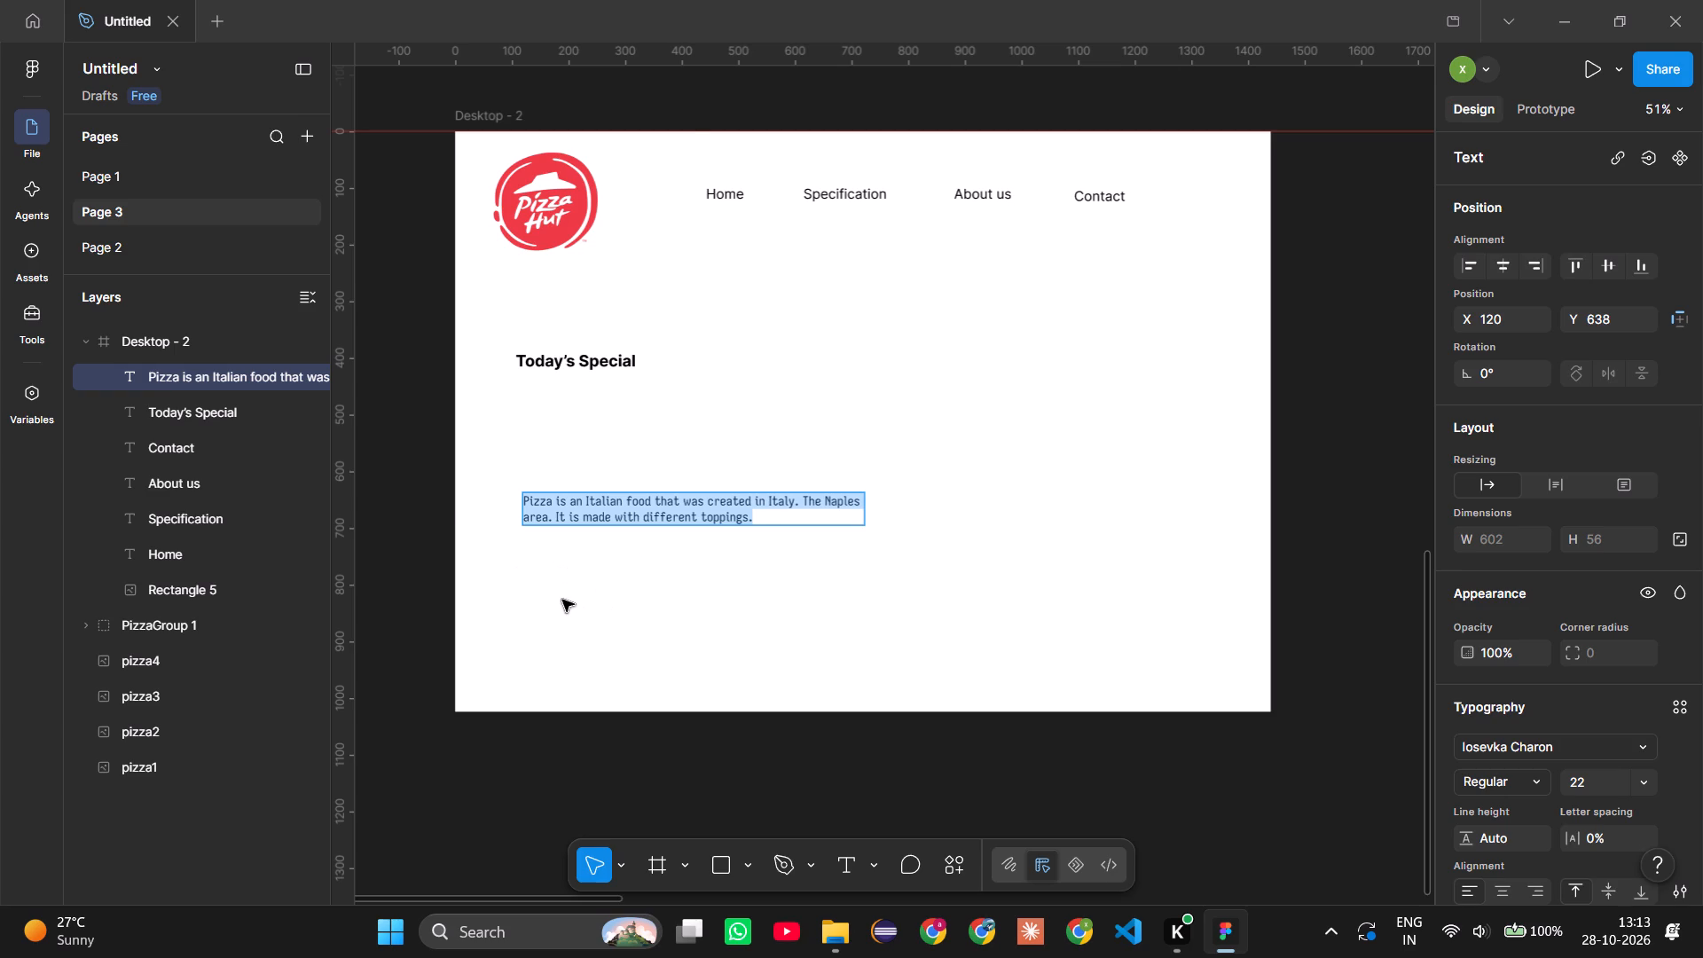
pyautogui.click(562, 600)
pyautogui.click(564, 606)
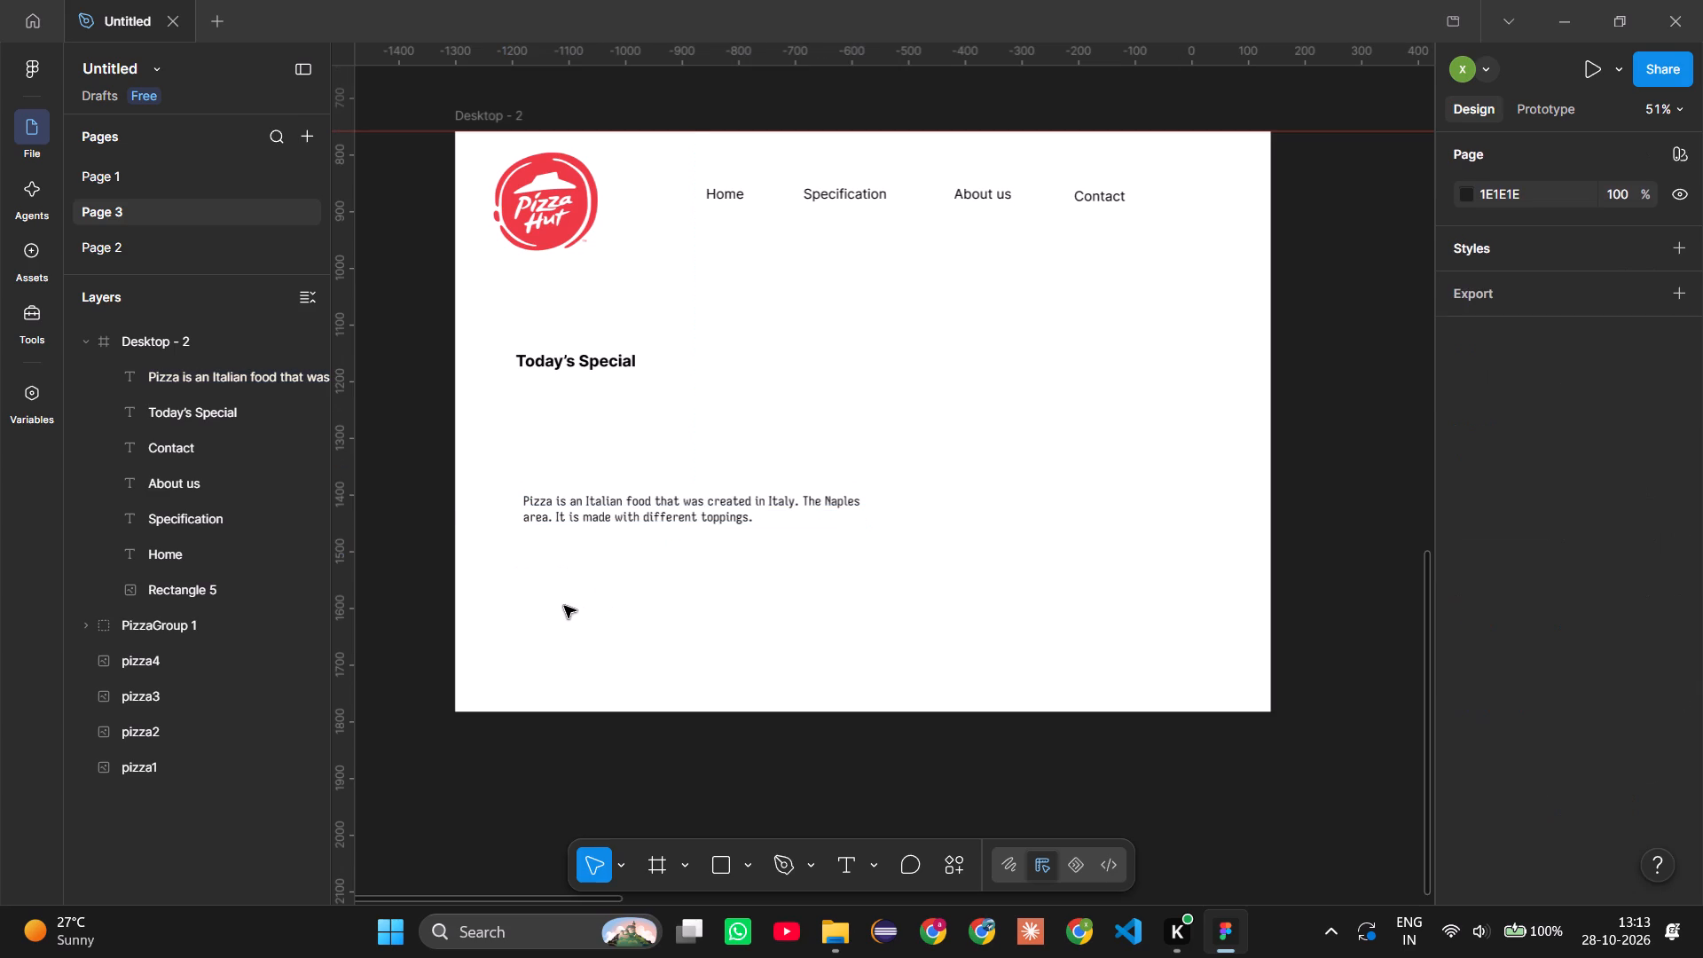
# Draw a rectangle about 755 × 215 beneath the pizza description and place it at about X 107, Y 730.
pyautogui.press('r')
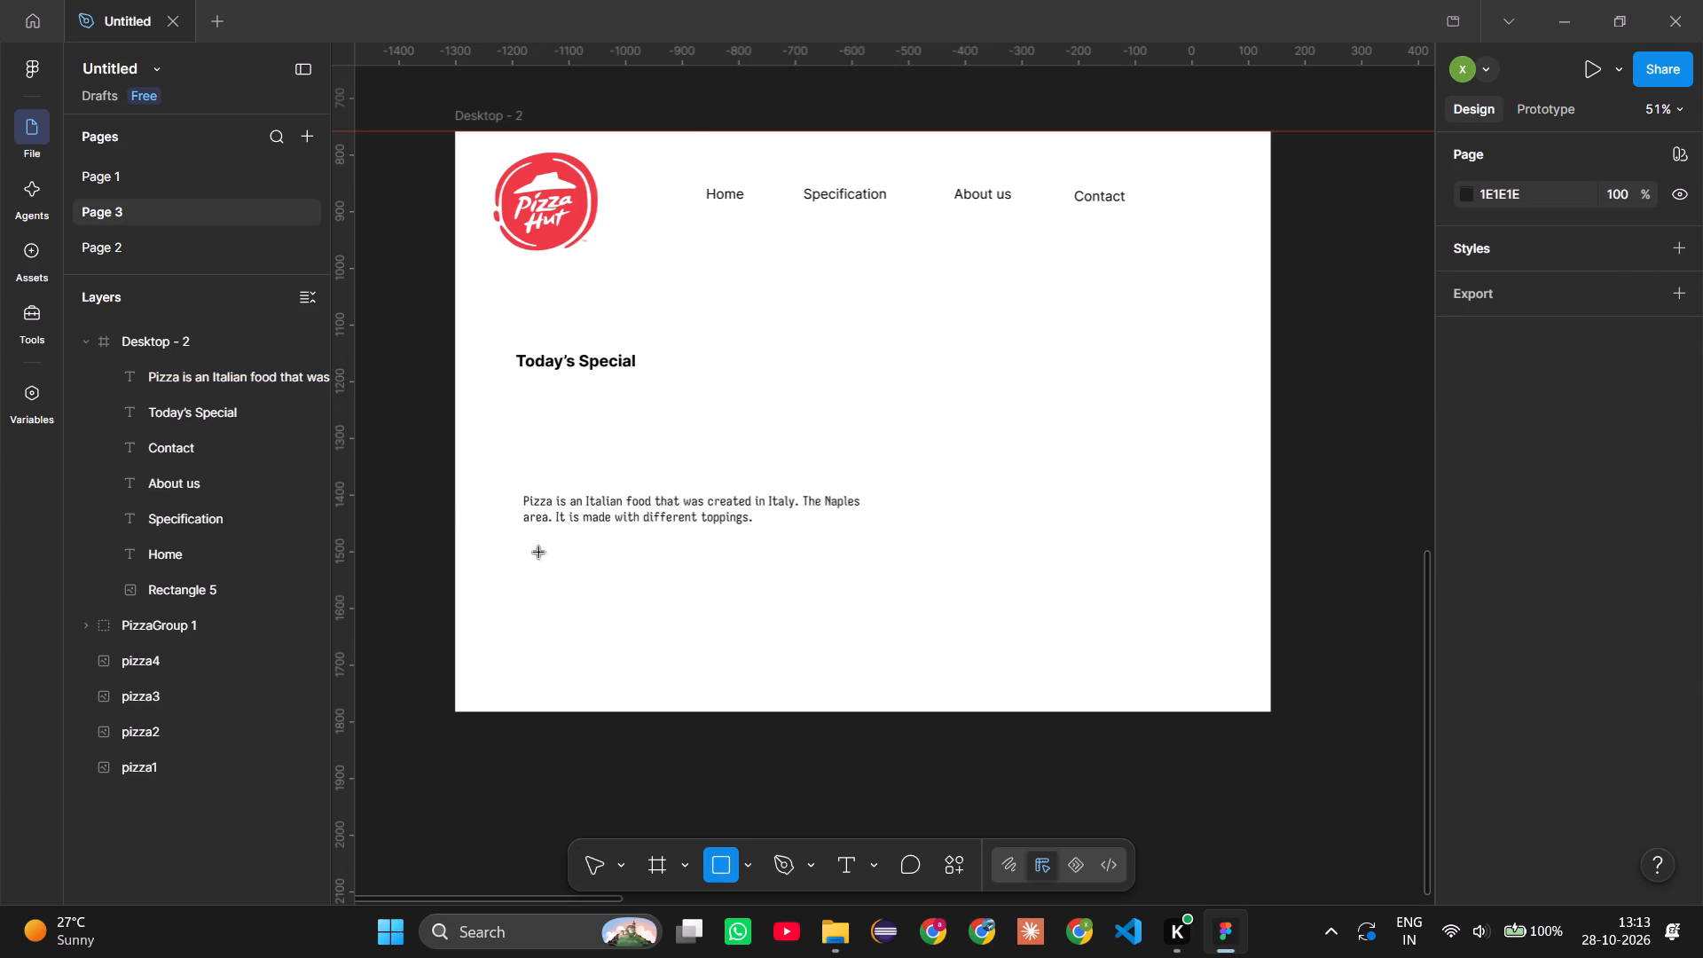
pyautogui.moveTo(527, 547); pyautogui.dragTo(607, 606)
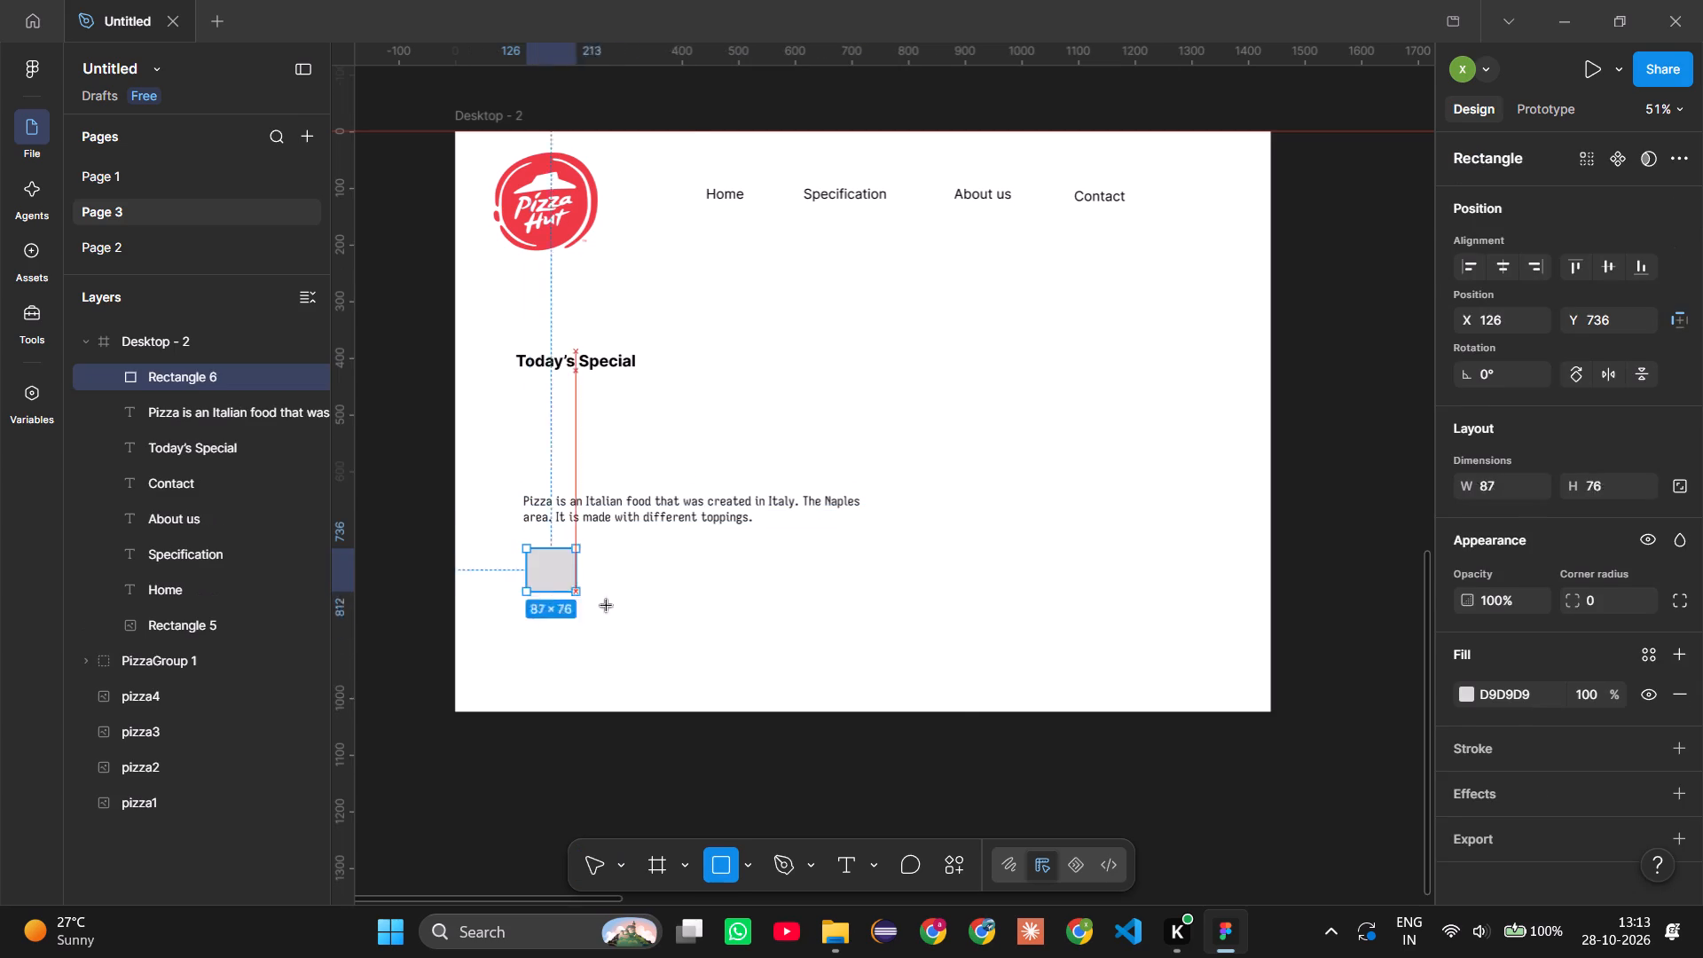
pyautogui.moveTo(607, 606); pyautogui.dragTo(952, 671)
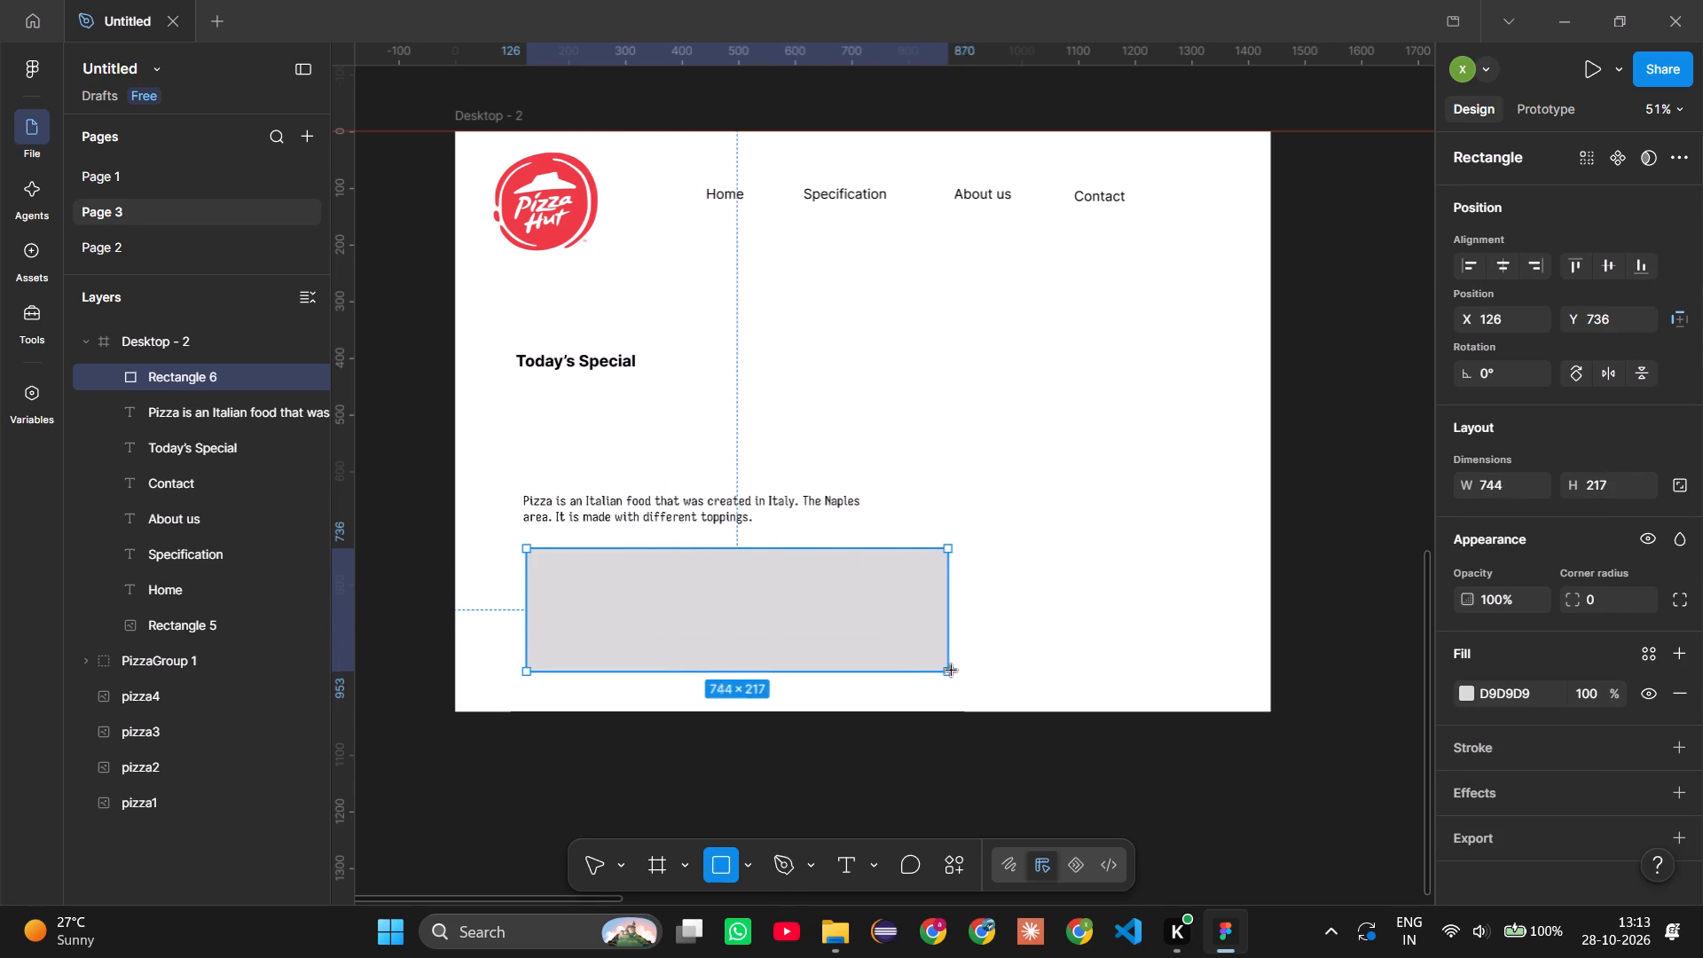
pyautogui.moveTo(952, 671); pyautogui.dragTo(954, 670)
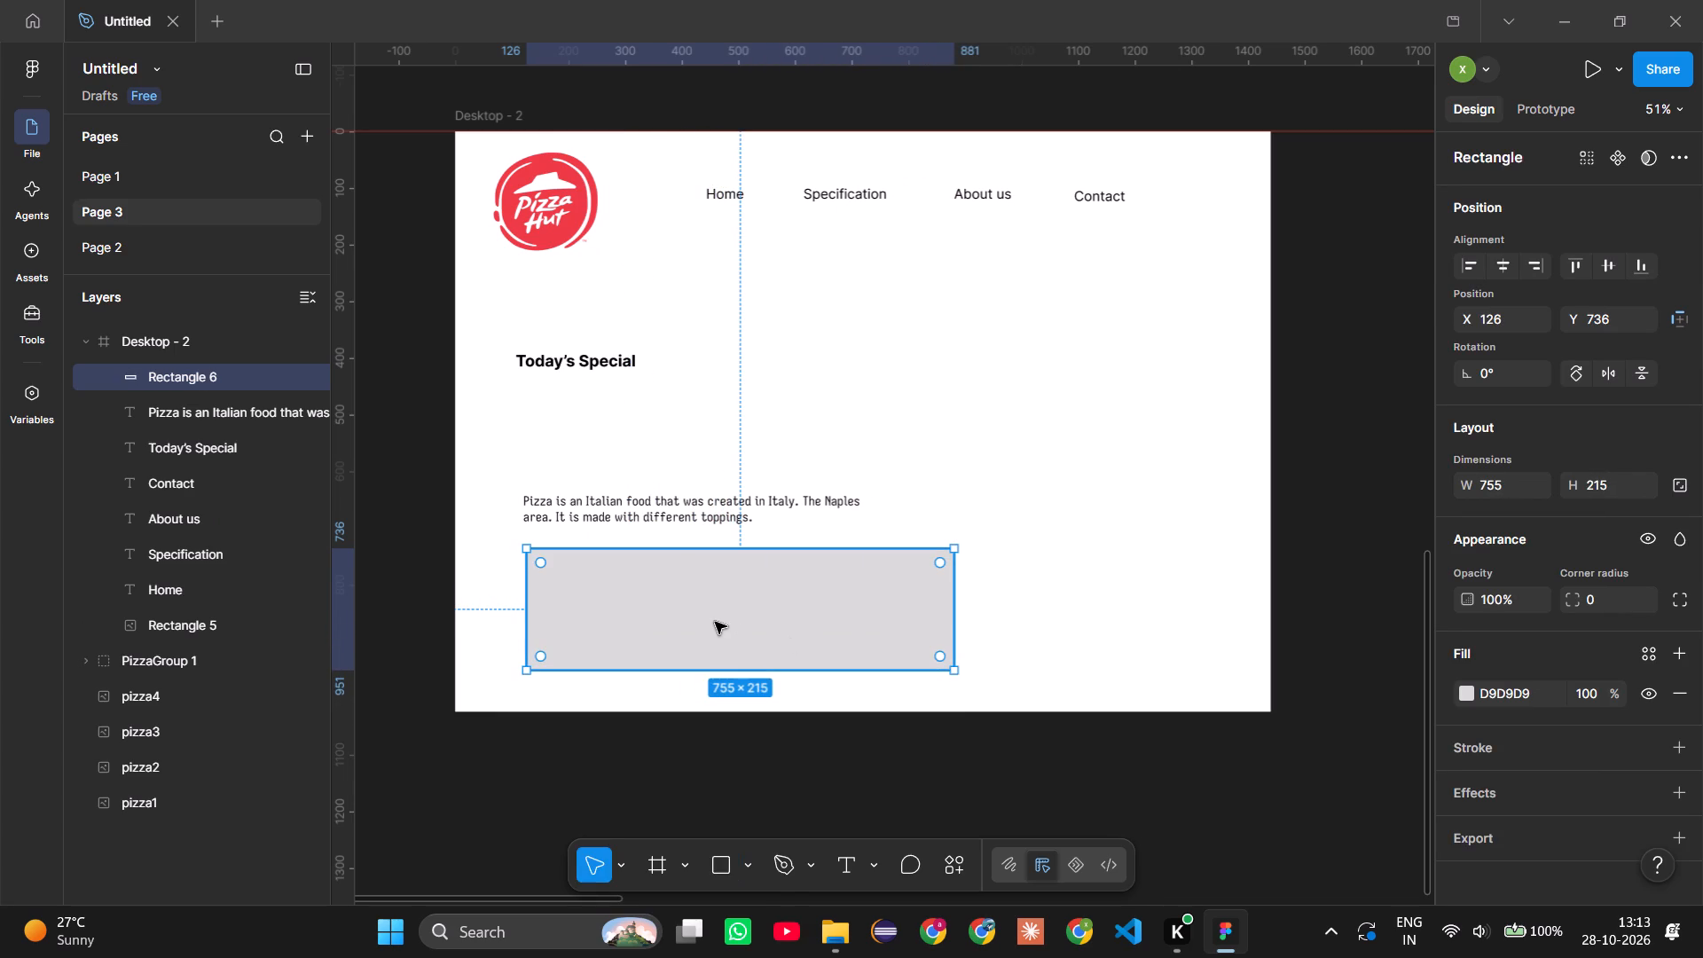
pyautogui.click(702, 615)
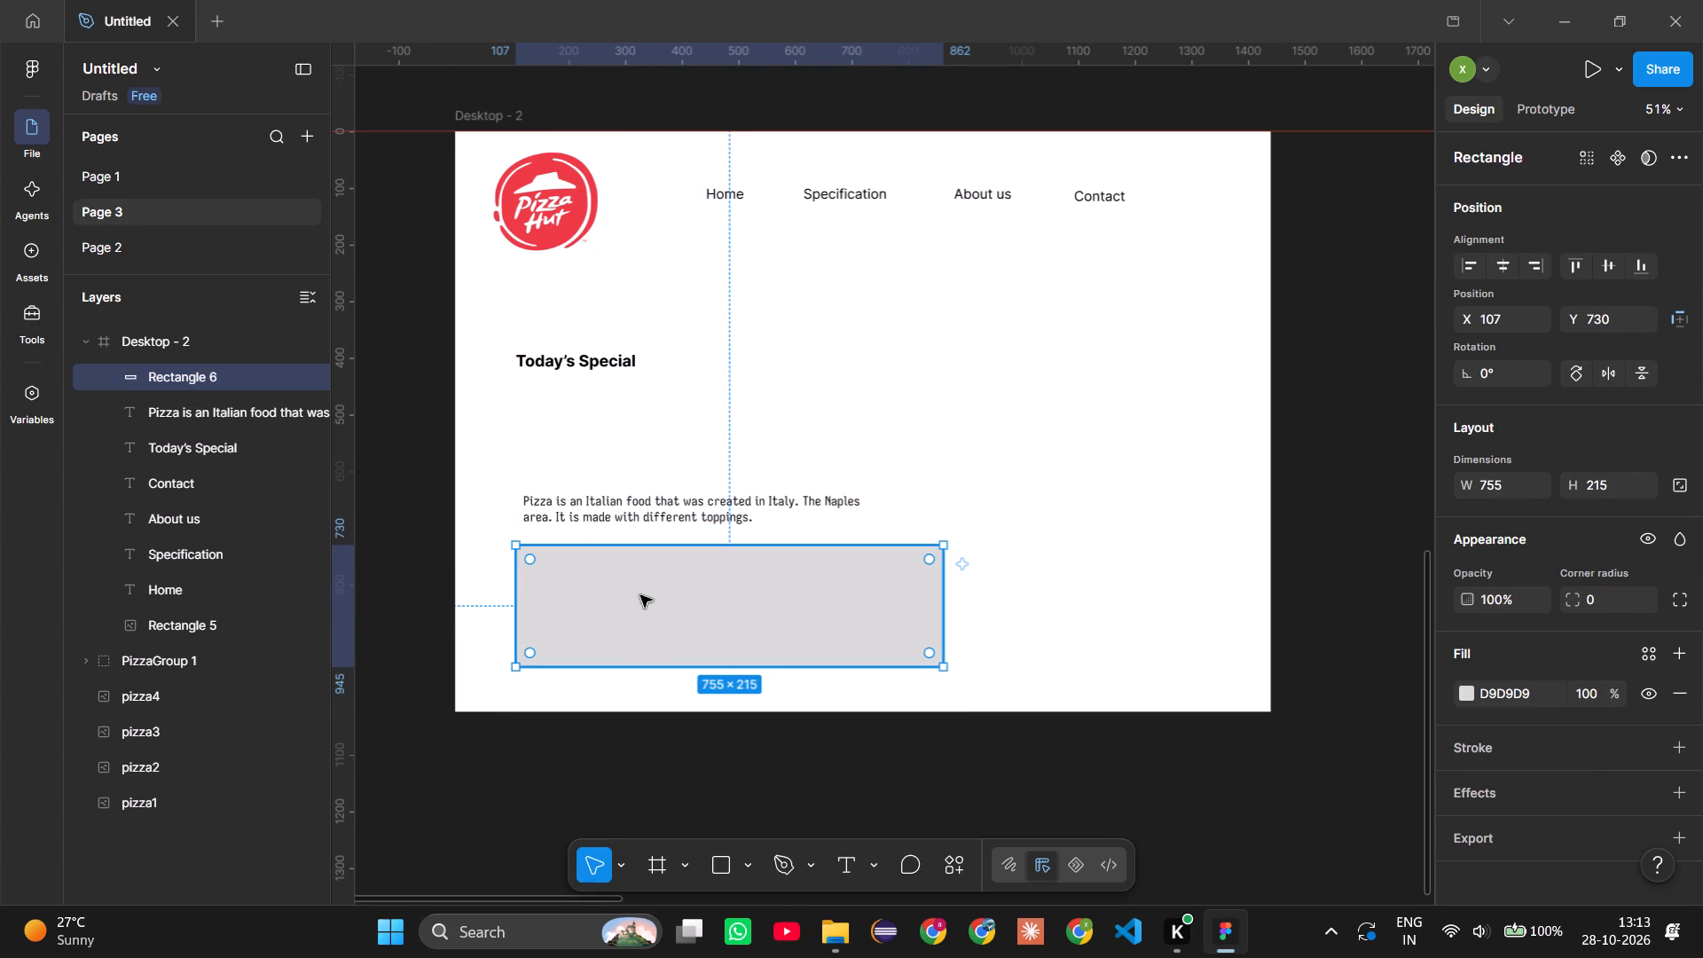
# Select the four separate pizza images above the frame and scale them down together to about 240 × 242 each.
pyautogui.scroll(5, 647, 348)
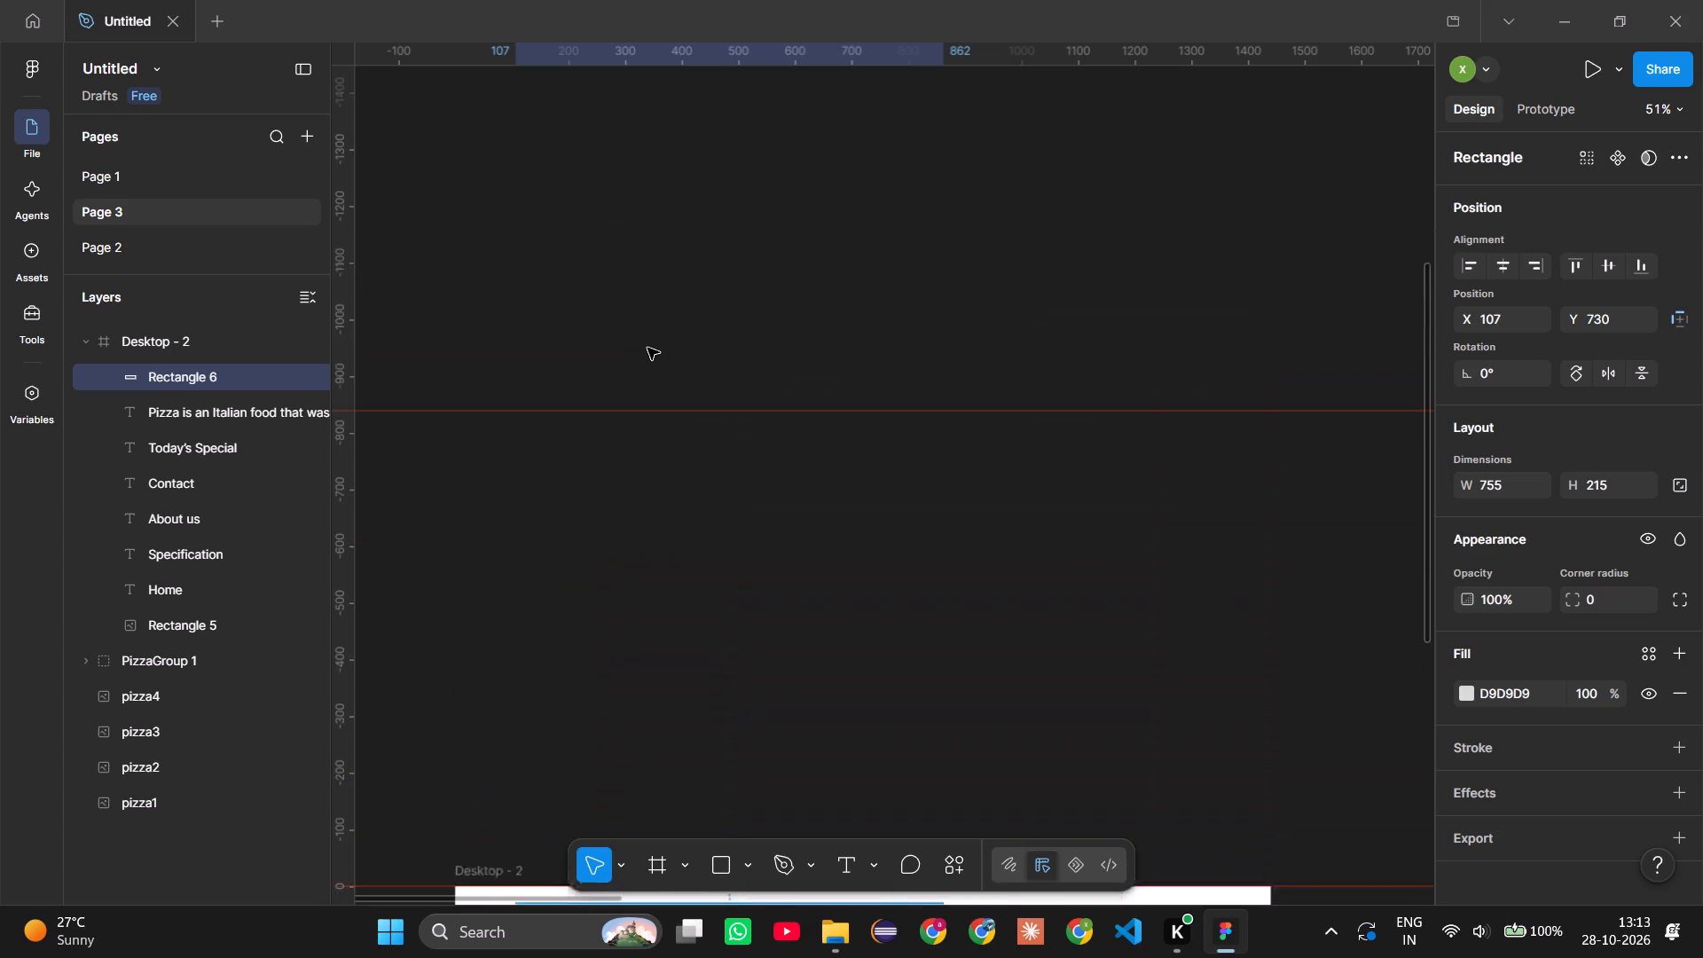
pyautogui.scroll(4, 647, 348)
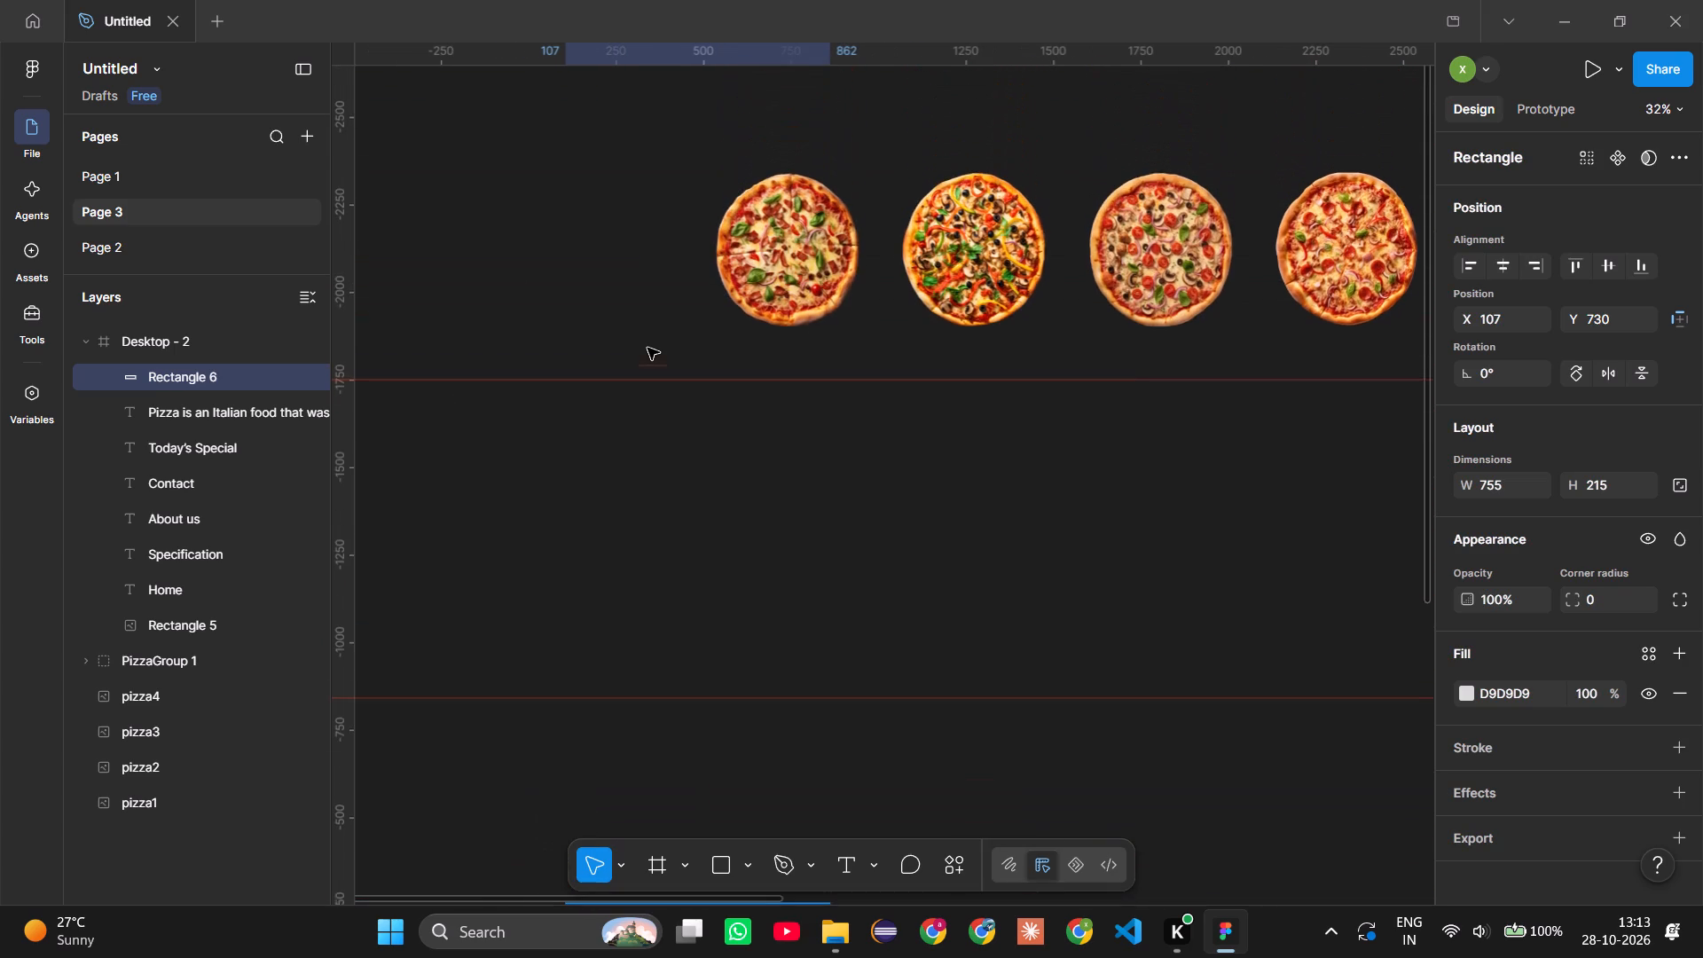
pyautogui.moveTo(686, 194); pyautogui.dragTo(1275, 261)
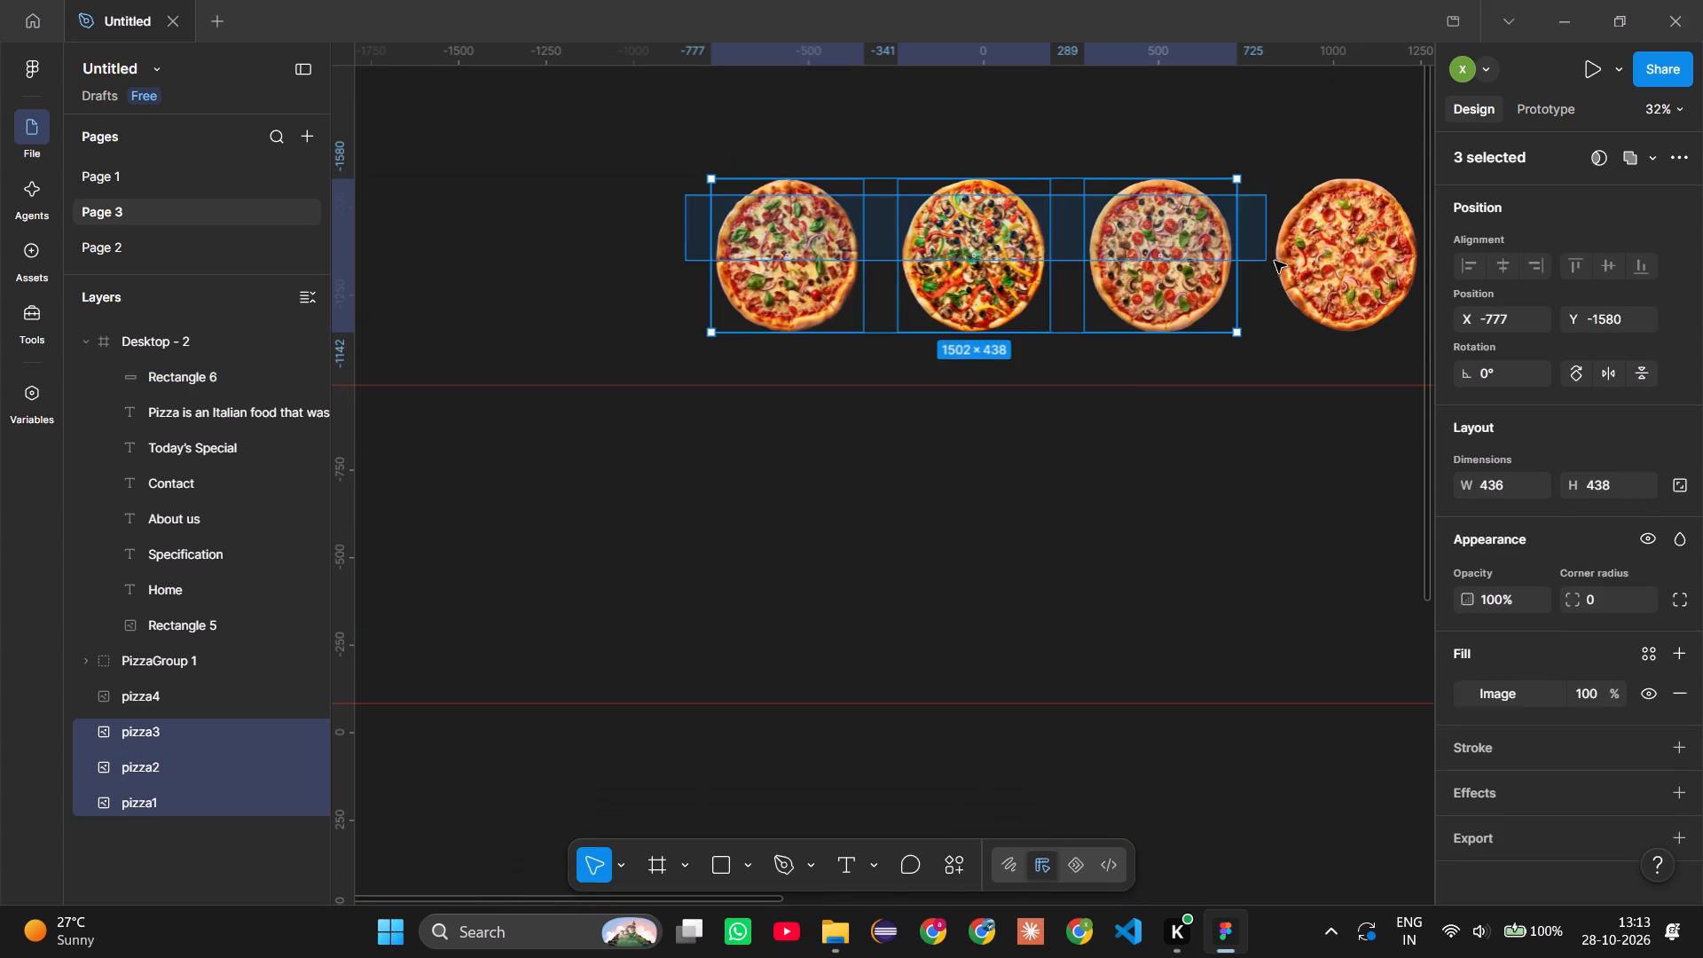
pyautogui.moveTo(1275, 261); pyautogui.dragTo(1303, 273)
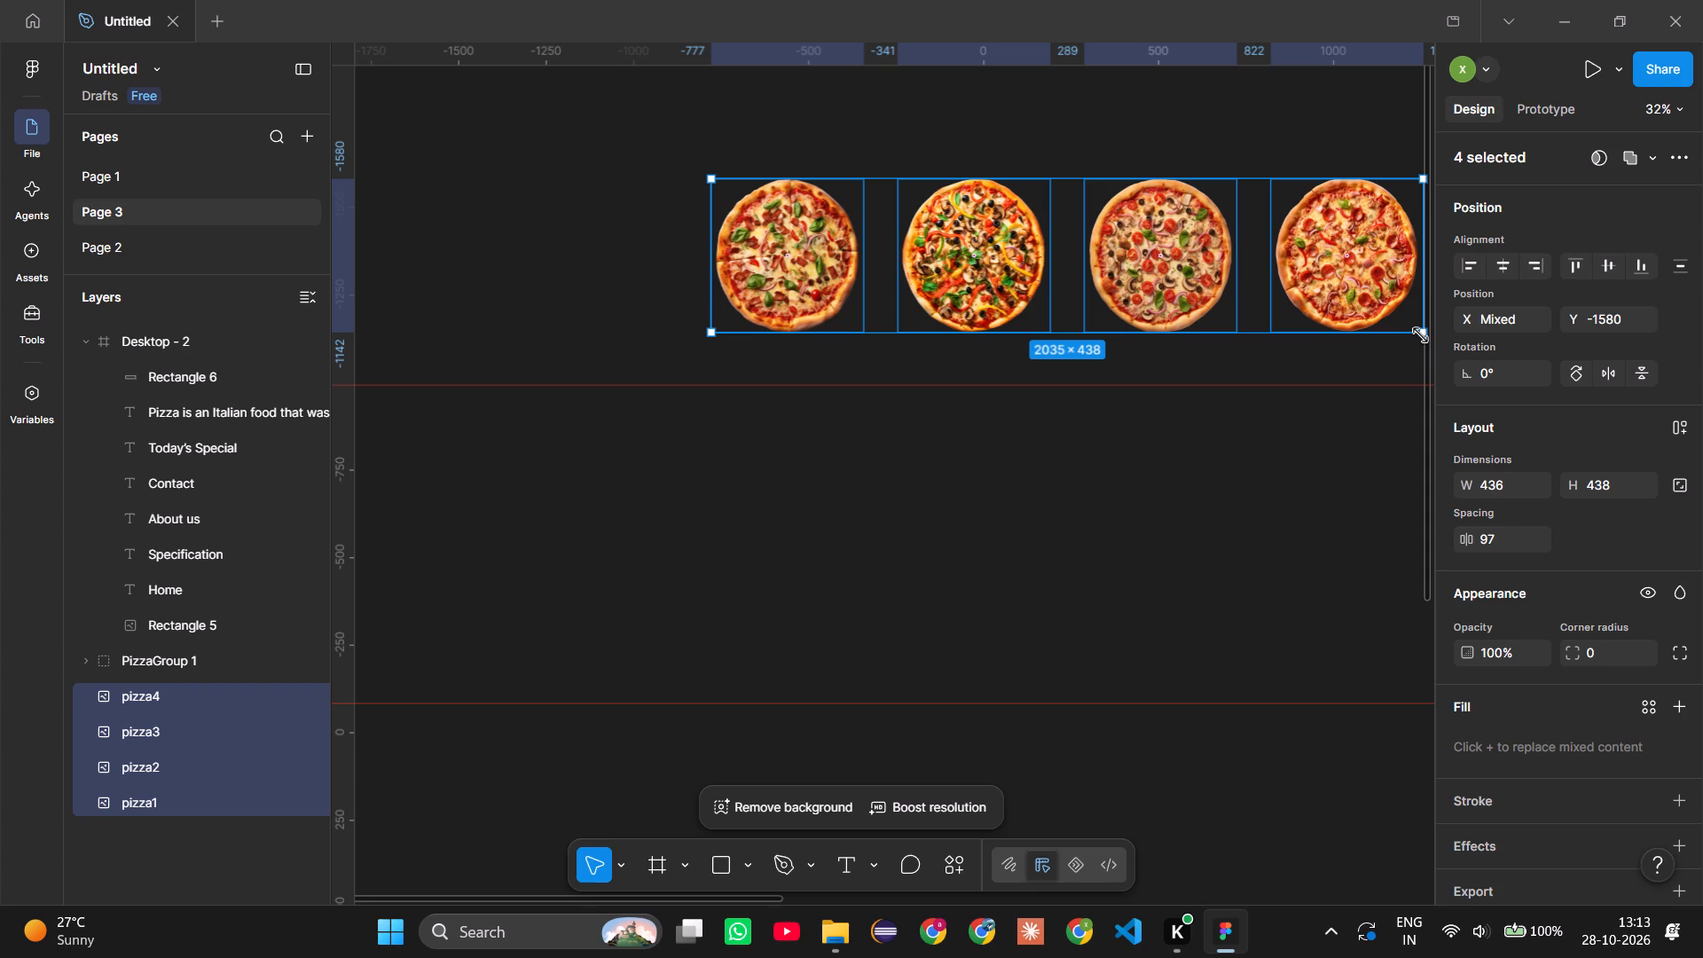
pyautogui.keyDown('alt'); pyautogui.keyDown('shift'); pyautogui.moveTo(1420, 335); pyautogui.dragTo(1266, 294); pyautogui.keyUp('shift'); pyautogui.keyUp('alt')
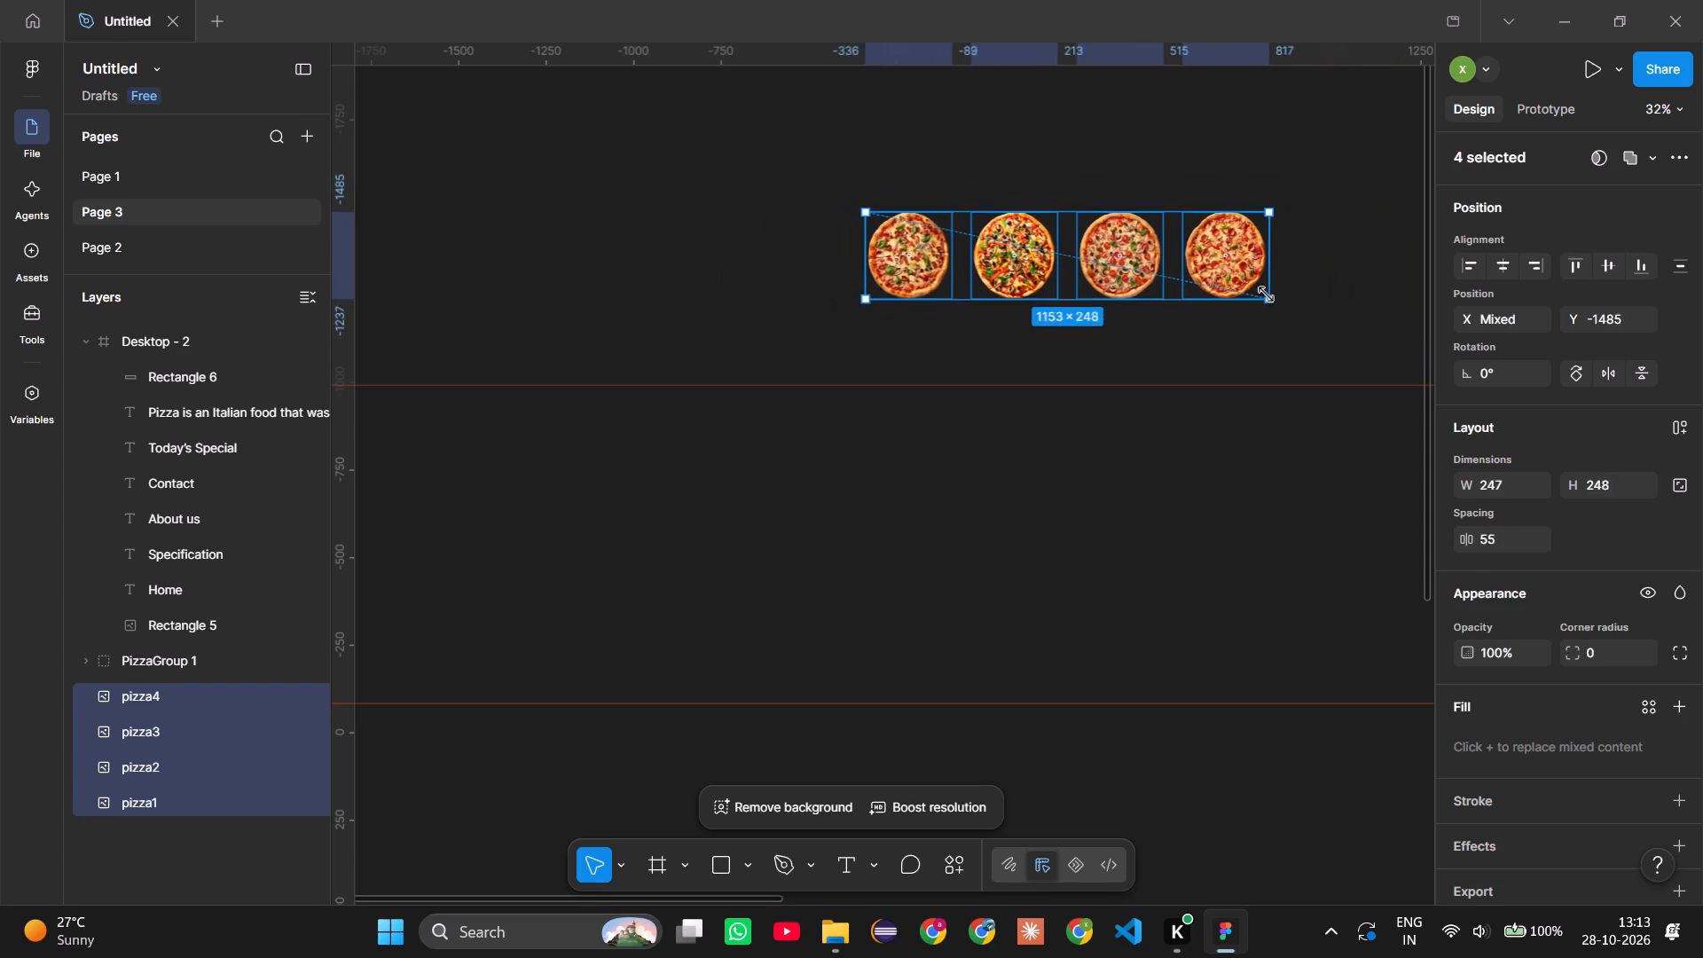
pyautogui.keyDown('alt'); pyautogui.keyDown('shift'); pyautogui.moveTo(1266, 294); pyautogui.dragTo(1264, 294); pyautogui.keyUp('shift'); pyautogui.keyUp('alt')
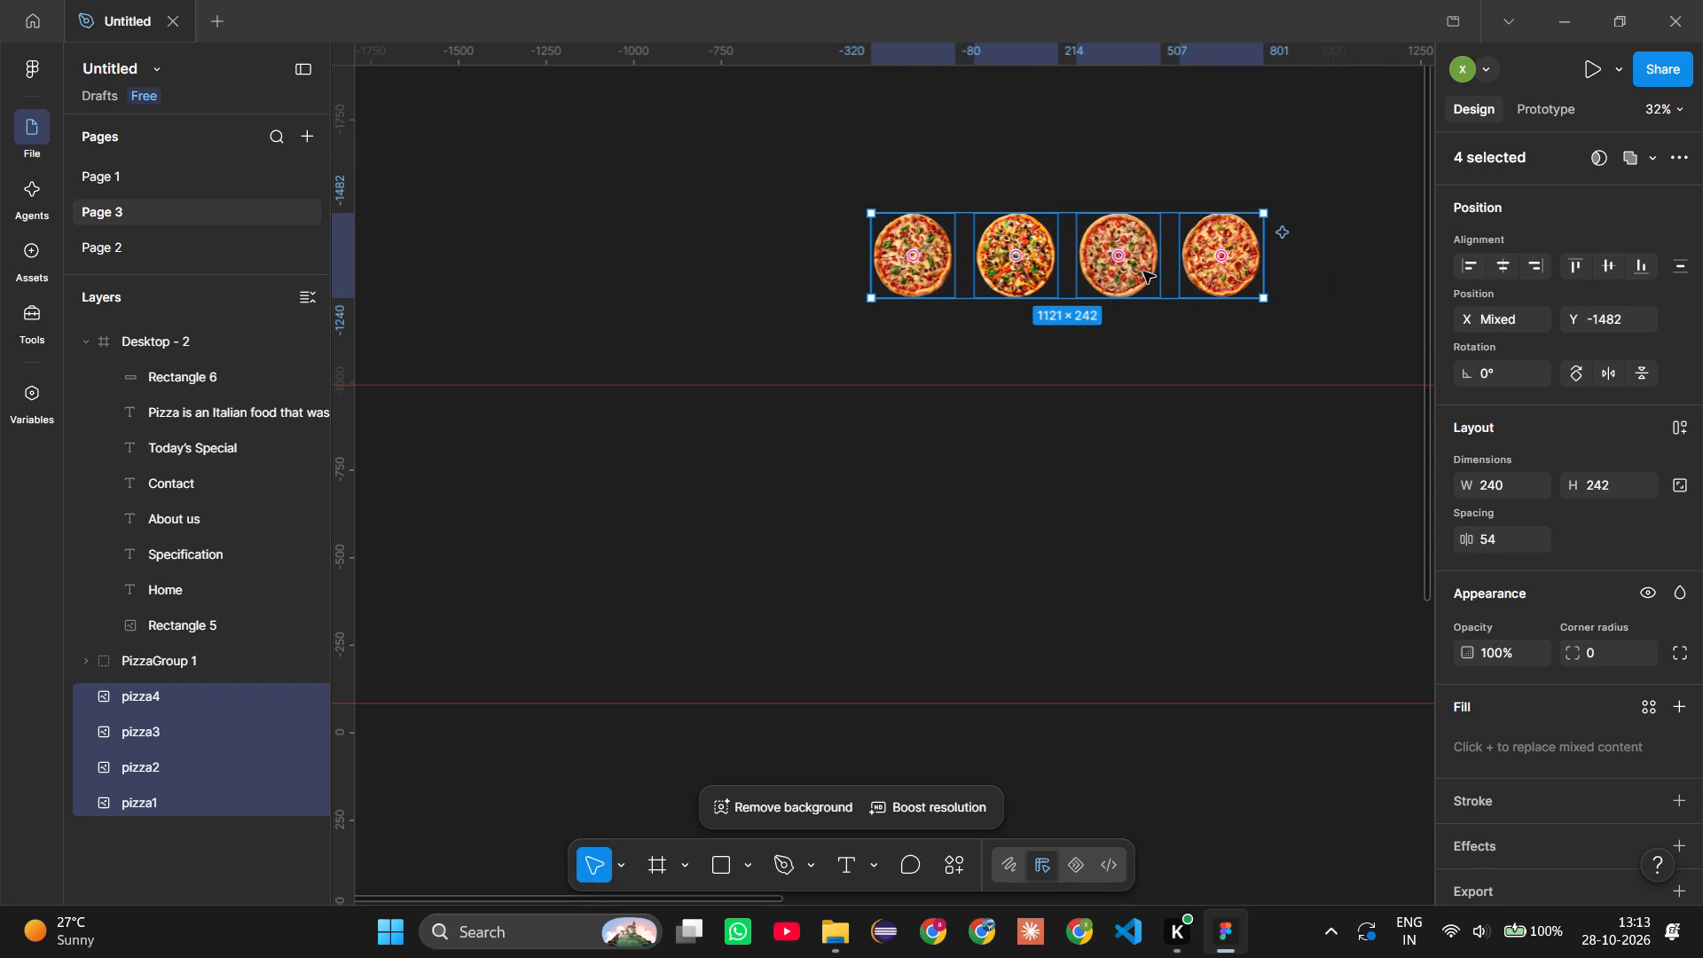
# Move the four pizza images into the Desktop - 2 frame, over the grey rectangle at about Y 666, keeping all four selected.
pyautogui.moveTo(1150, 262); pyautogui.dragTo(1070, 472)
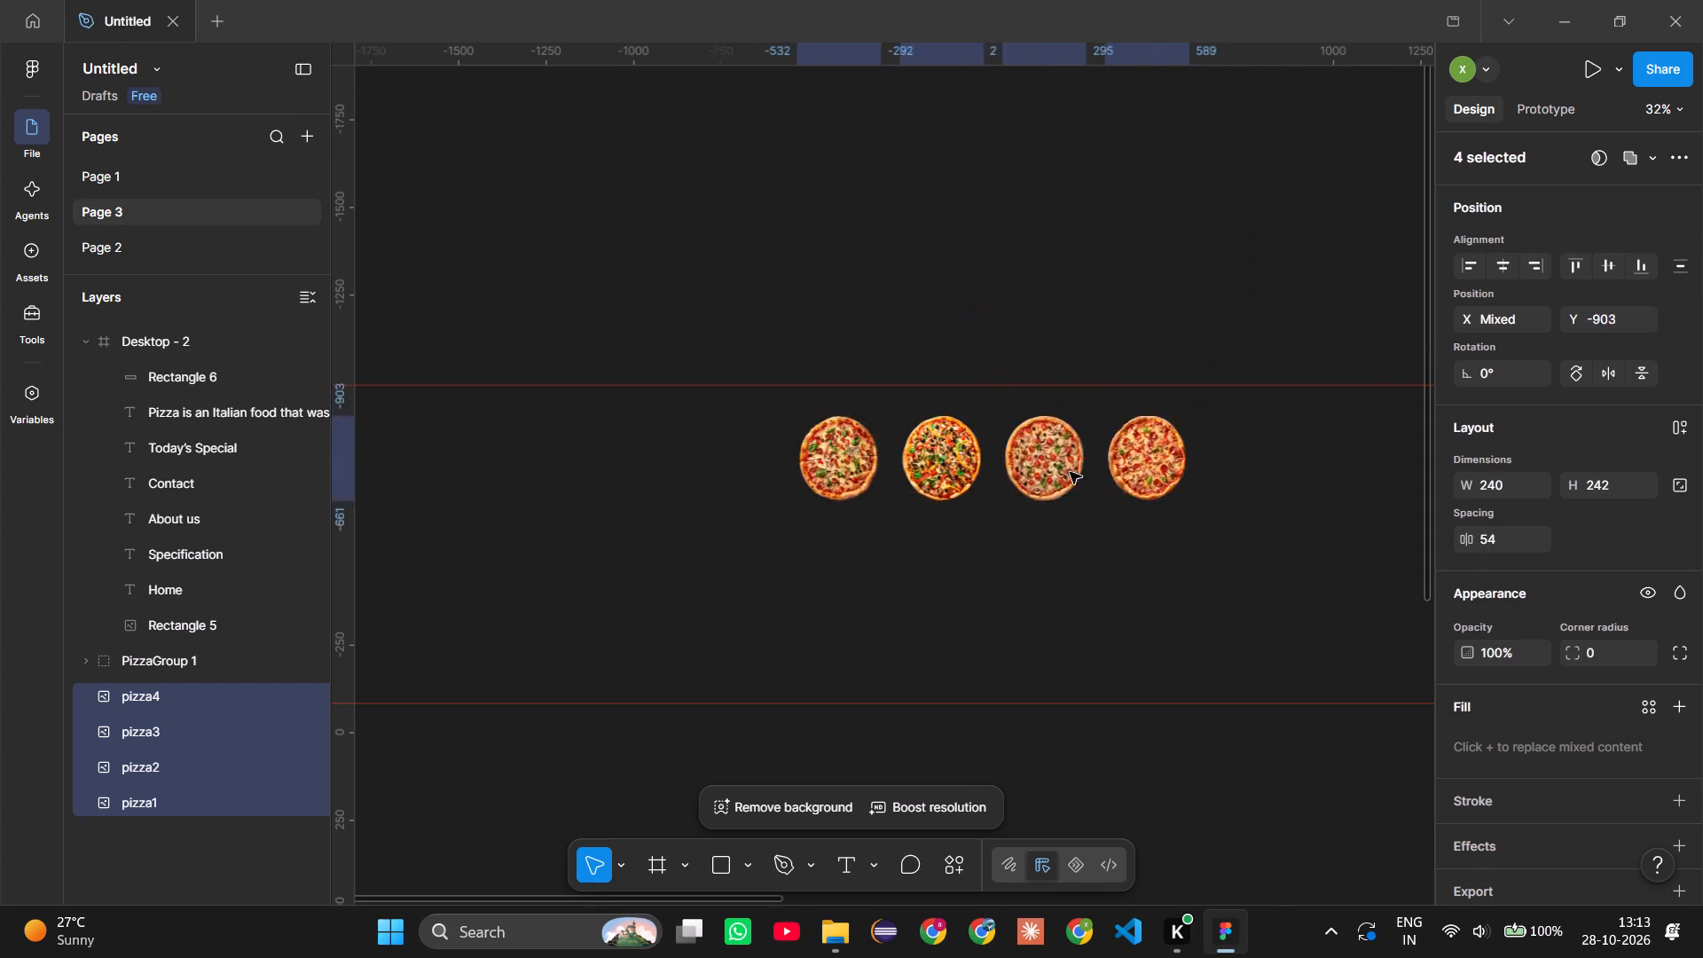
pyautogui.moveTo(1070, 472); pyautogui.dragTo(965, 704)
pyautogui.scroll(-3, 965, 704)
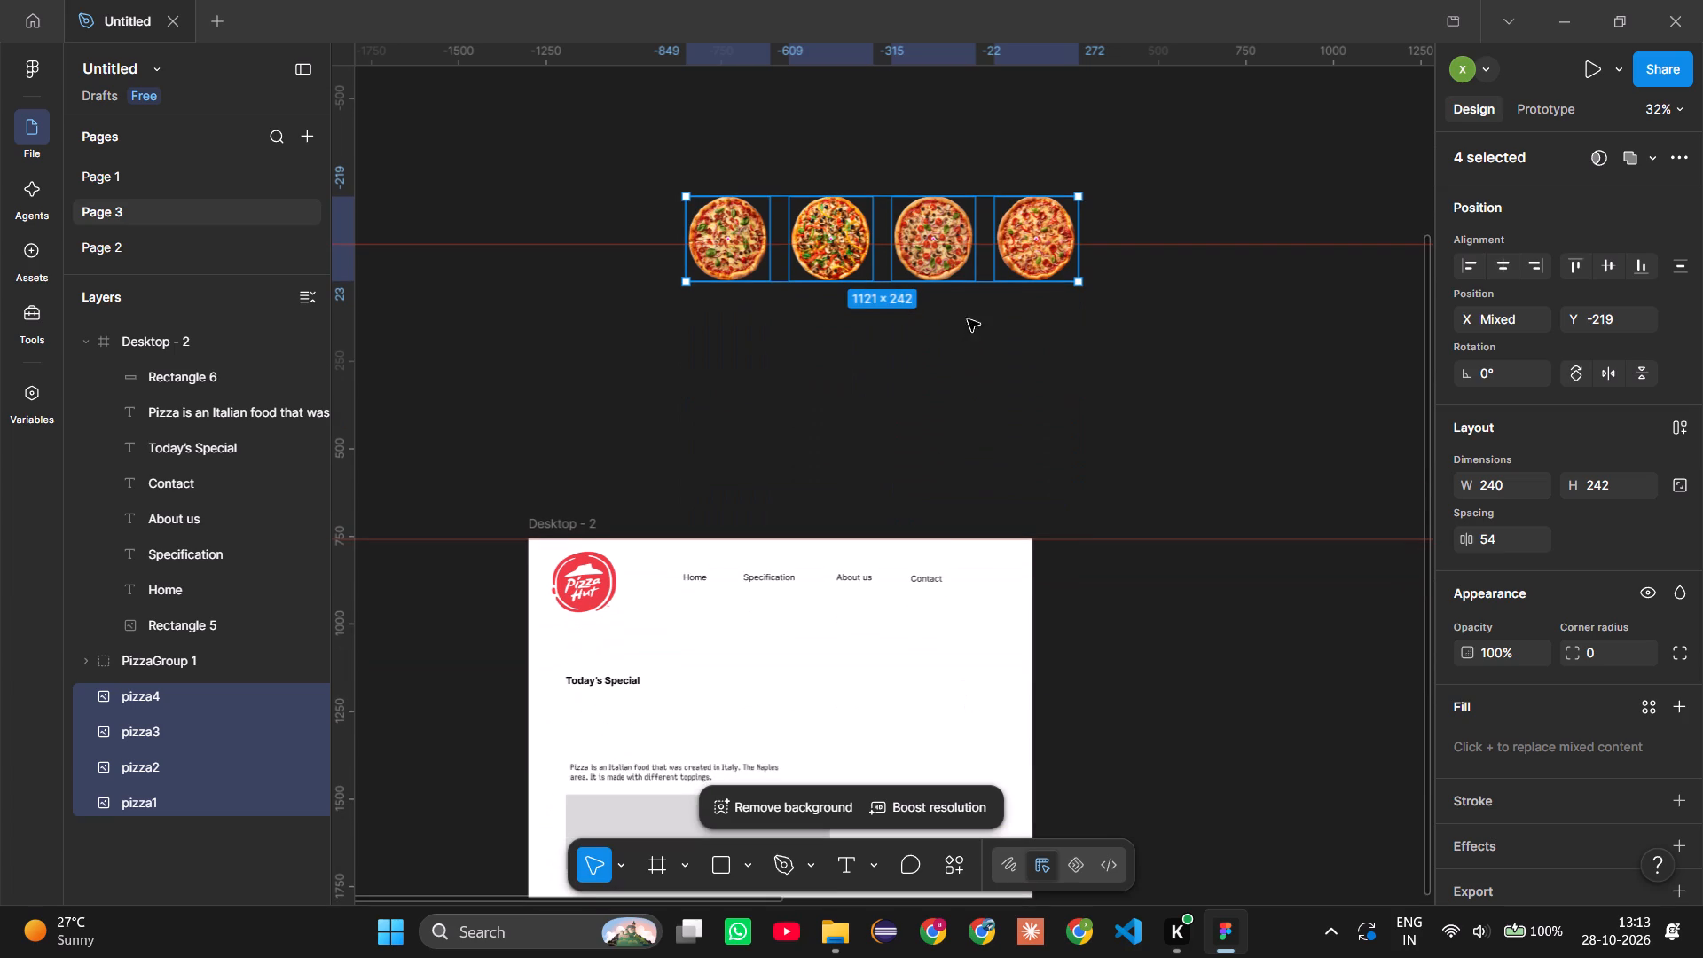
pyautogui.moveTo(958, 270); pyautogui.dragTo(922, 505)
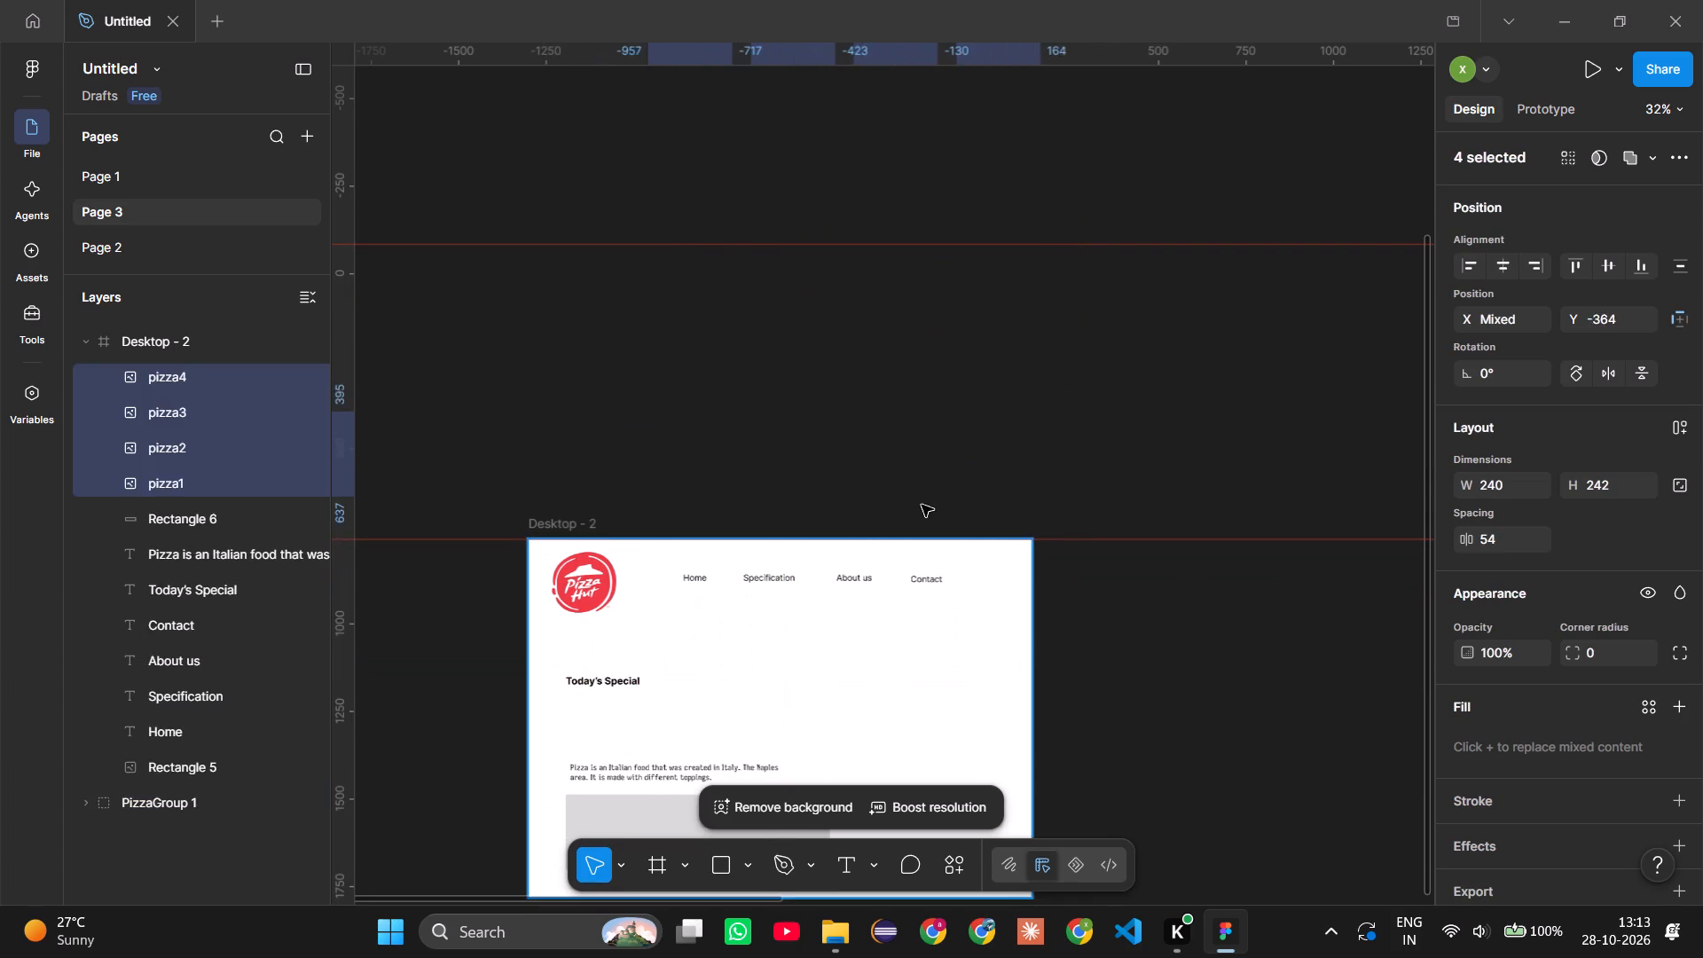
pyautogui.moveTo(922, 505); pyautogui.dragTo(842, 713)
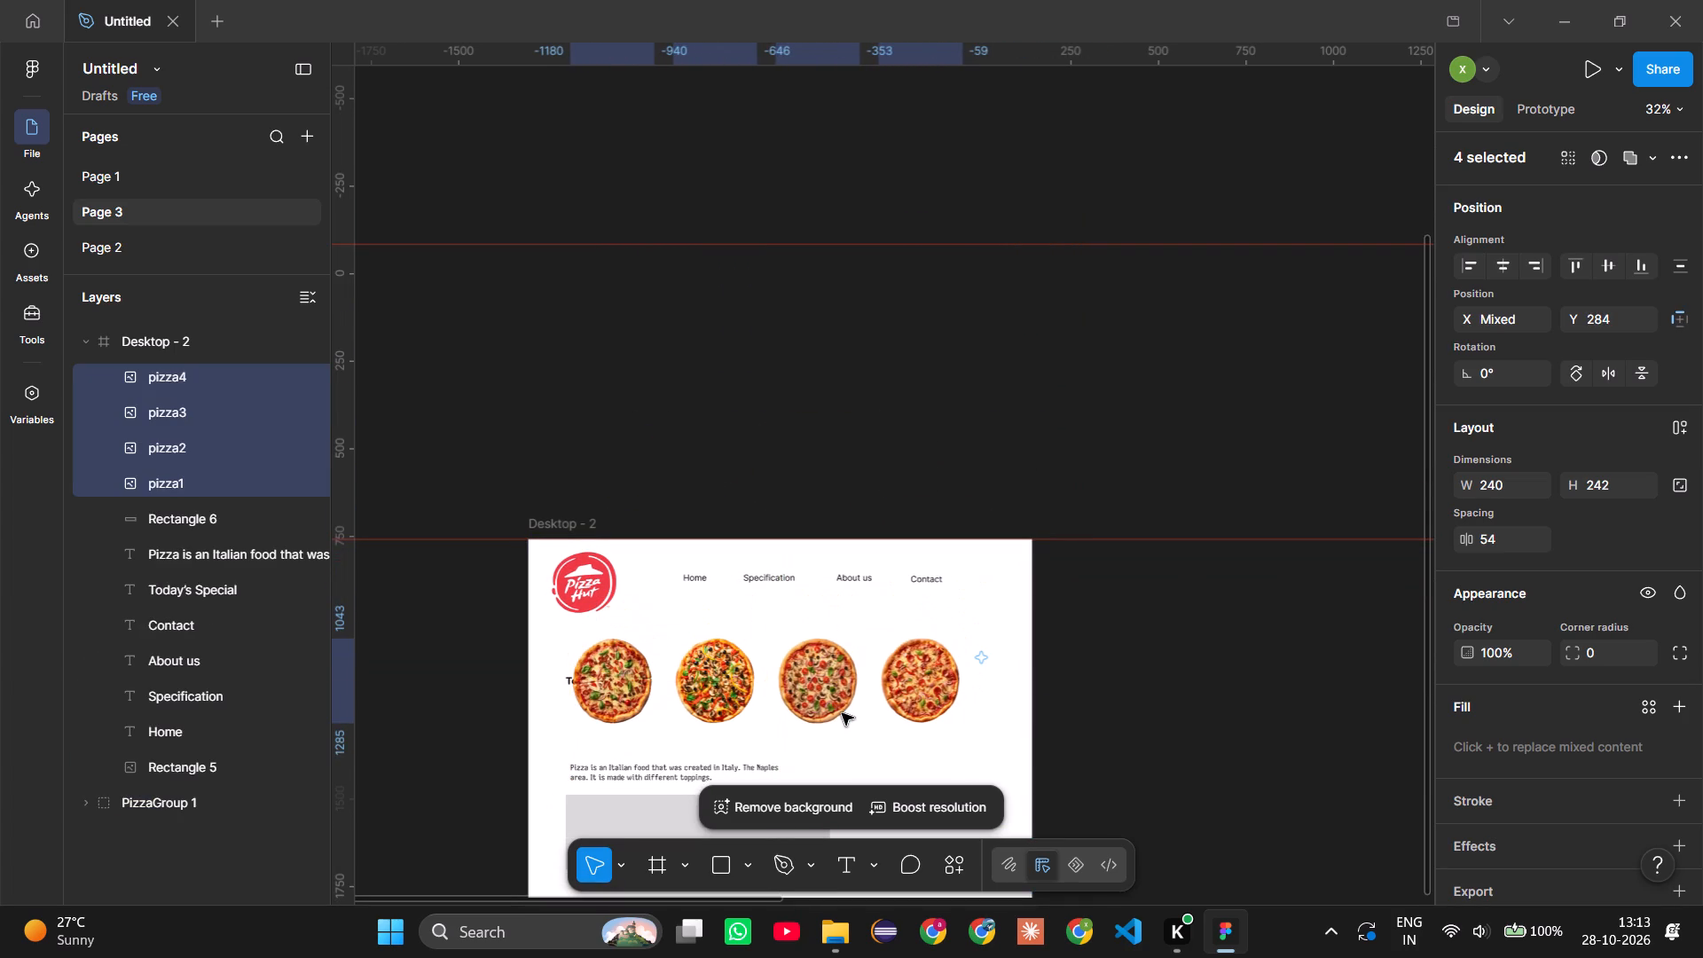
pyautogui.scroll(-3, 892, 466)
pyautogui.moveTo(850, 237); pyautogui.dragTo(744, 375)
pyautogui.click(744, 375)
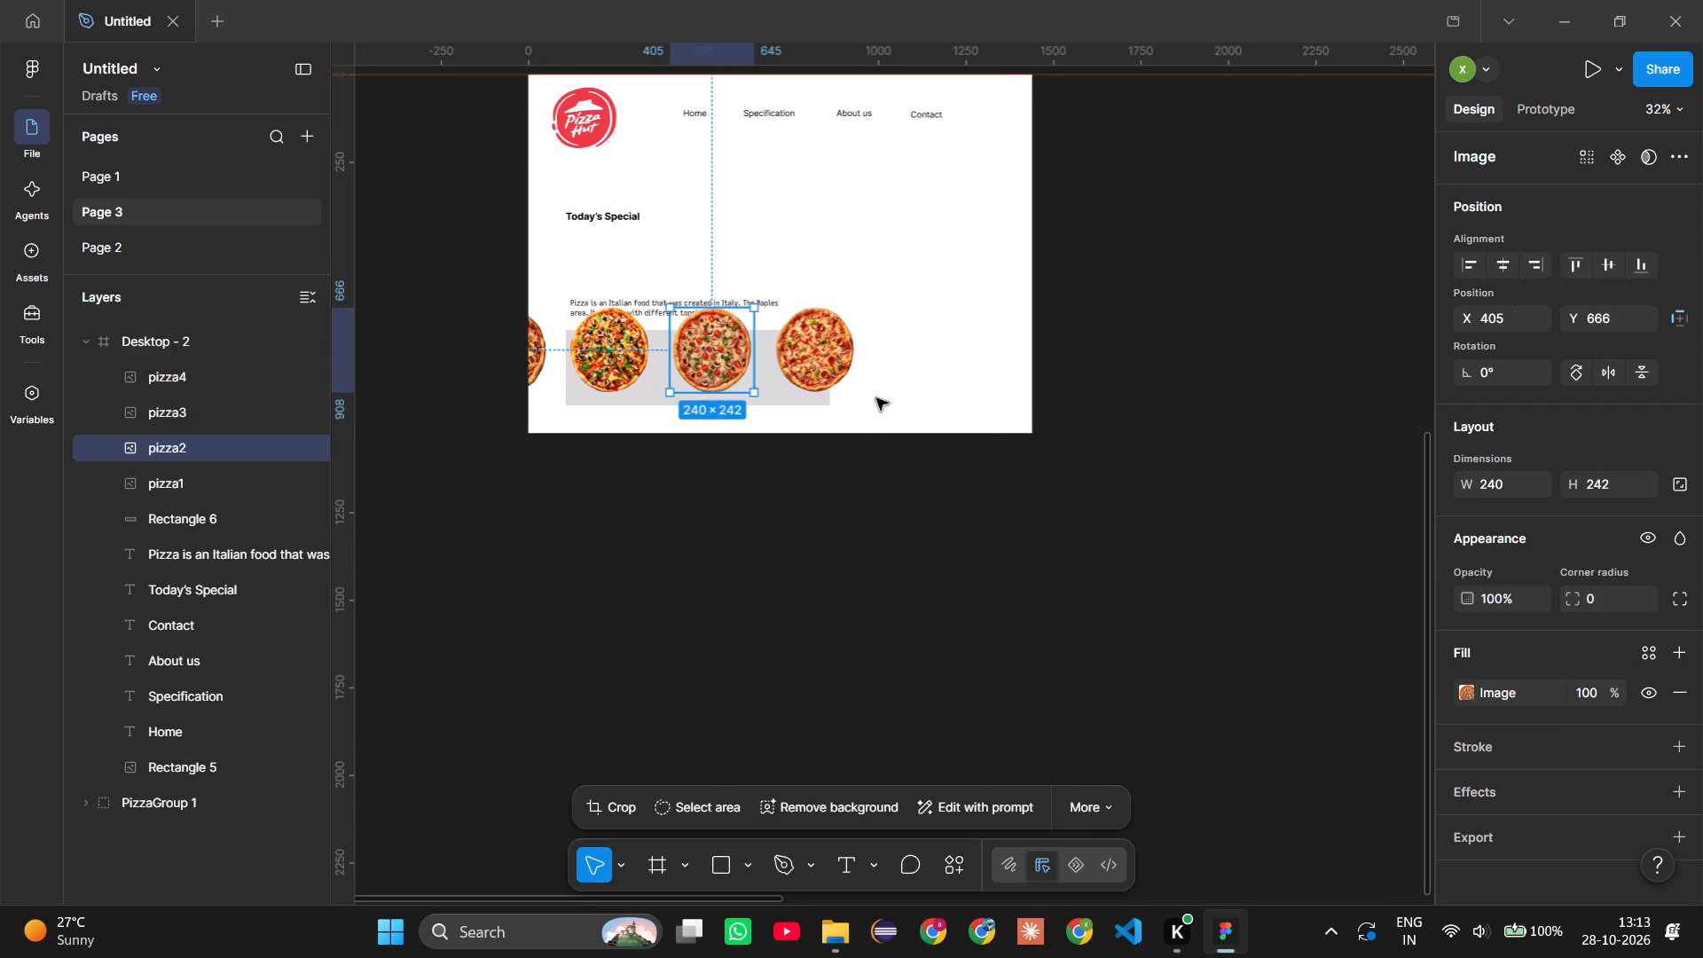
pyautogui.hotkey('ctrl', 'z')
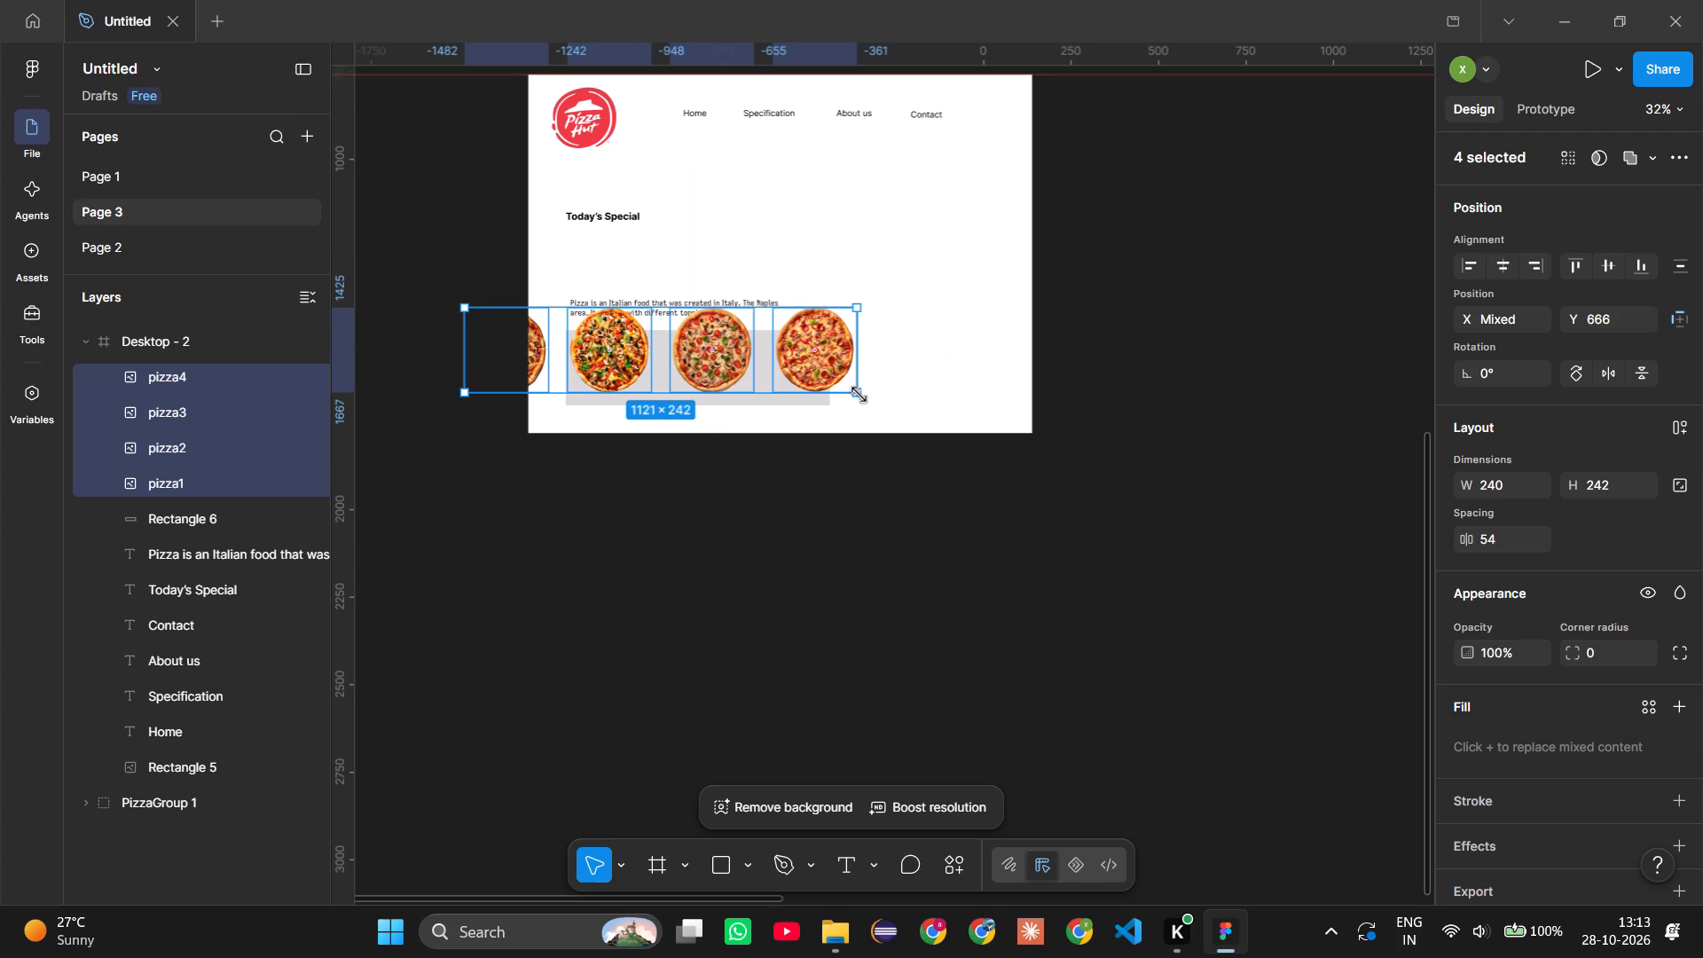
# Shrink the four pizzas together to about 167 × 168 each and place the row over the grey rectangle at about Y 754.
pyautogui.keyDown('alt'); pyautogui.keyDown('shift'); pyautogui.moveTo(859, 395); pyautogui.dragTo(765, 370); pyautogui.keyUp('shift'); pyautogui.keyUp('alt')
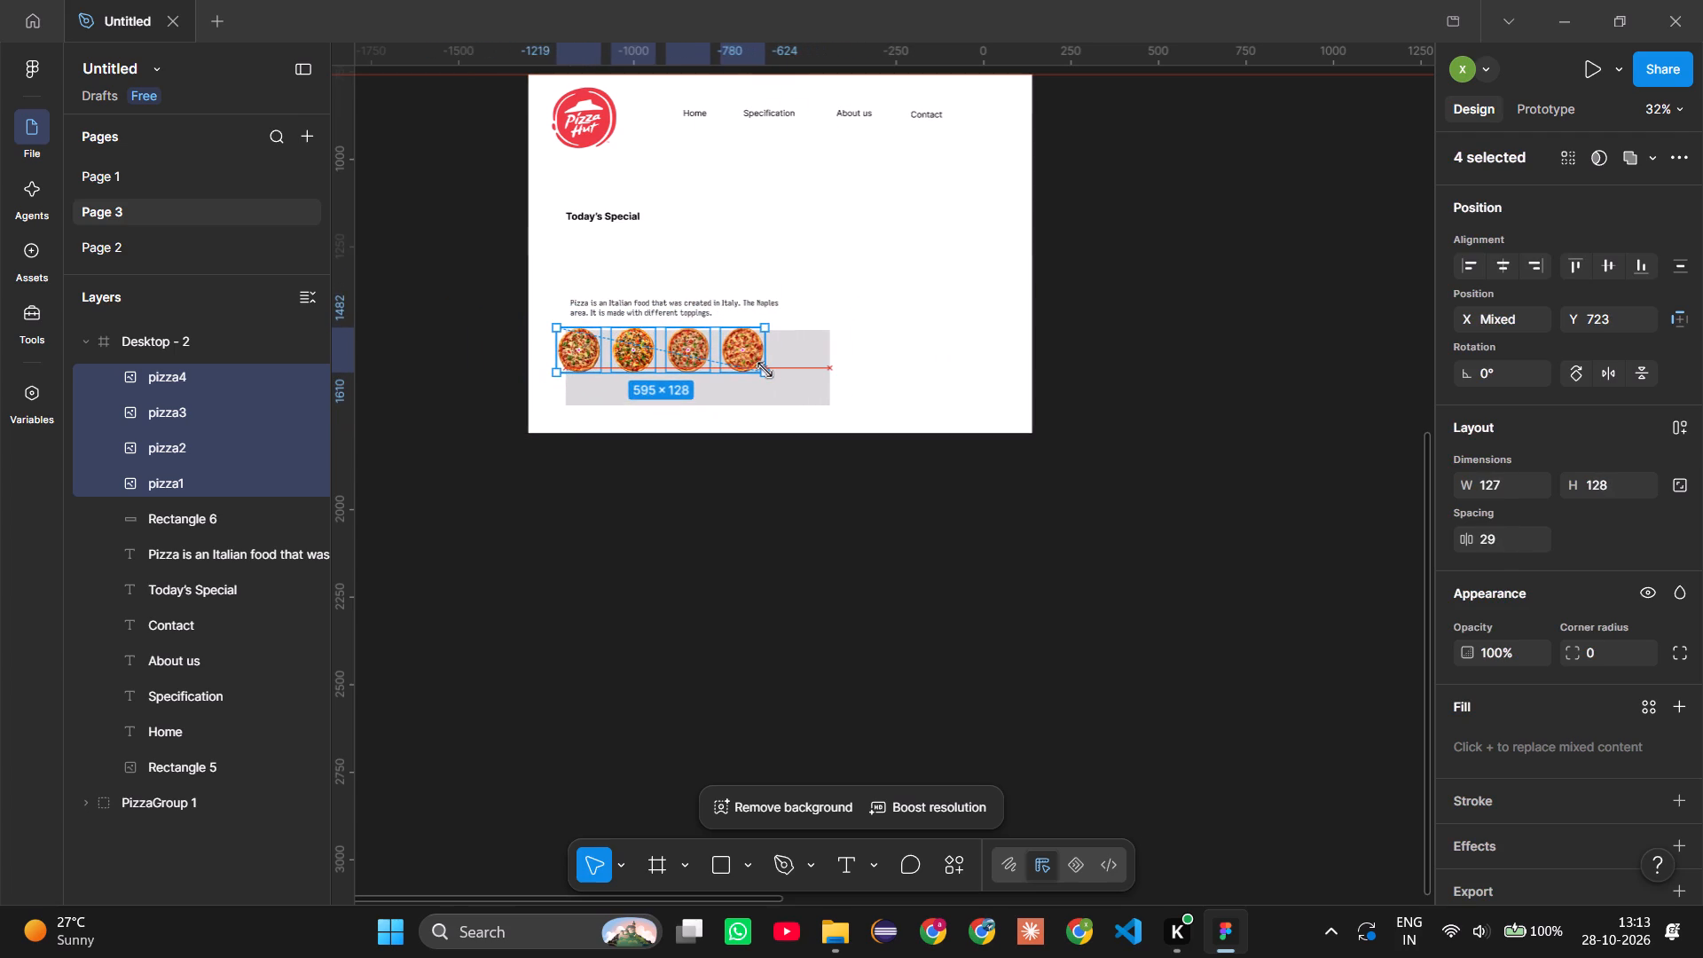
pyautogui.keyDown('alt'); pyautogui.keyDown('shift'); pyautogui.moveTo(765, 370); pyautogui.dragTo(770, 379); pyautogui.keyUp('shift'); pyautogui.keyUp('alt')
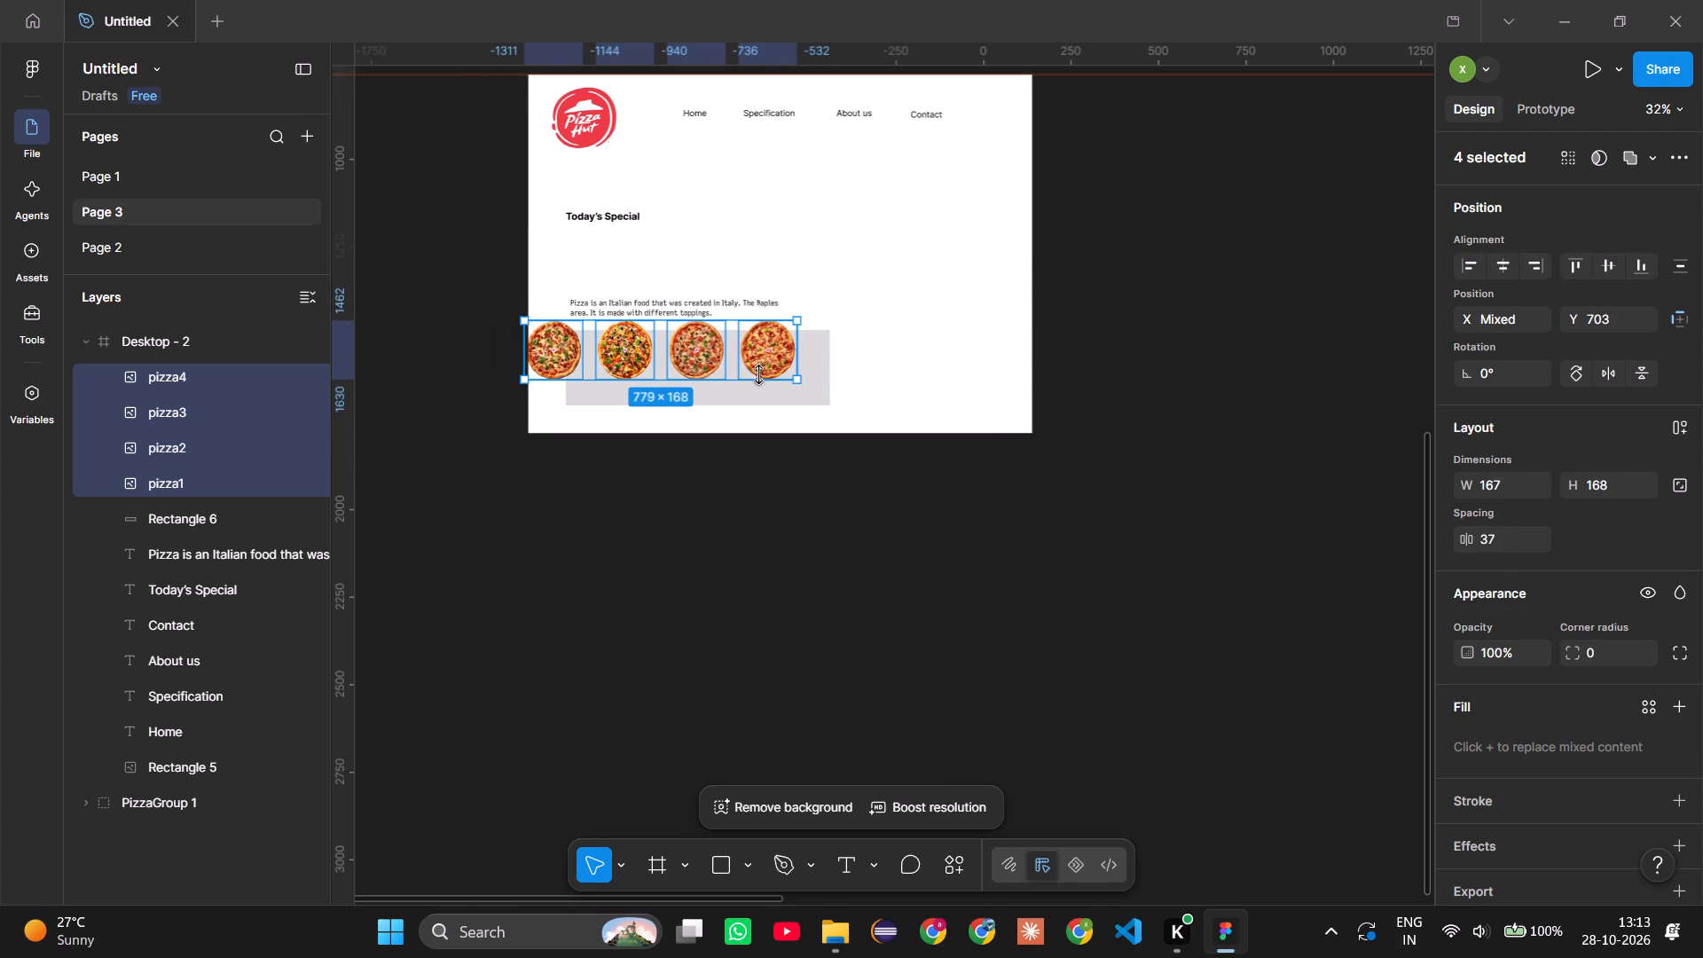
pyautogui.click(702, 352)
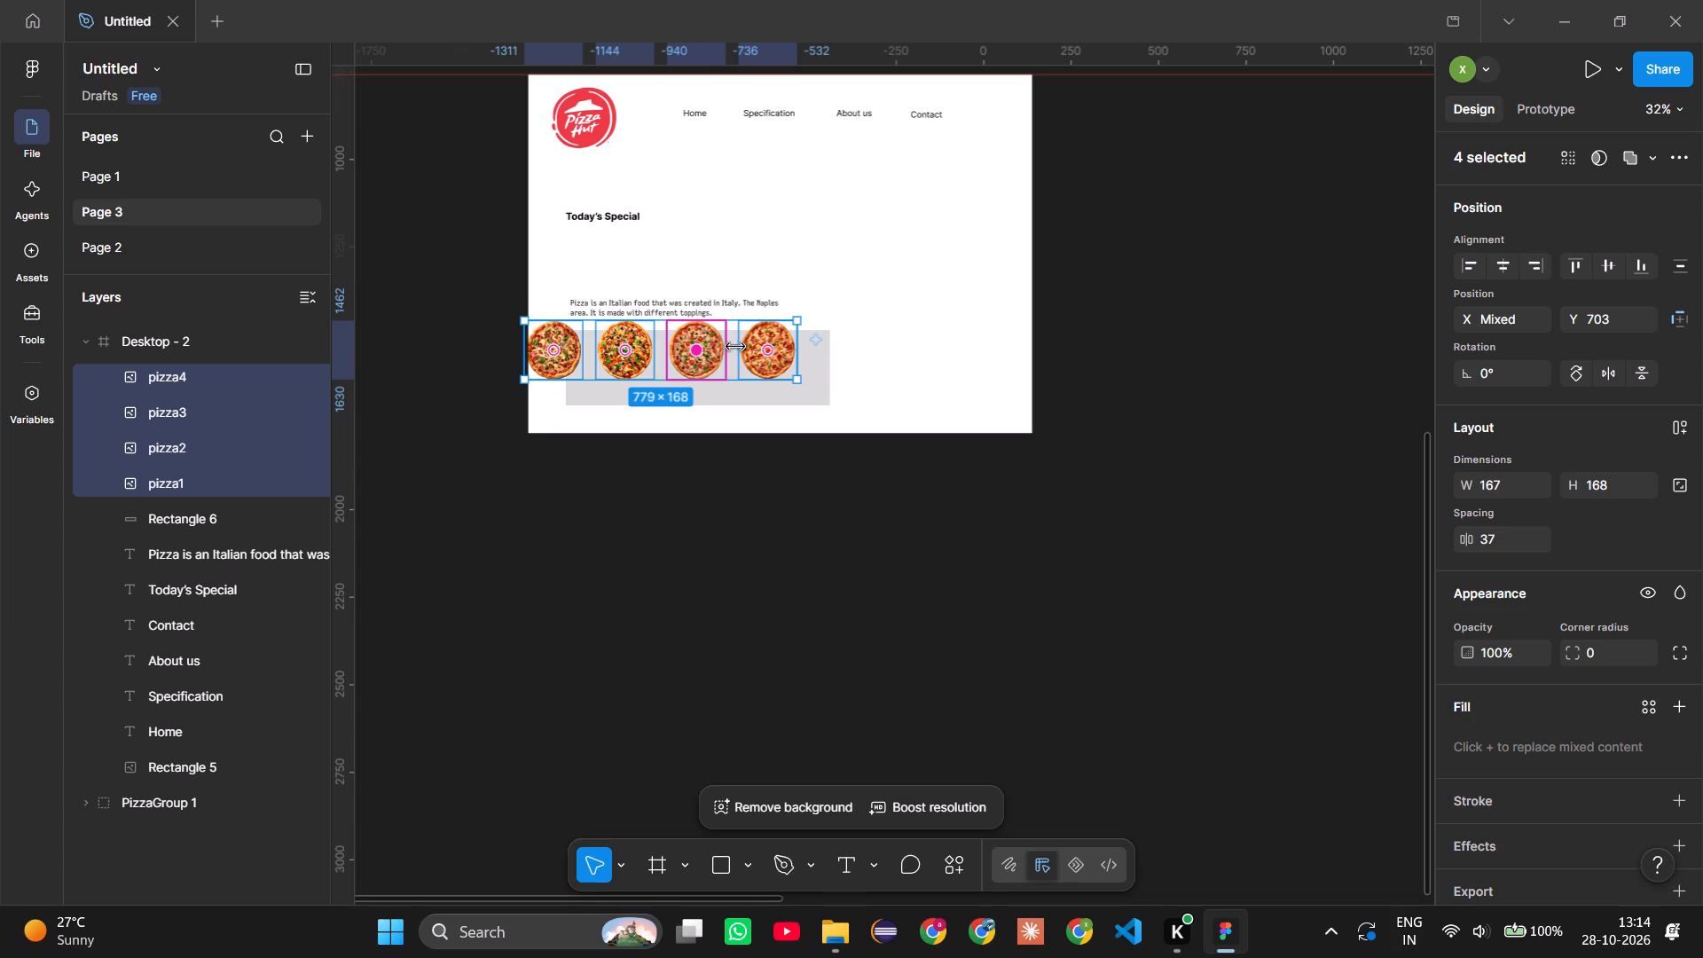
pyautogui.click(875, 349)
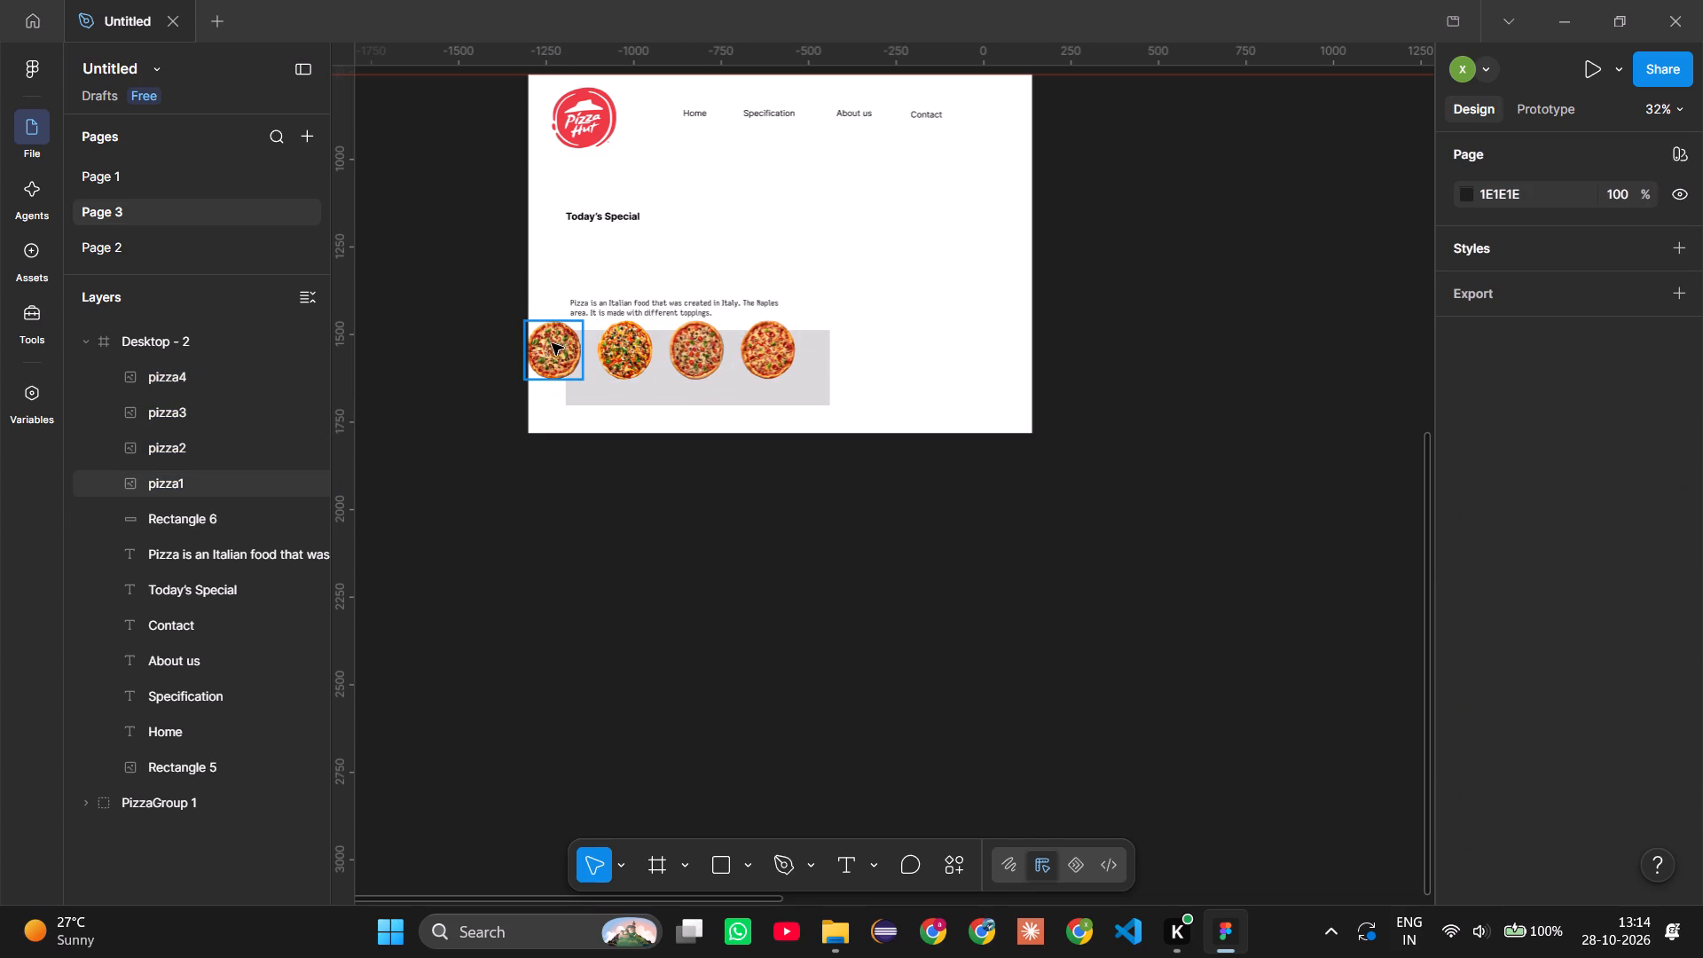
pyautogui.hotkey('ctrl', 'z')
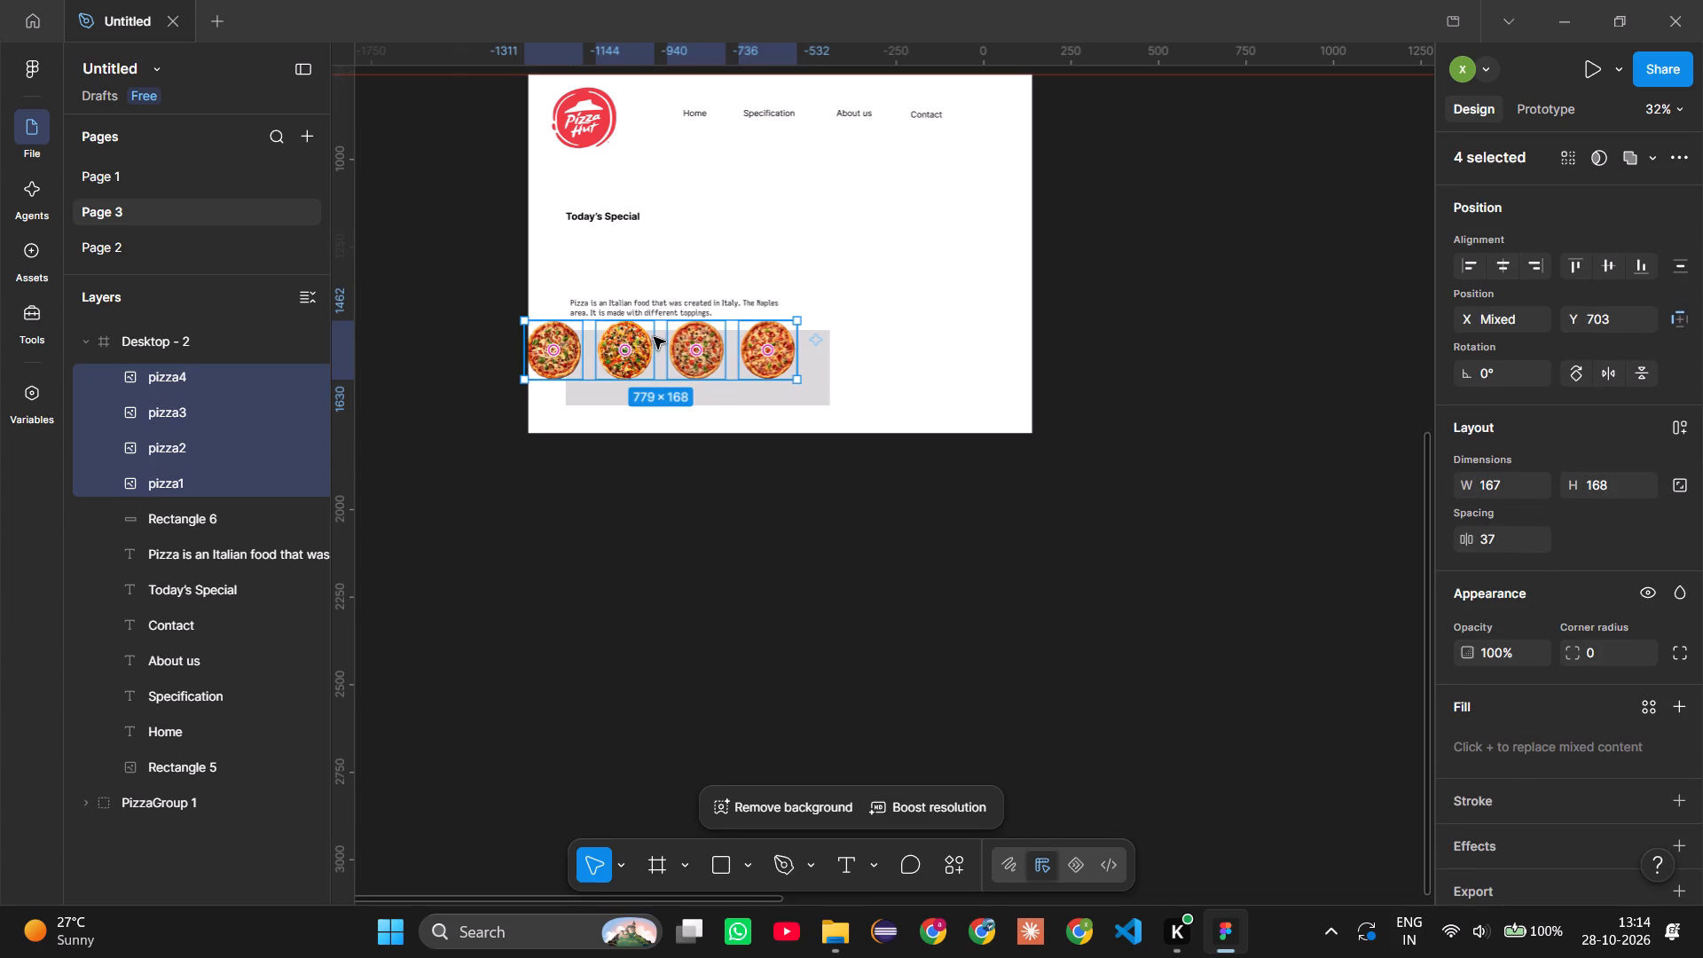
pyautogui.moveTo(656, 342); pyautogui.dragTo(687, 356)
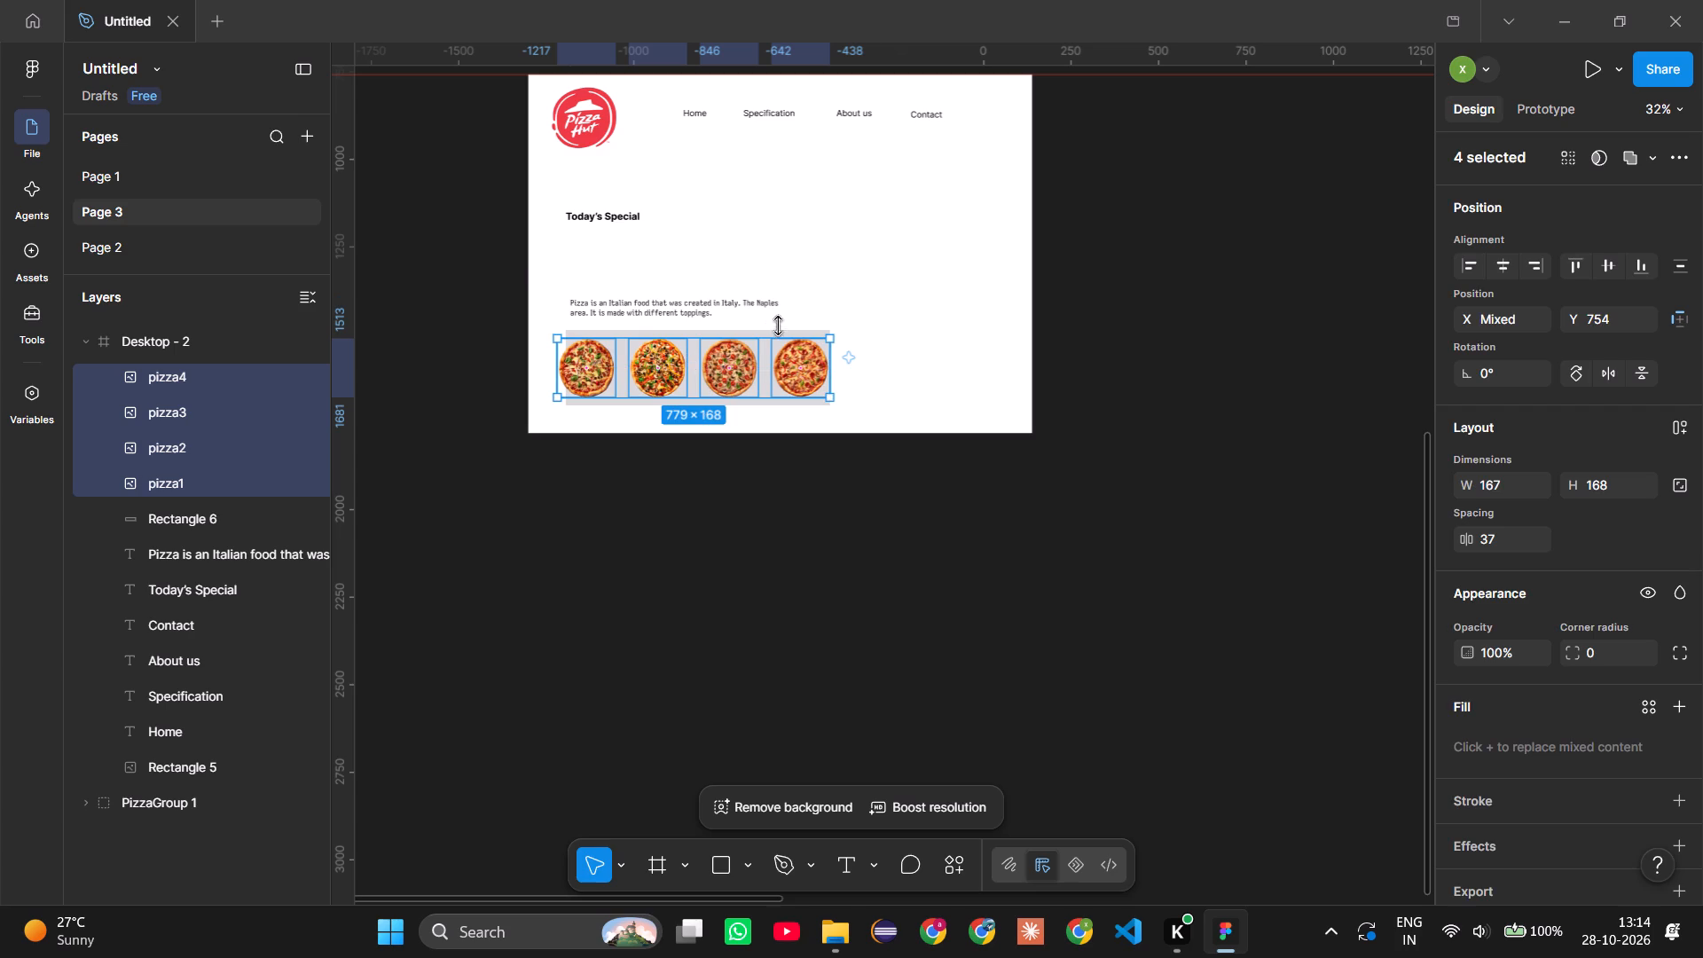
pyautogui.click(807, 329)
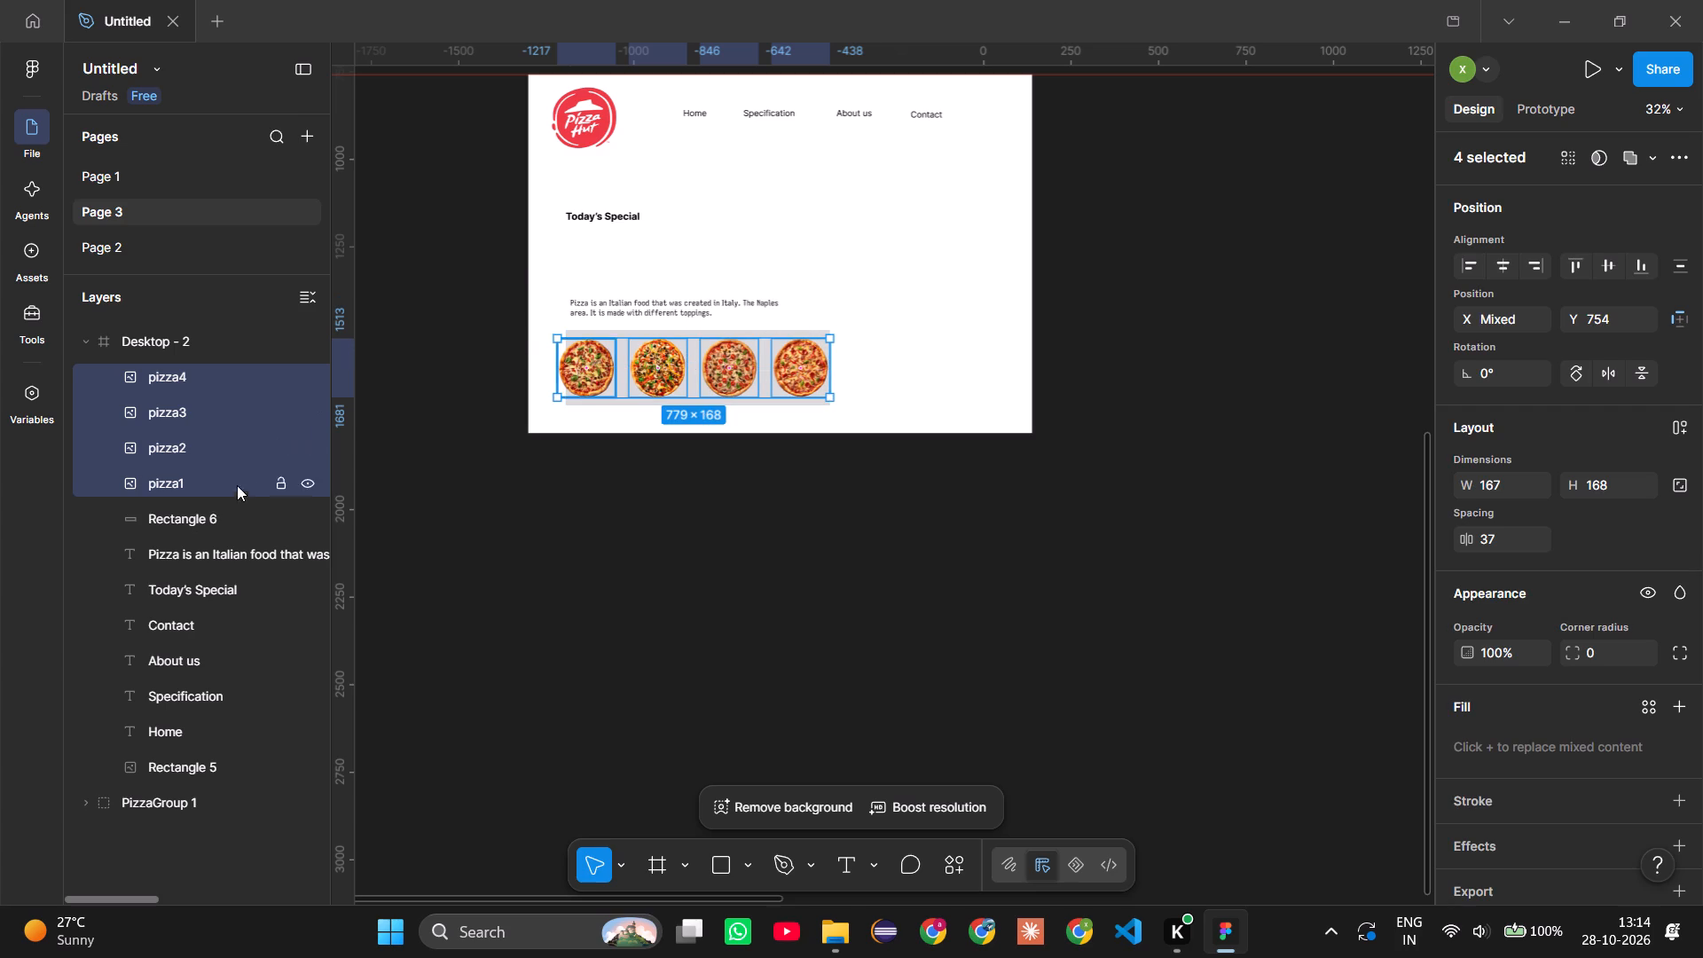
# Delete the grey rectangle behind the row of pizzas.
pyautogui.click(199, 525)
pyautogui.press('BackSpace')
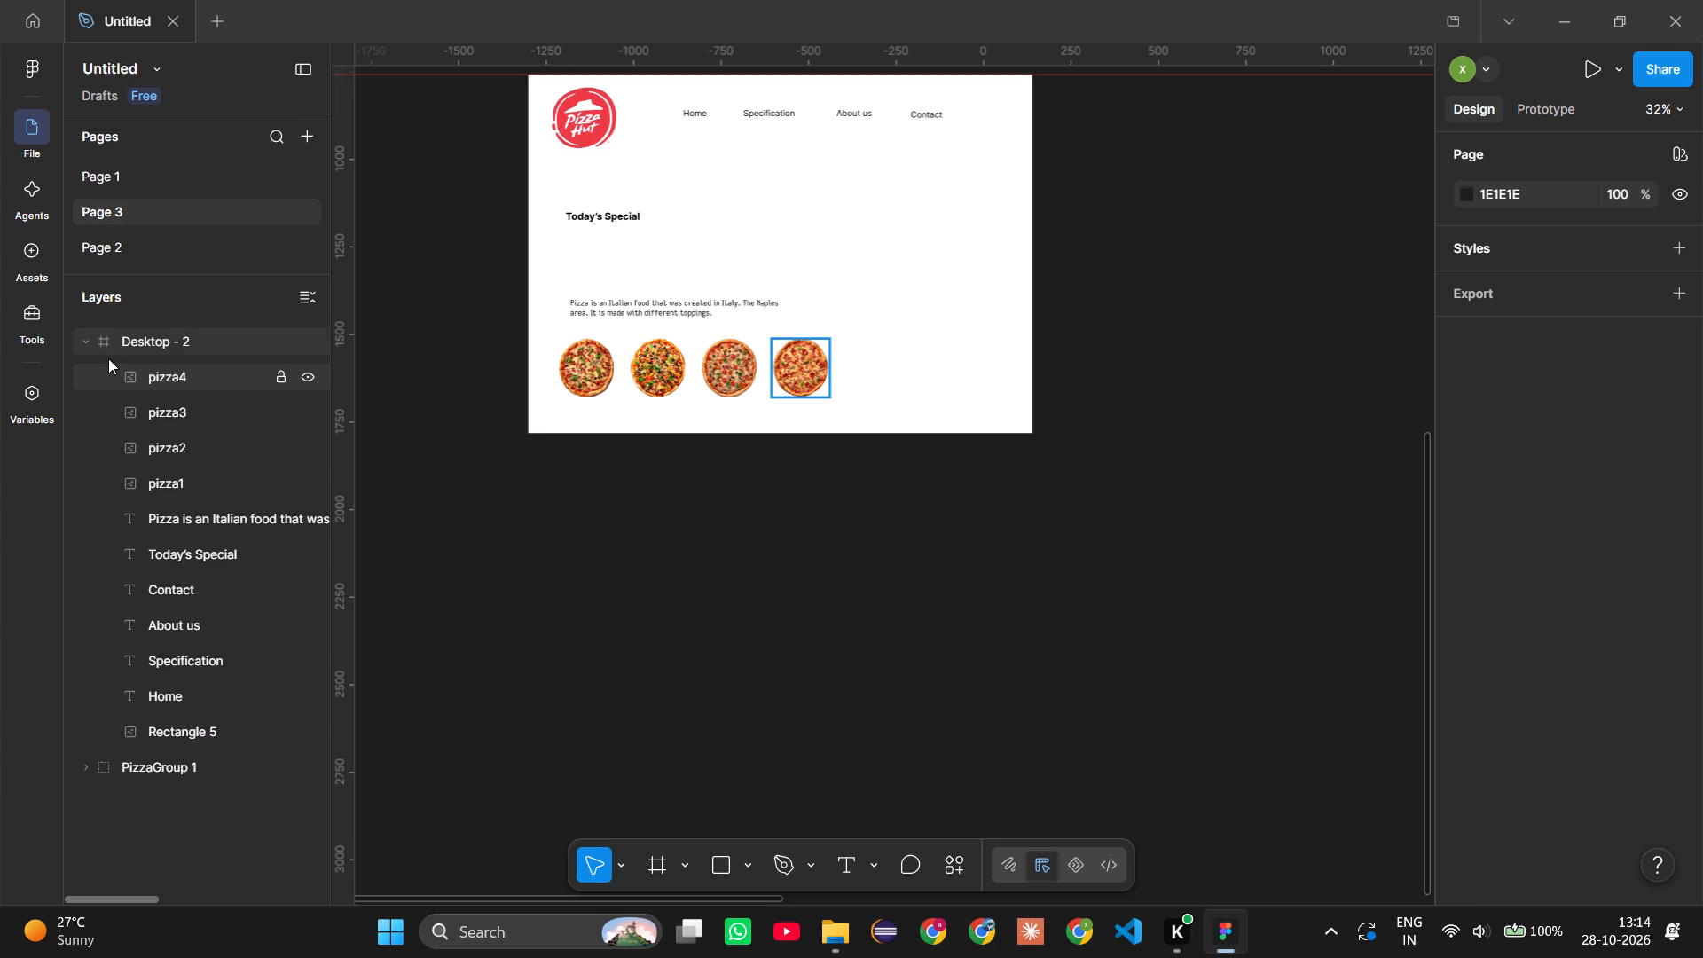
# Select the pizza1 to pizza4 layers and scale them down together to about 141 × 142 each, beneath the description.
pyautogui.keyDown('ctrl'); pyautogui.moveTo(108, 358); pyautogui.dragTo(204, 461); pyautogui.keyUp('ctrl')
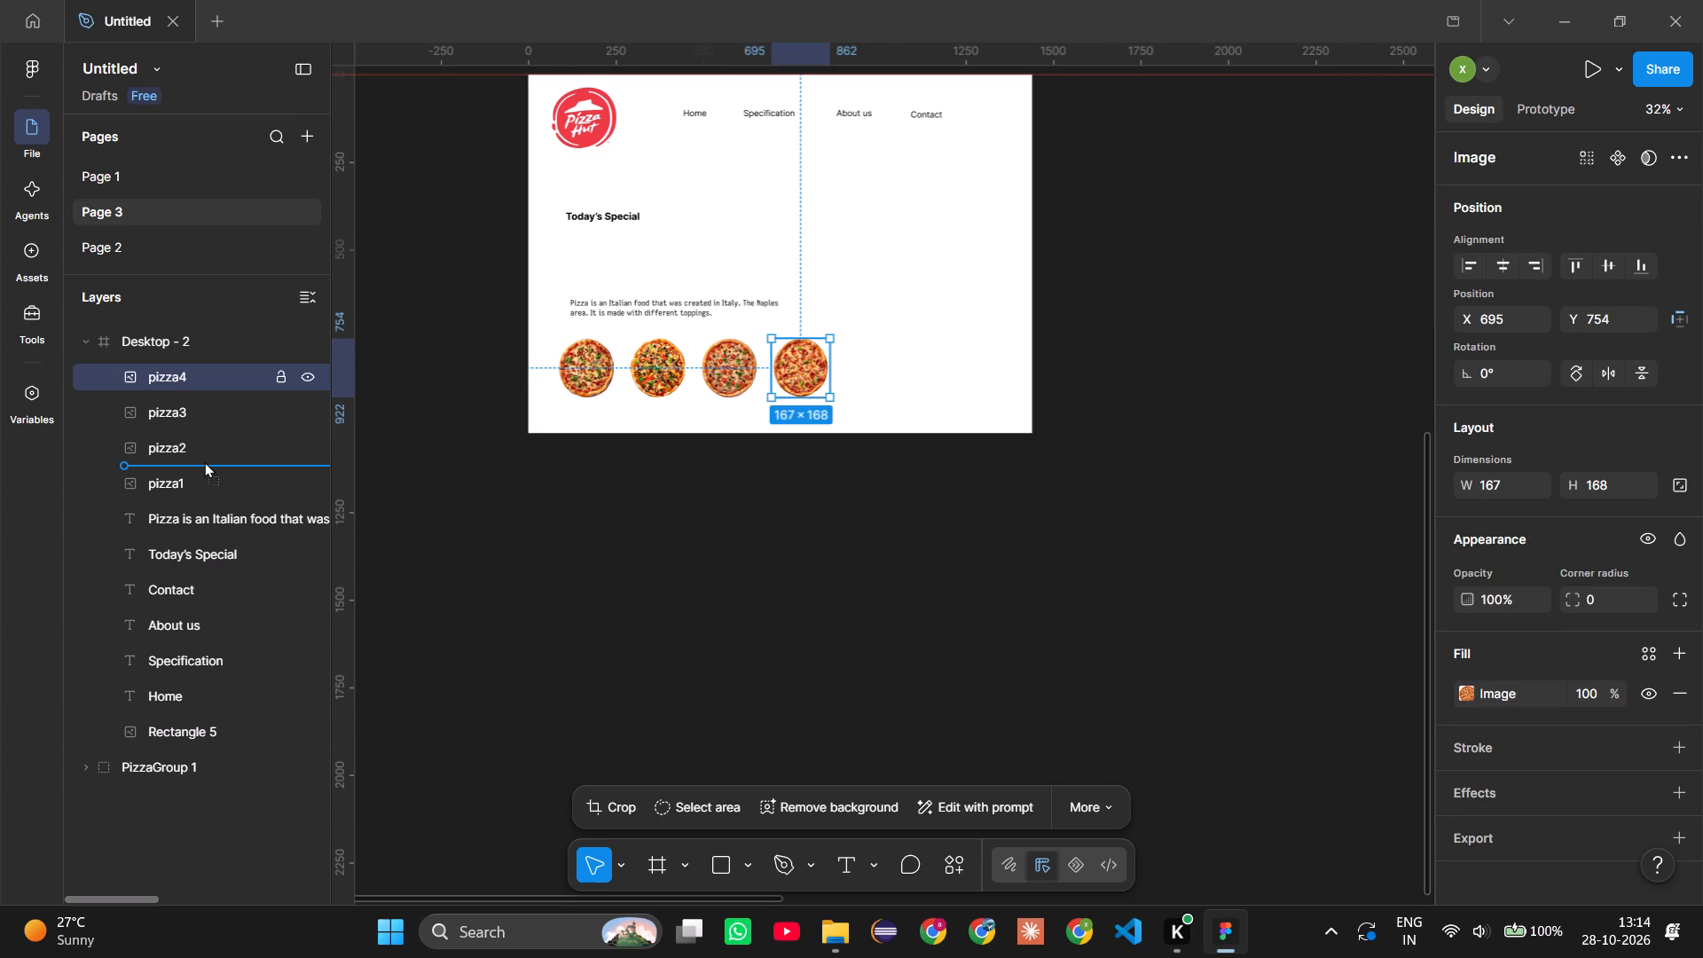
pyautogui.keyDown('ctrl'); pyautogui.moveTo(204, 461); pyautogui.dragTo(188, 372); pyautogui.keyUp('ctrl')
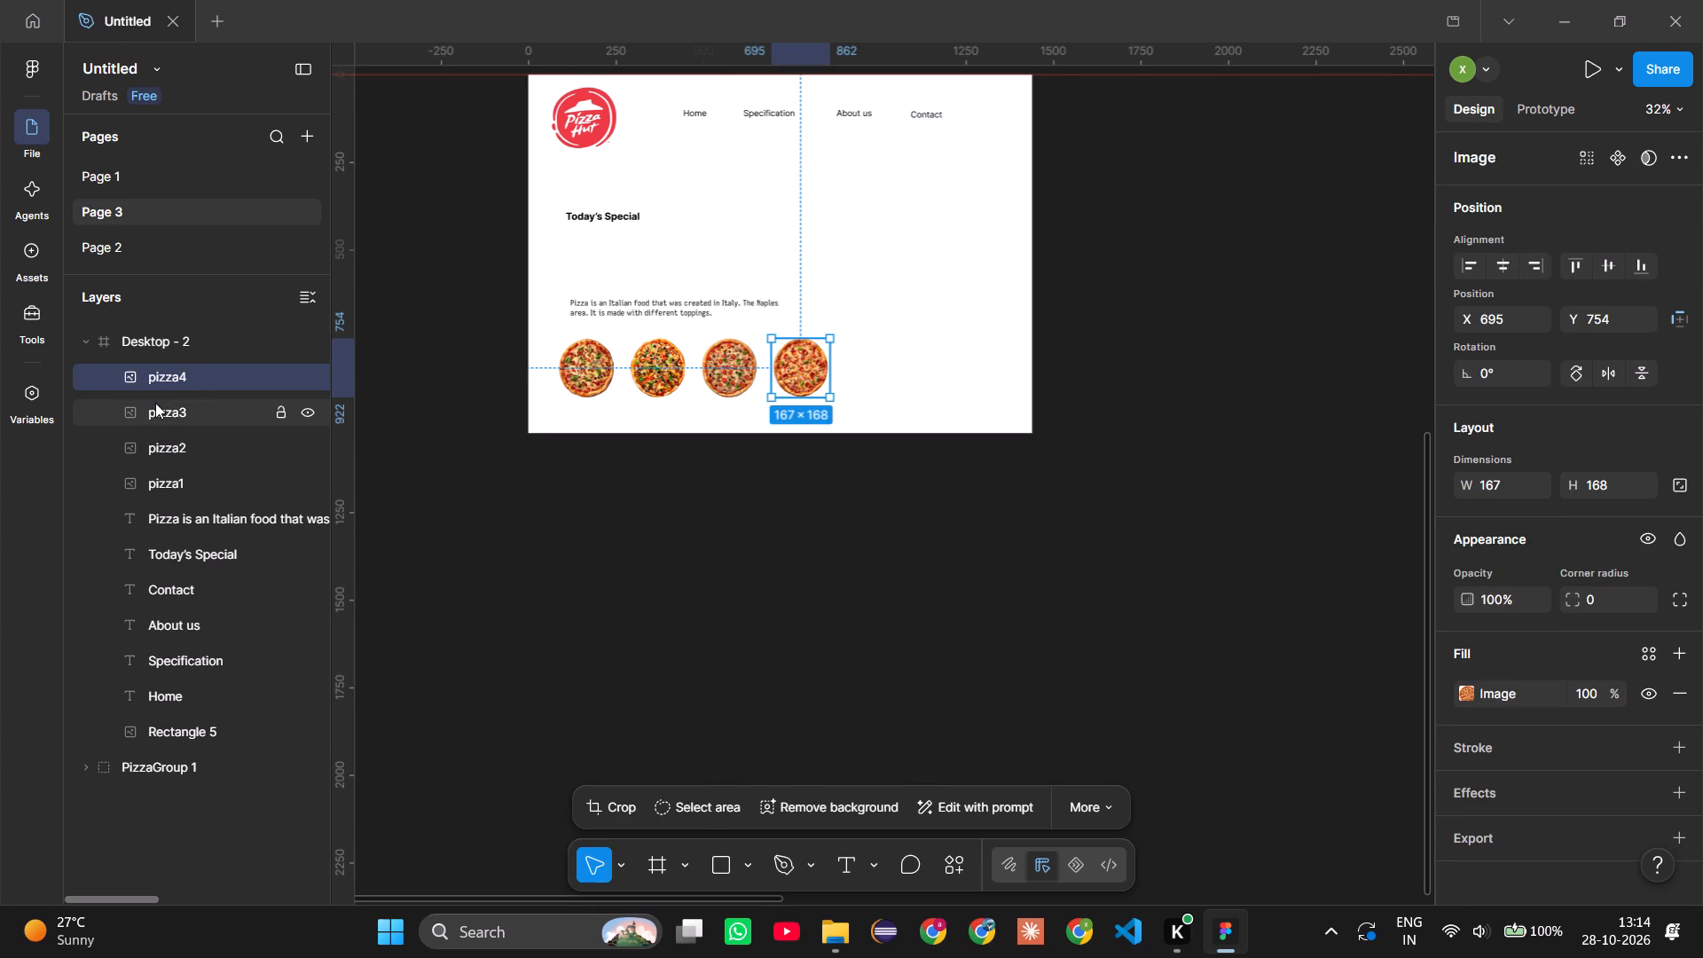
pyautogui.keyDown('ctrl'); pyautogui.click(155, 403); pyautogui.keyUp('ctrl')
pyautogui.keyDown('ctrl'); pyautogui.click(180, 449); pyautogui.keyUp('ctrl')
pyautogui.keyDown('ctrl'); pyautogui.click(180, 472); pyautogui.keyUp('ctrl')
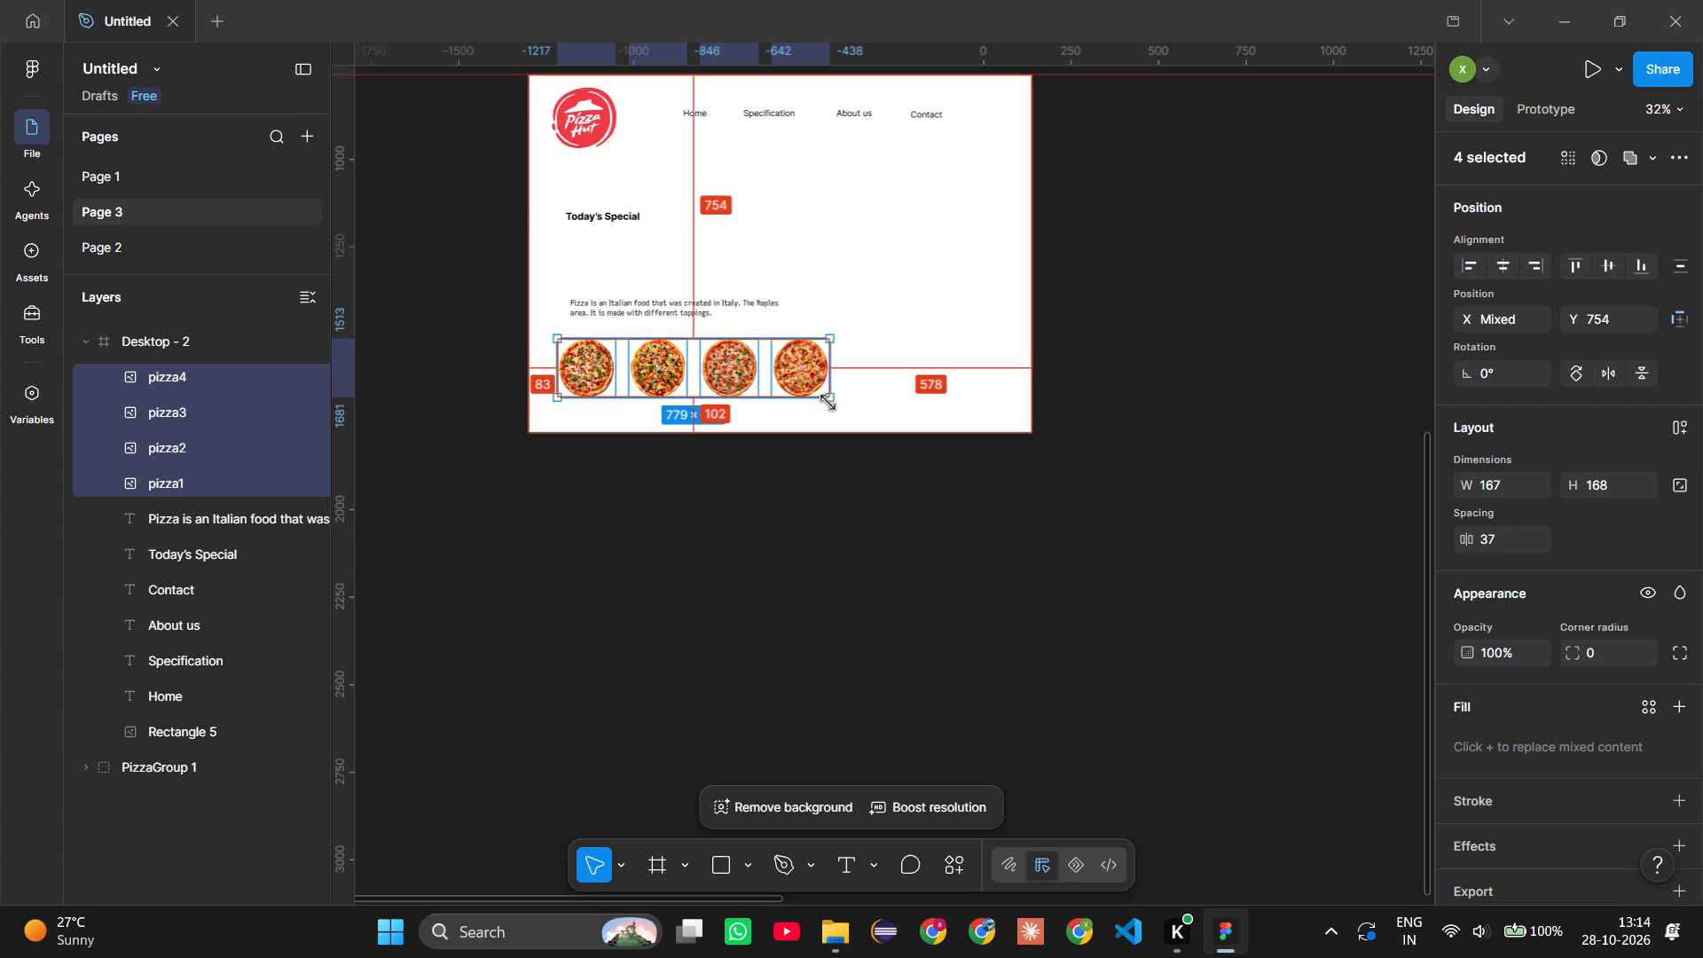
pyautogui.keyDown('shift'); pyautogui.moveTo(829, 397); pyautogui.dragTo(798, 383); pyautogui.keyUp('shift')
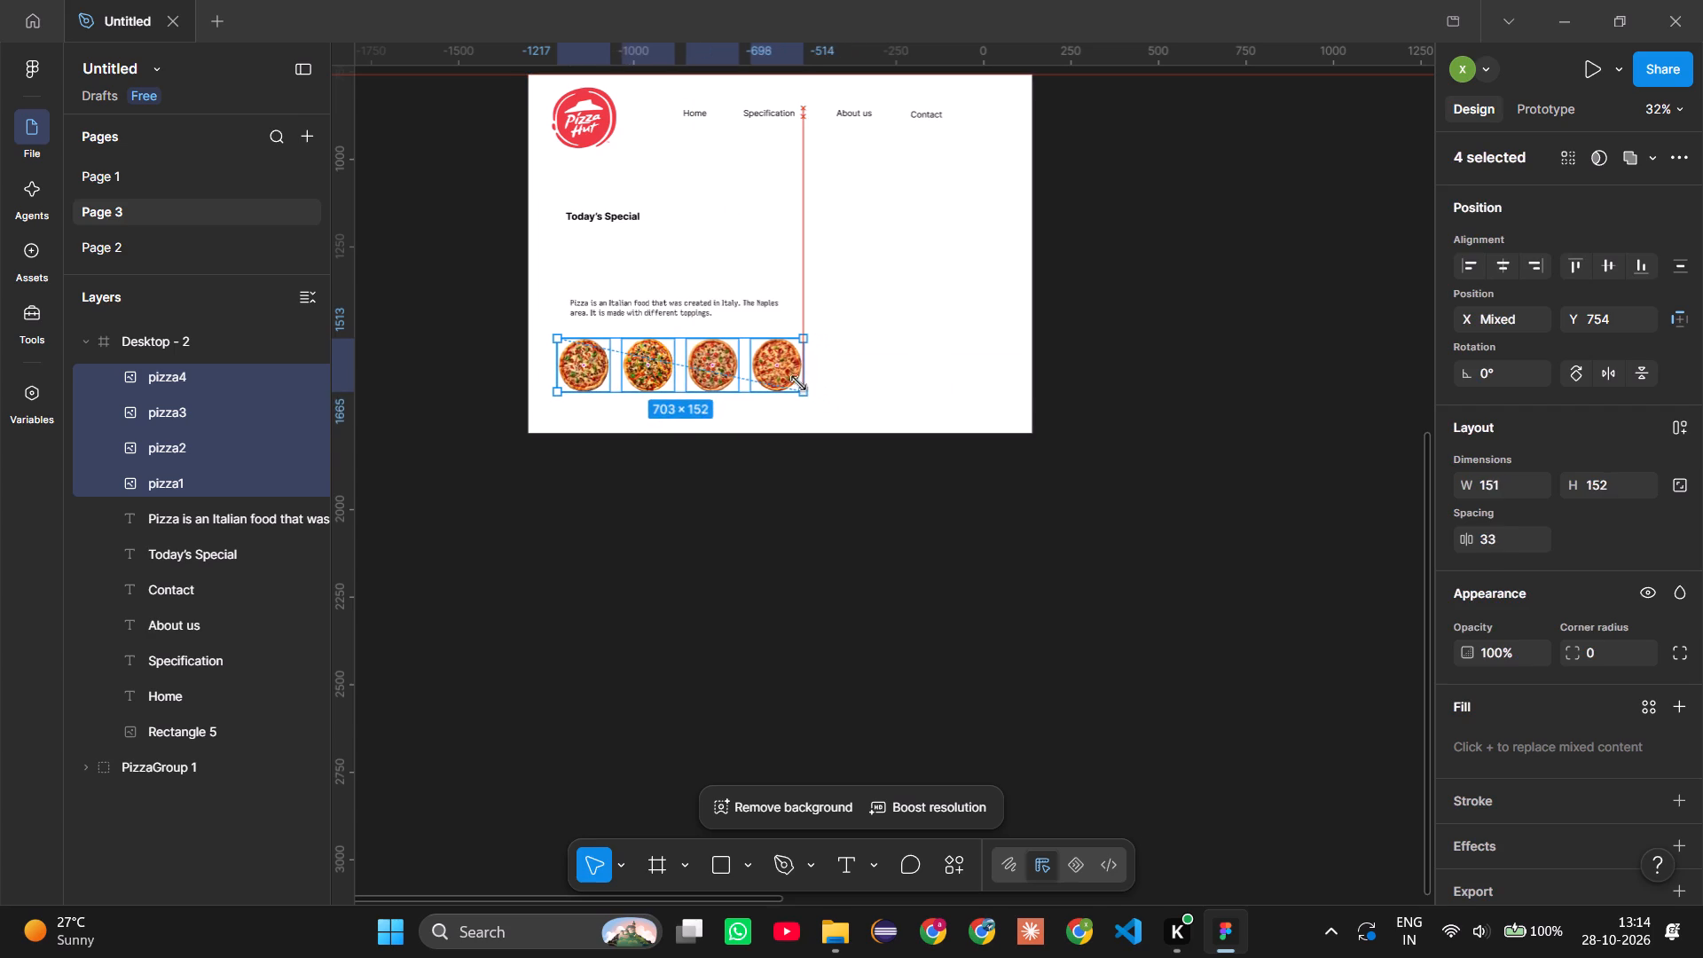
pyautogui.keyDown('shift'); pyautogui.moveTo(798, 383); pyautogui.dragTo(788, 380); pyautogui.keyUp('shift')
pyautogui.click(672, 368)
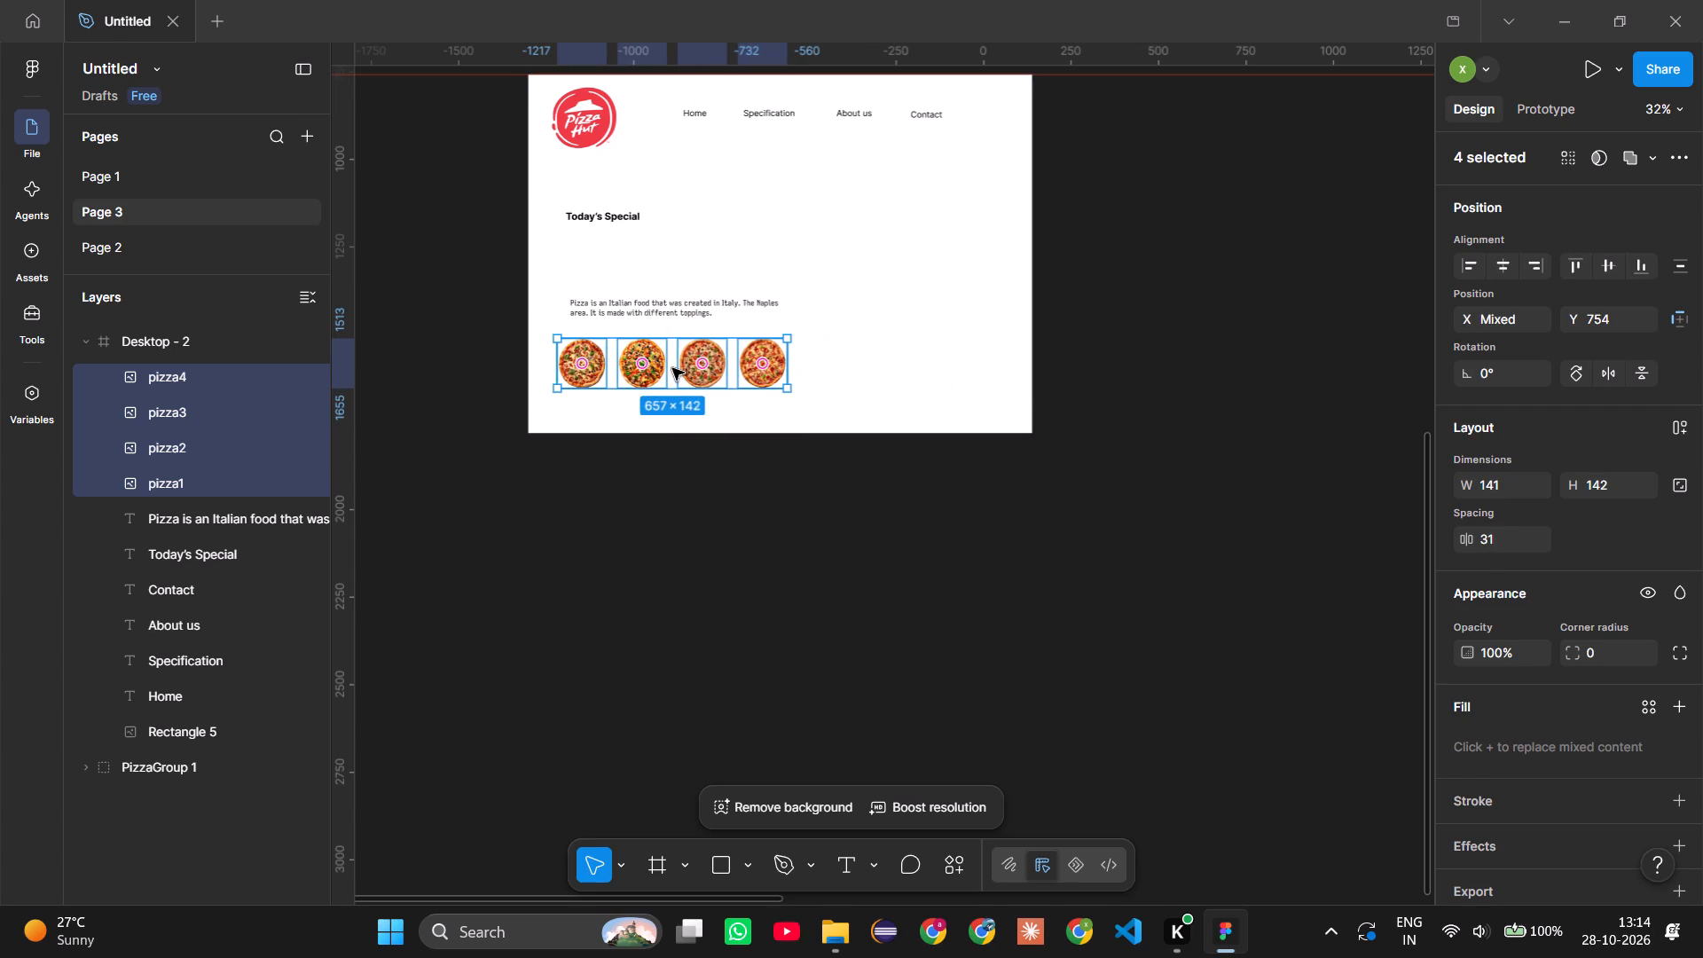